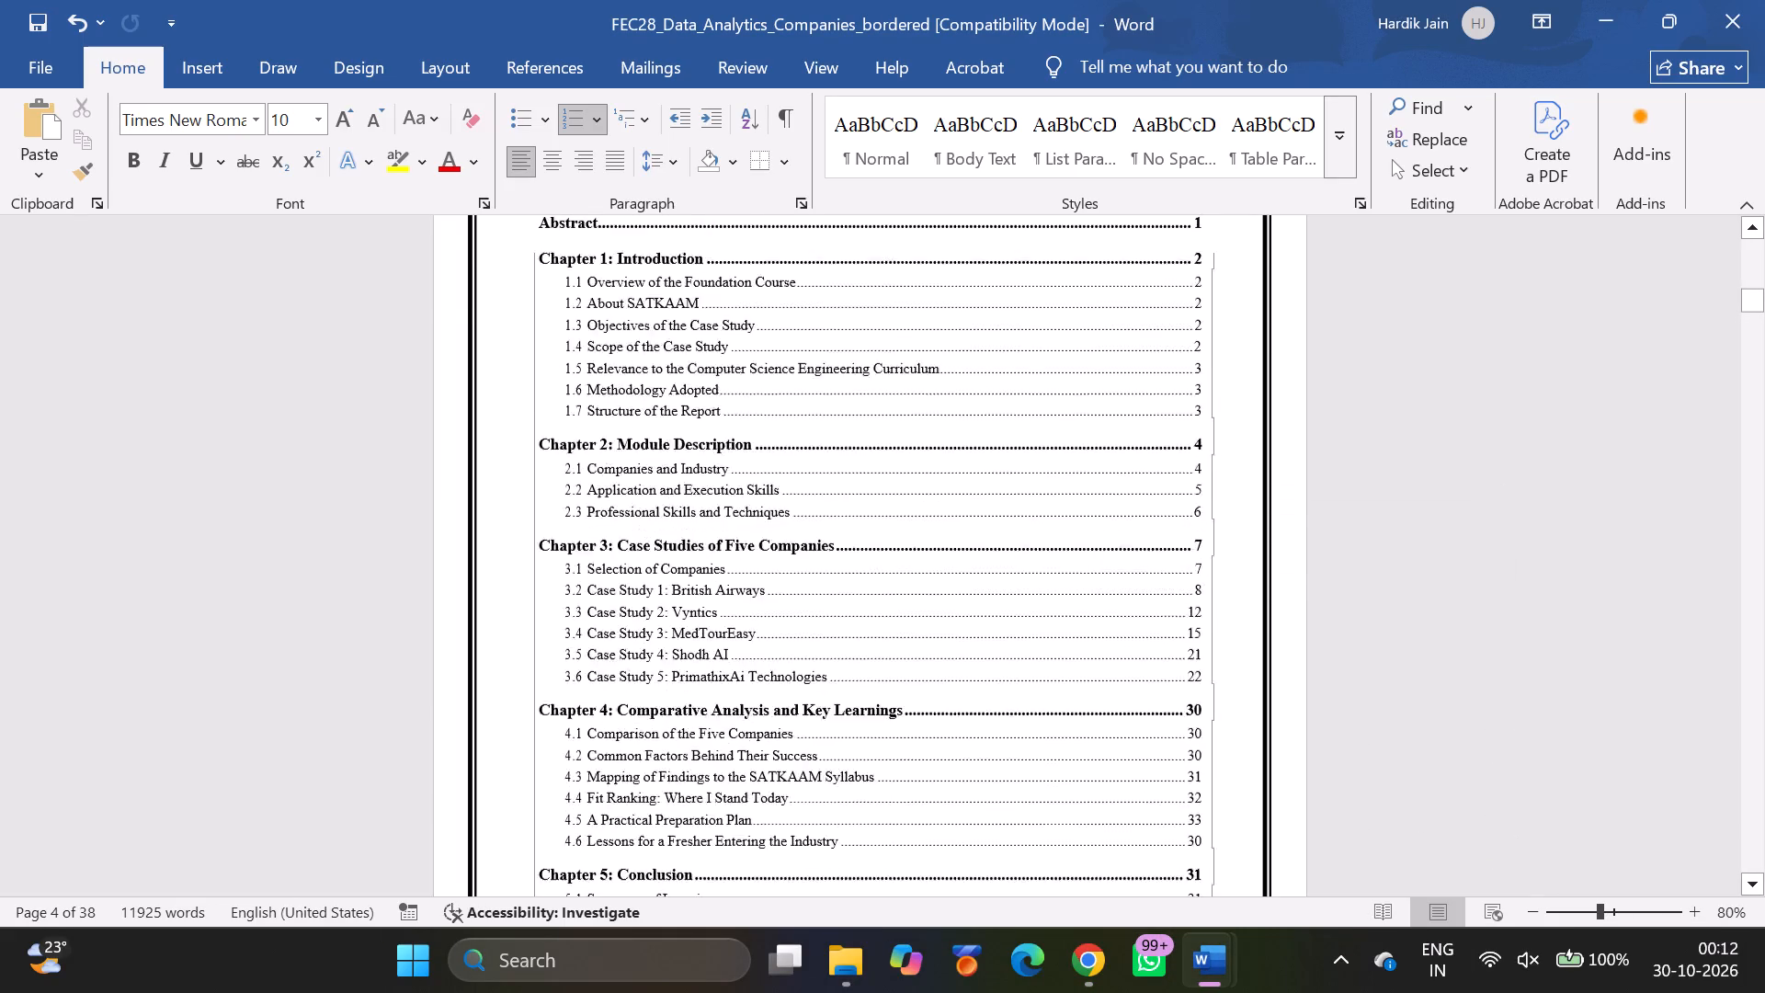
scroll(1059, 590, up, 5)
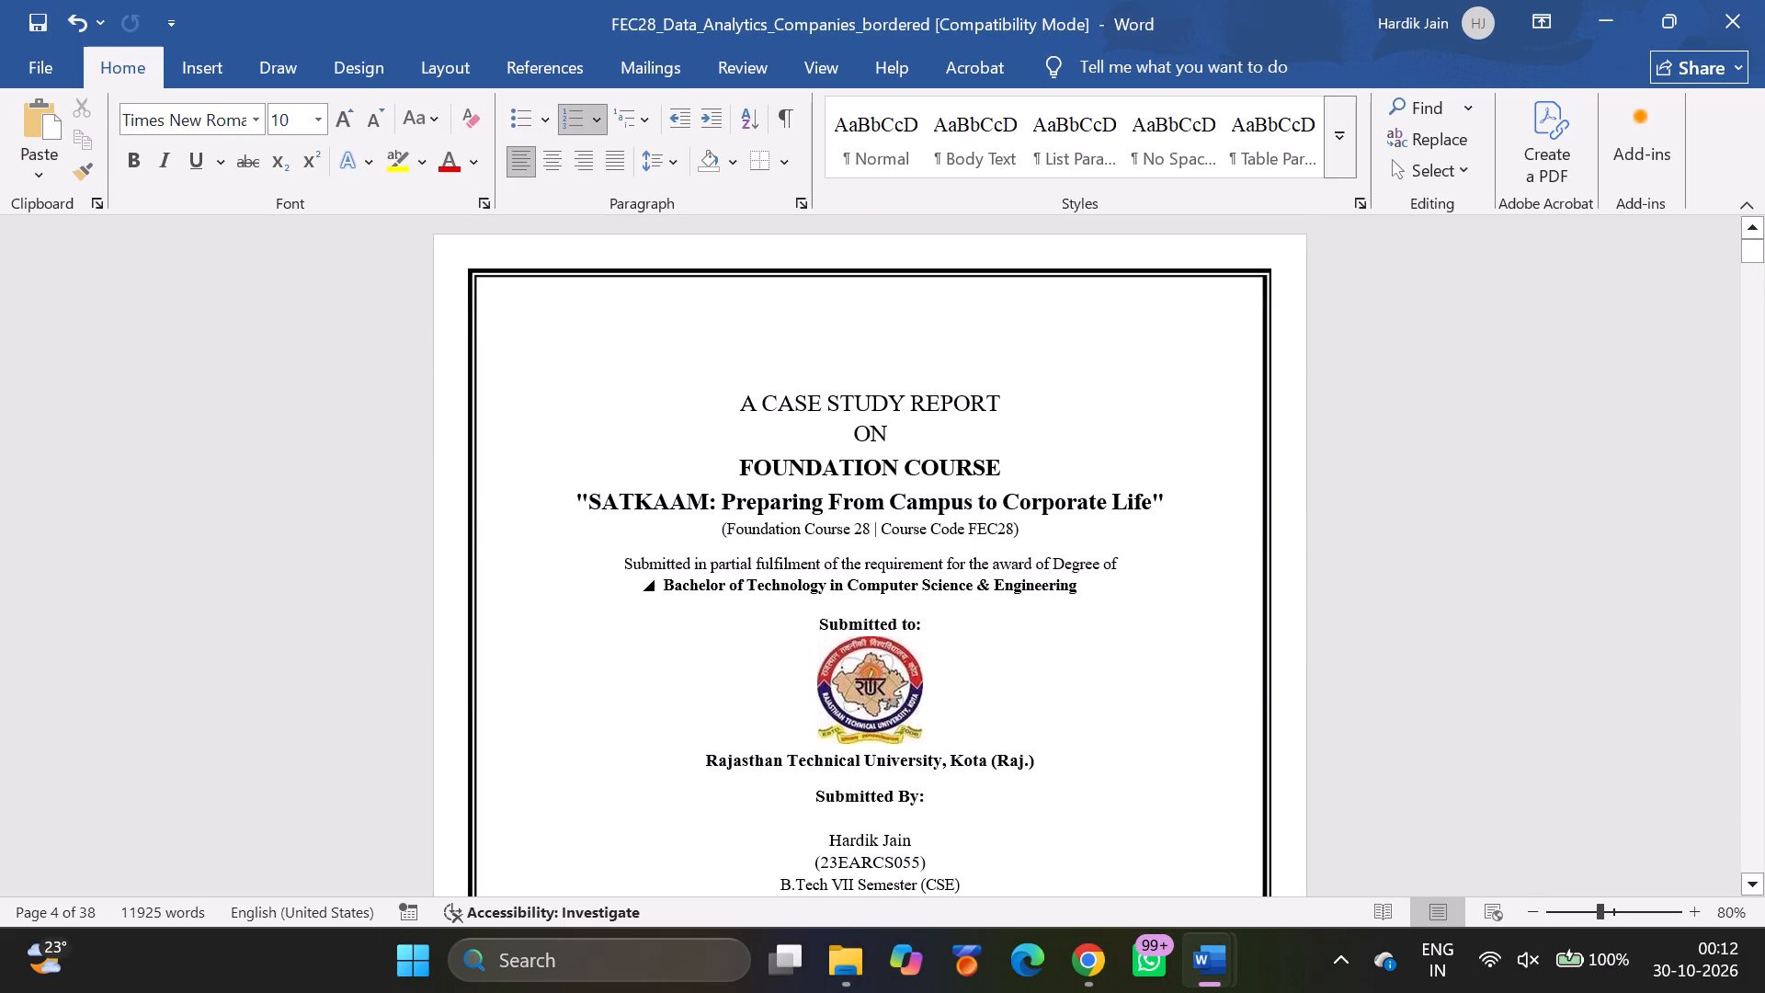
scroll(1059, 590, up, 1)
scroll(1059, 590, down, 1)
scroll(1059, 590, up, 2)
scroll(1059, 590, down, 2)
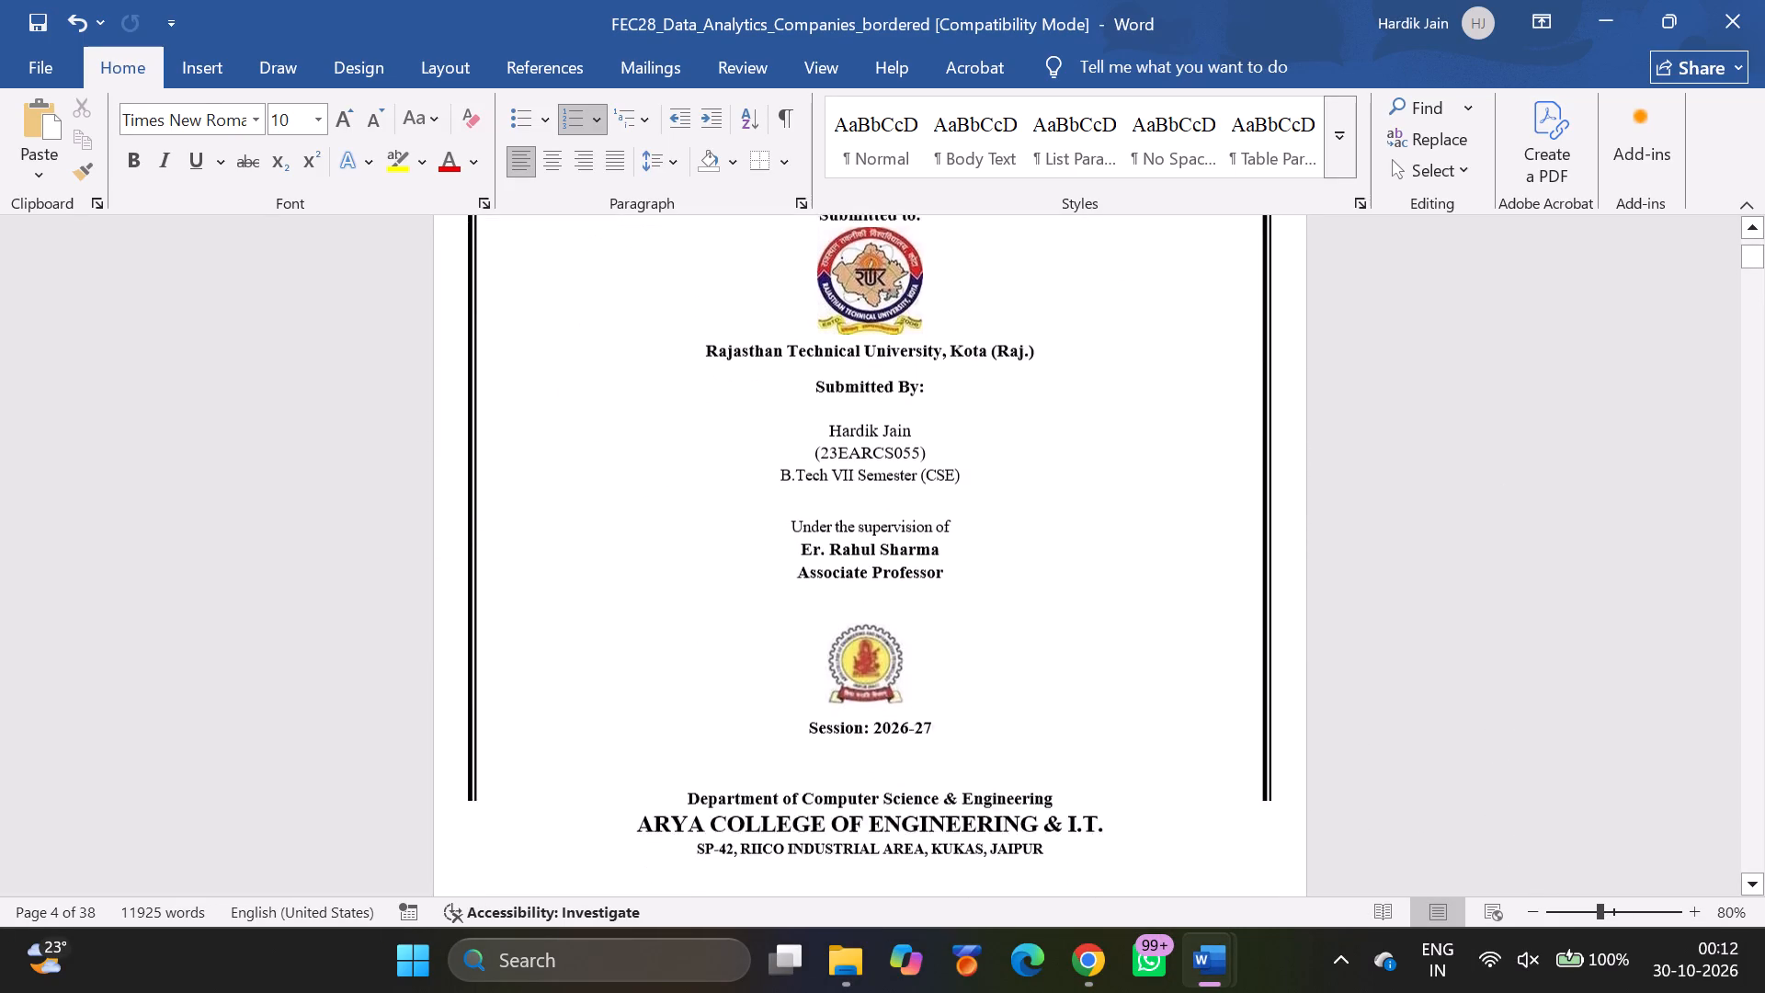
scroll(1059, 590, down, 2)
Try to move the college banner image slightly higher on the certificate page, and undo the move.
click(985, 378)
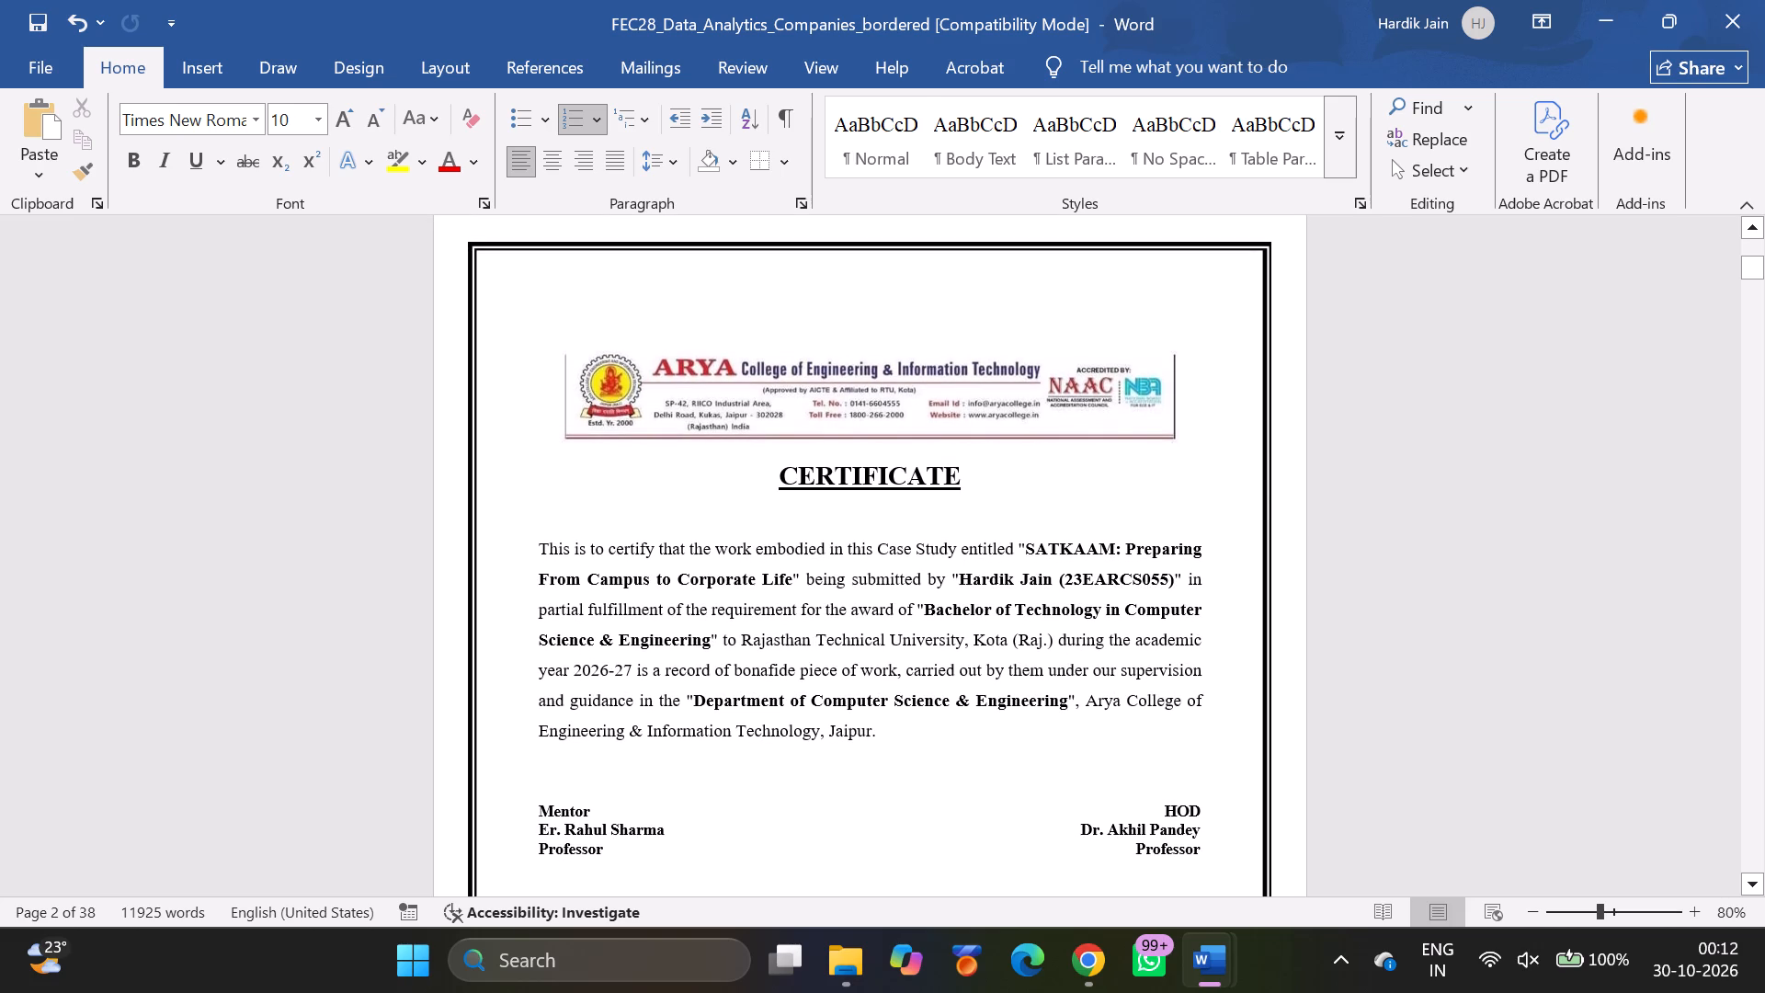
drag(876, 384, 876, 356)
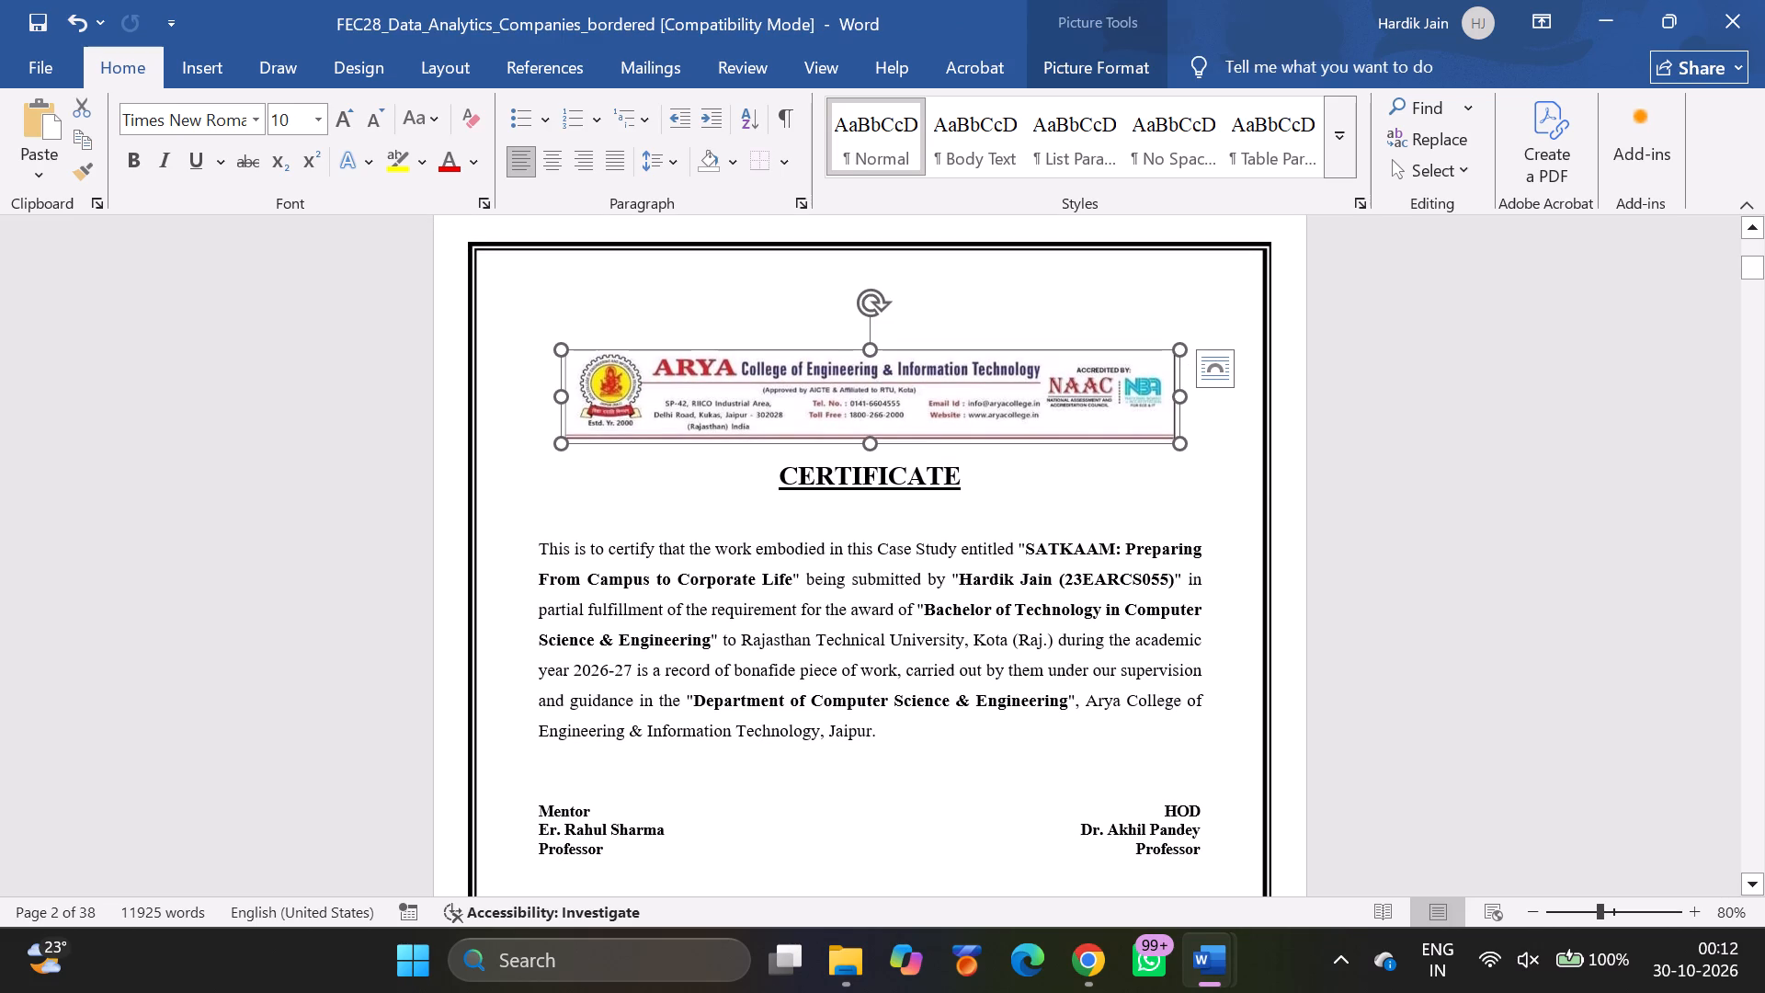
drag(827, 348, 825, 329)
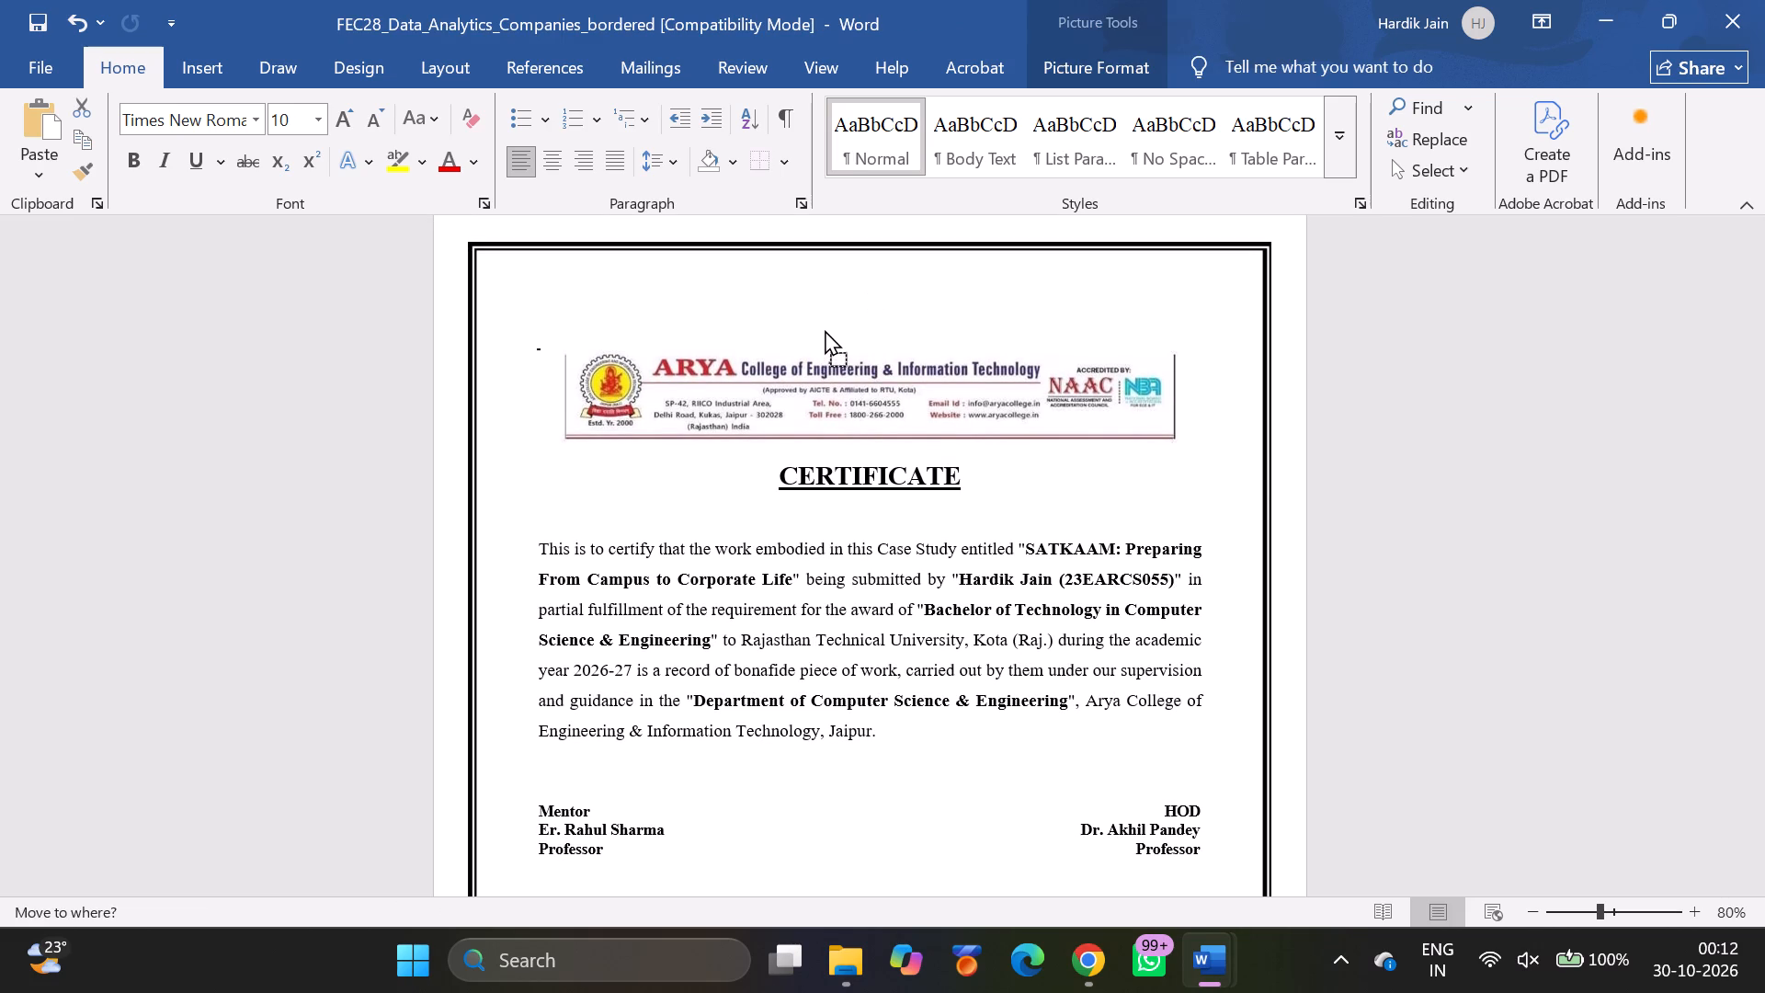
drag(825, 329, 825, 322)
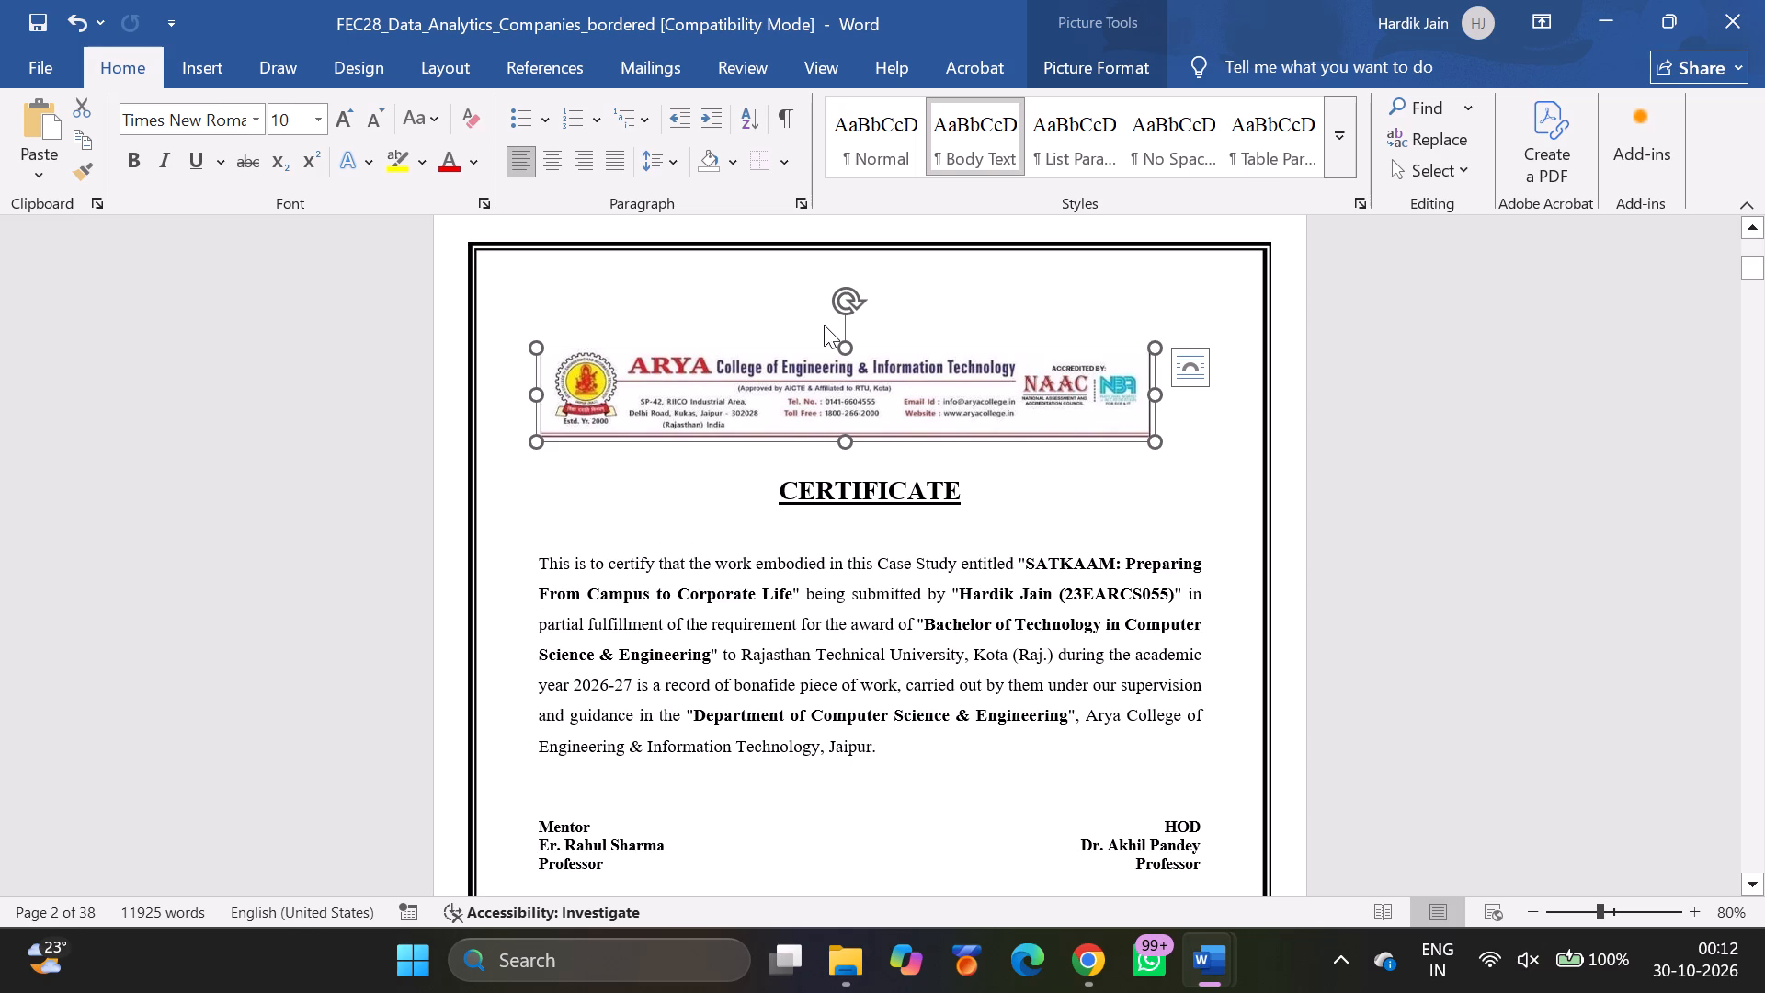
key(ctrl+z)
Undo the previous page-number edit on the Case Study 3: MedTourEasy entry in the list of contents.
key(ctrl+z)
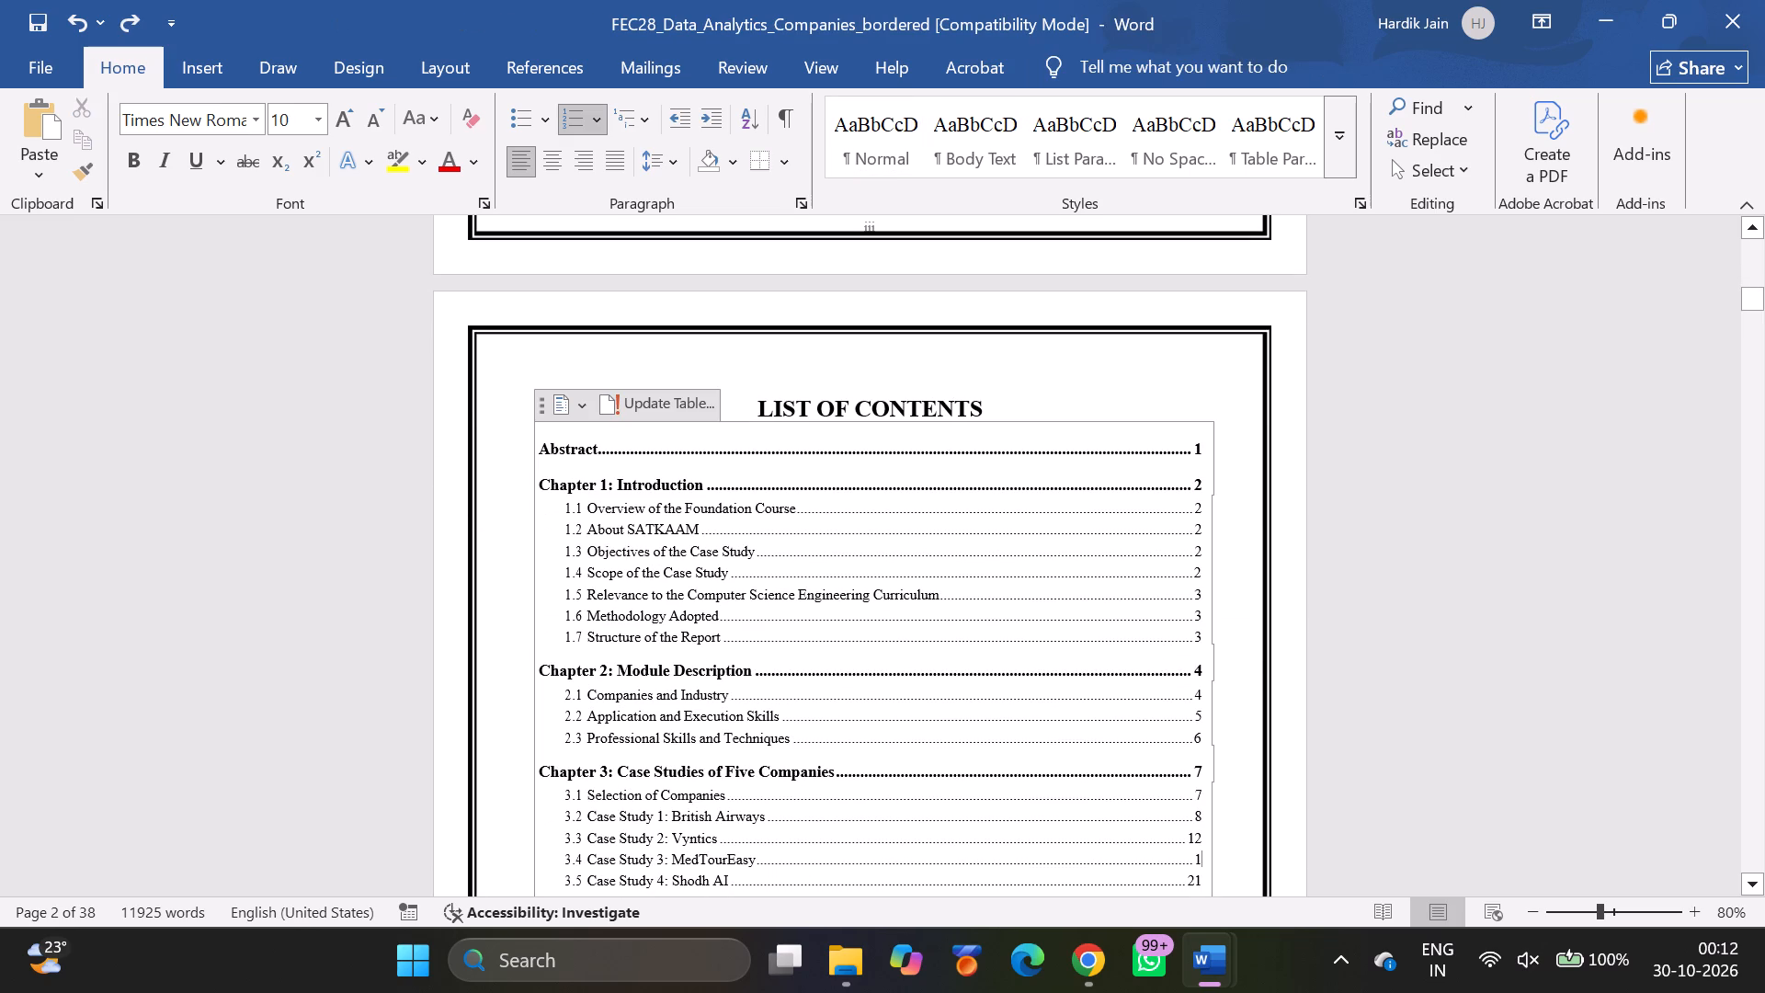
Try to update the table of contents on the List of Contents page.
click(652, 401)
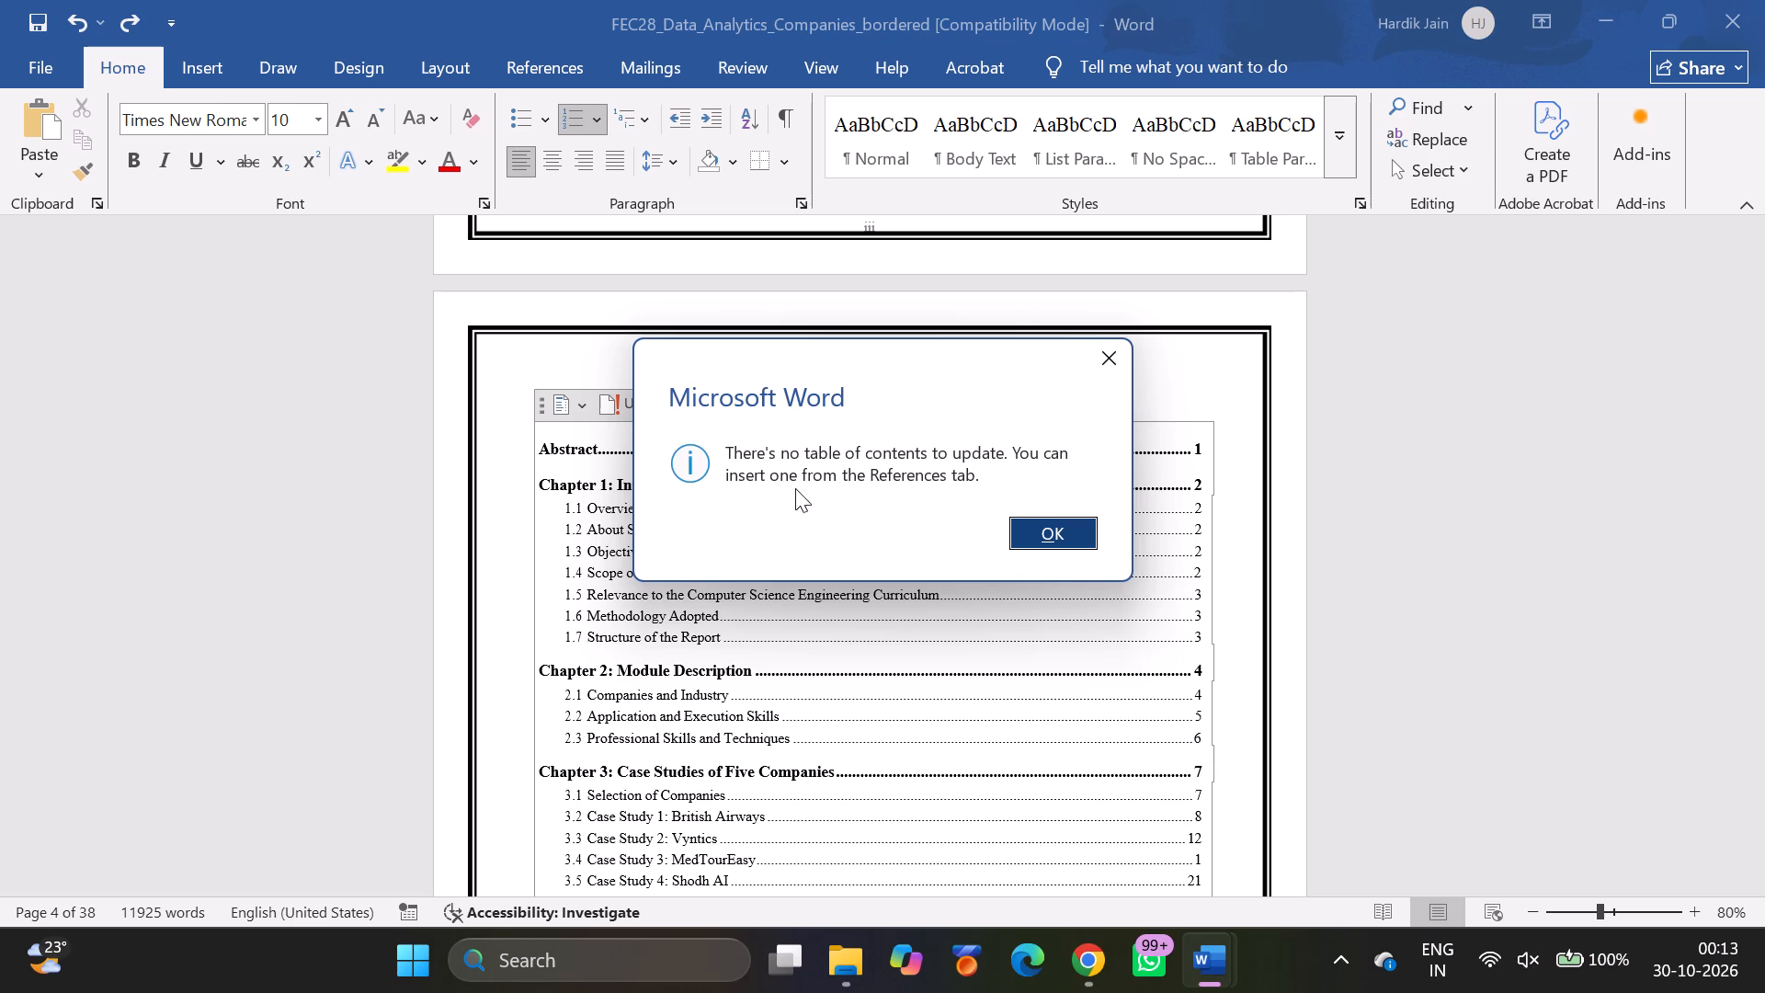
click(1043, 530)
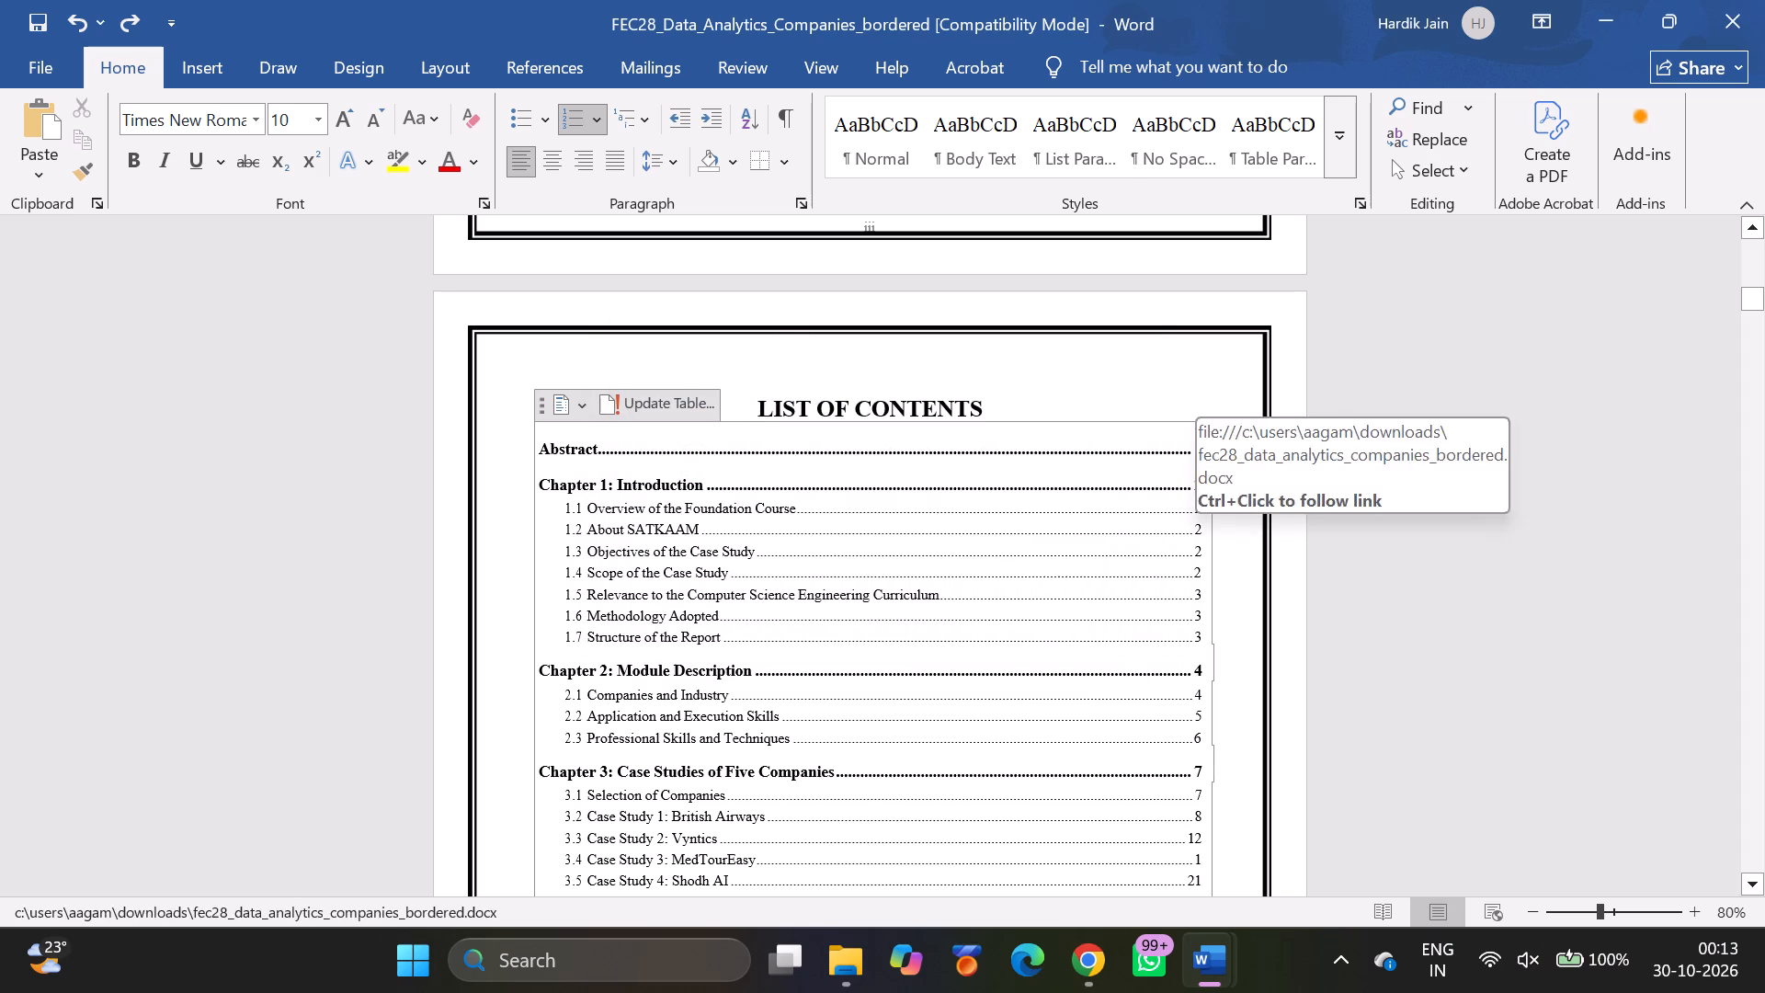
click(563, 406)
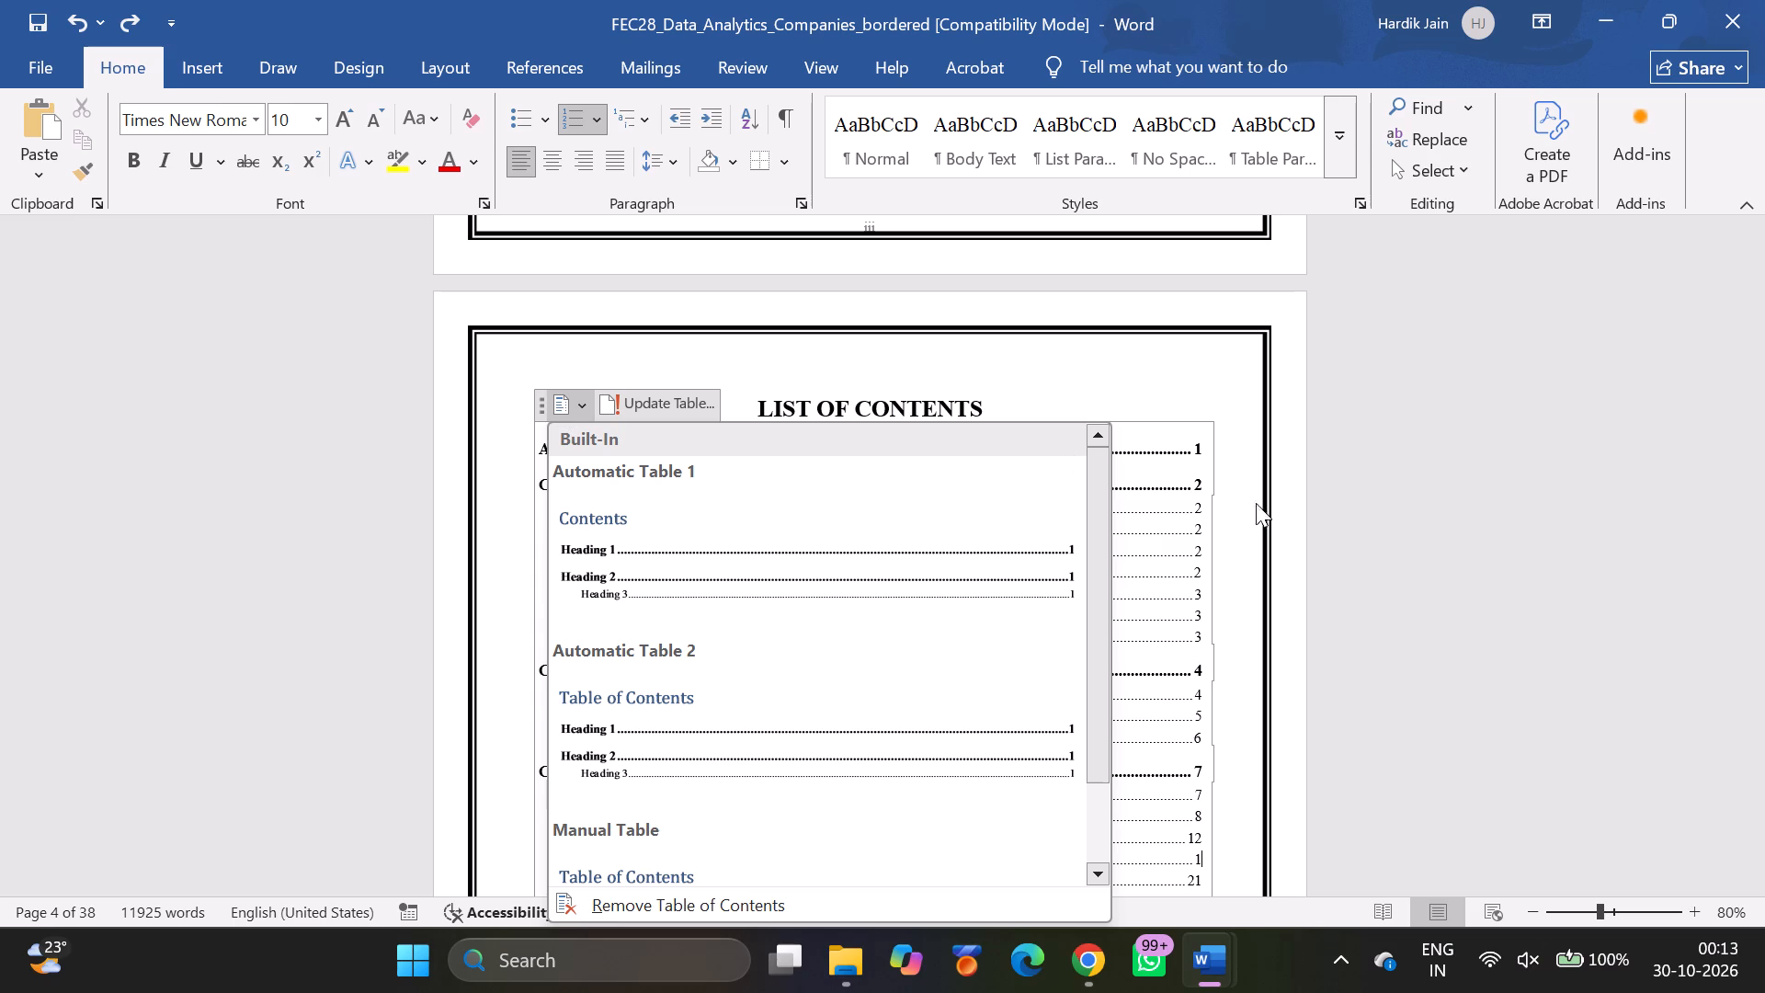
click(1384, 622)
Review the list of contents and the report pages up to the Vyntics case study, checking headings and tables.
scroll(1025, 662, down, 3)
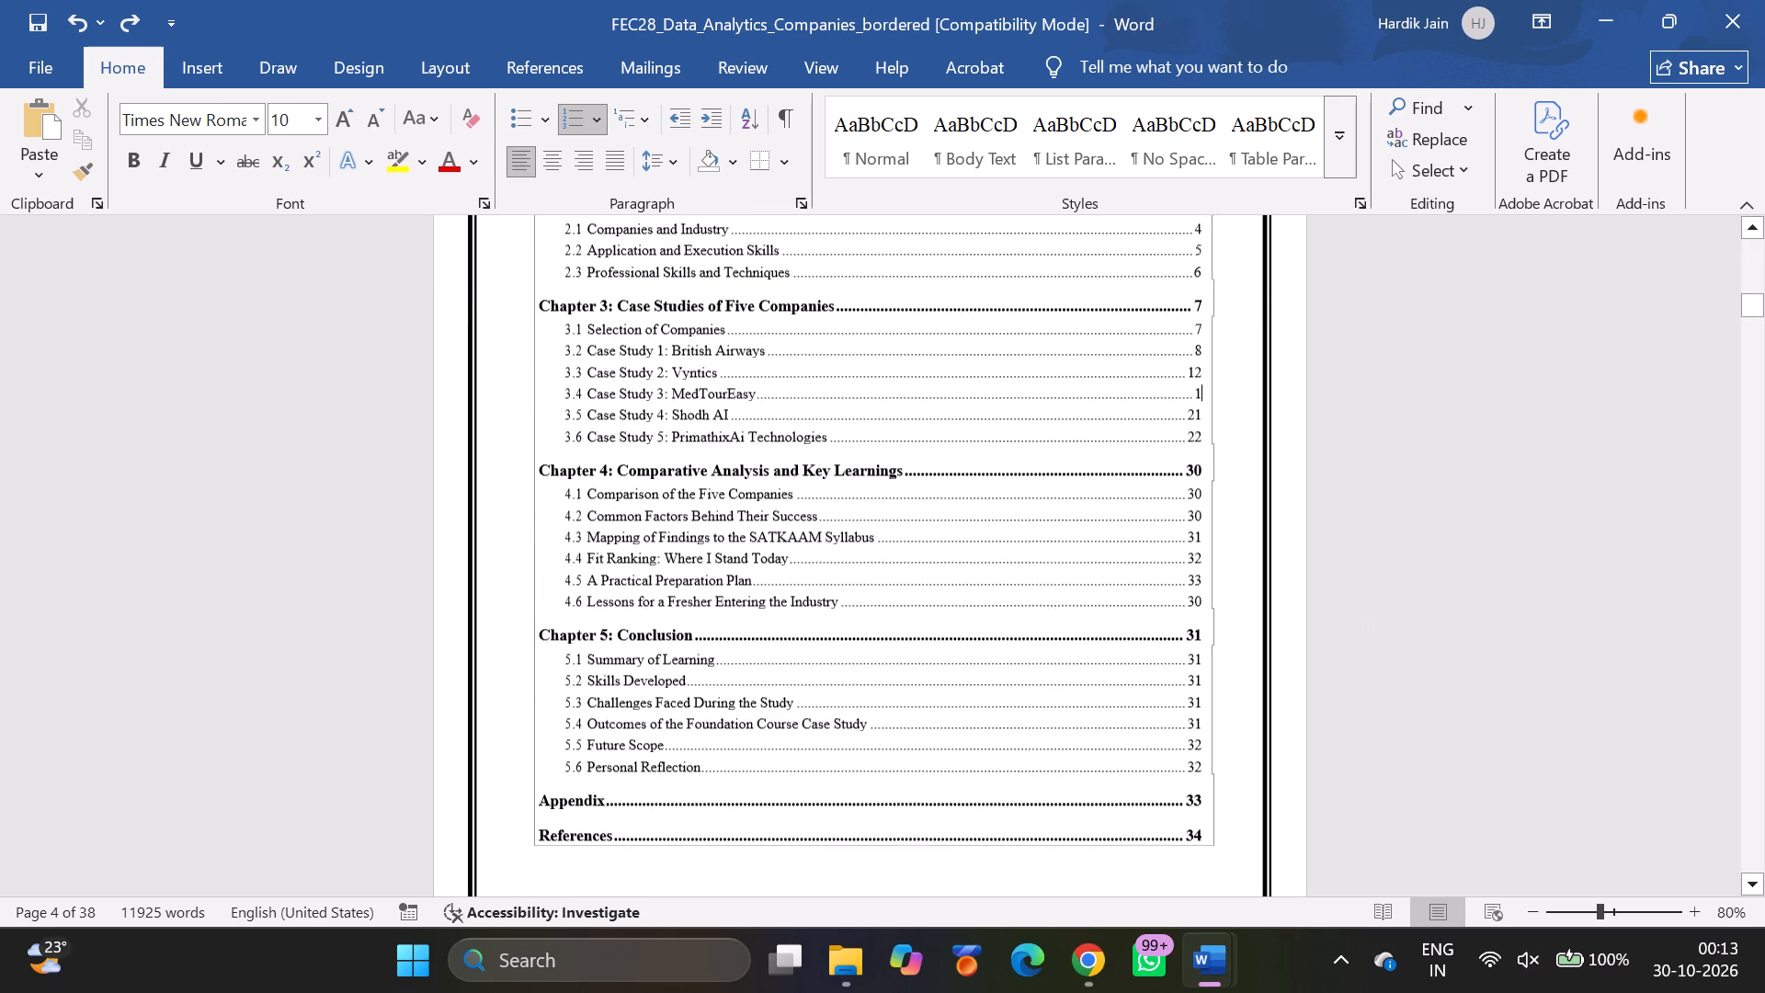
scroll(1025, 662, down, 1)
scroll(1051, 710, up, 2)
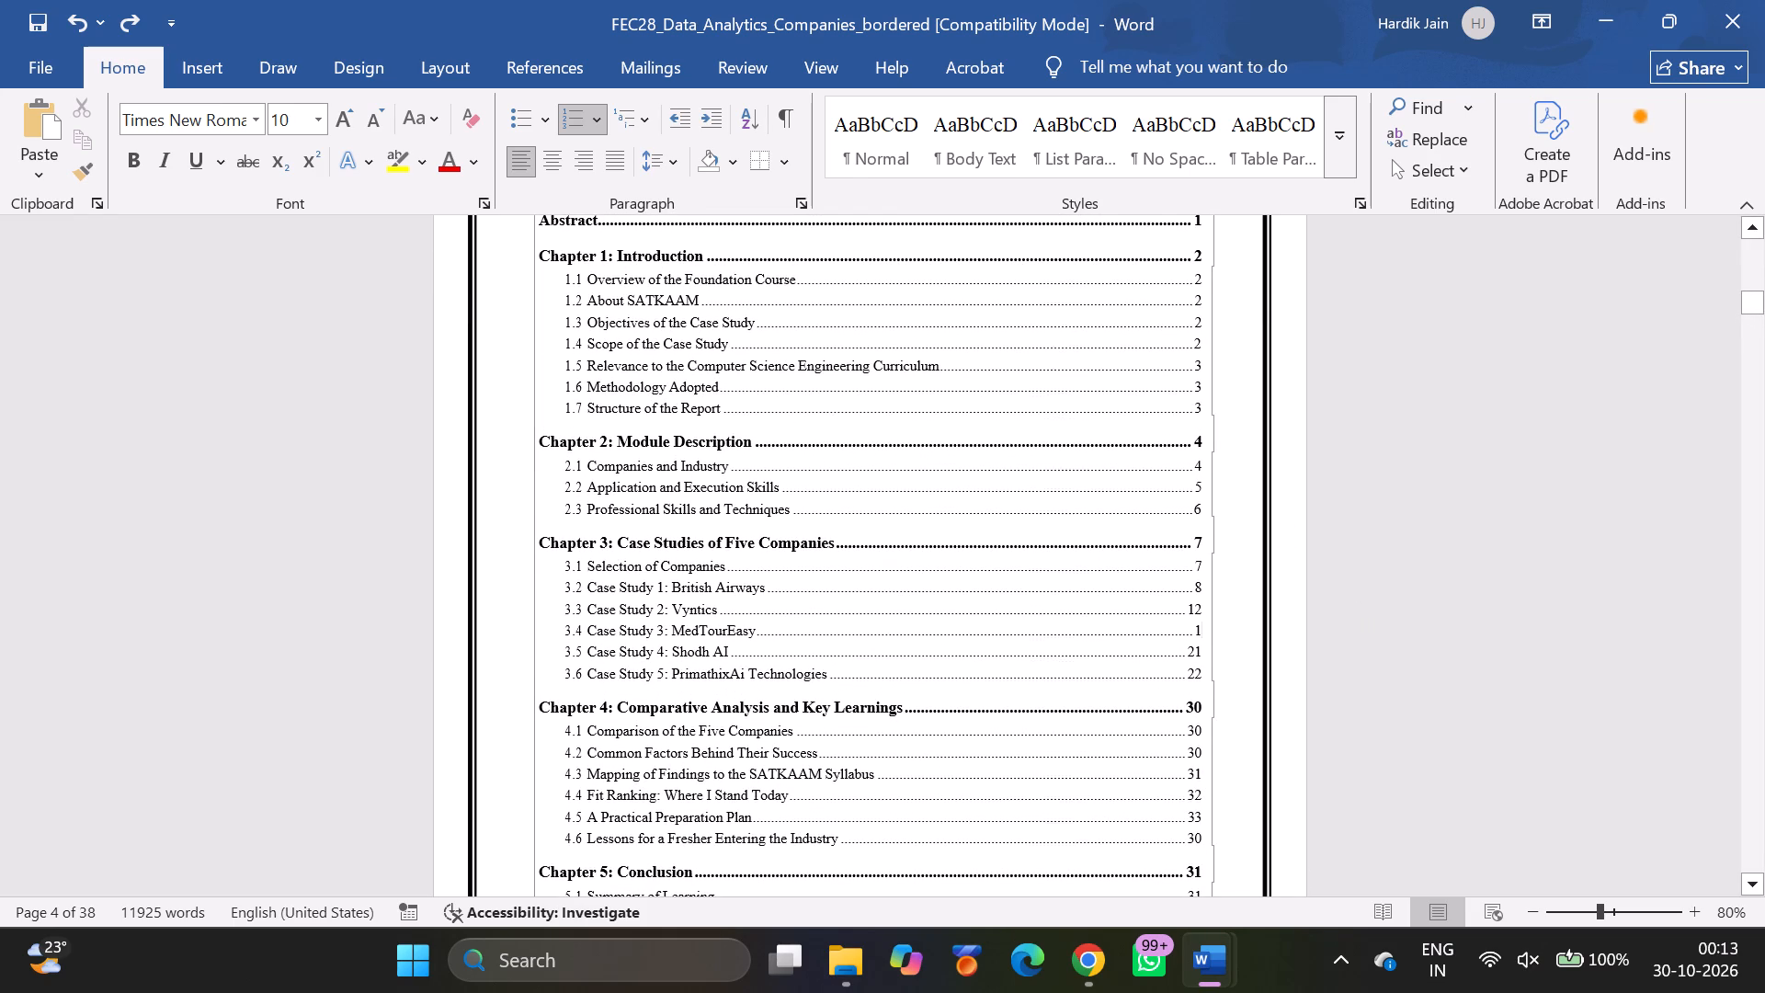
scroll(1051, 710, down, 12)
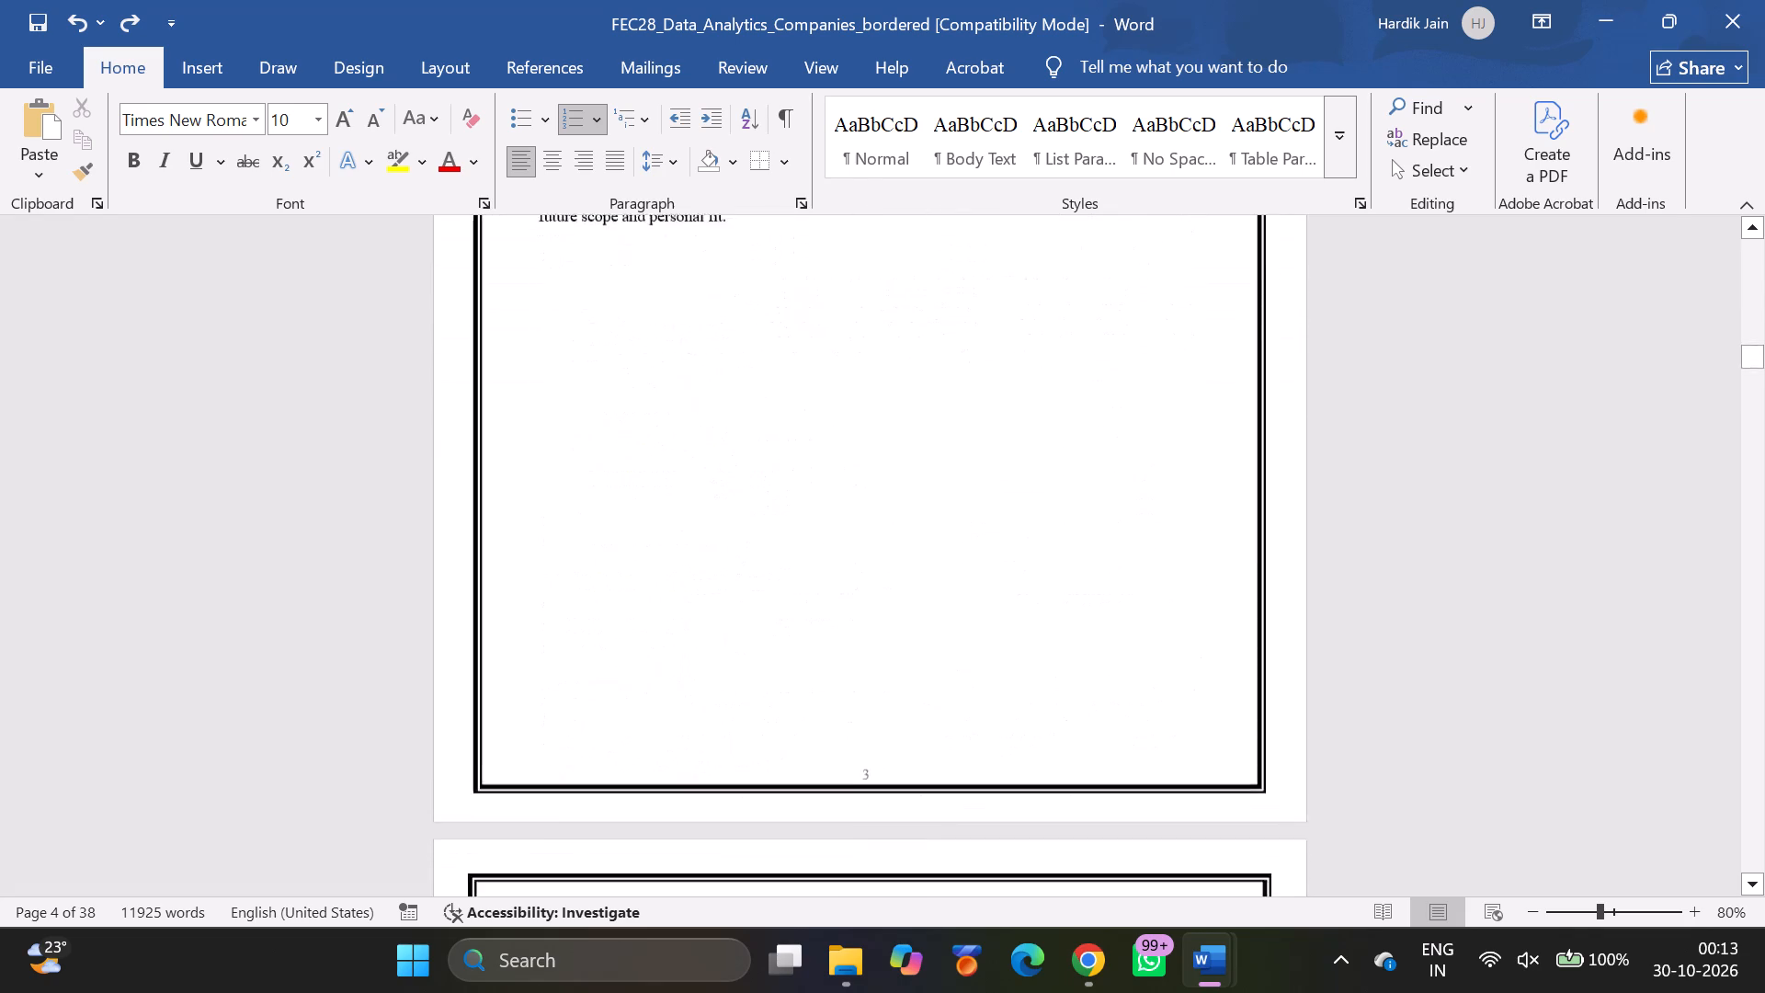
scroll(1051, 710, down, 9)
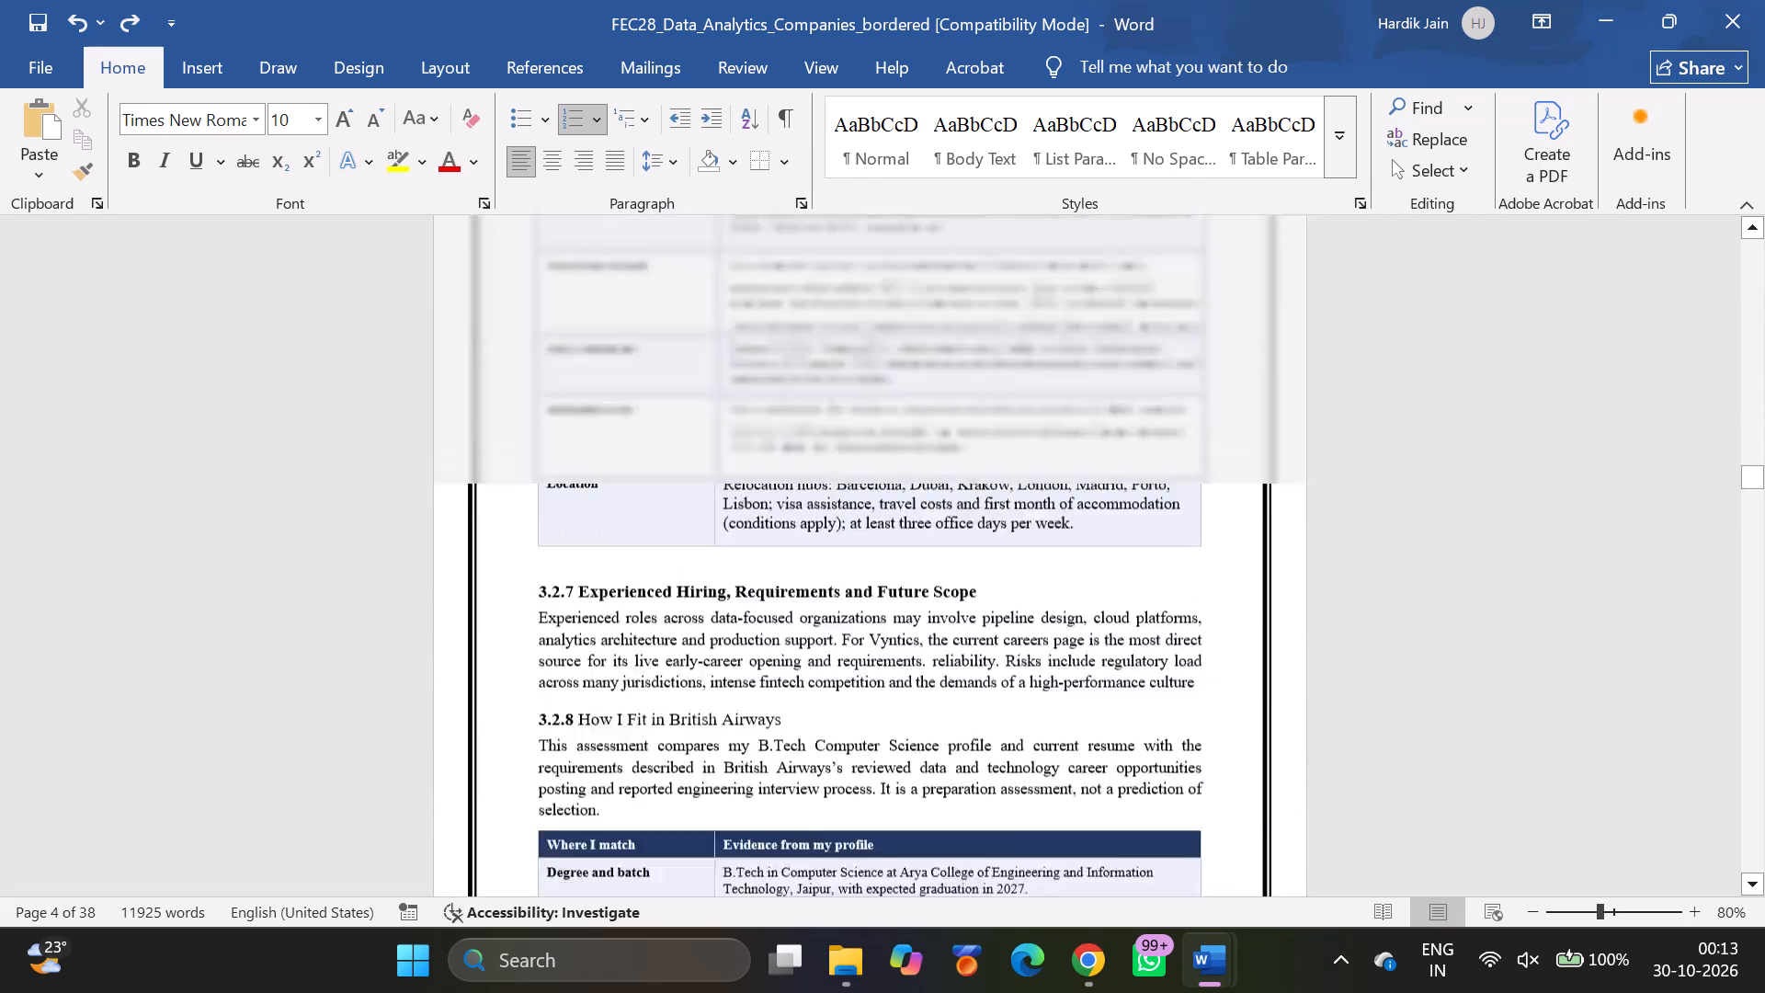
scroll(1051, 710, down, 5)
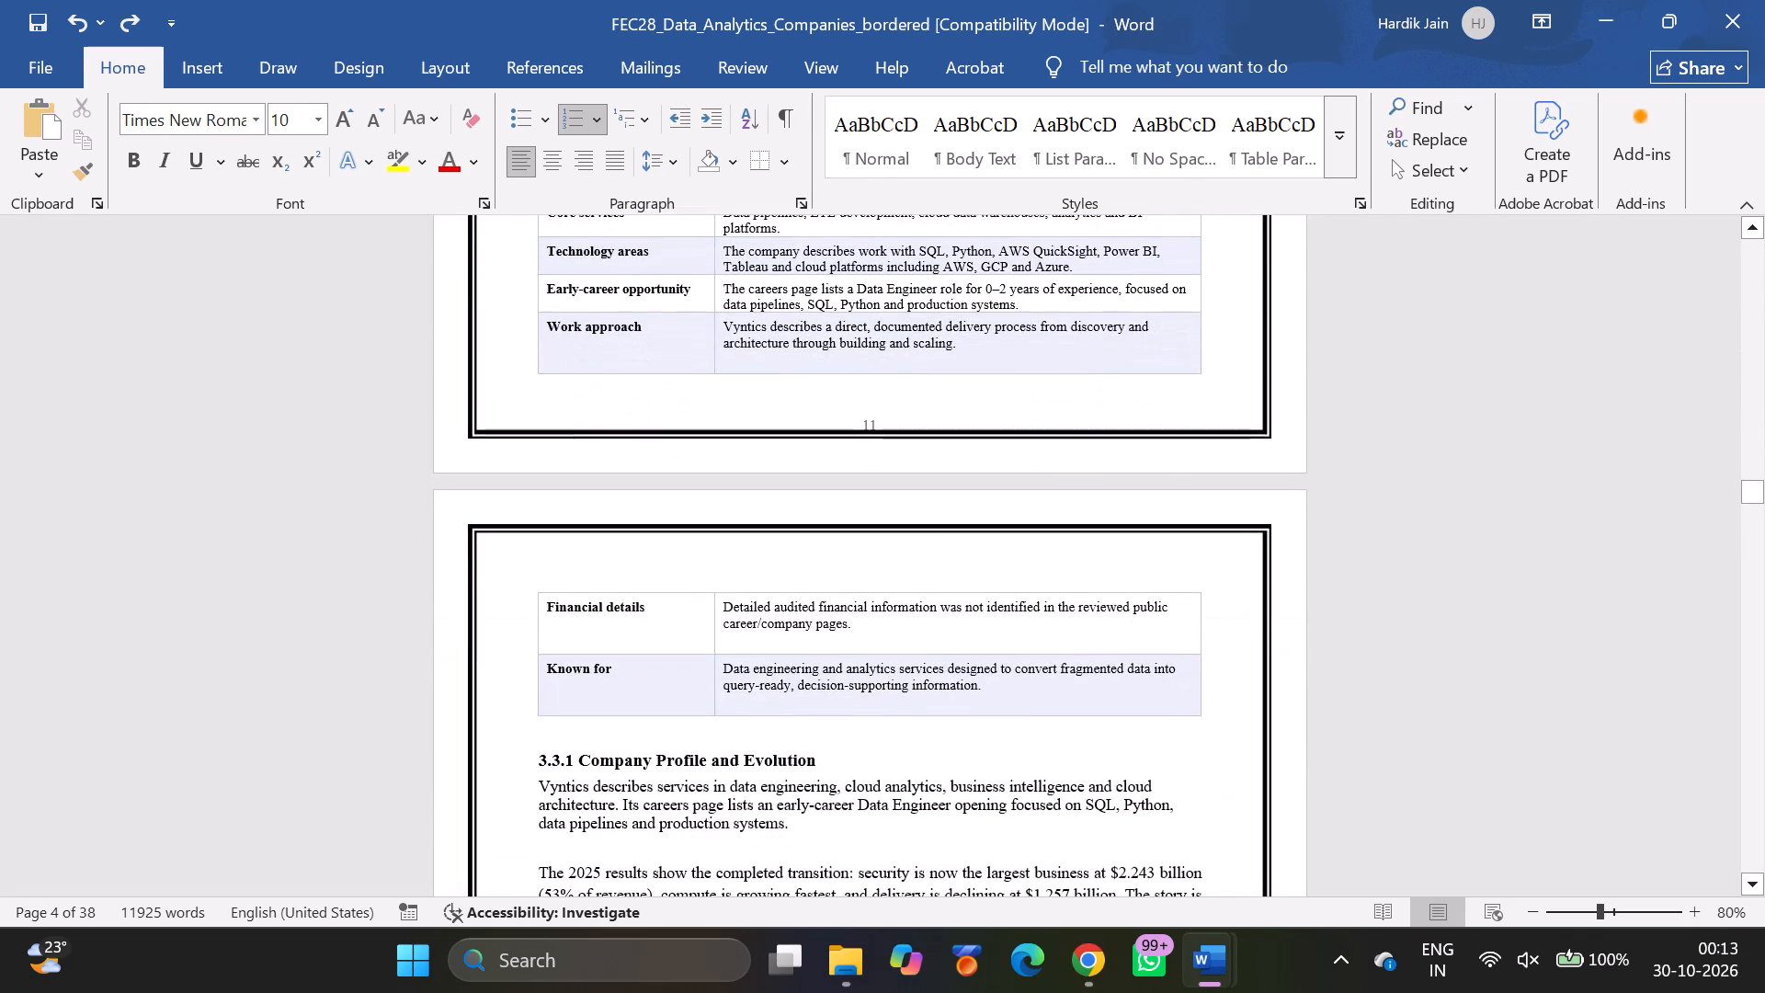
scroll(1051, 710, down, 2)
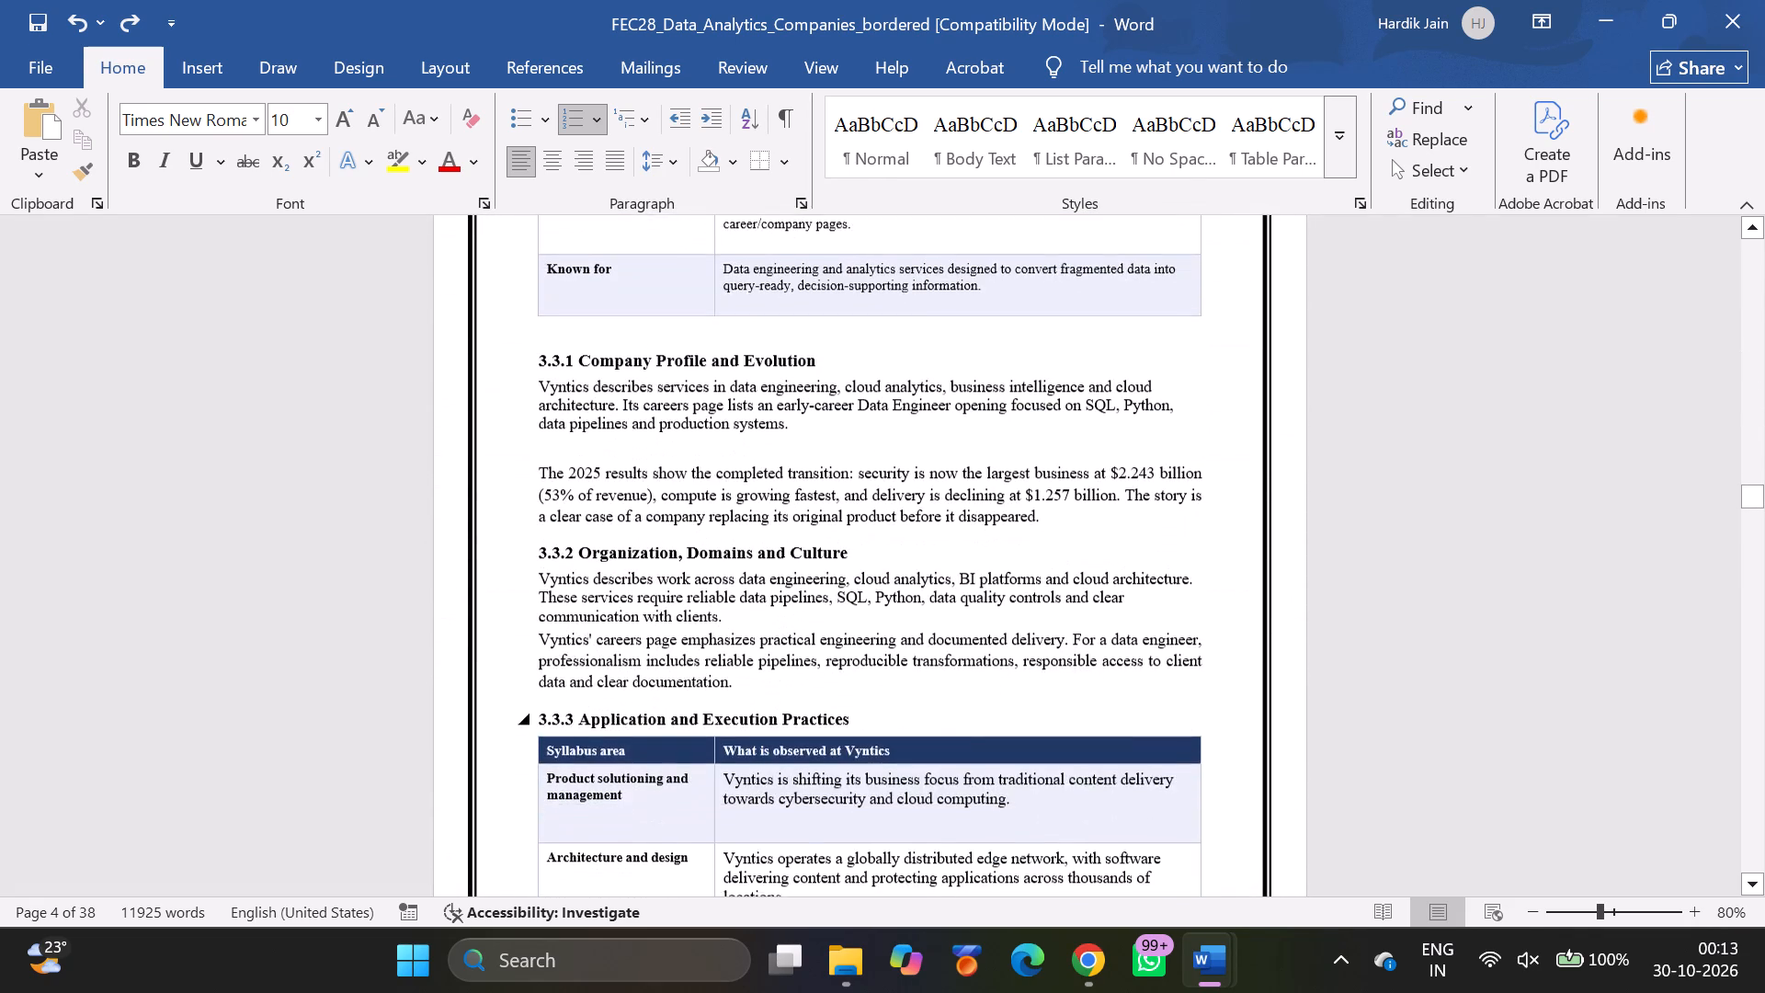
scroll(1051, 710, down, 4)
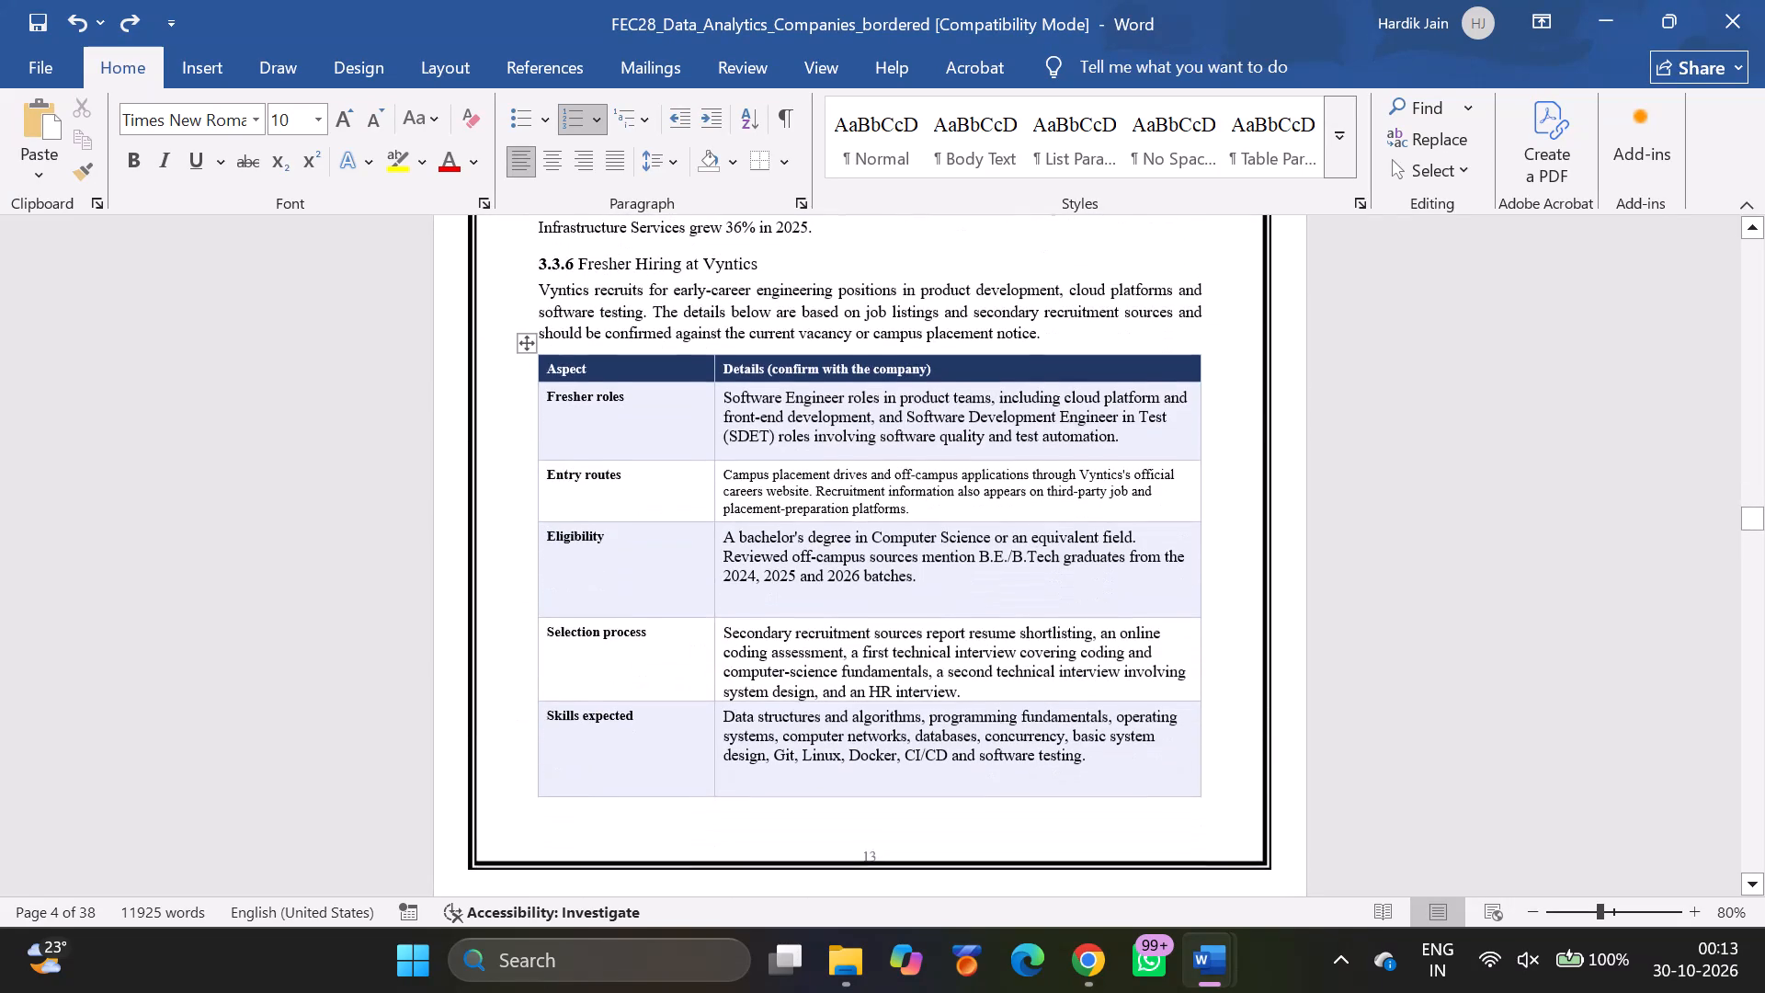
scroll(1051, 710, down, 1)
scroll(1051, 710, up, 2)
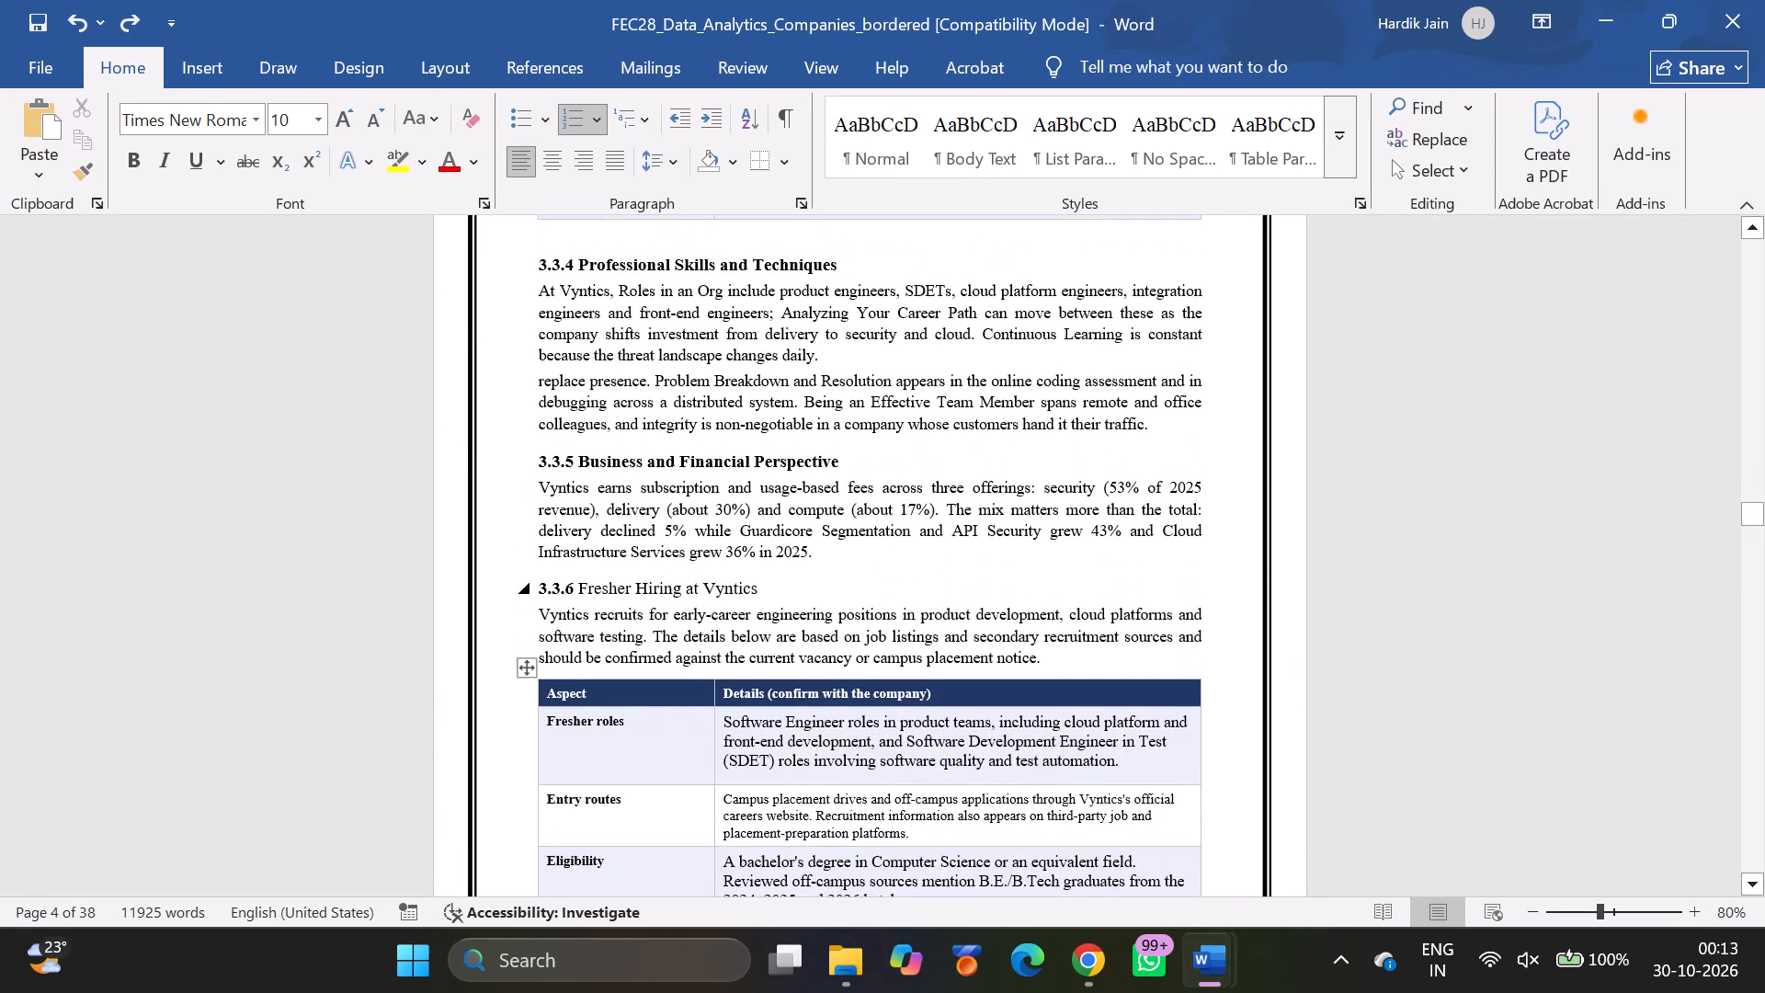
Copy the formatting of the 3.3.5 heading "Business and Financial Perspective" onto the 3.3.6 heading "Fresher Hiring at Vyntics" and save the document.
drag(579, 456, 618, 462)
drag(618, 462, 796, 461)
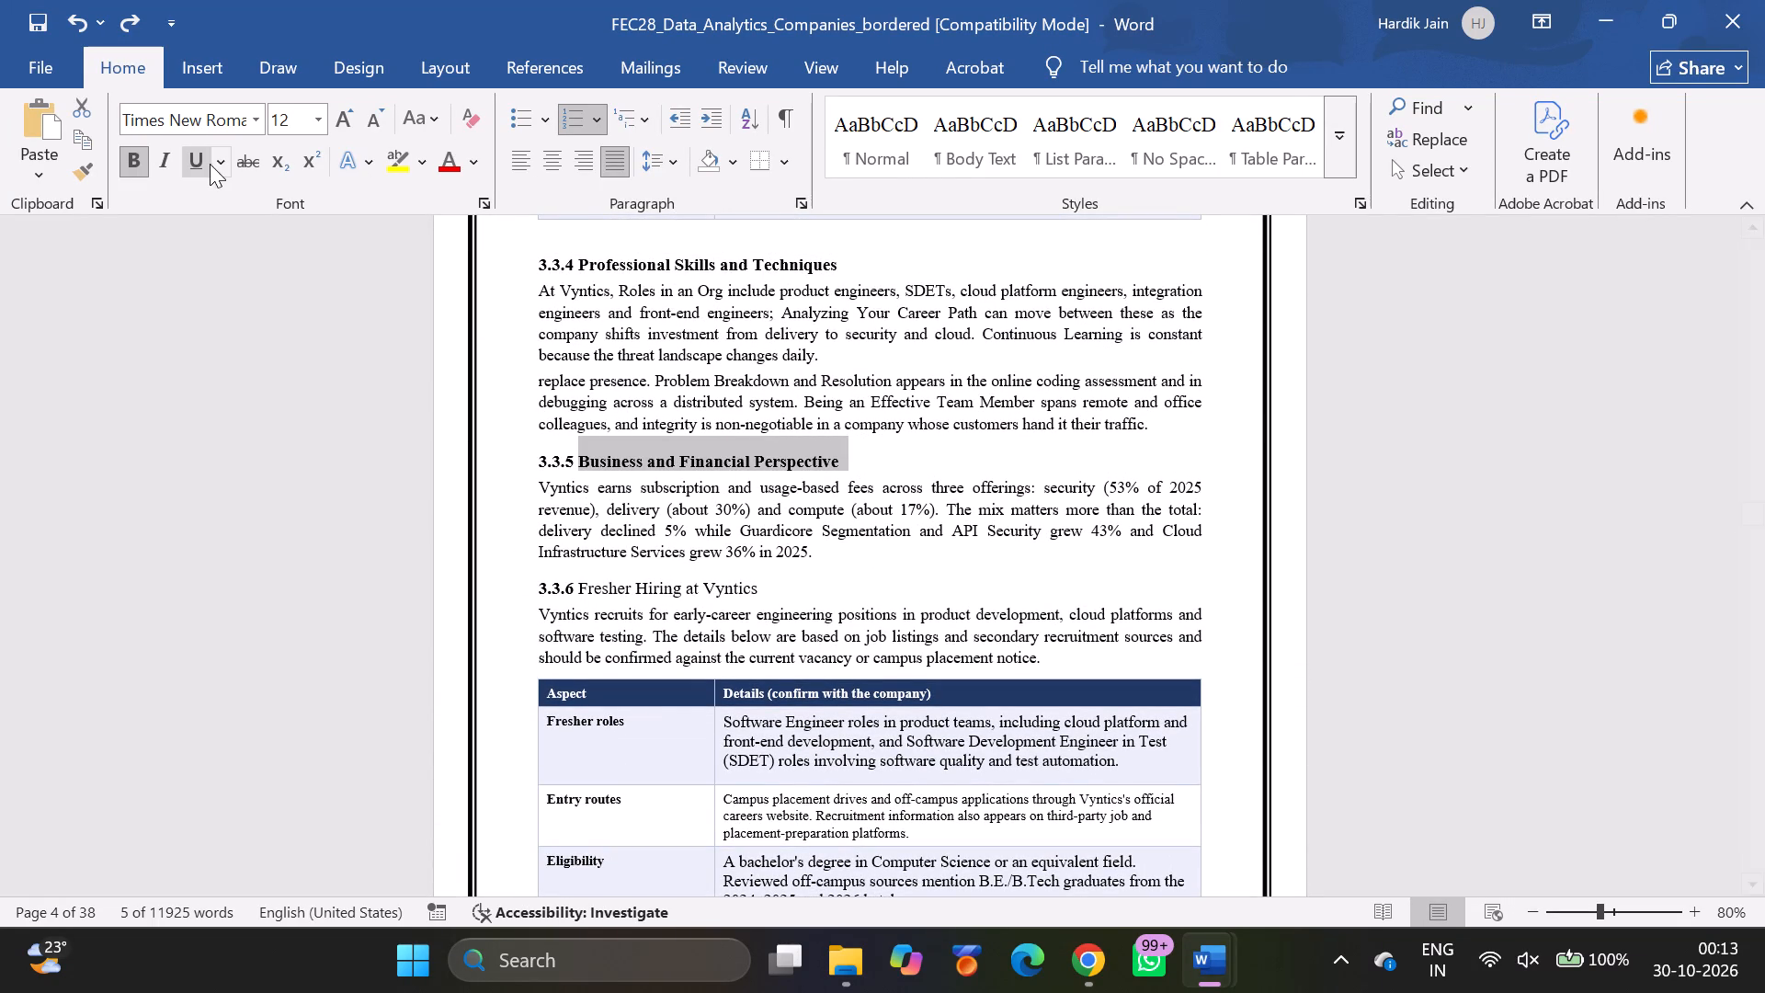
click(90, 182)
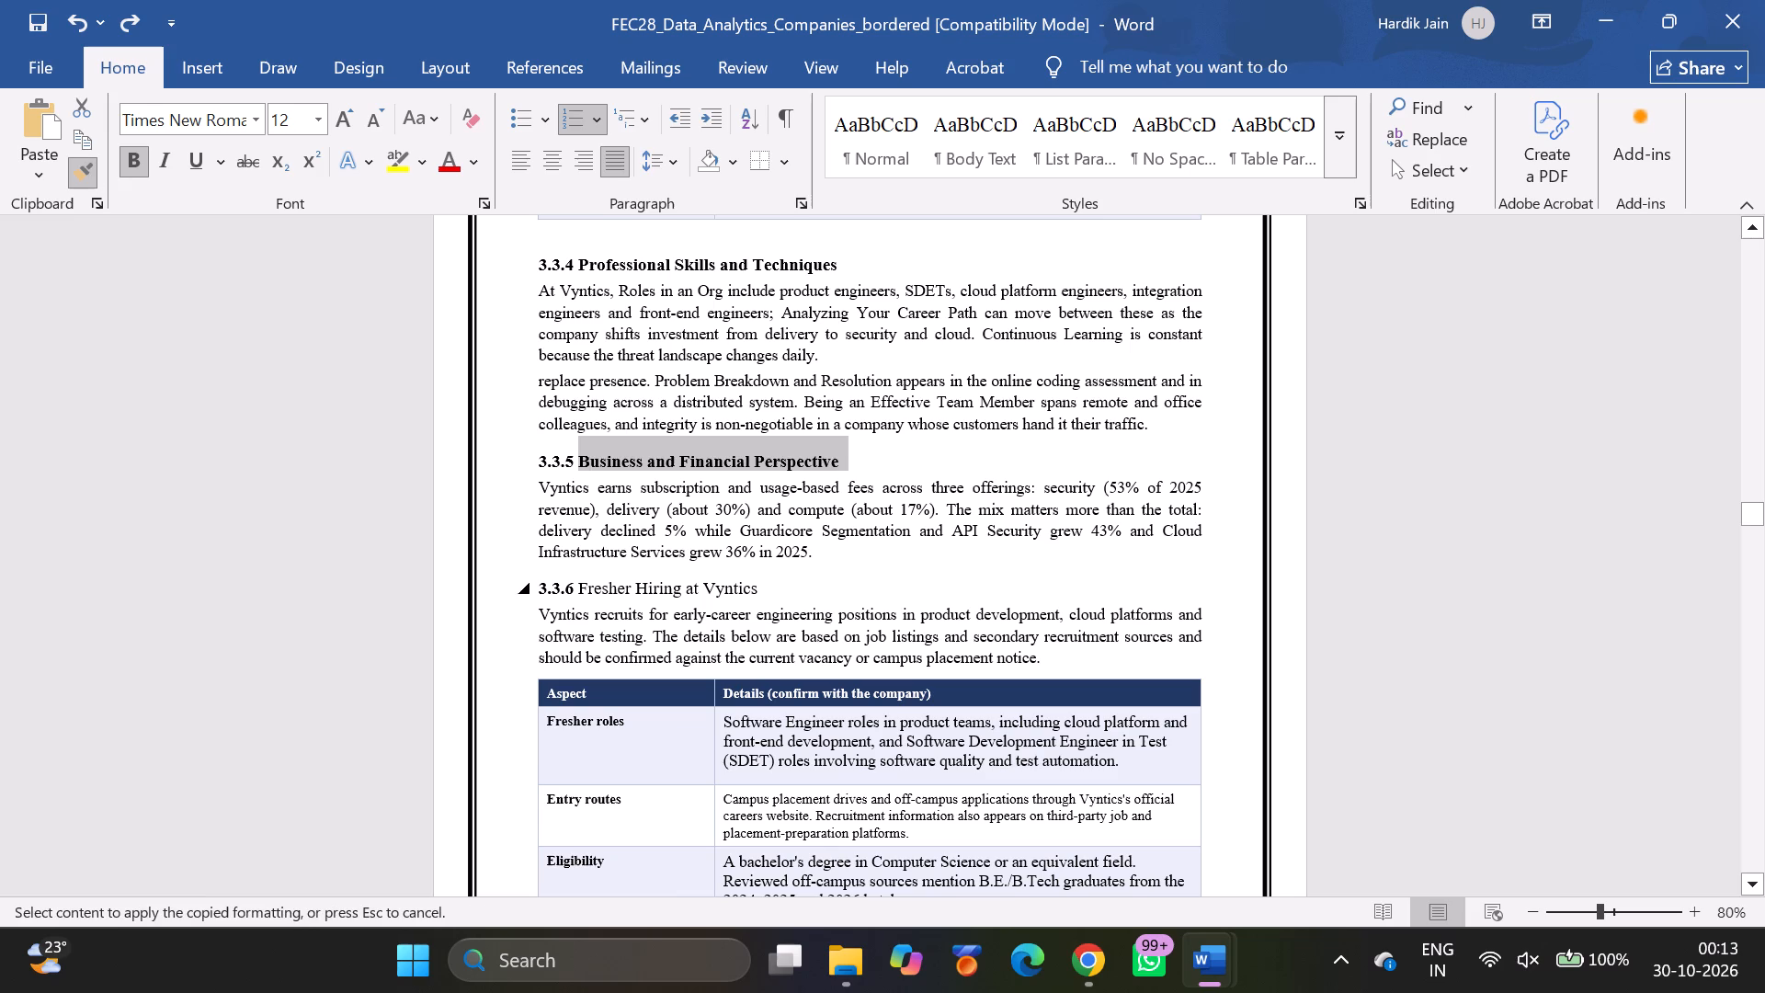
drag(577, 588, 754, 585)
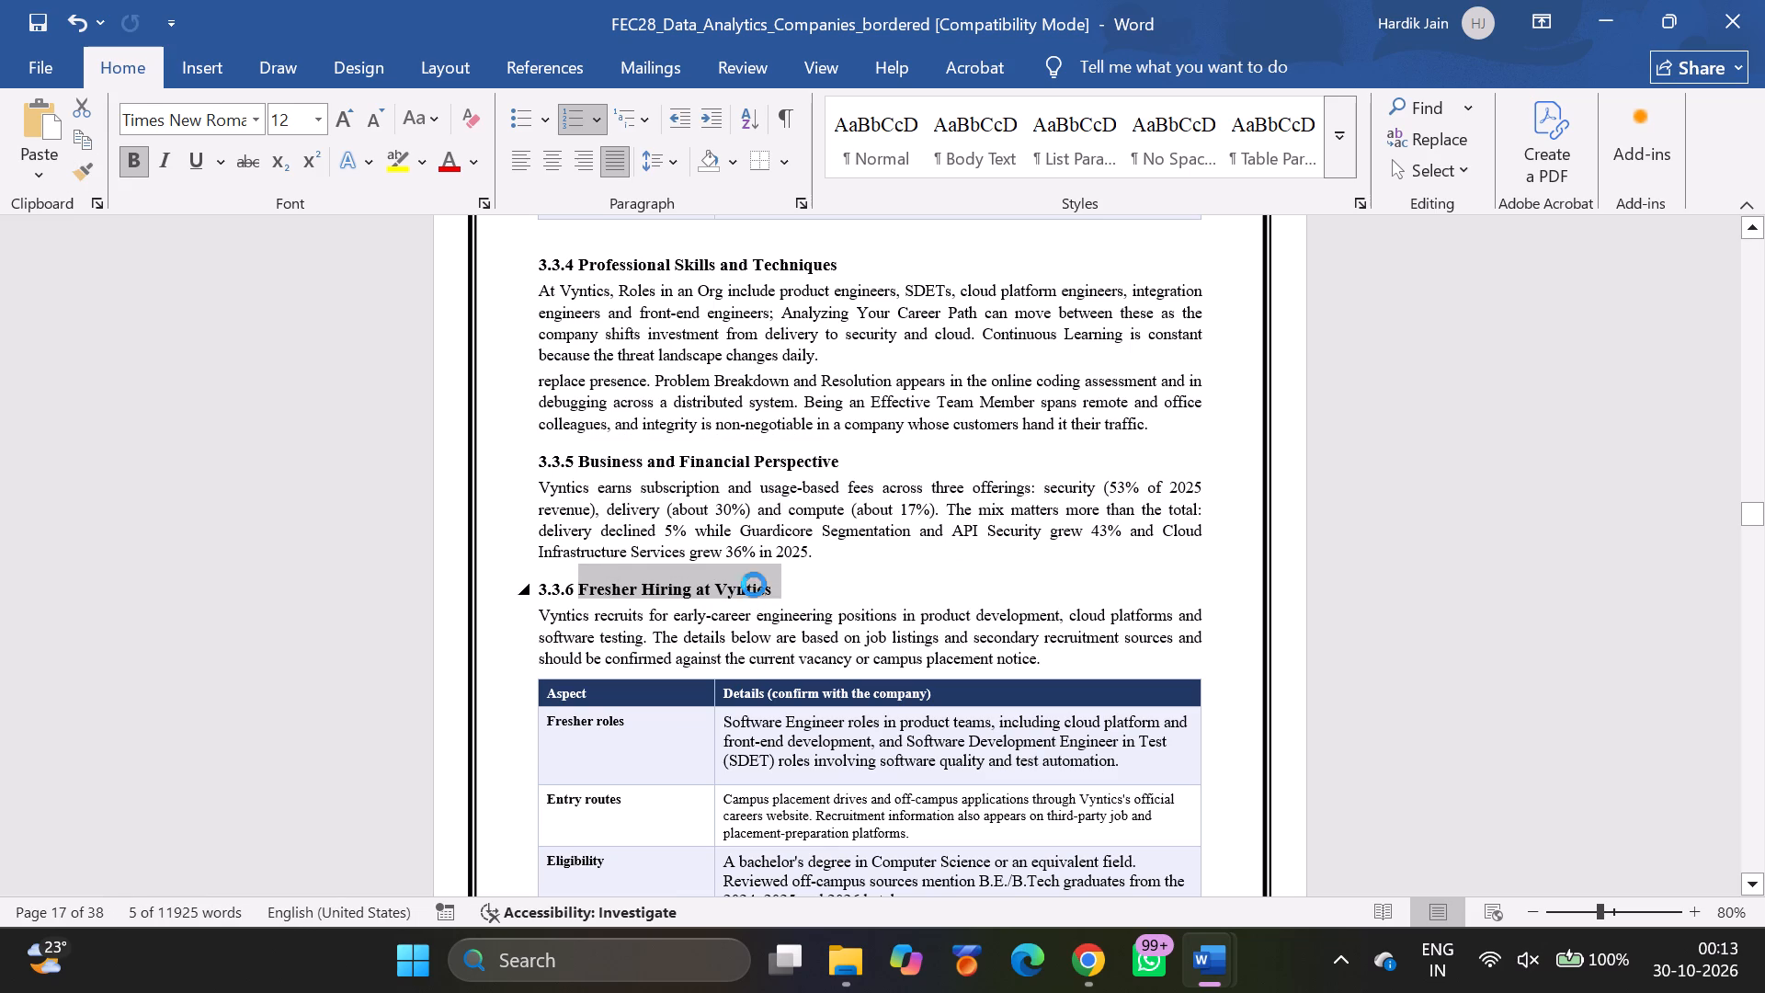
key(ctrl+s)
click(878, 600)
Copy the formatting of the 3.3.7 heading "Experienced Hiring, Requirements" onto the 3.3.8 heading "How I Fit in Vyntics".
scroll(878, 600, down, 3)
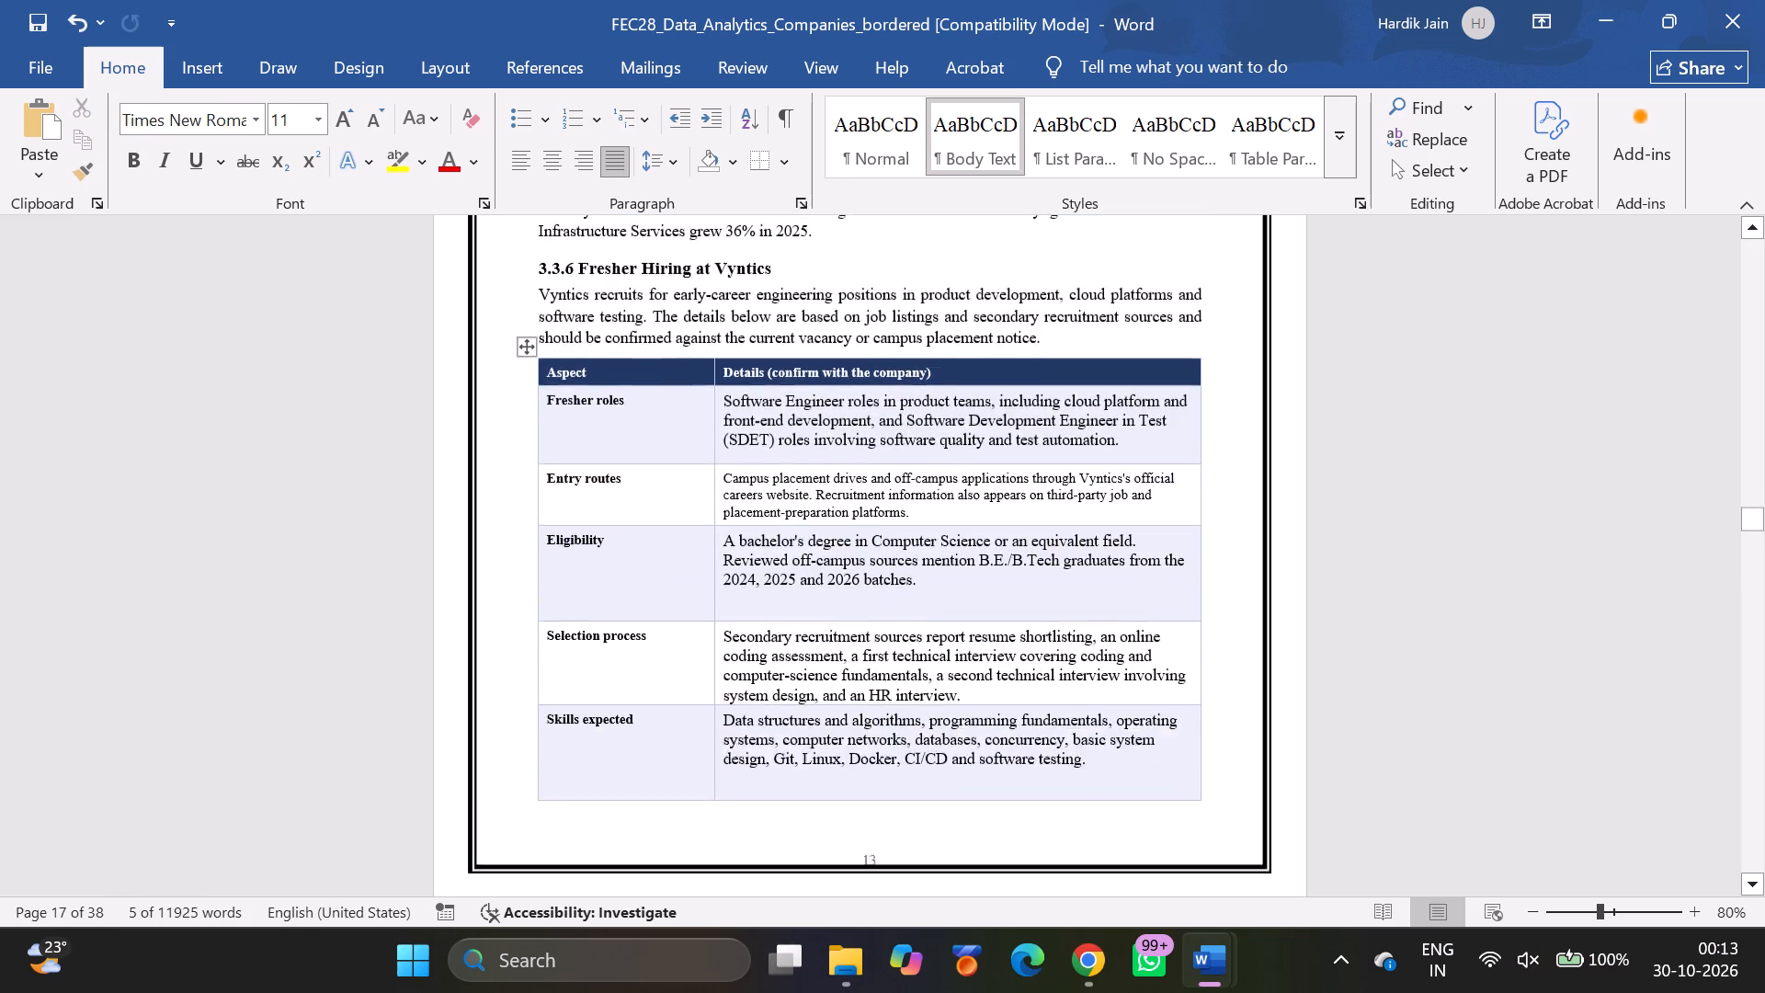
scroll(878, 600, down, 4)
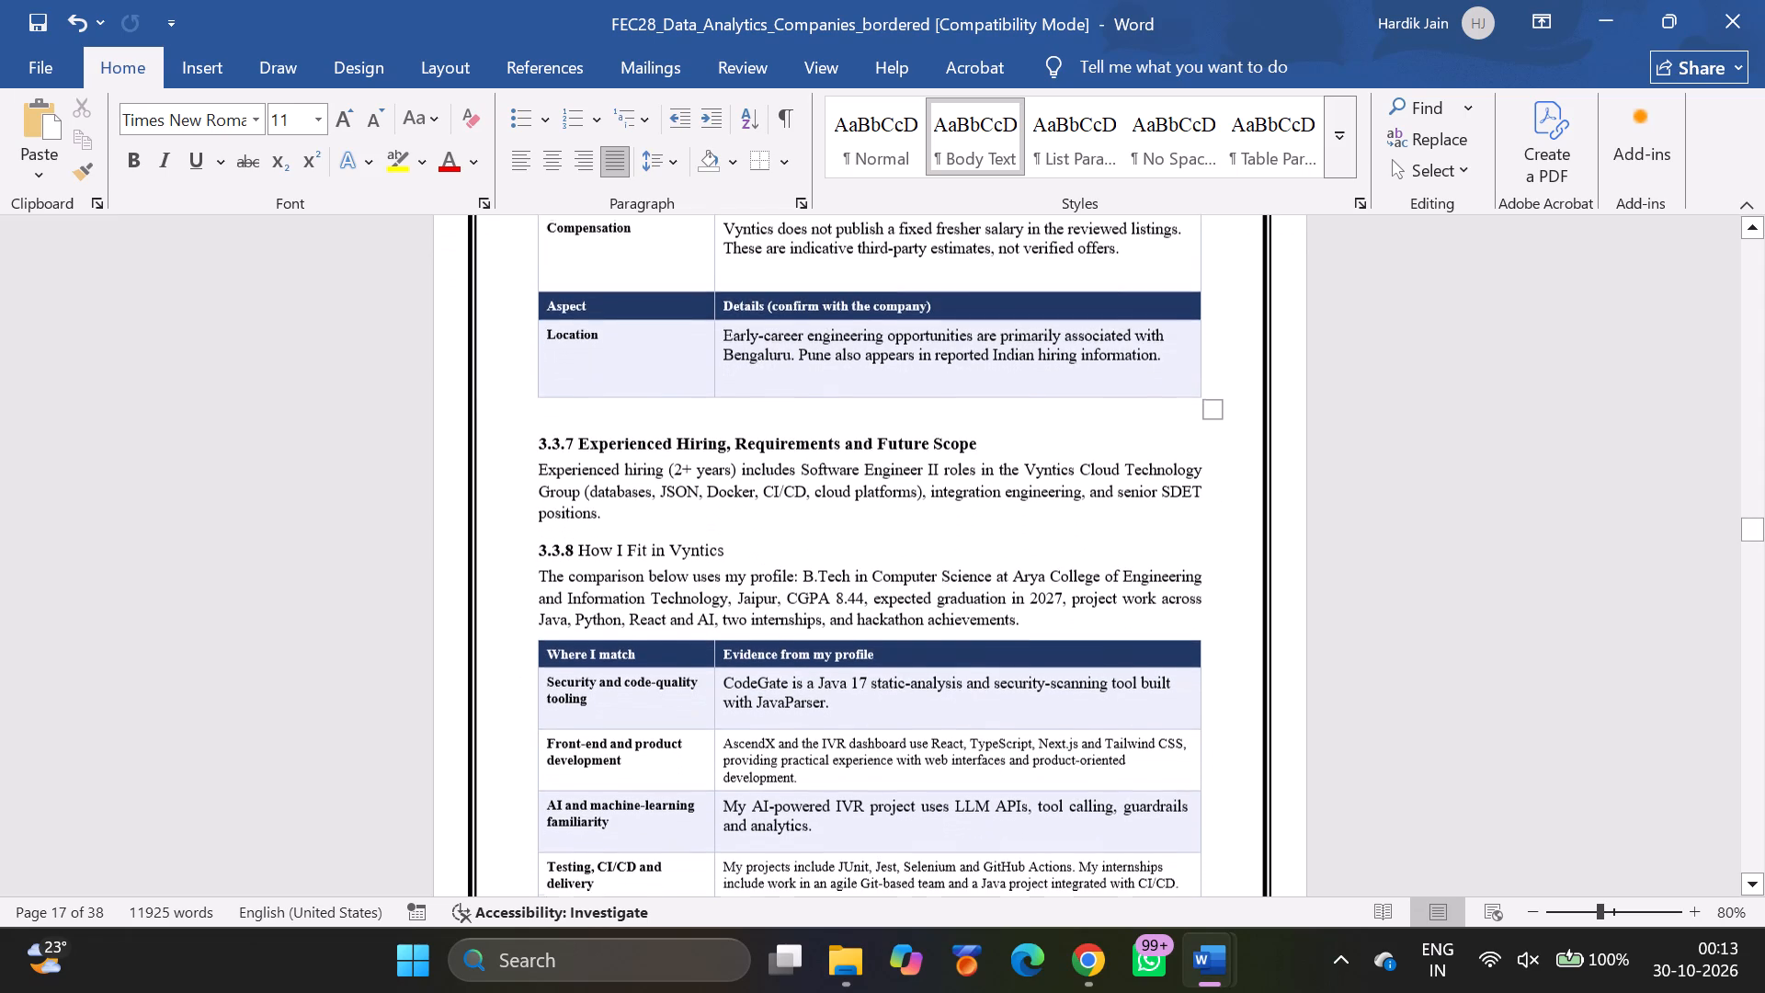
drag(626, 494, 780, 490)
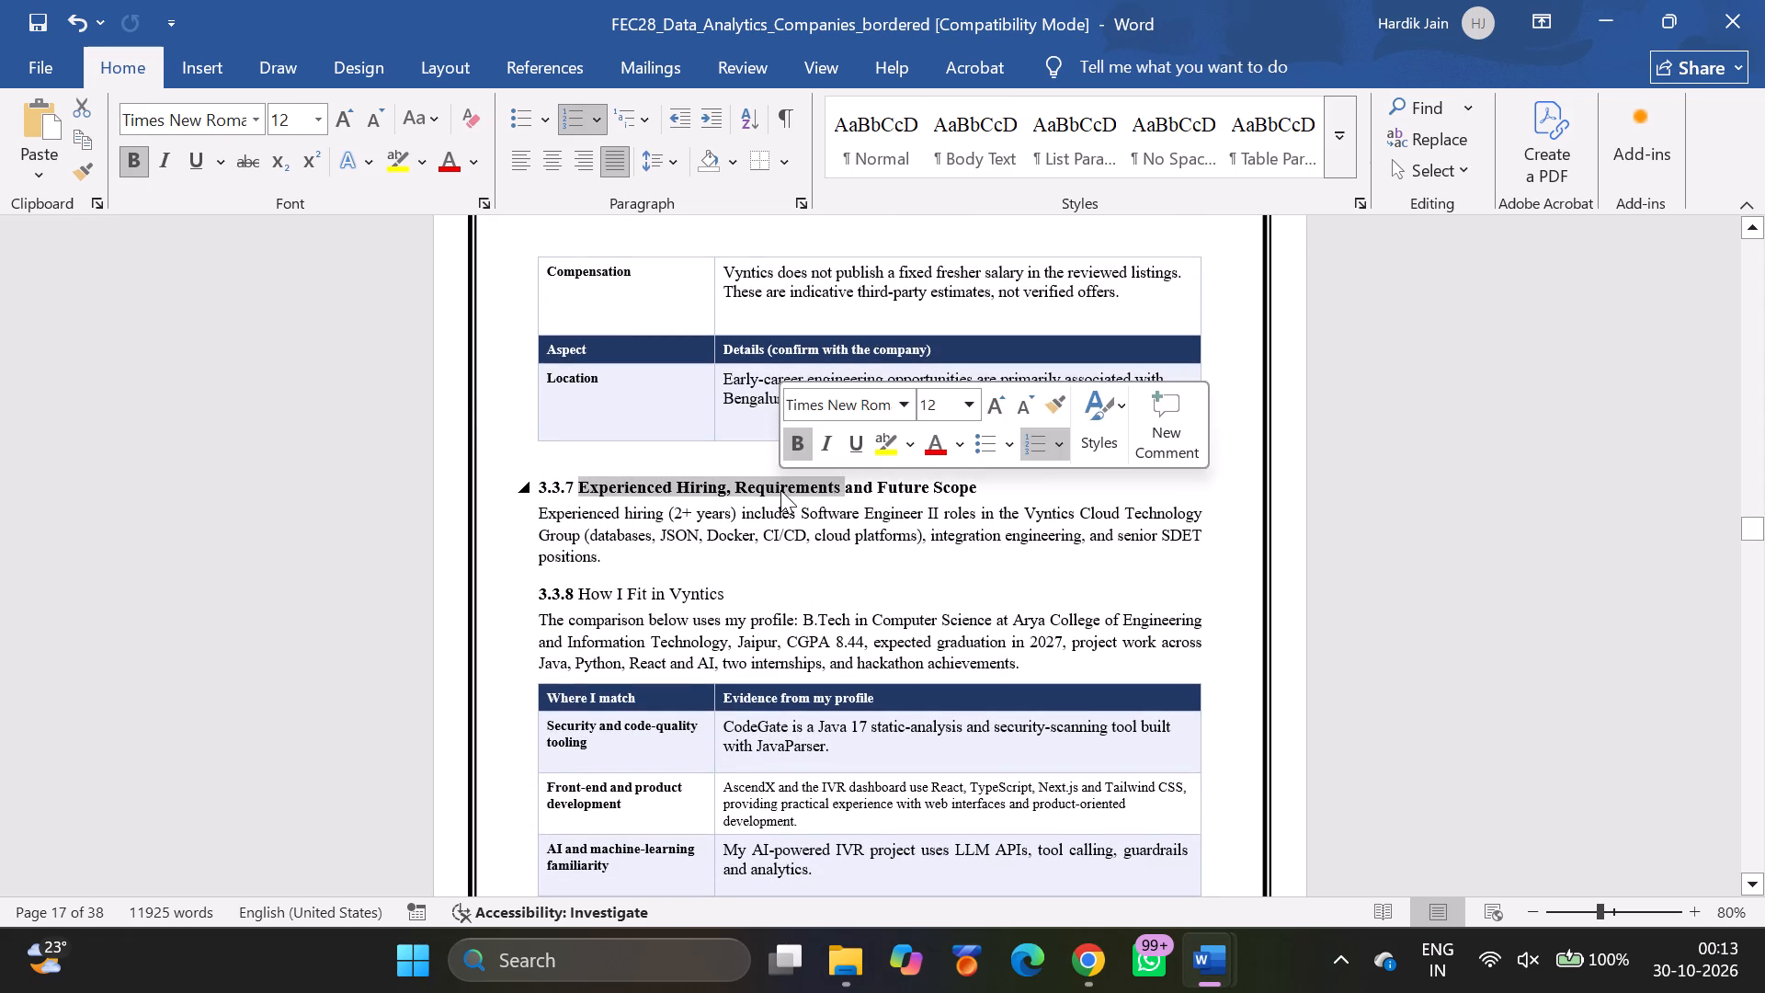
click(91, 177)
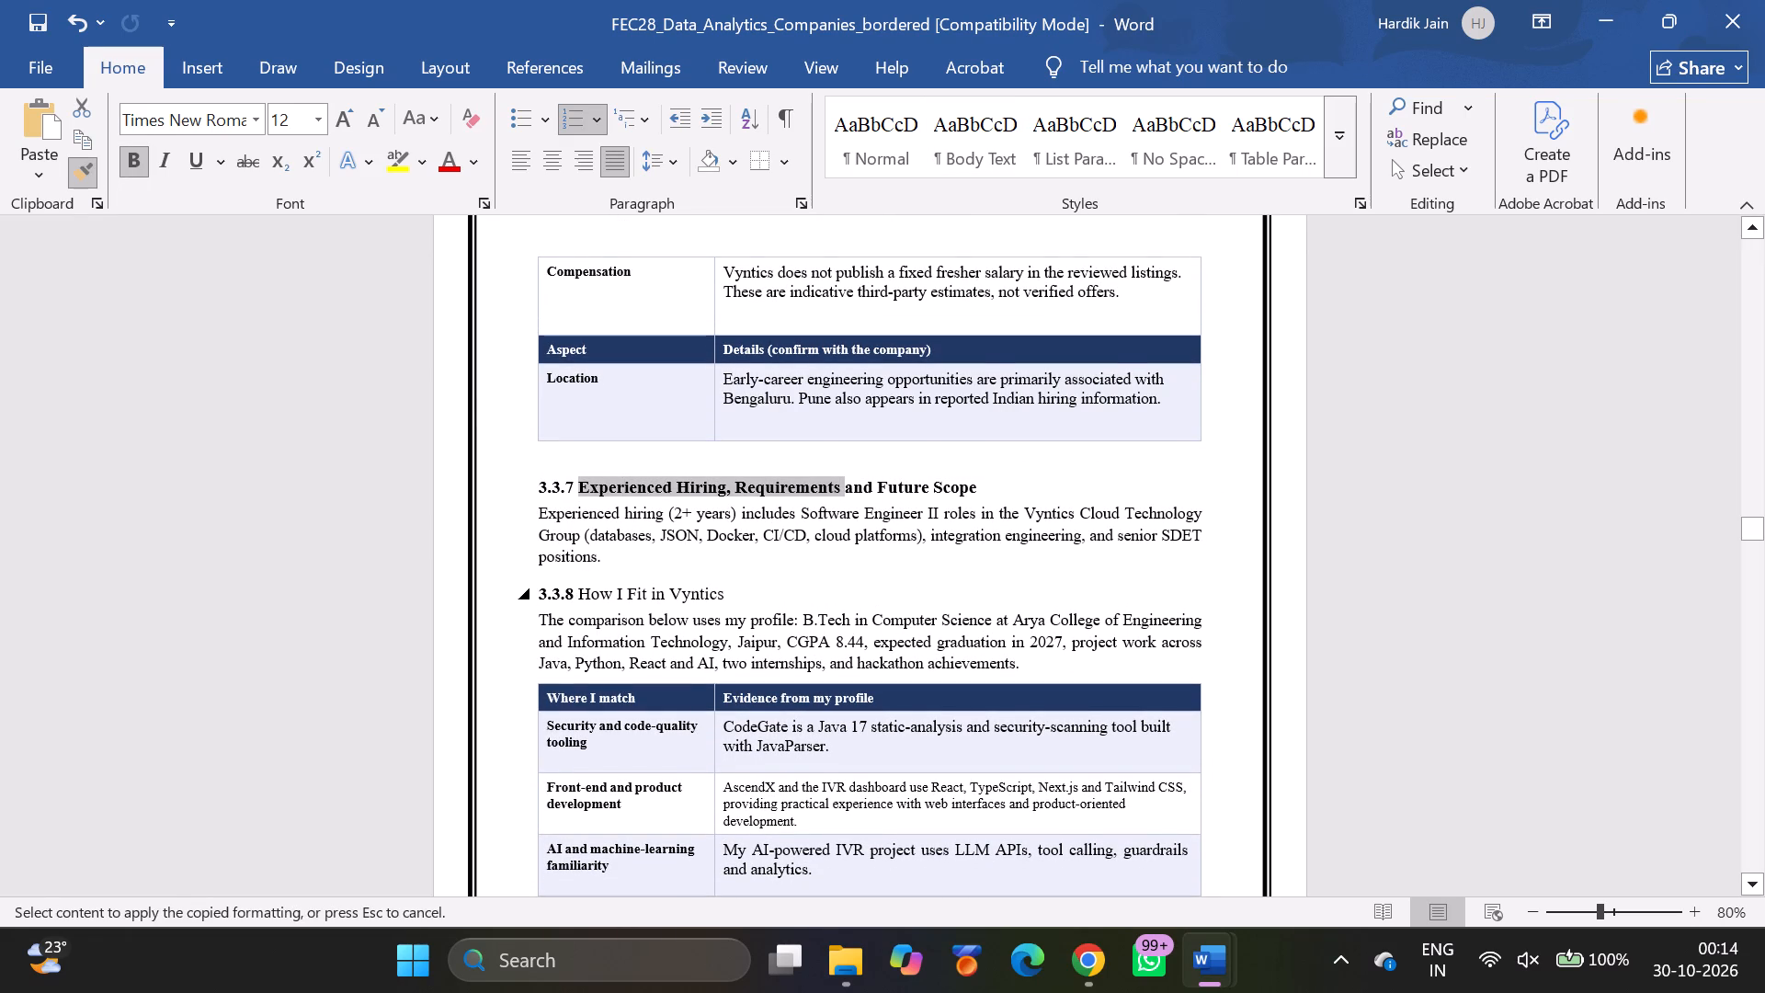
drag(575, 591, 711, 599)
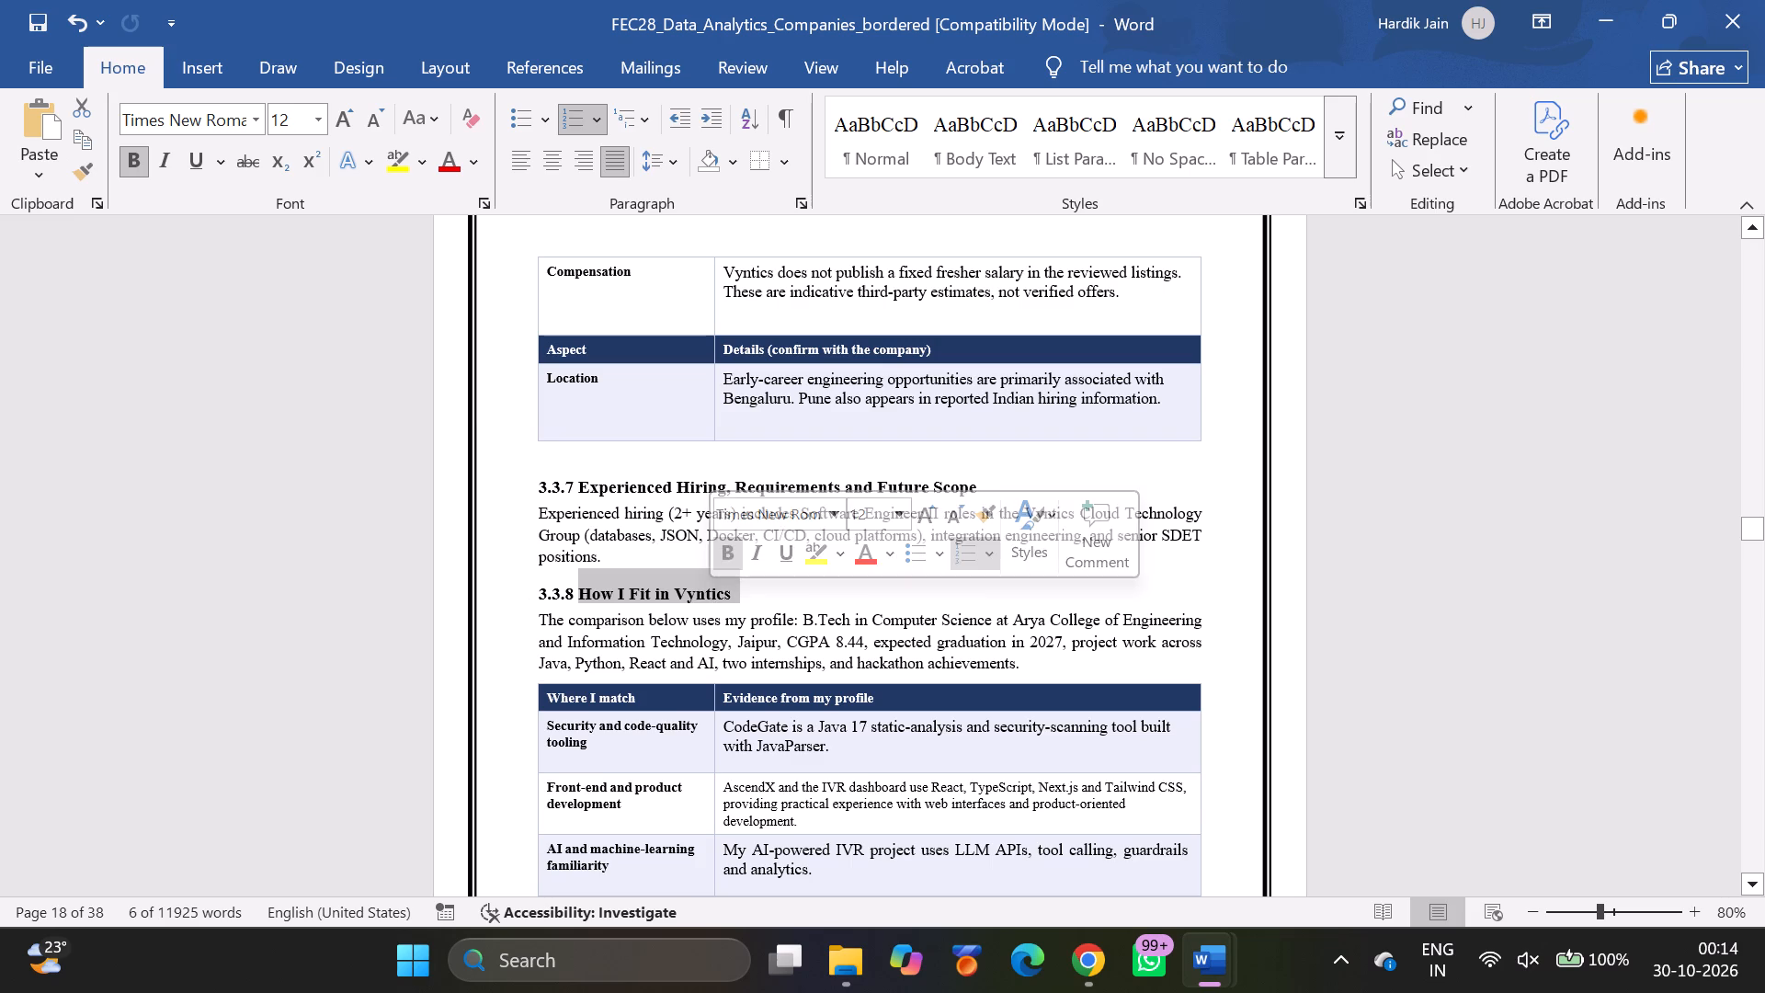
Review the rest of the Vyntics section, from the 3.3.8 match and gaps tables through 3.3.9 Key Learnings to the start of MedTourEasy.
scroll(736, 647, down, 4)
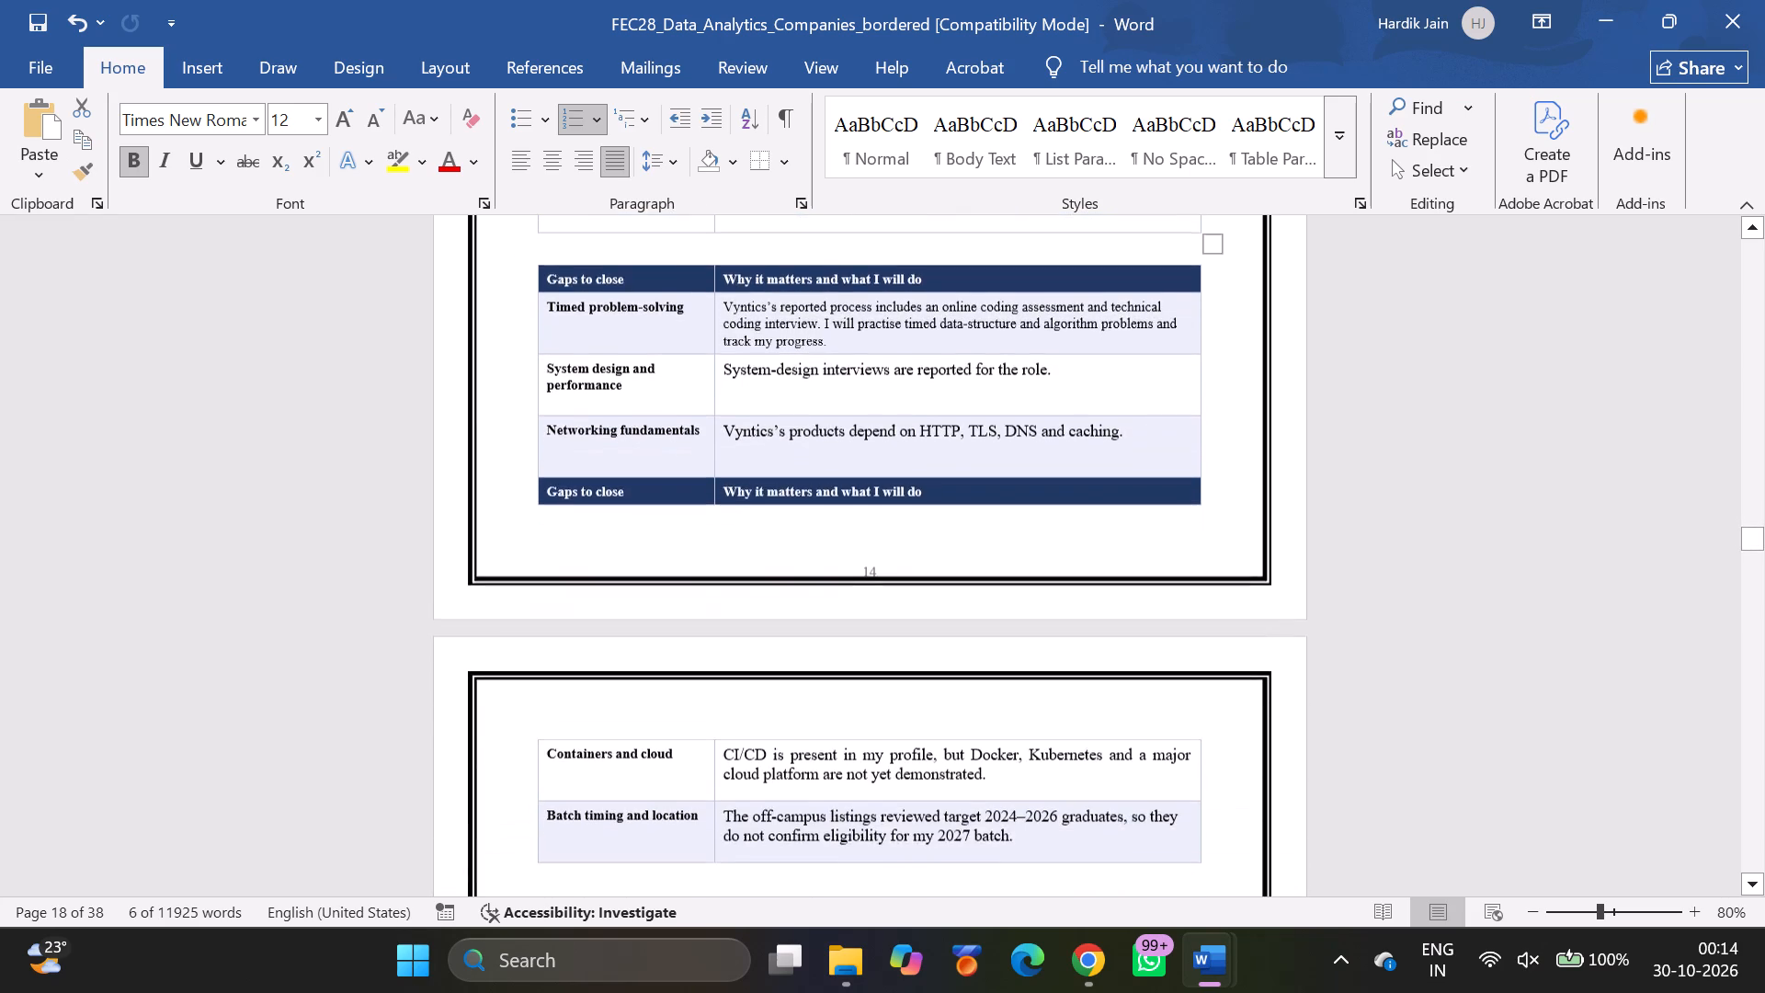
scroll(736, 647, down, 1)
scroll(736, 647, up, 1)
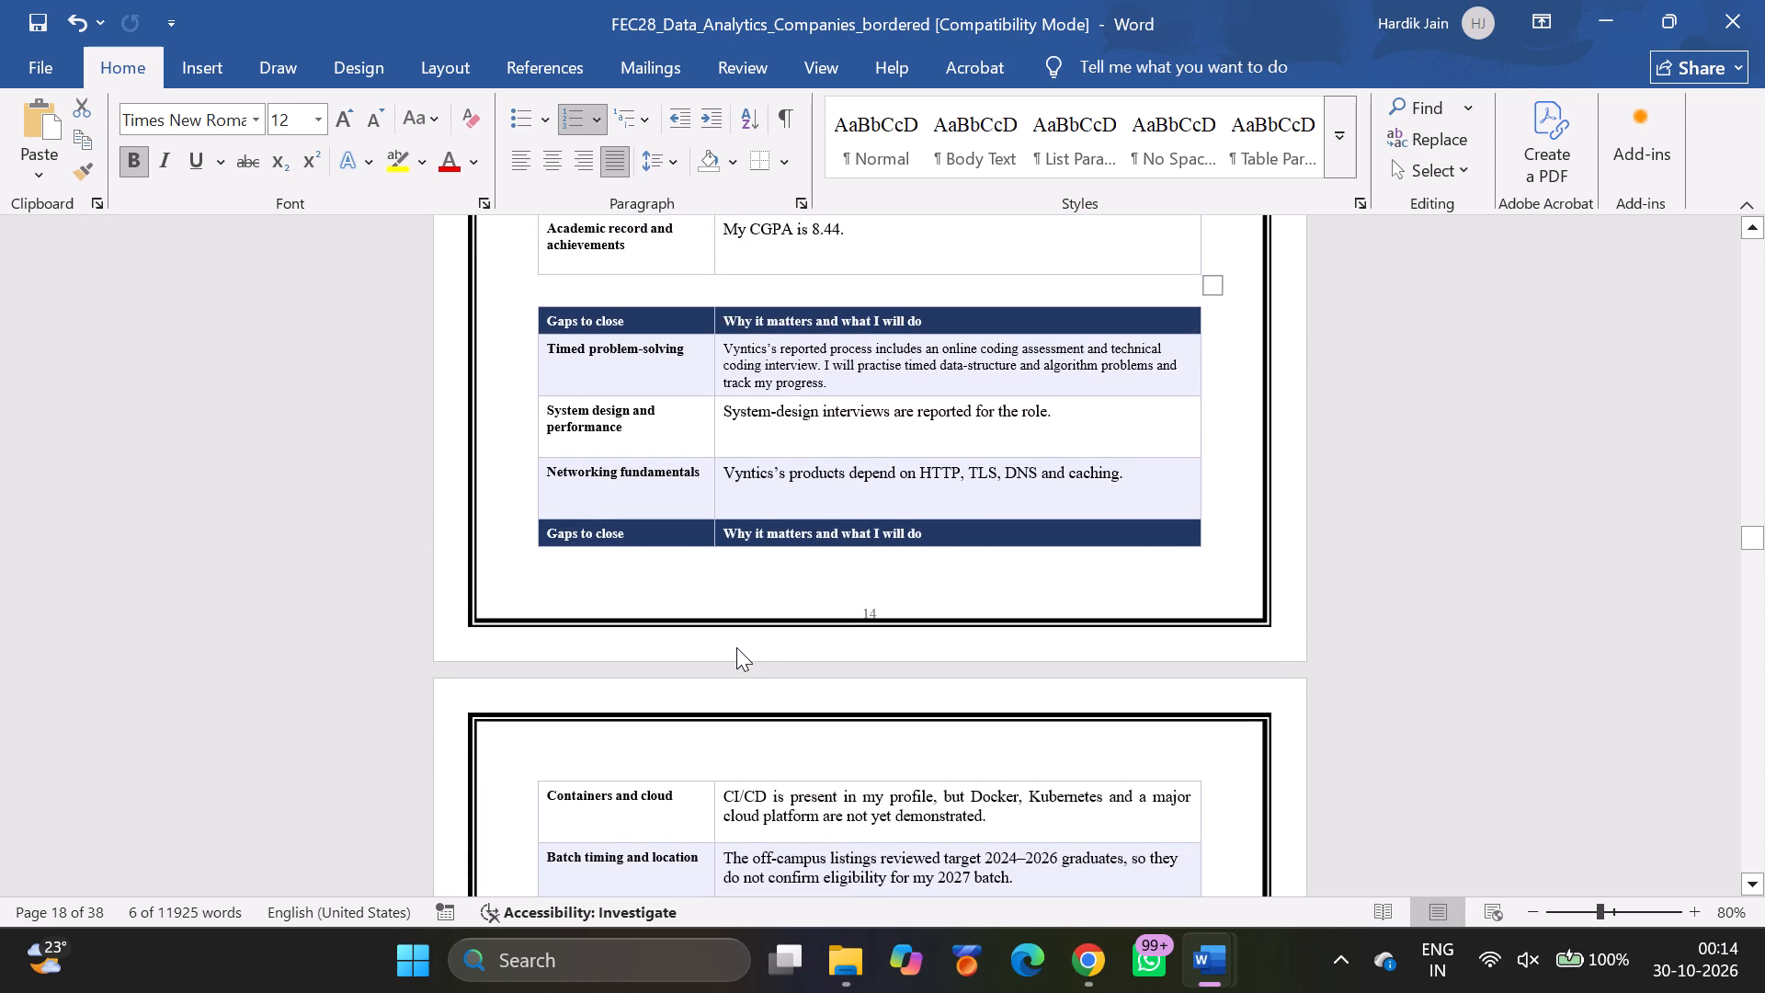
scroll(736, 647, down, 4)
scroll(736, 647, up, 1)
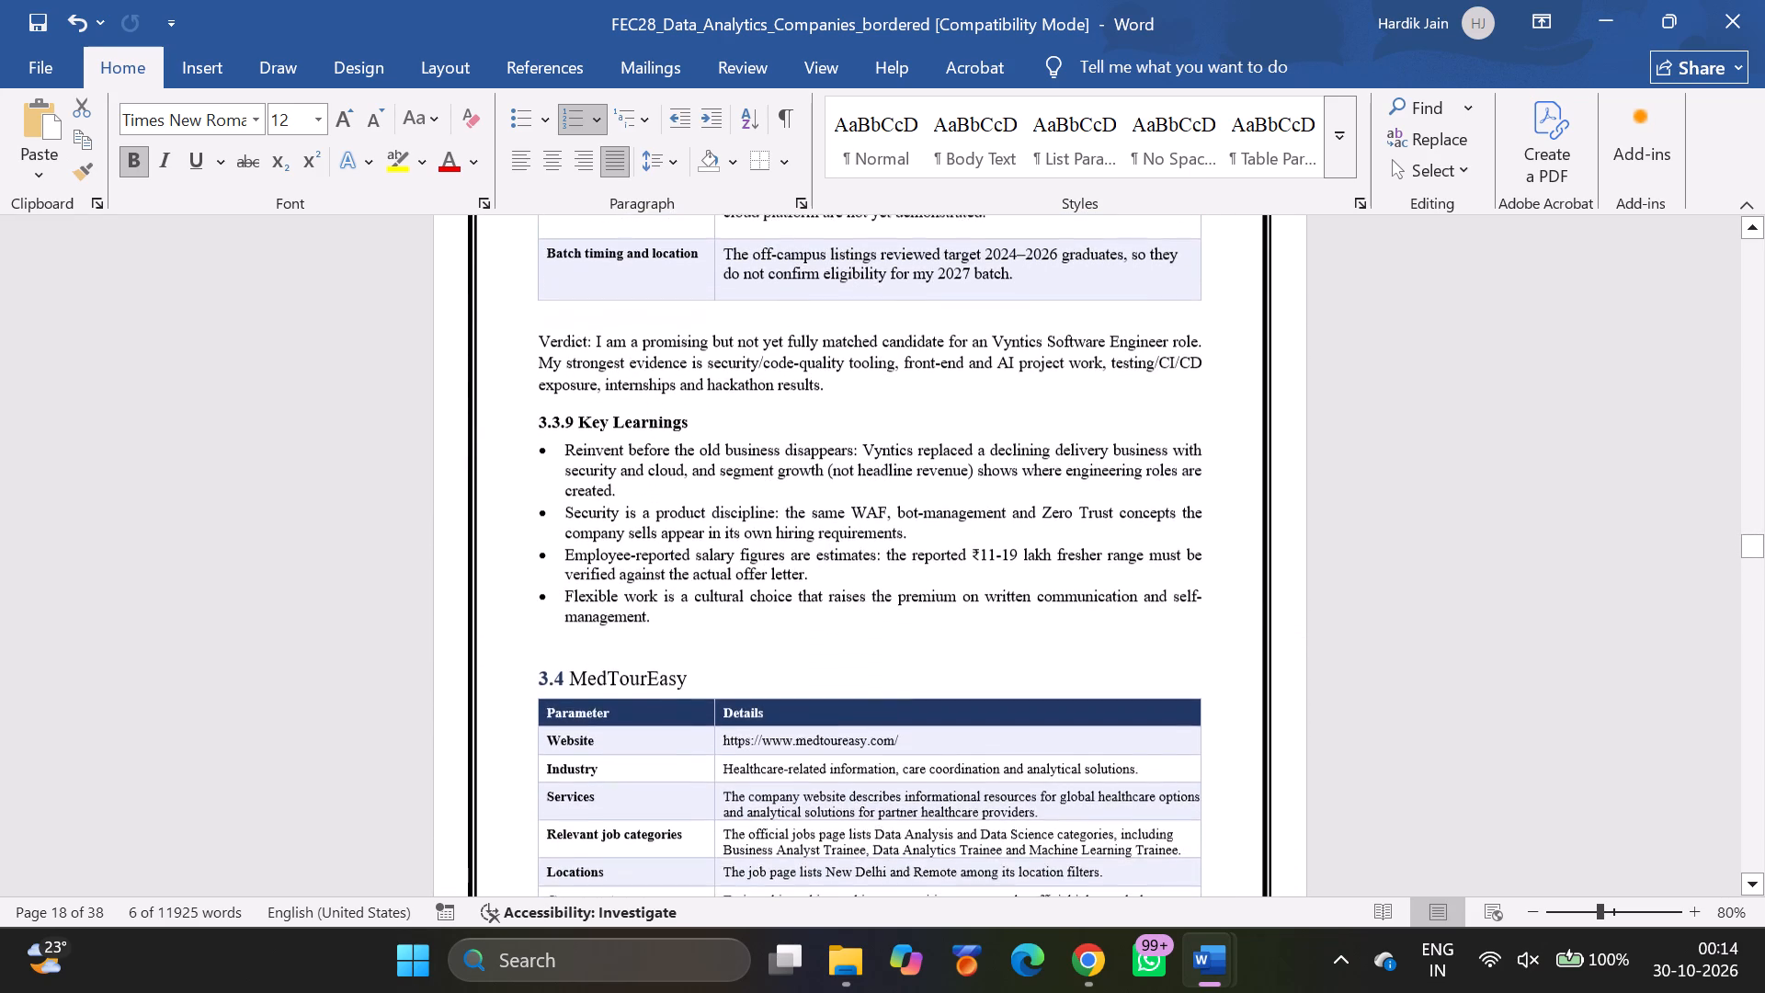
scroll(736, 647, up, 2)
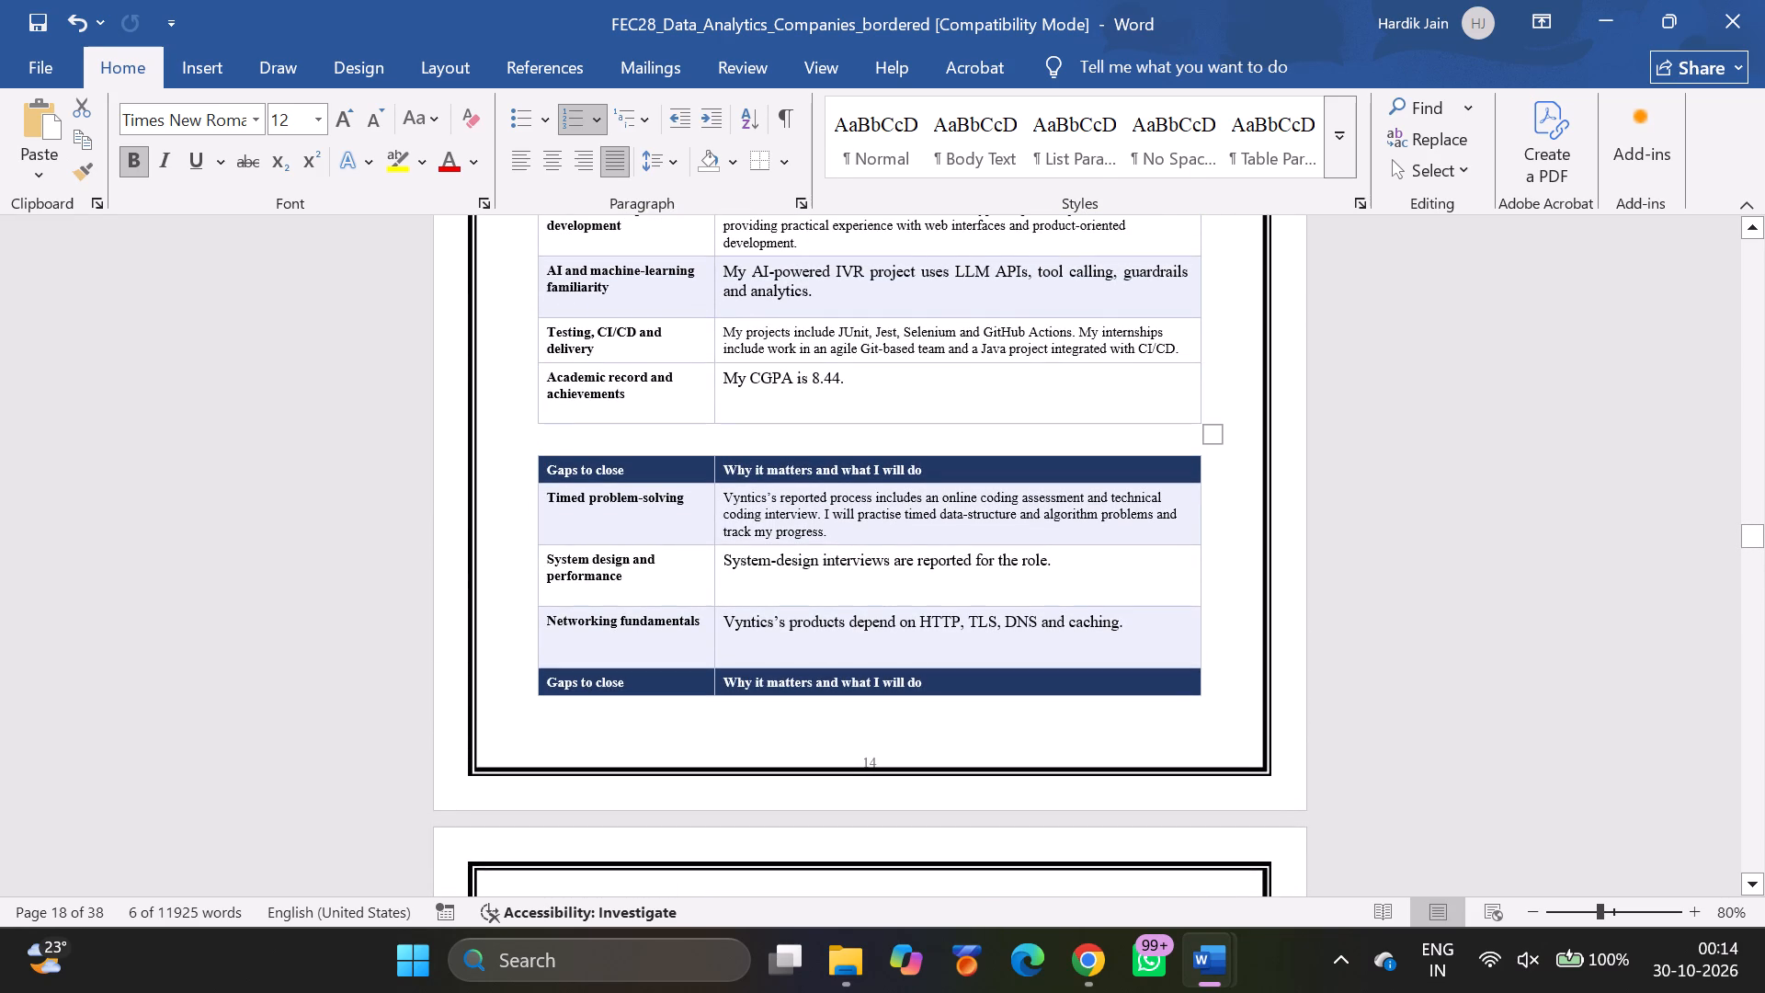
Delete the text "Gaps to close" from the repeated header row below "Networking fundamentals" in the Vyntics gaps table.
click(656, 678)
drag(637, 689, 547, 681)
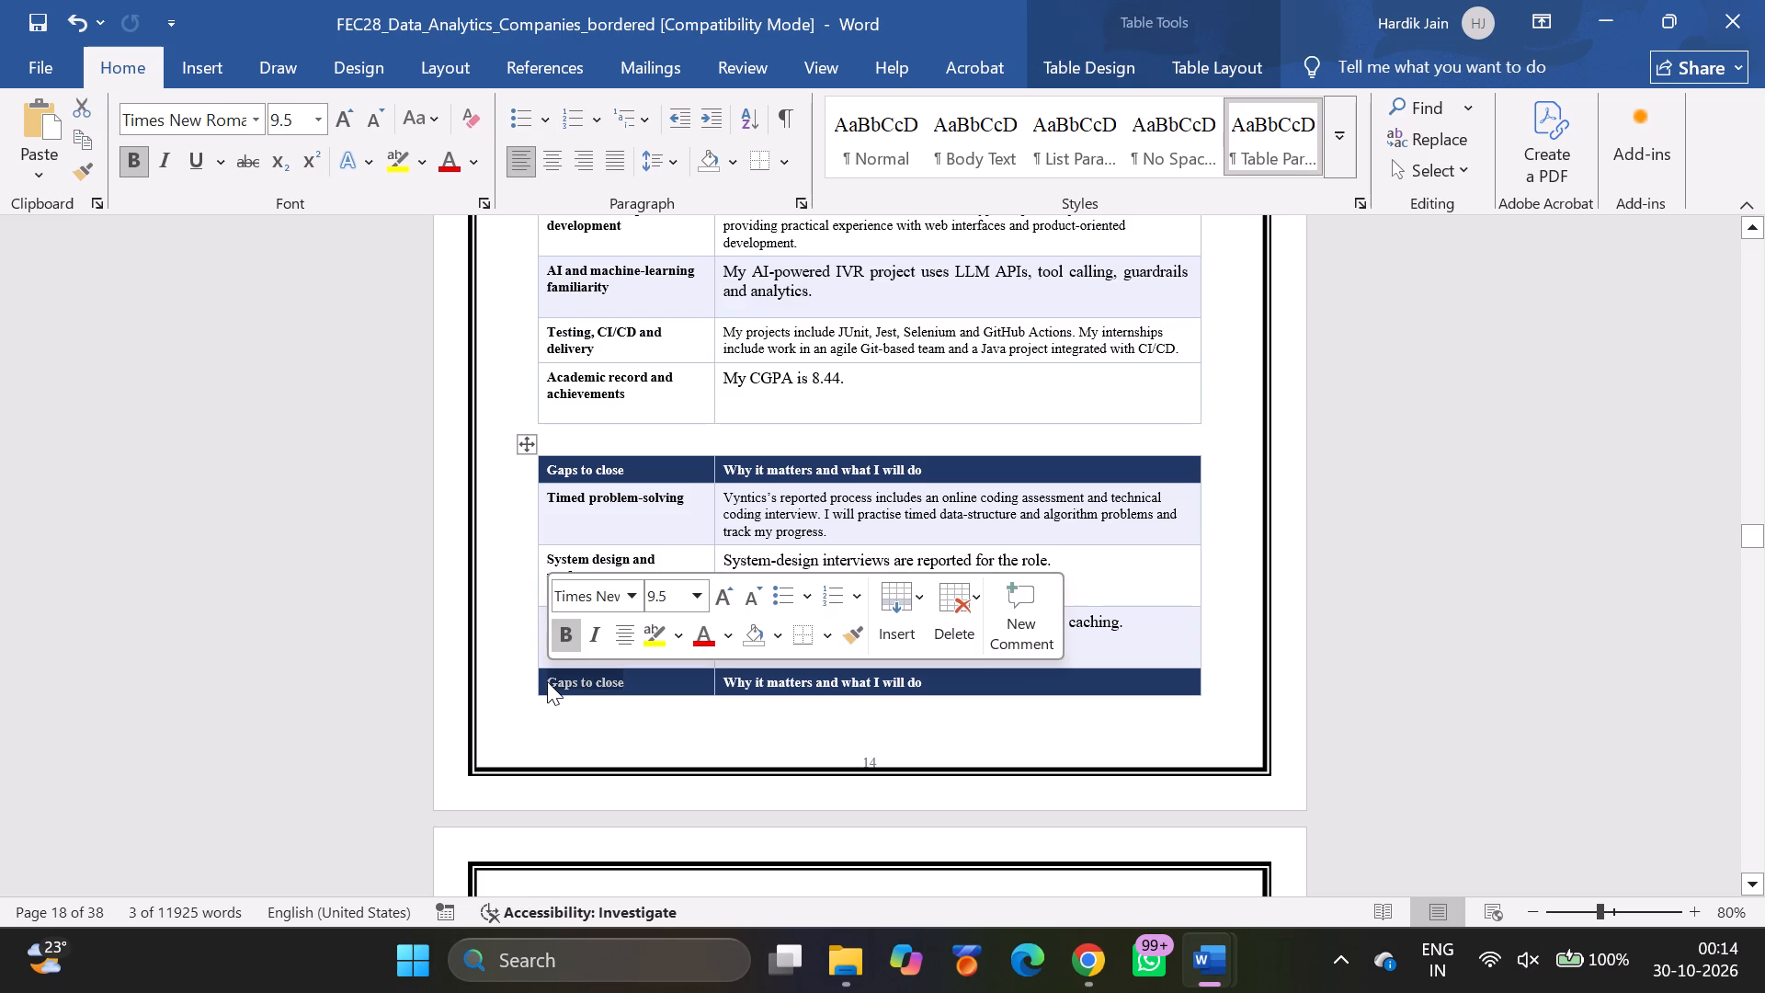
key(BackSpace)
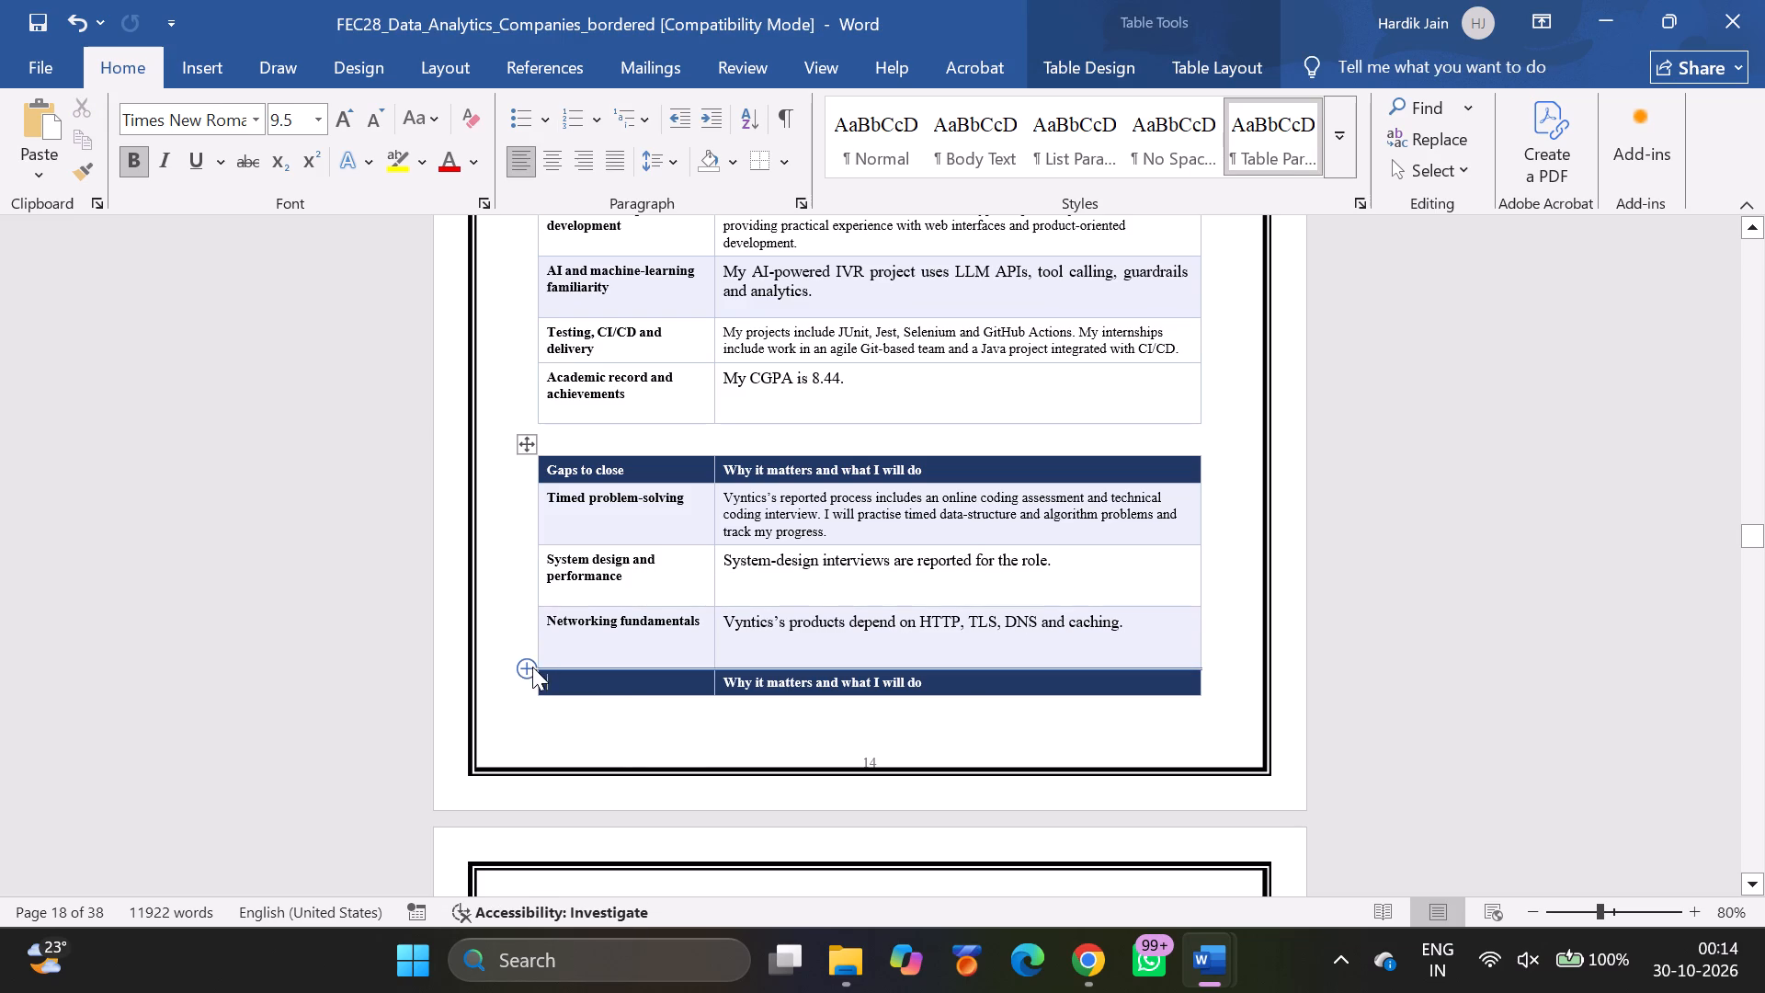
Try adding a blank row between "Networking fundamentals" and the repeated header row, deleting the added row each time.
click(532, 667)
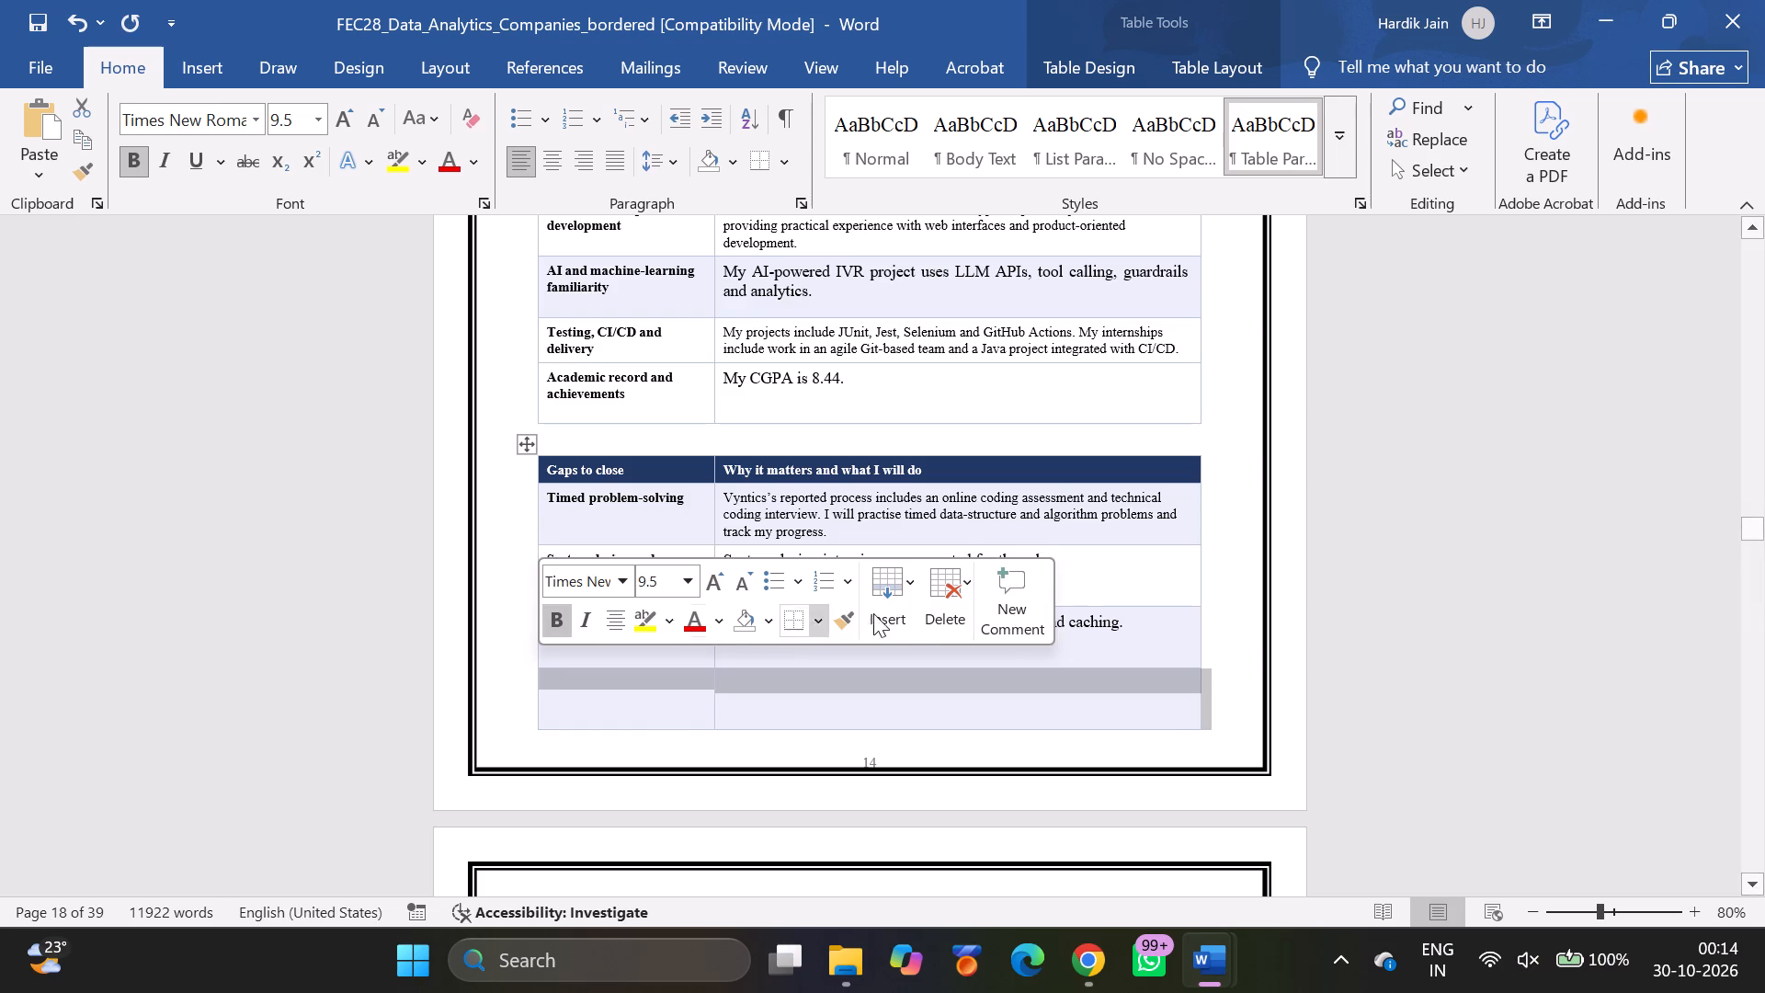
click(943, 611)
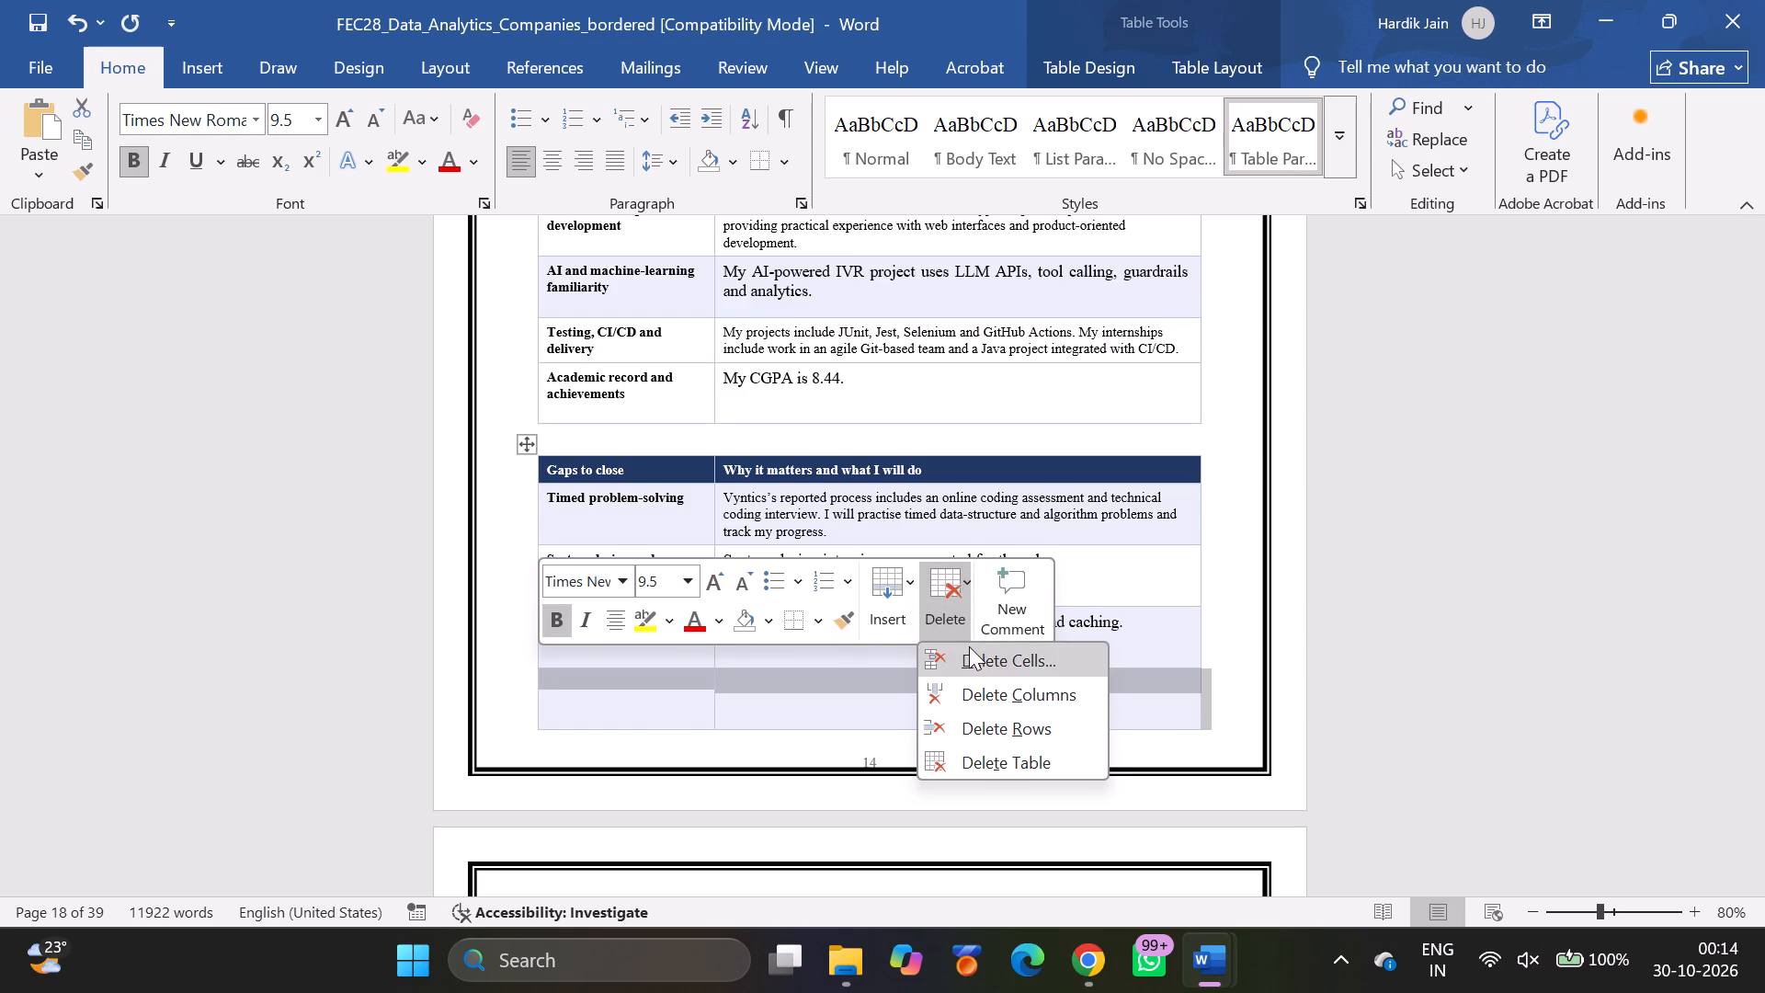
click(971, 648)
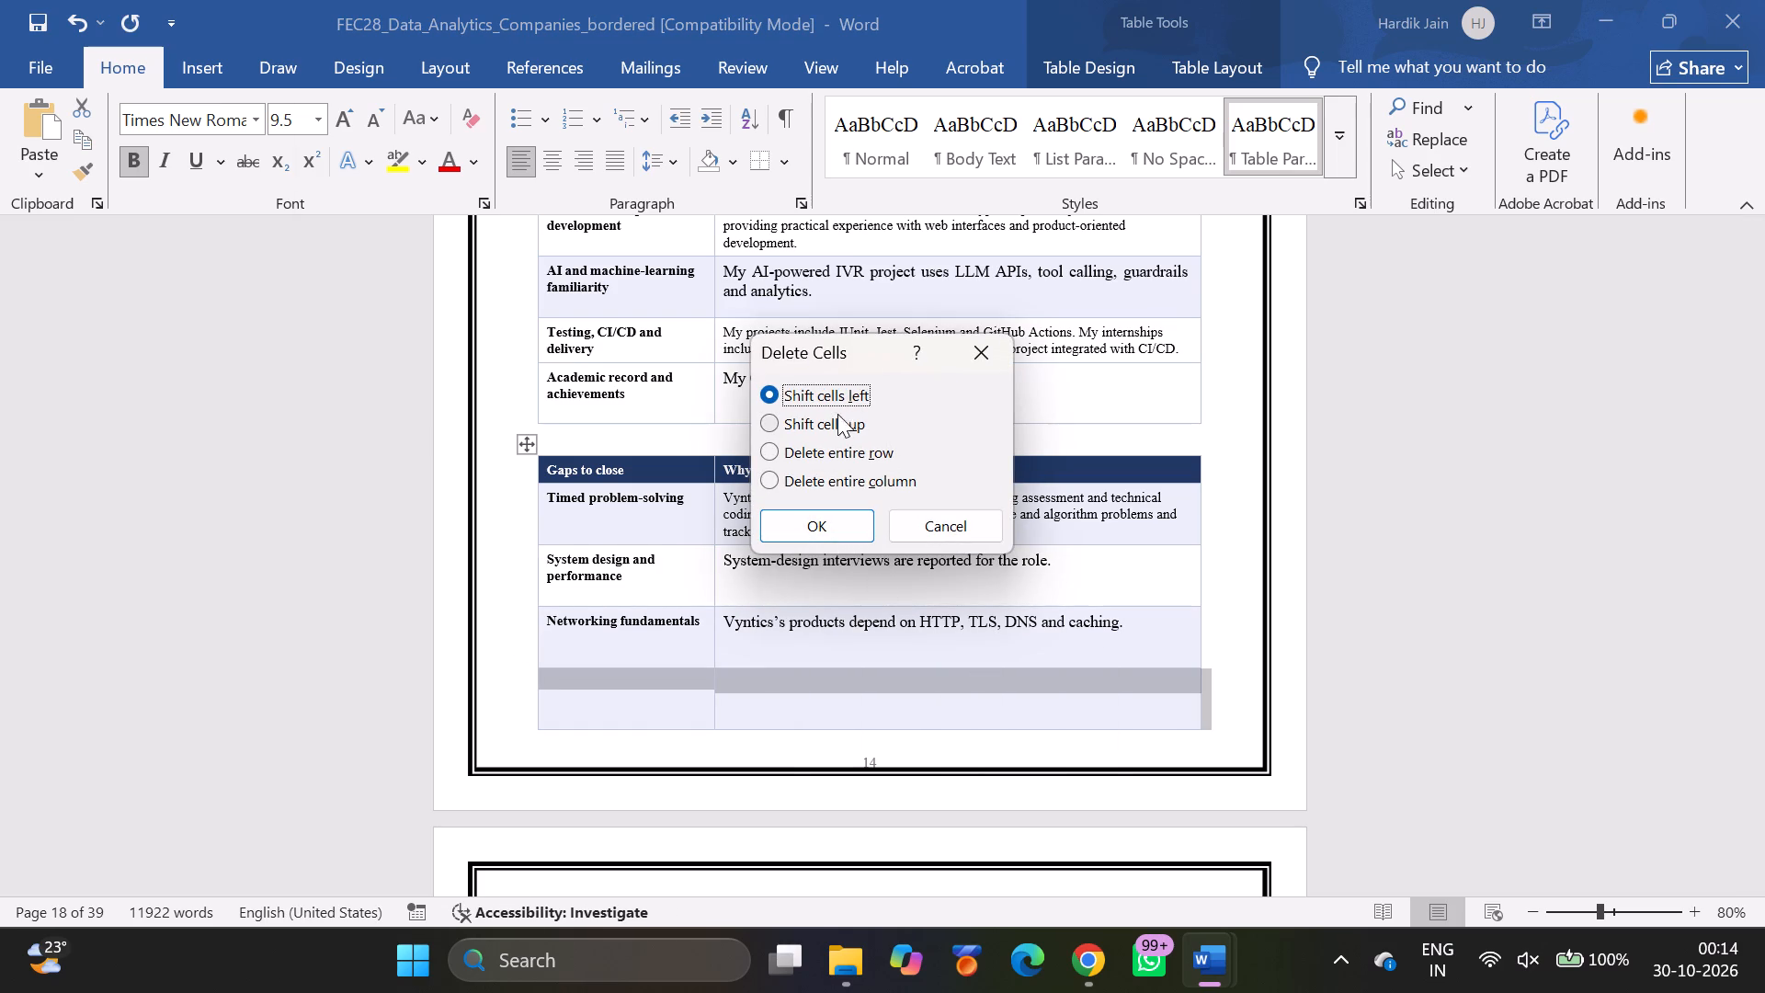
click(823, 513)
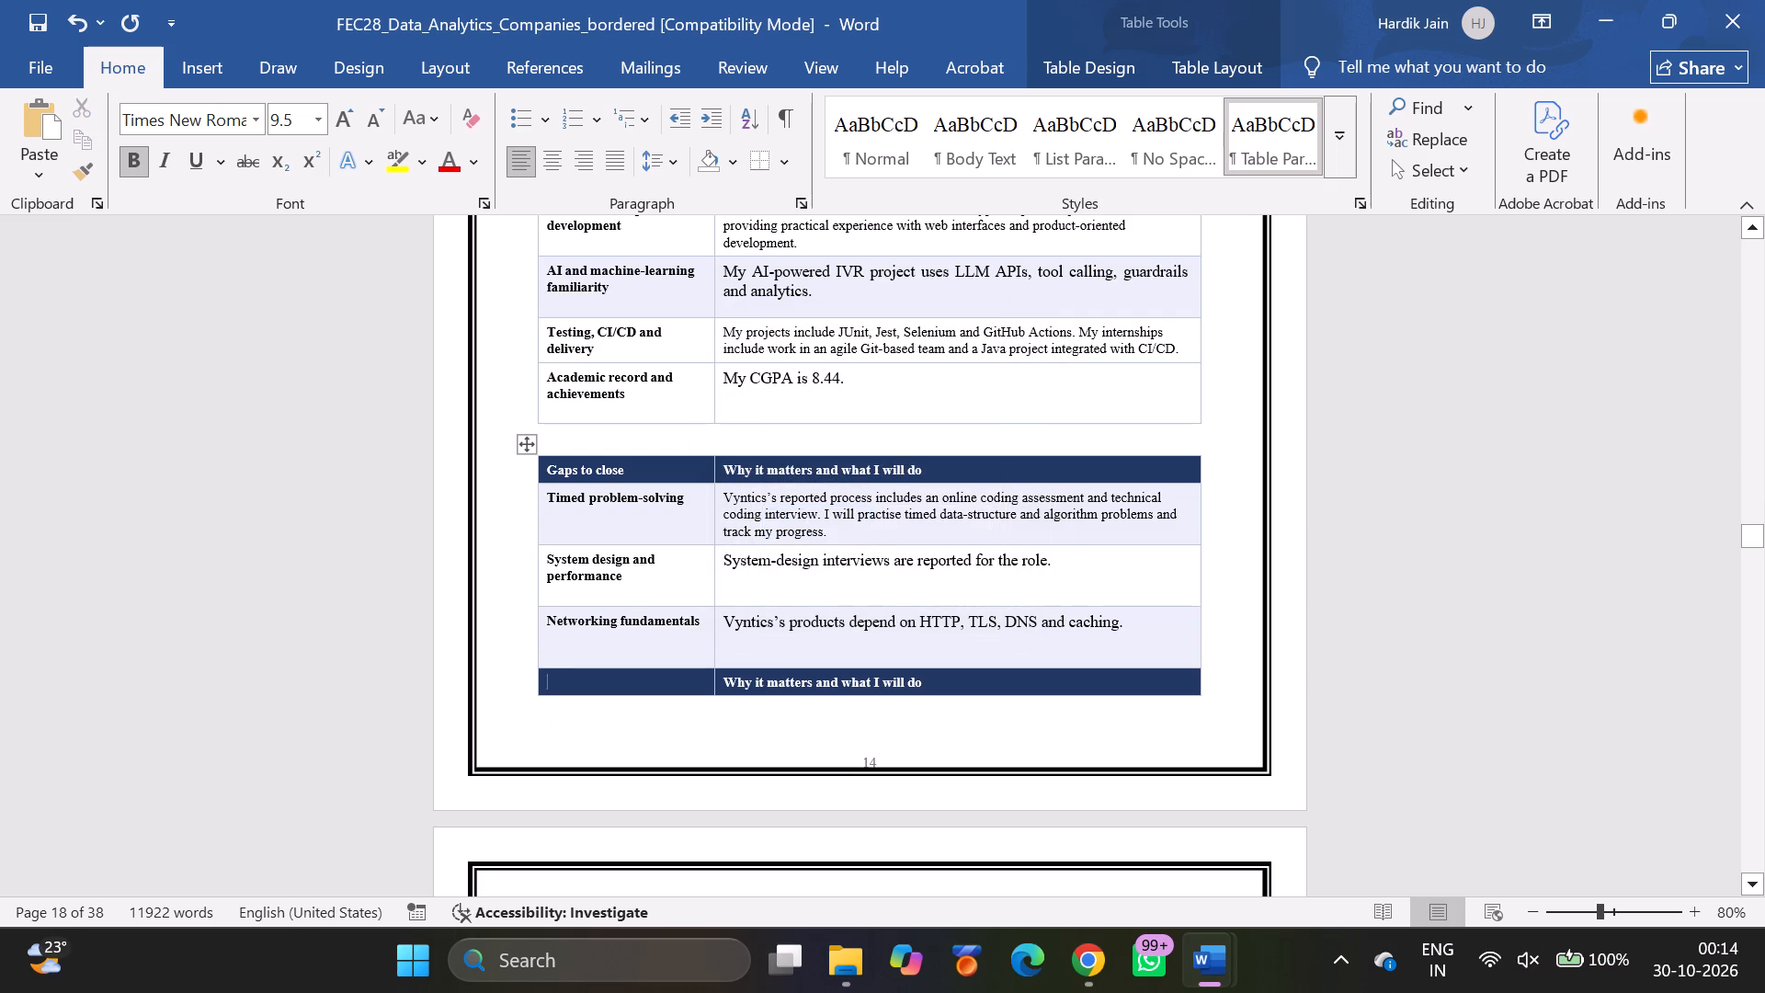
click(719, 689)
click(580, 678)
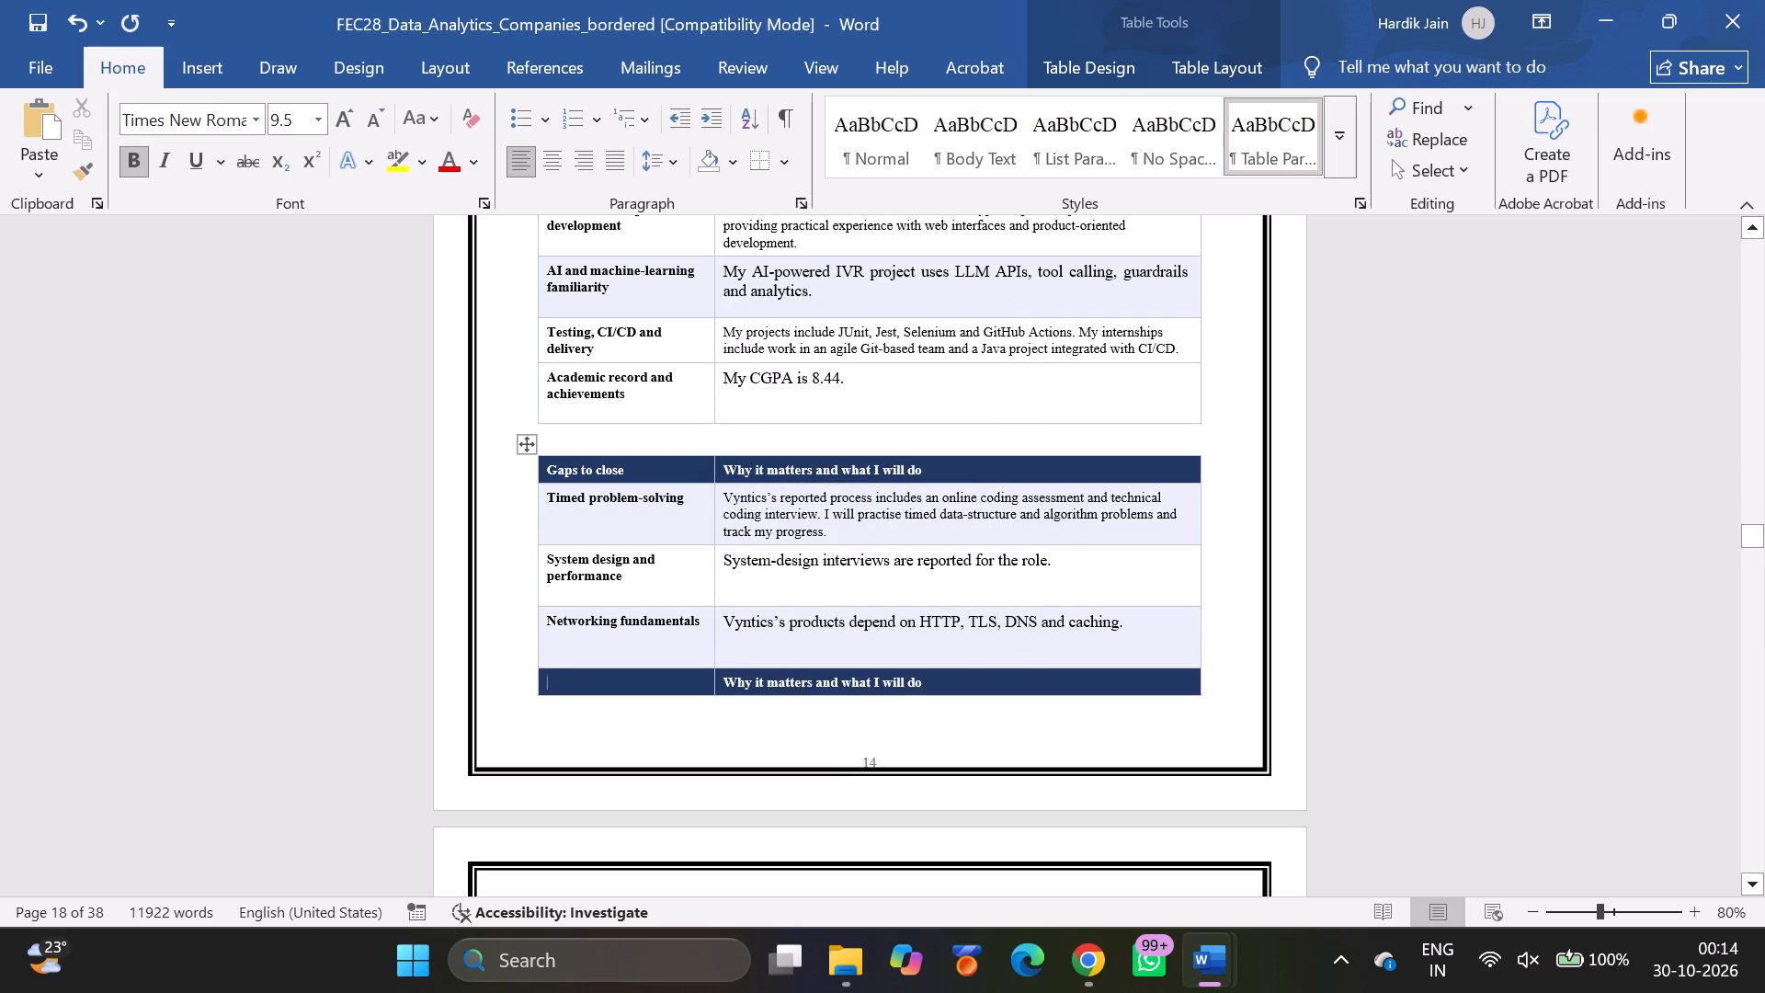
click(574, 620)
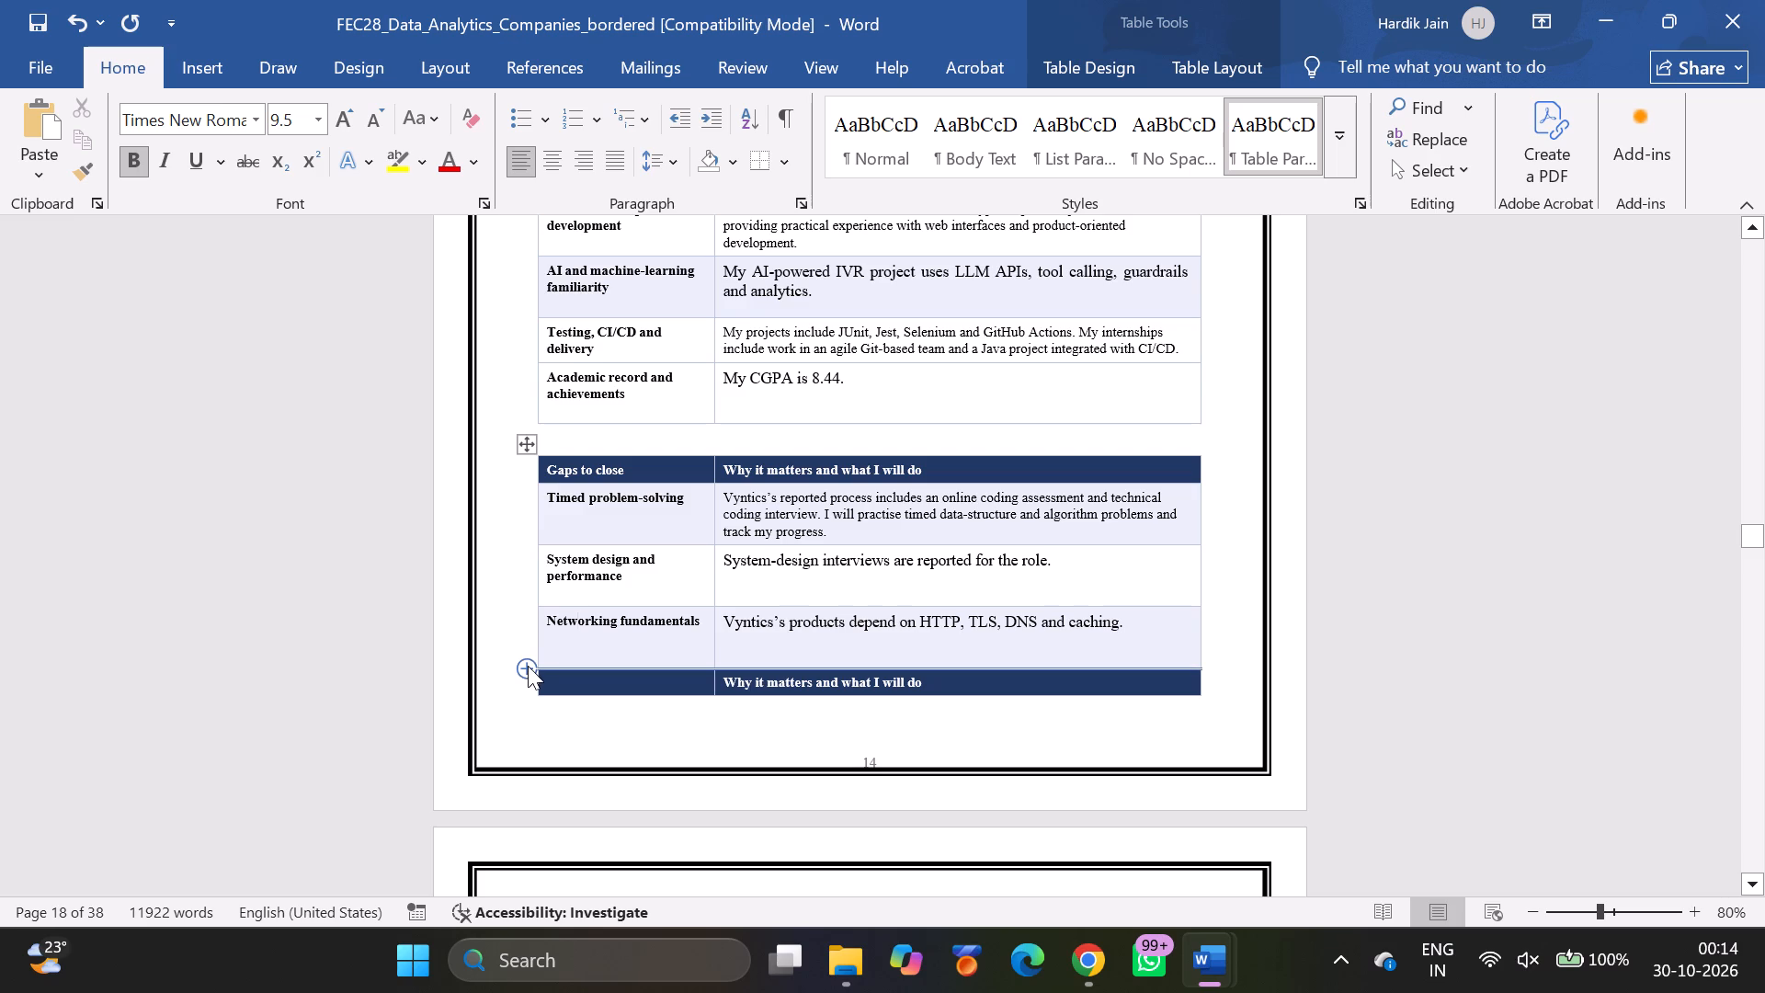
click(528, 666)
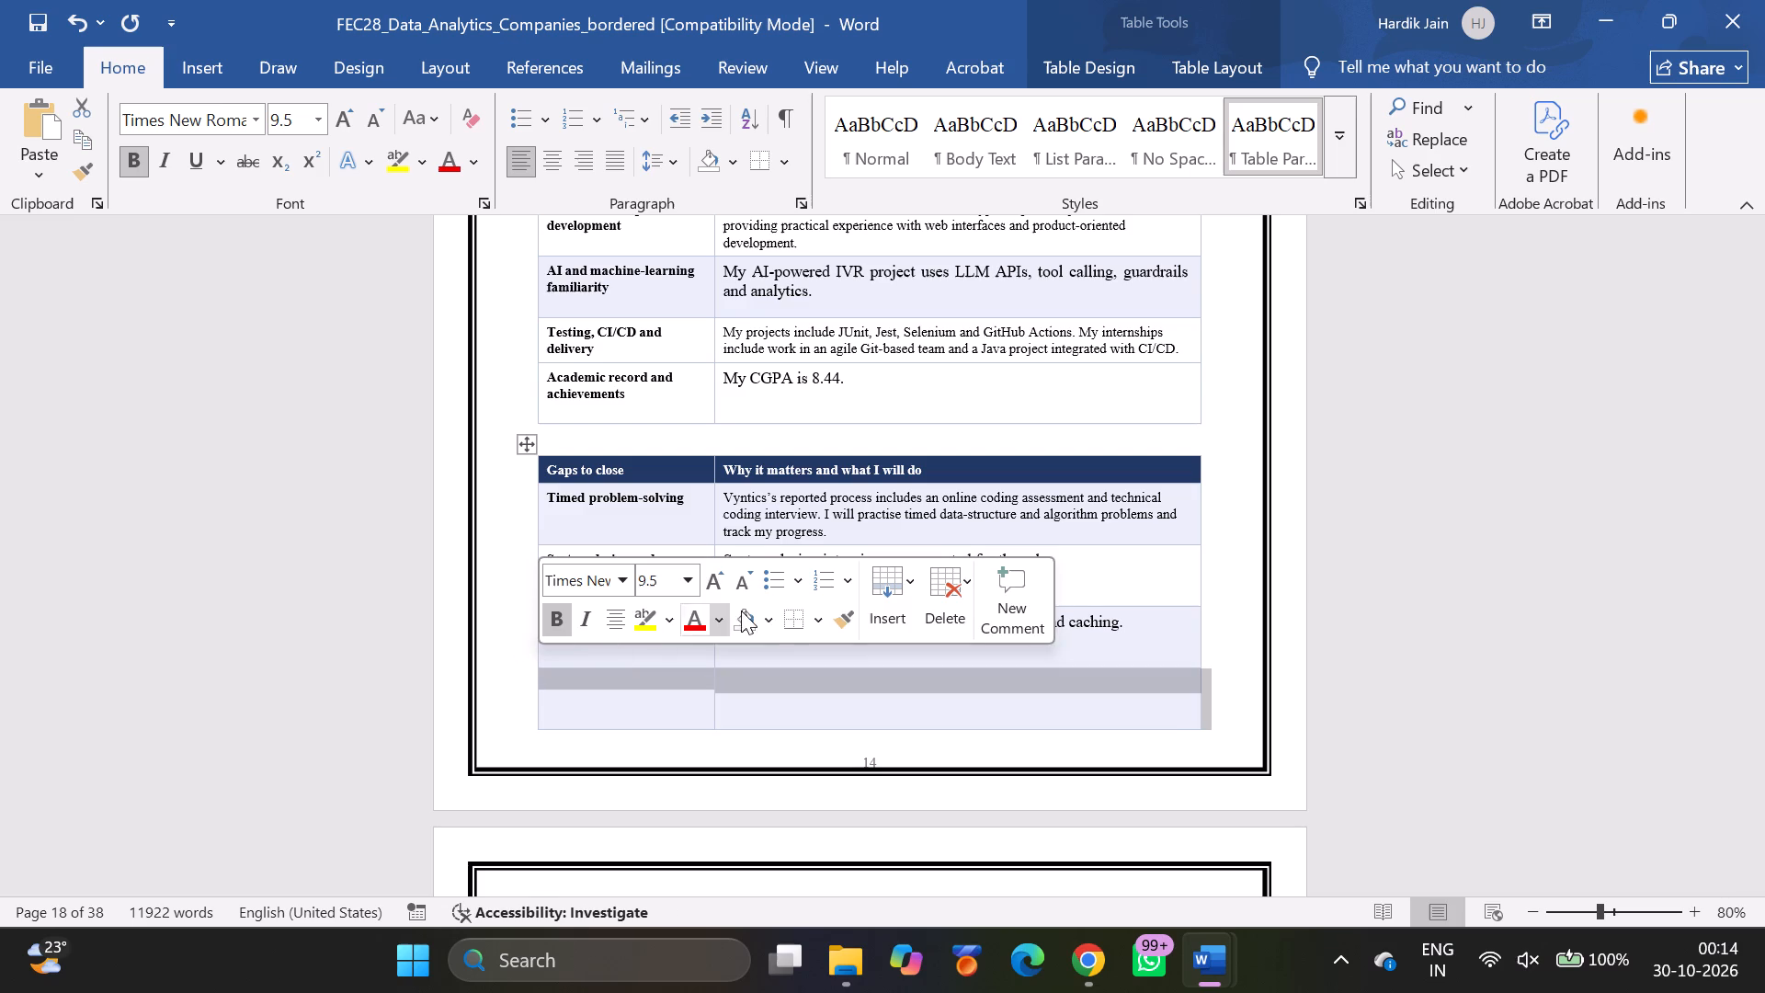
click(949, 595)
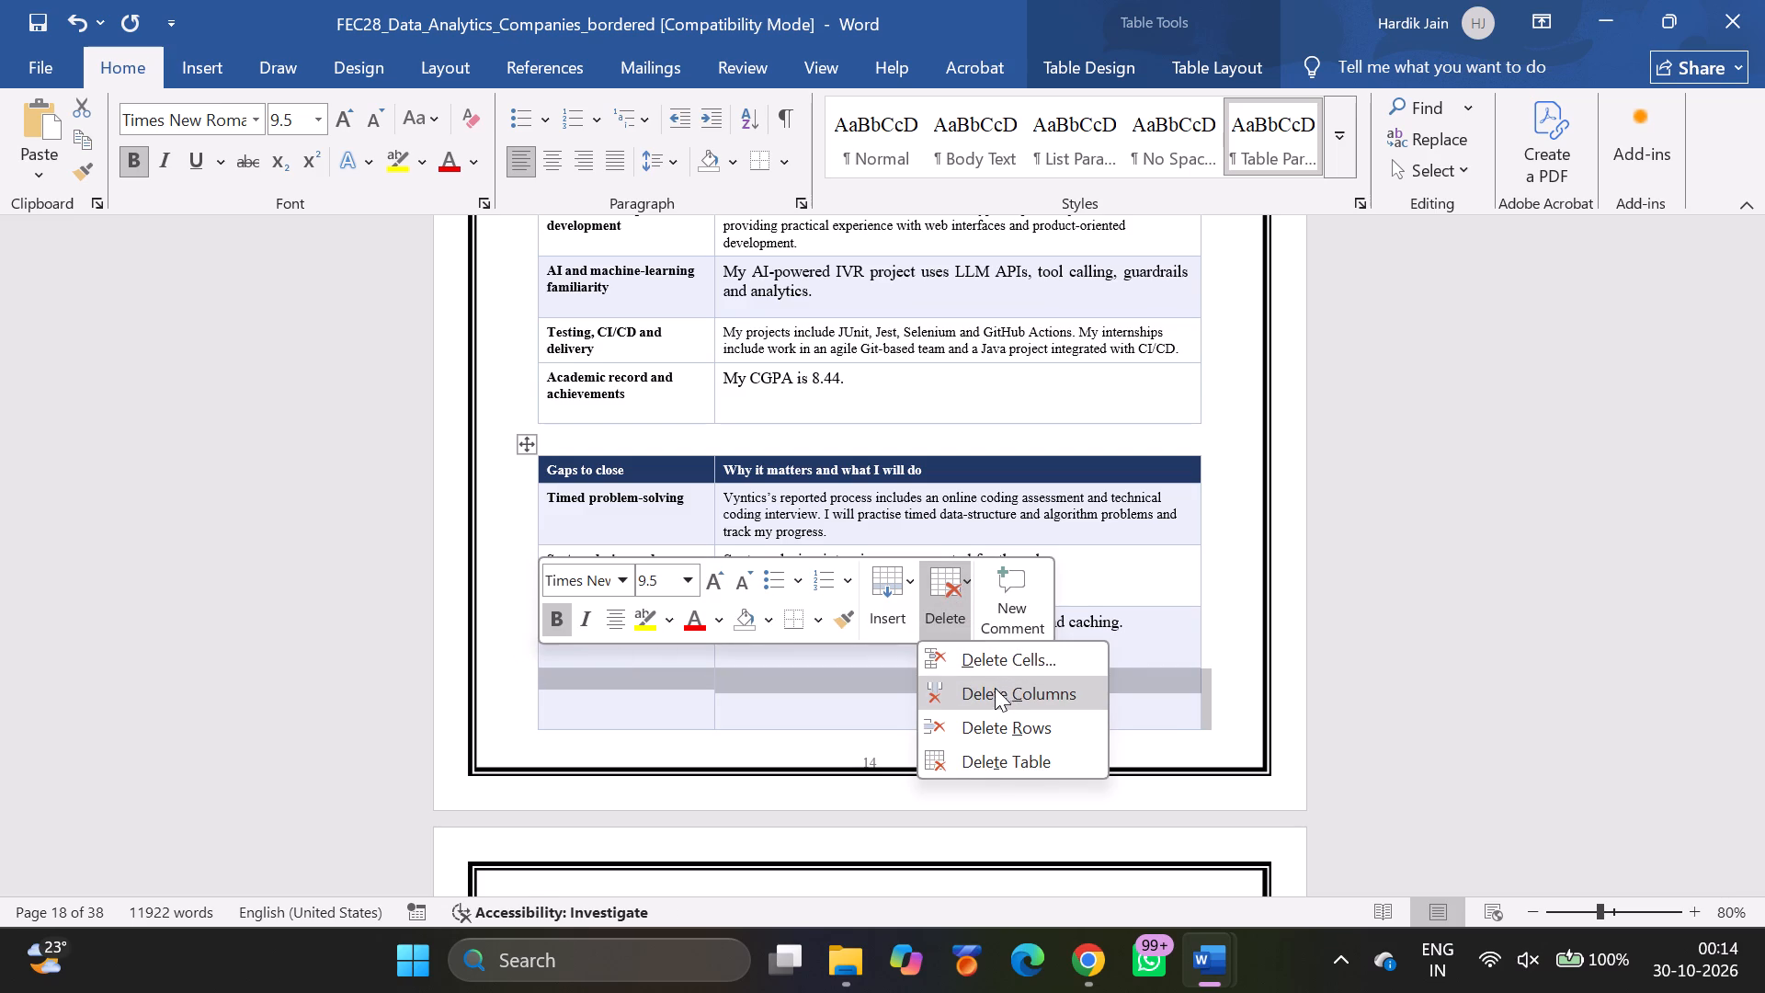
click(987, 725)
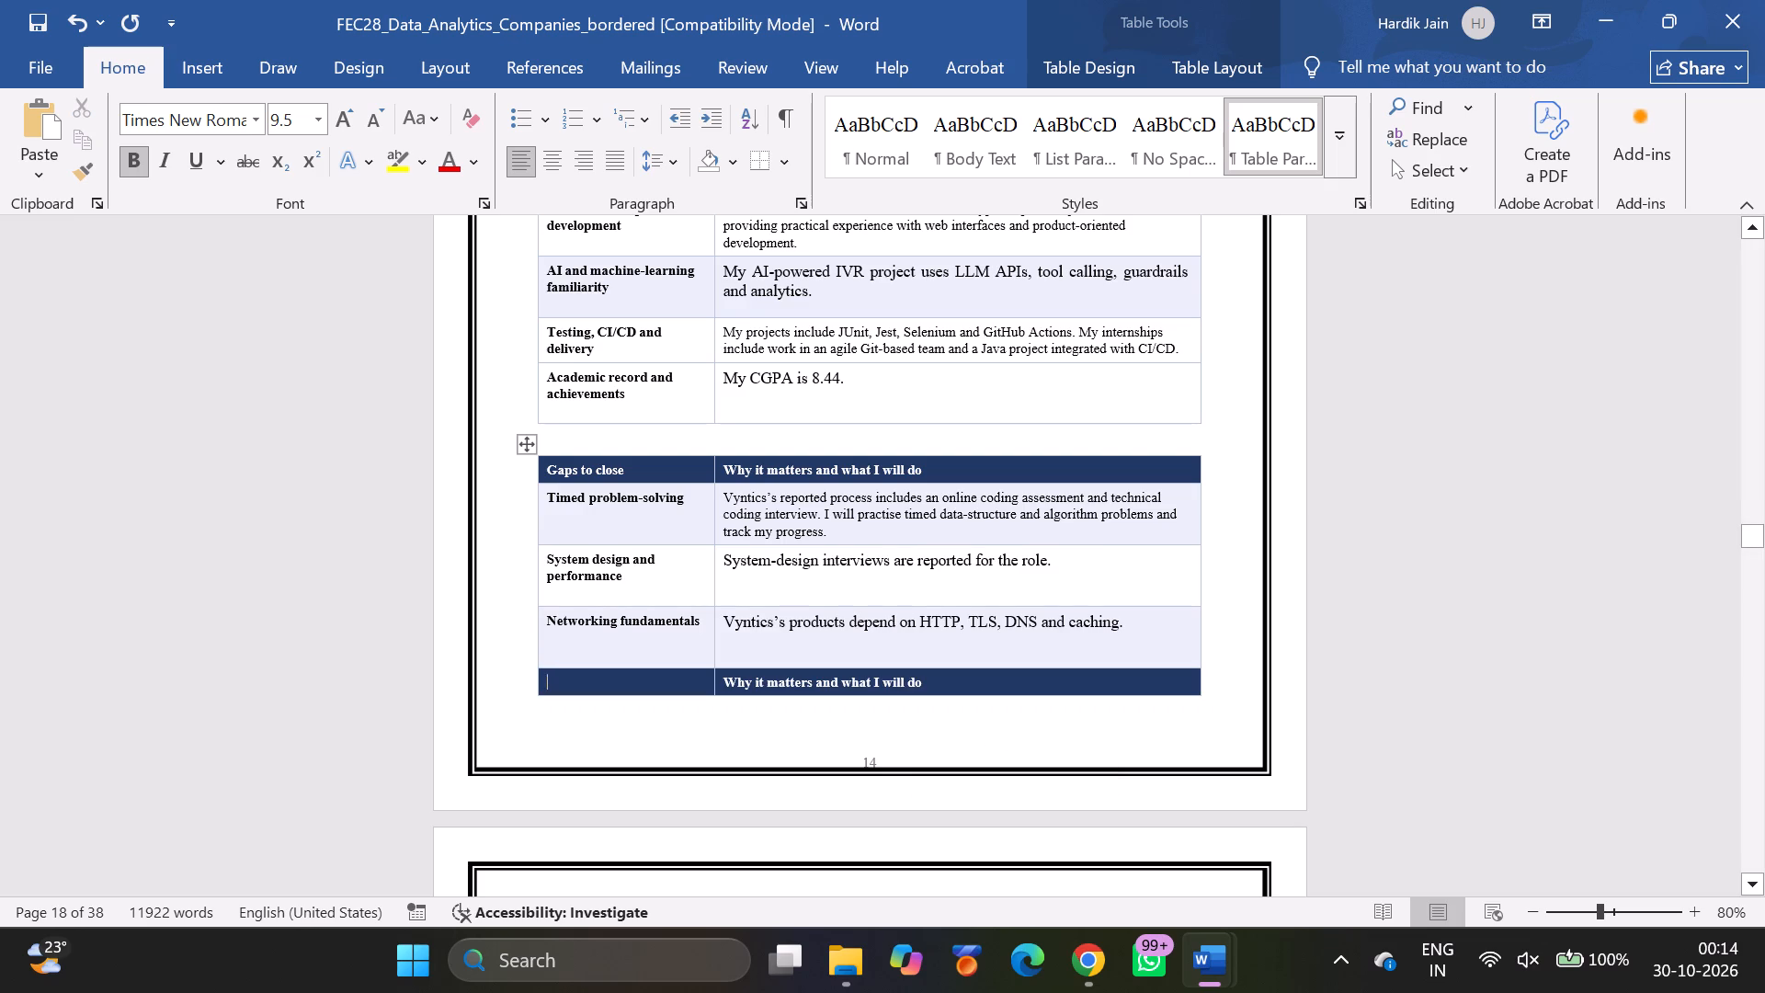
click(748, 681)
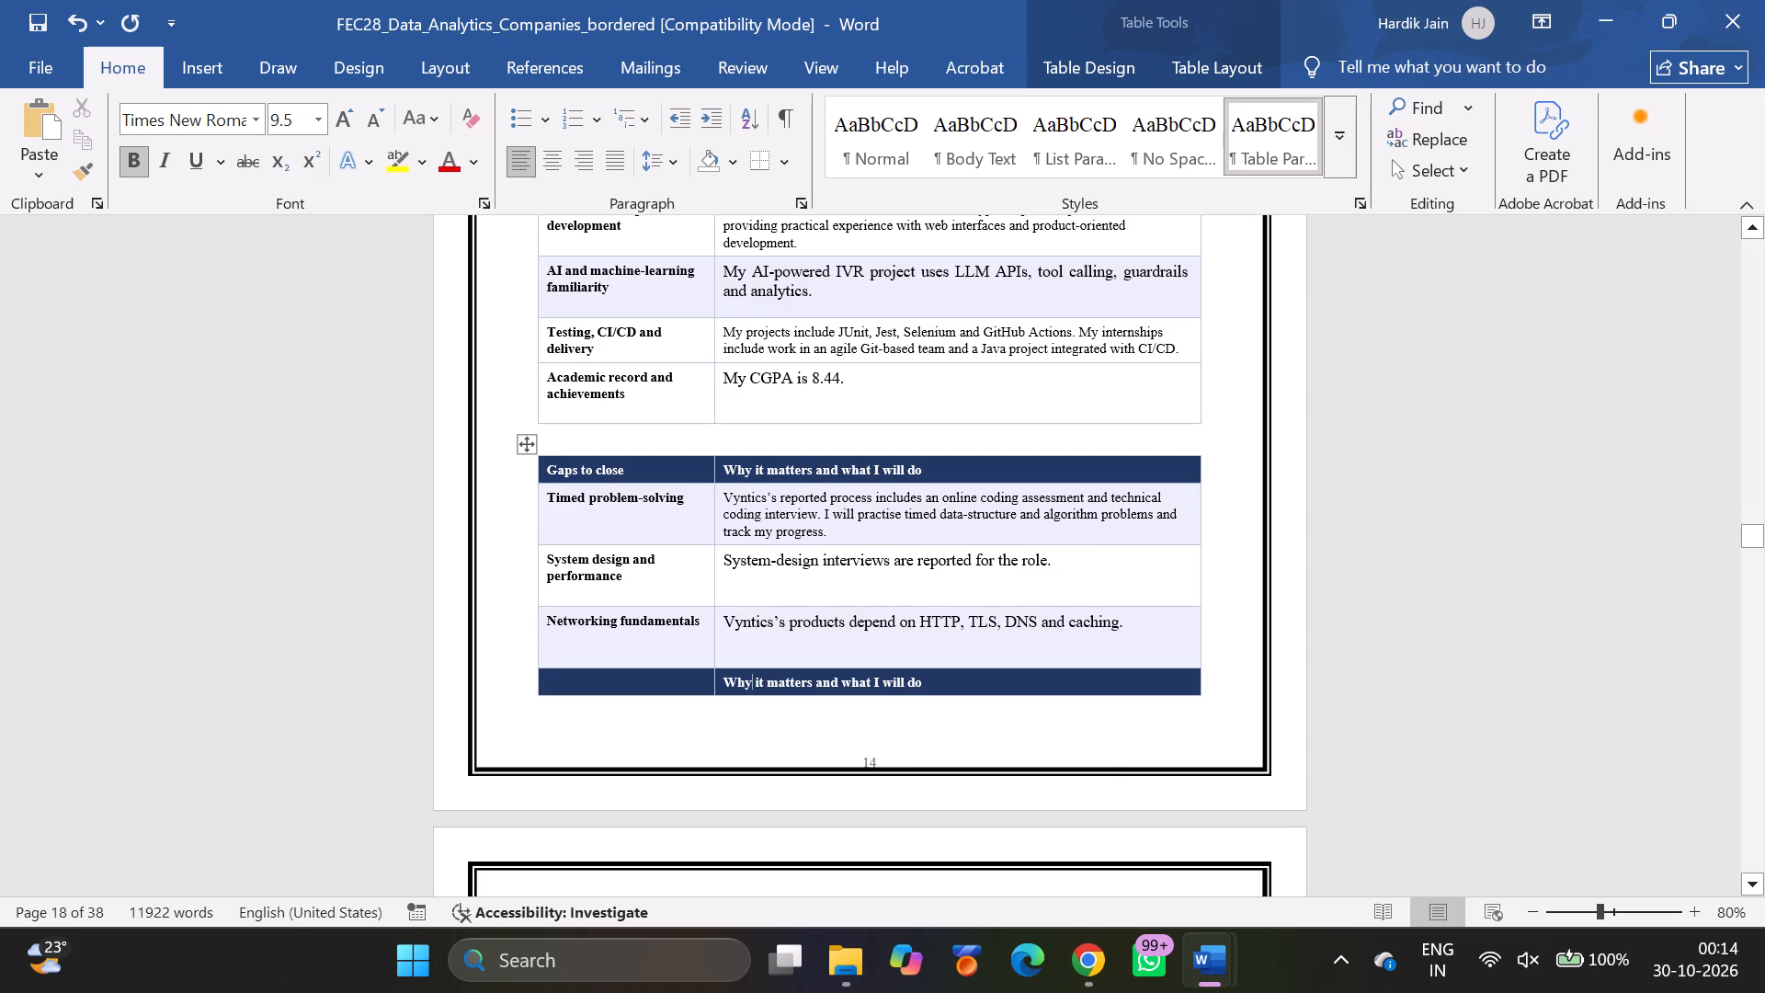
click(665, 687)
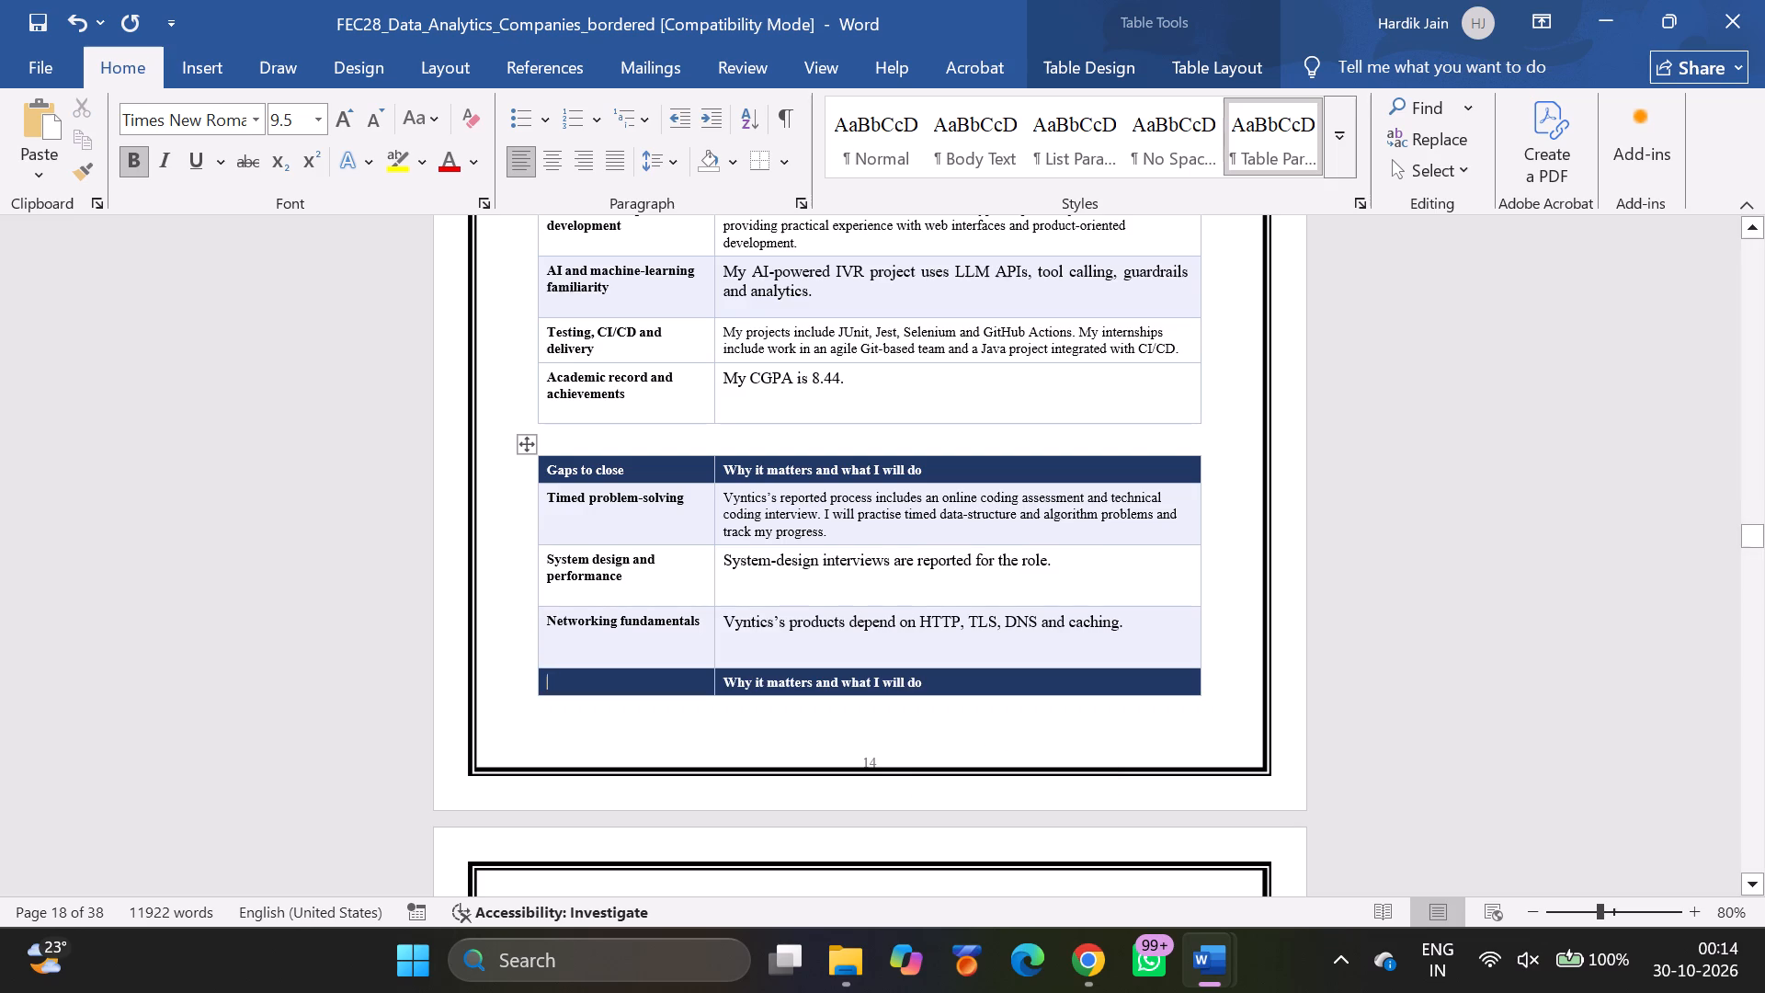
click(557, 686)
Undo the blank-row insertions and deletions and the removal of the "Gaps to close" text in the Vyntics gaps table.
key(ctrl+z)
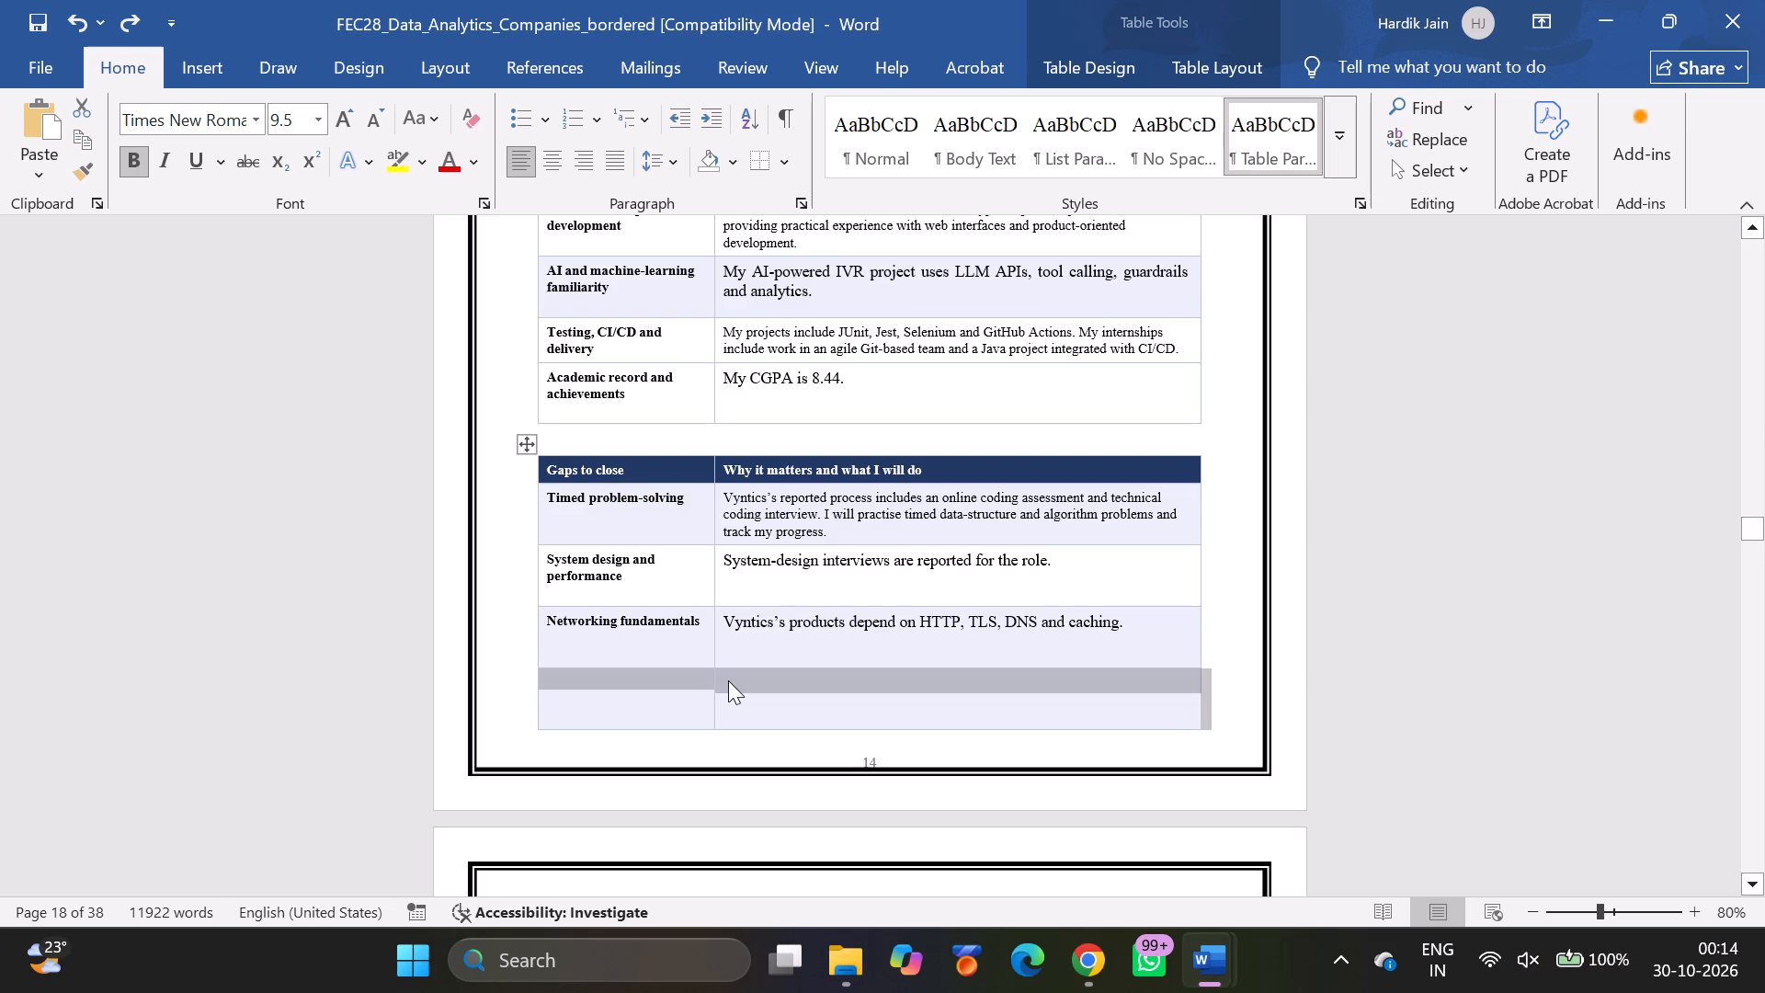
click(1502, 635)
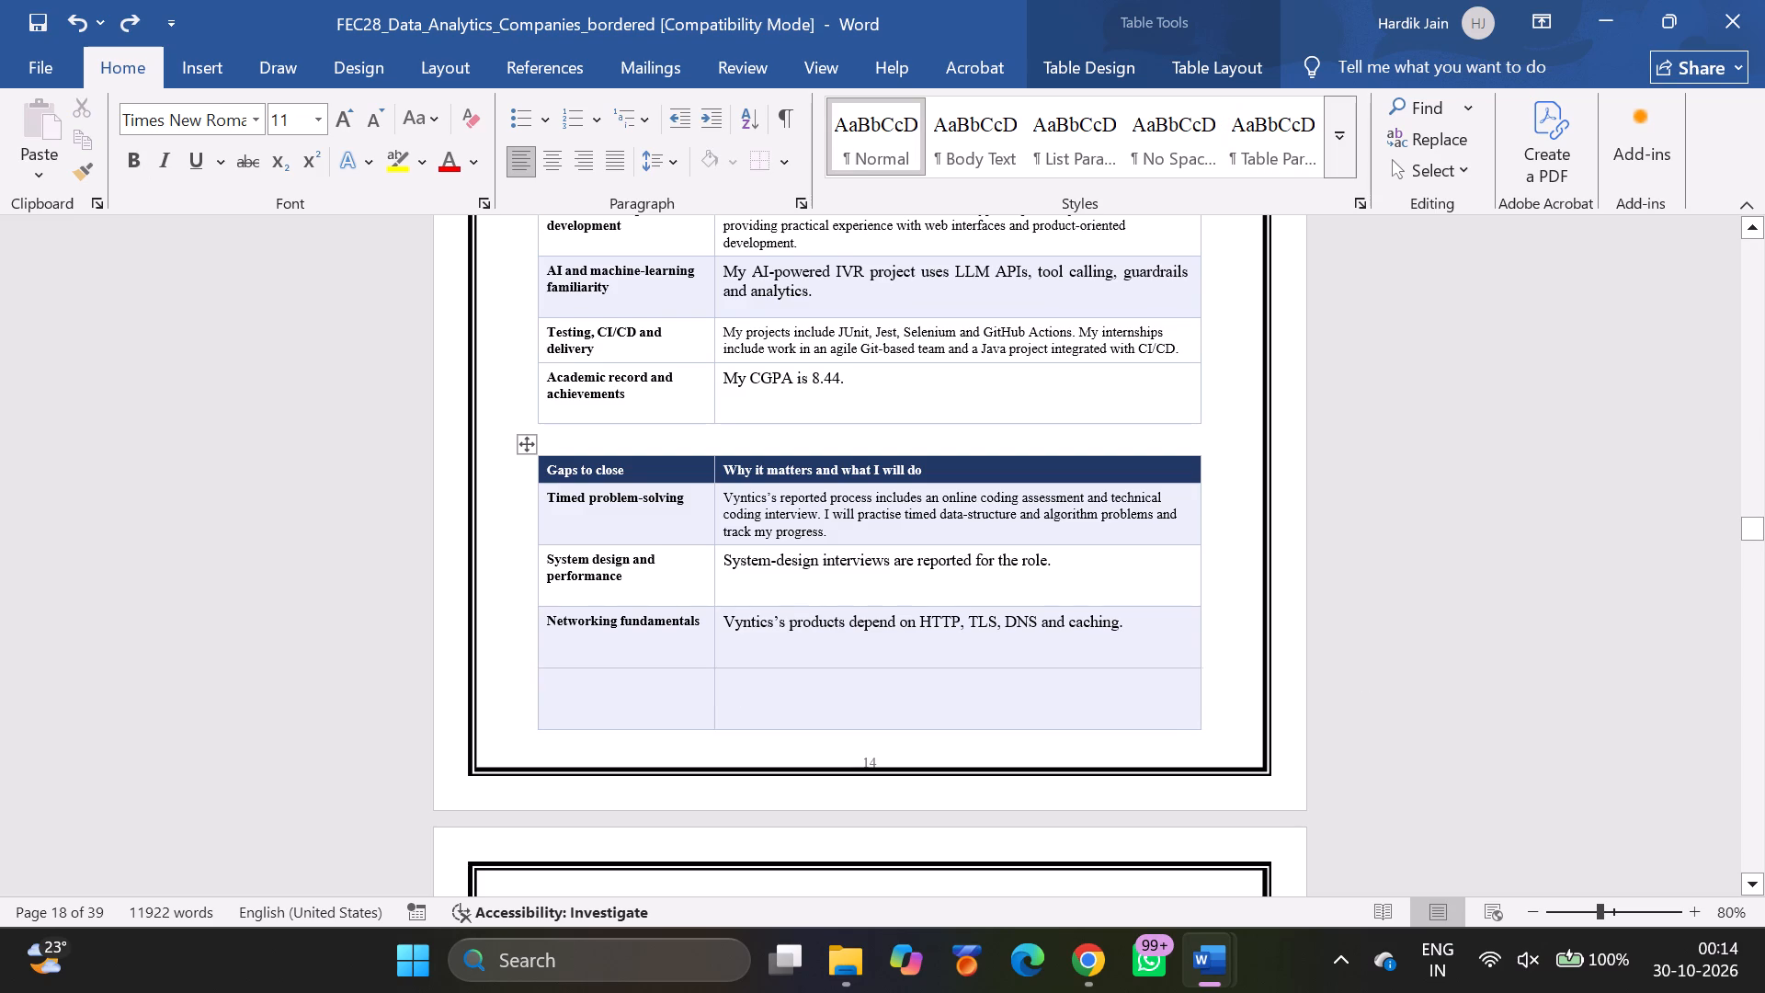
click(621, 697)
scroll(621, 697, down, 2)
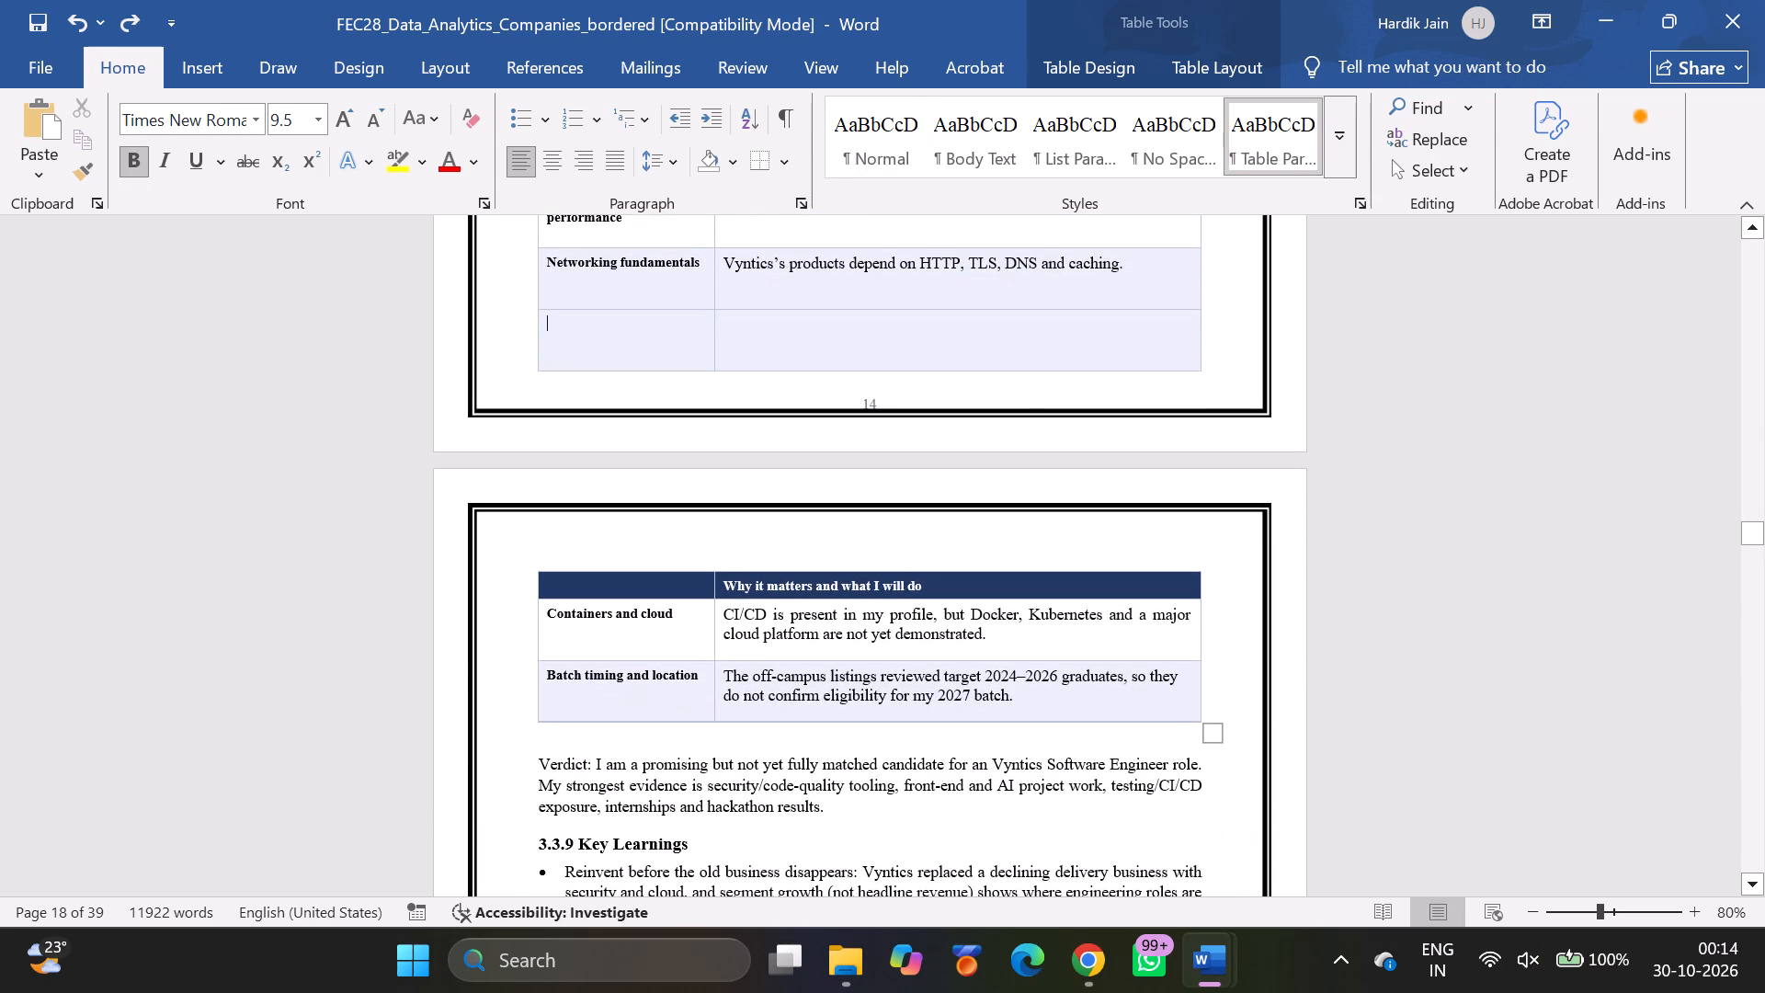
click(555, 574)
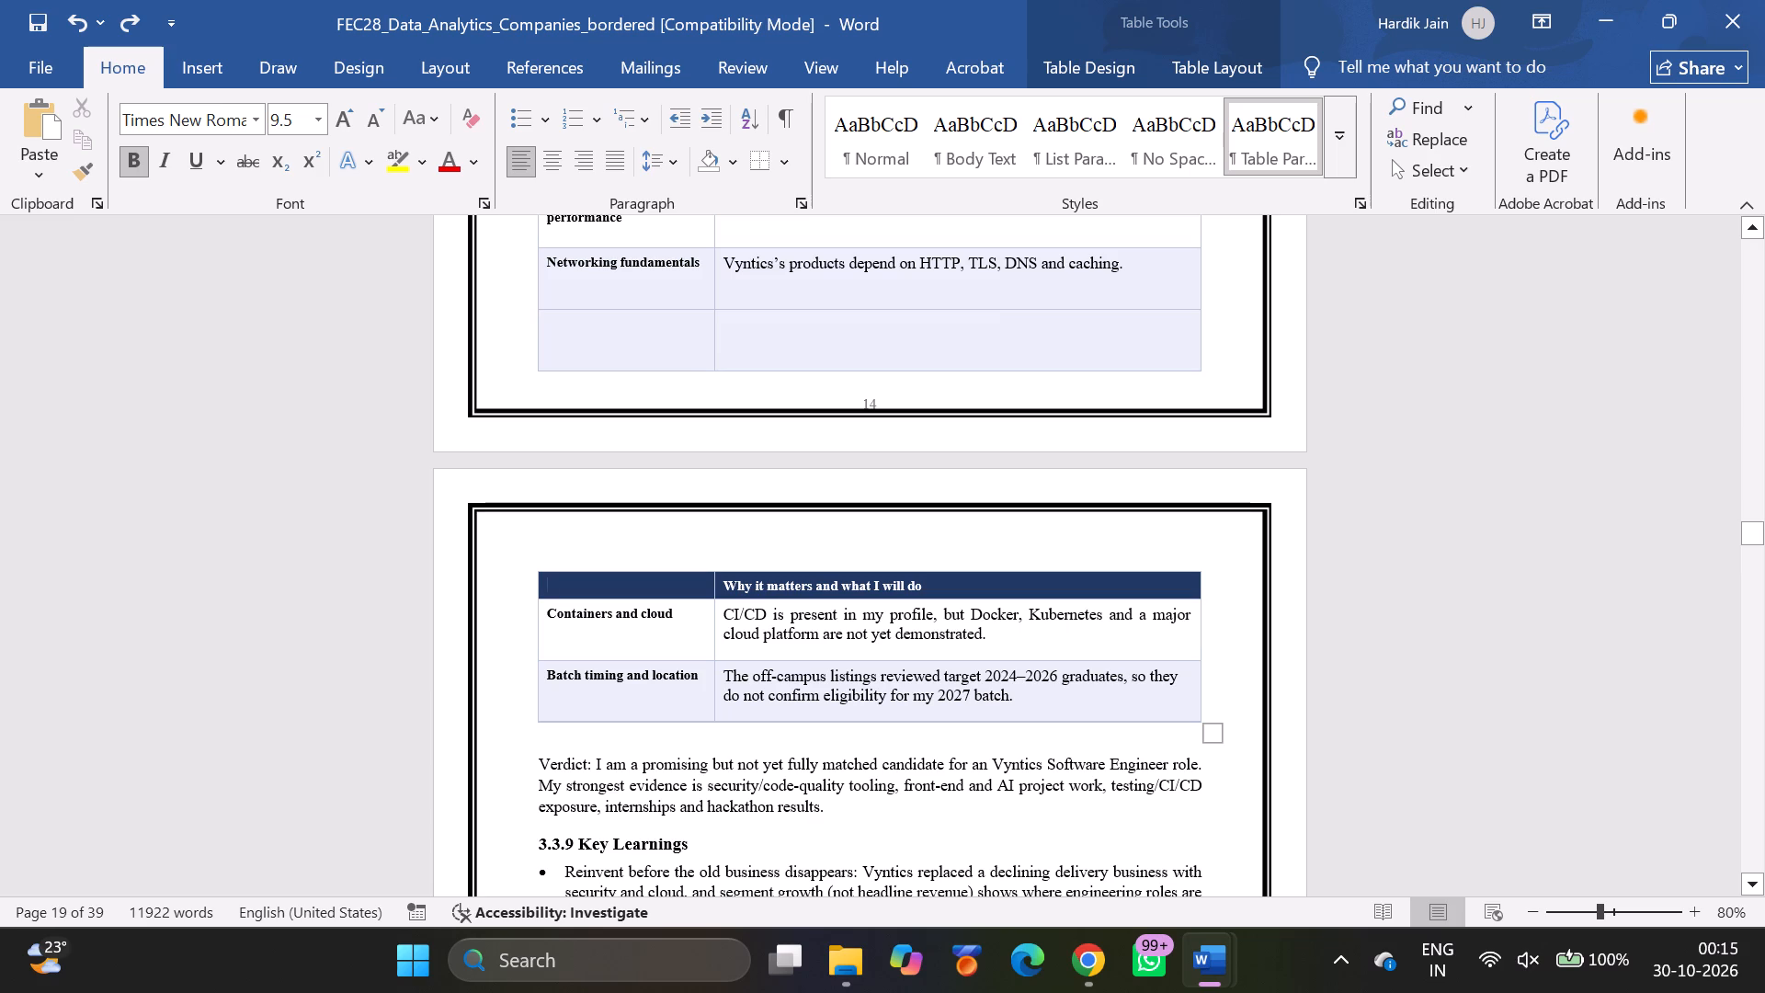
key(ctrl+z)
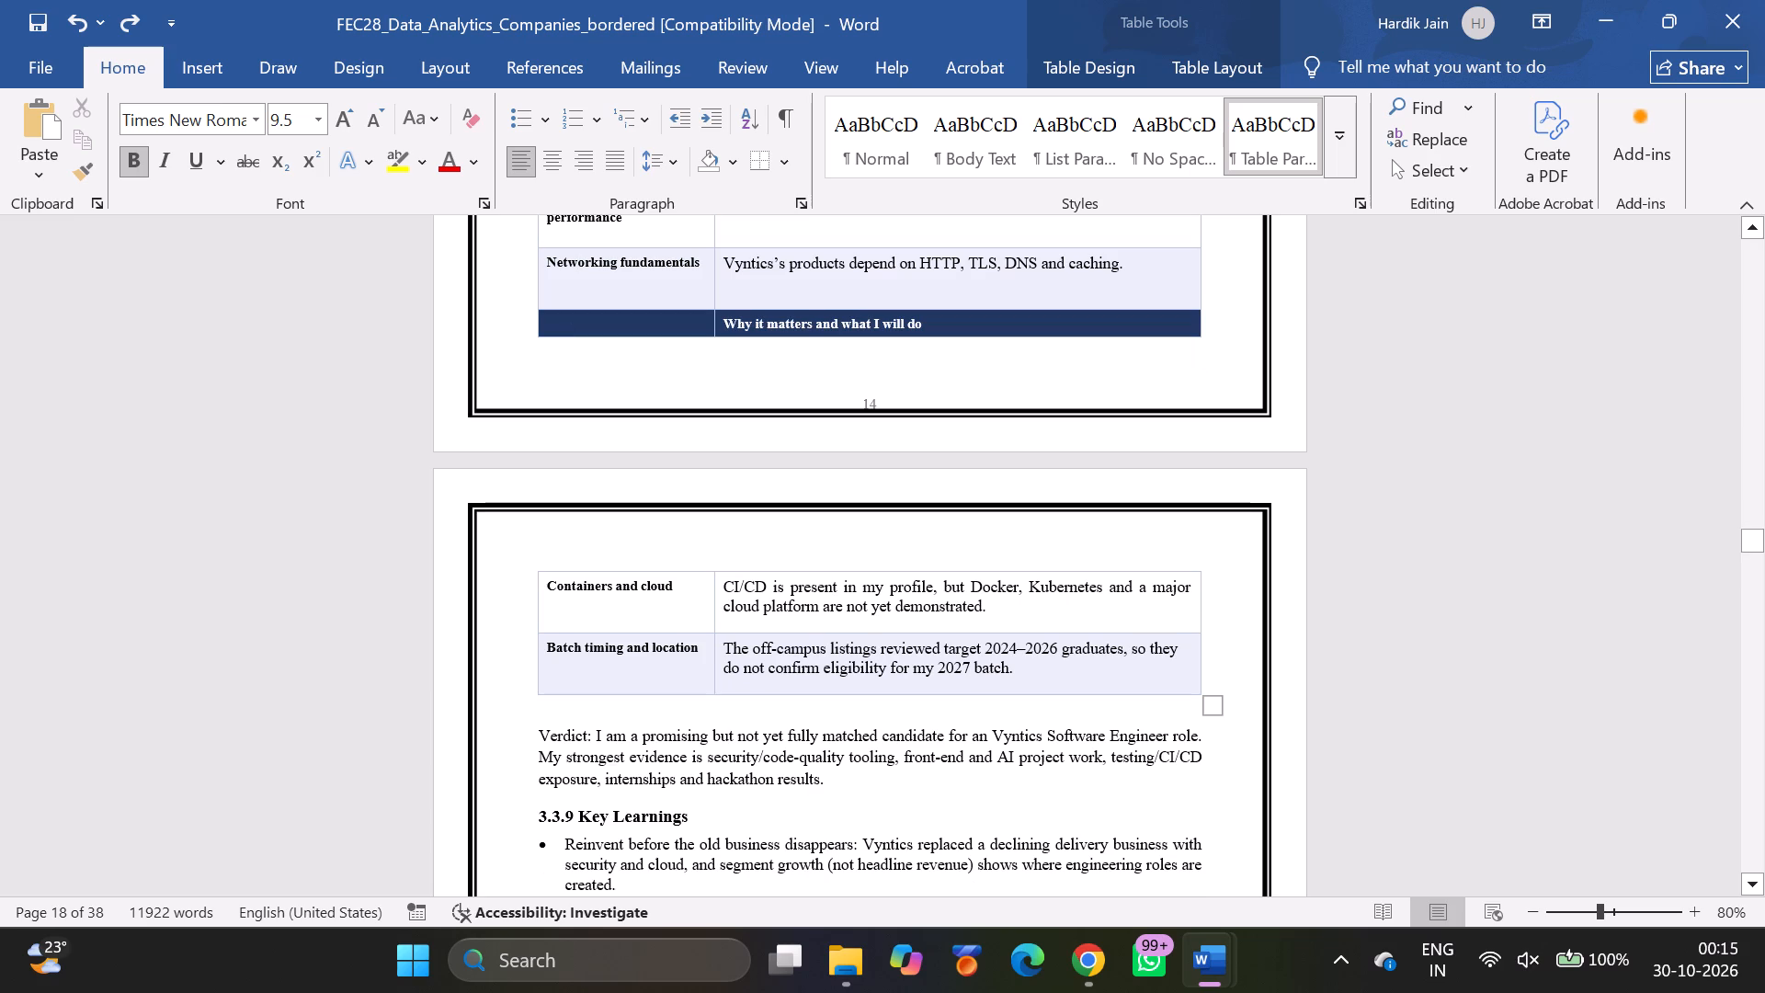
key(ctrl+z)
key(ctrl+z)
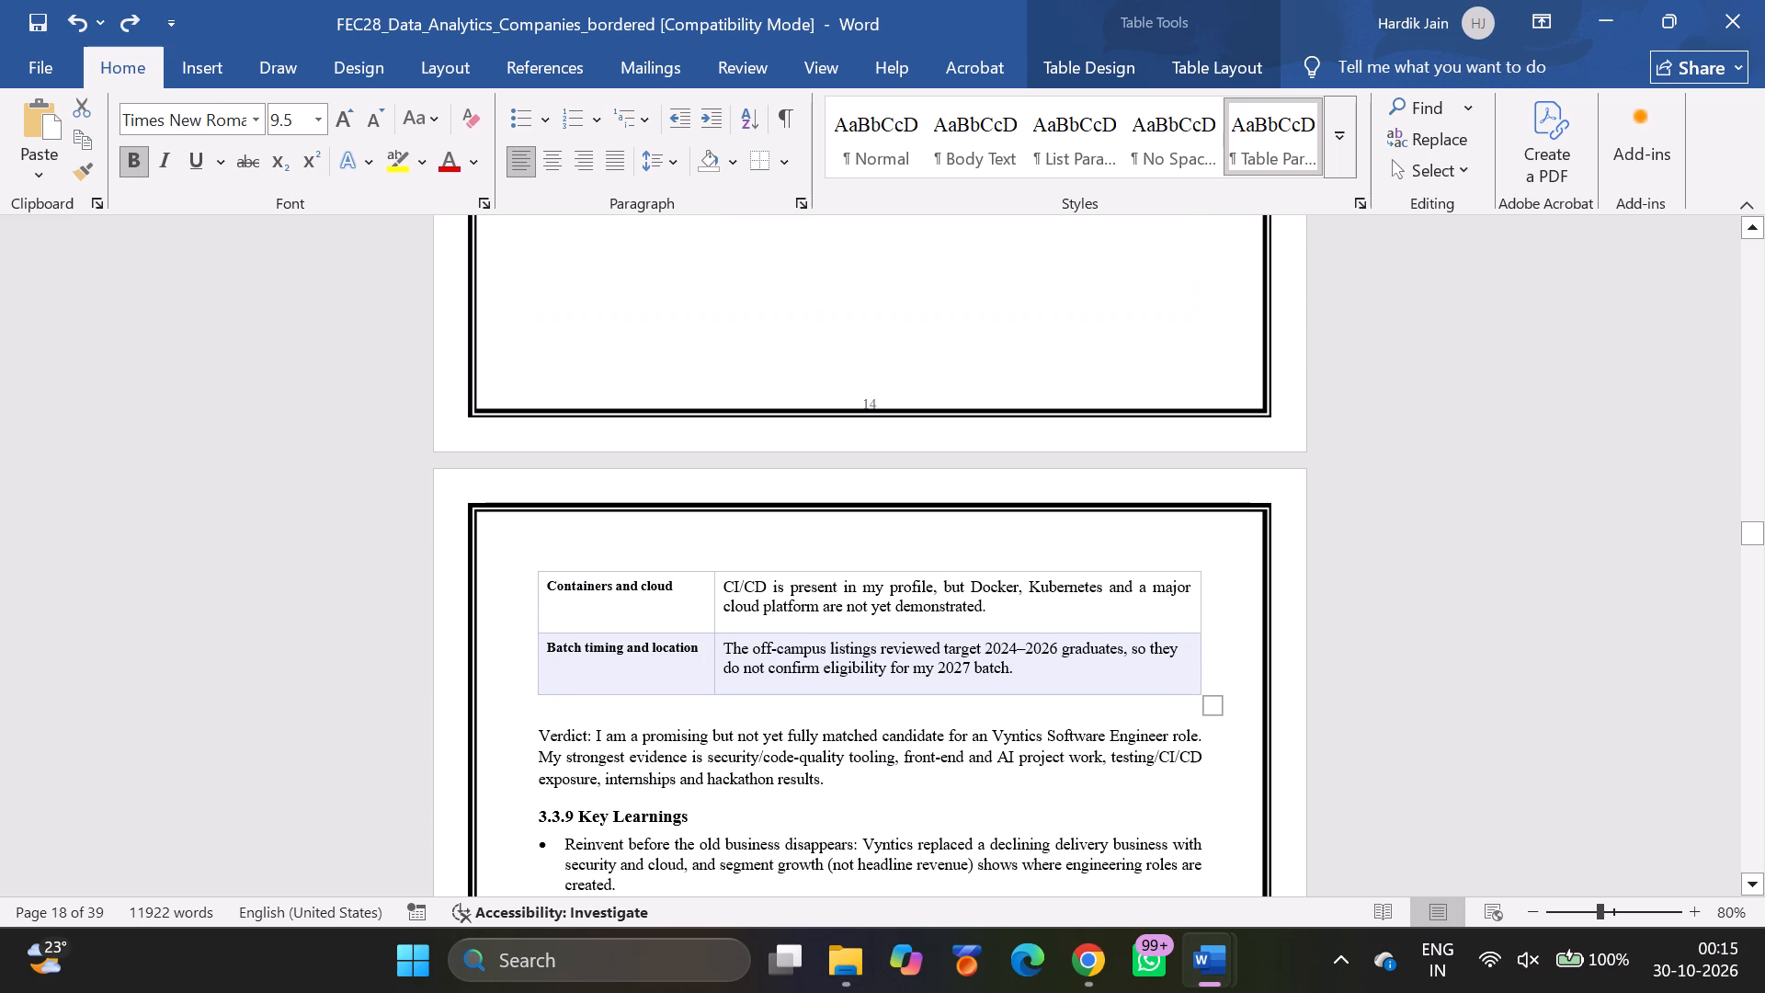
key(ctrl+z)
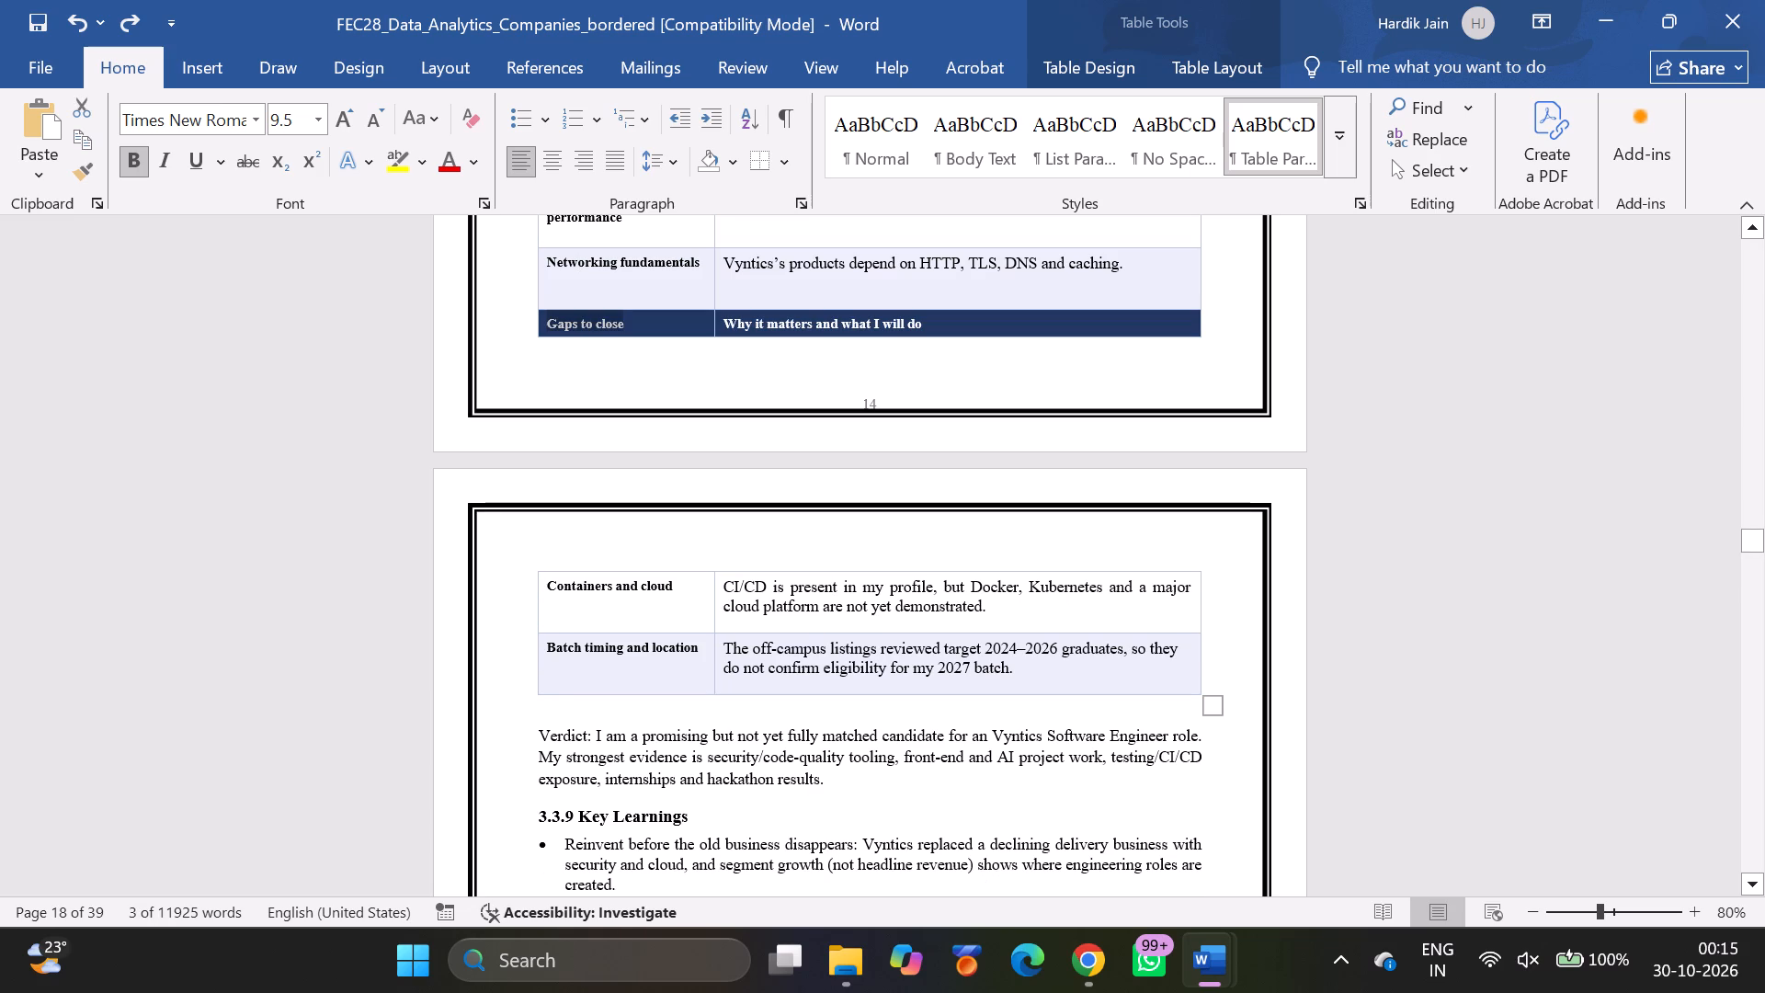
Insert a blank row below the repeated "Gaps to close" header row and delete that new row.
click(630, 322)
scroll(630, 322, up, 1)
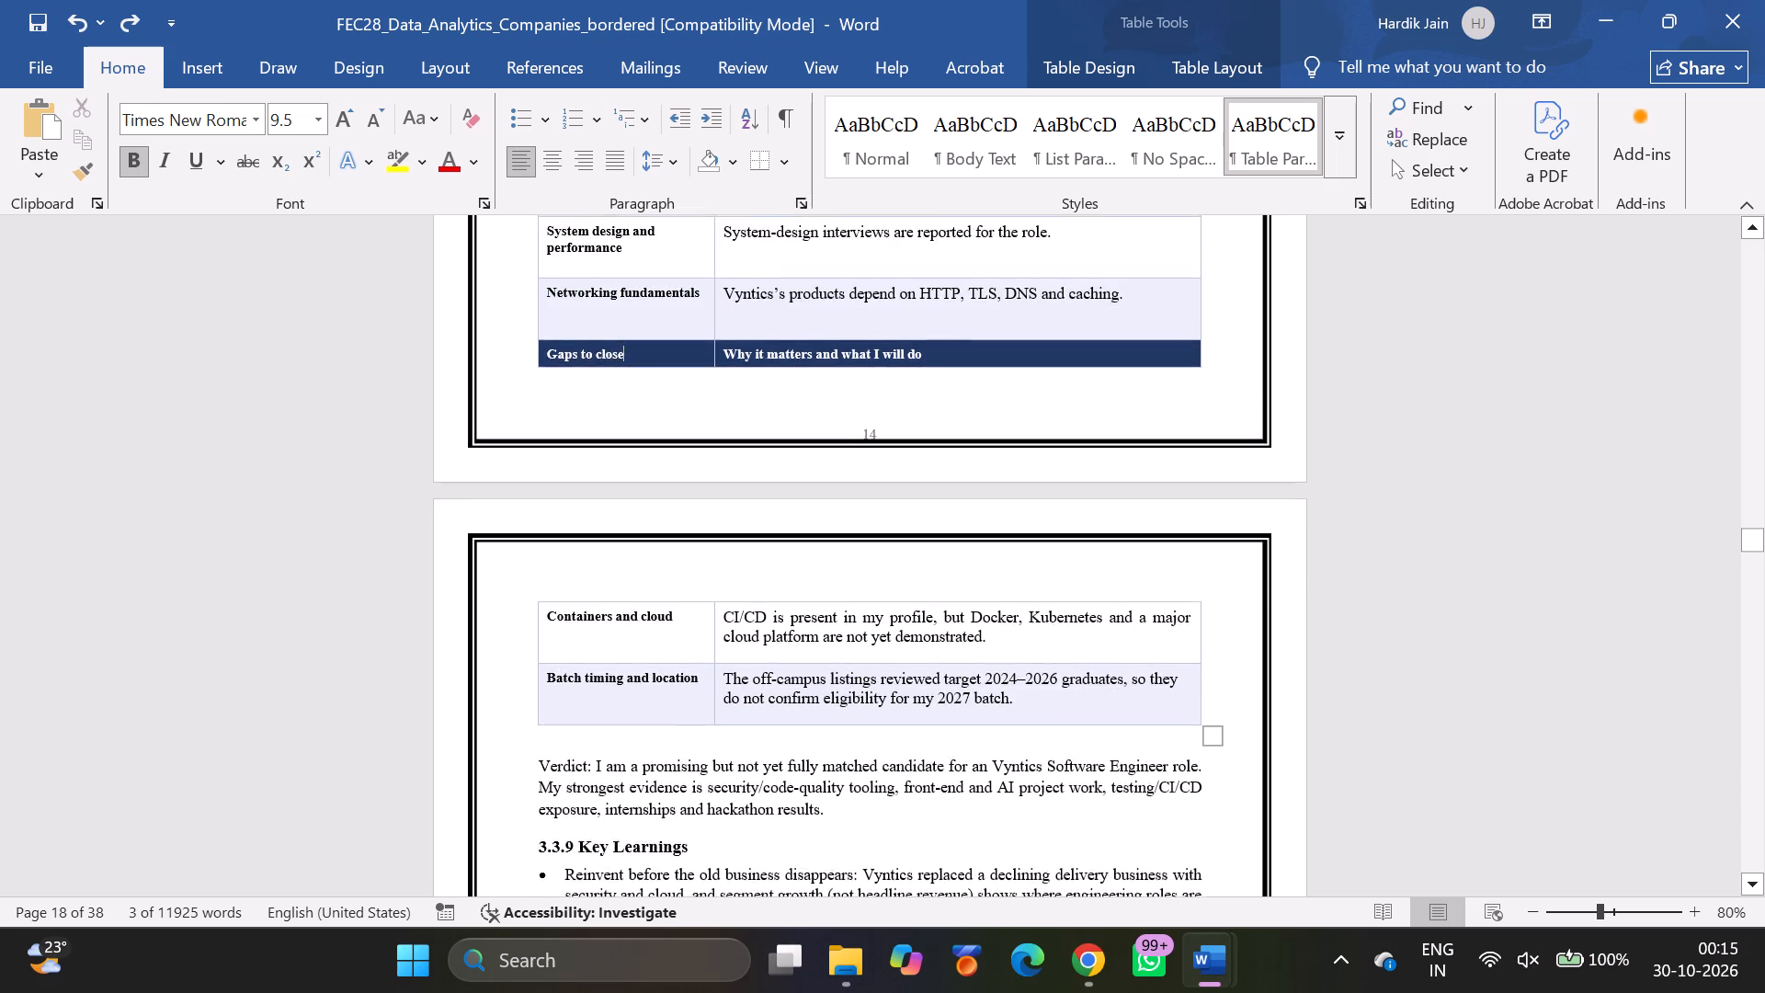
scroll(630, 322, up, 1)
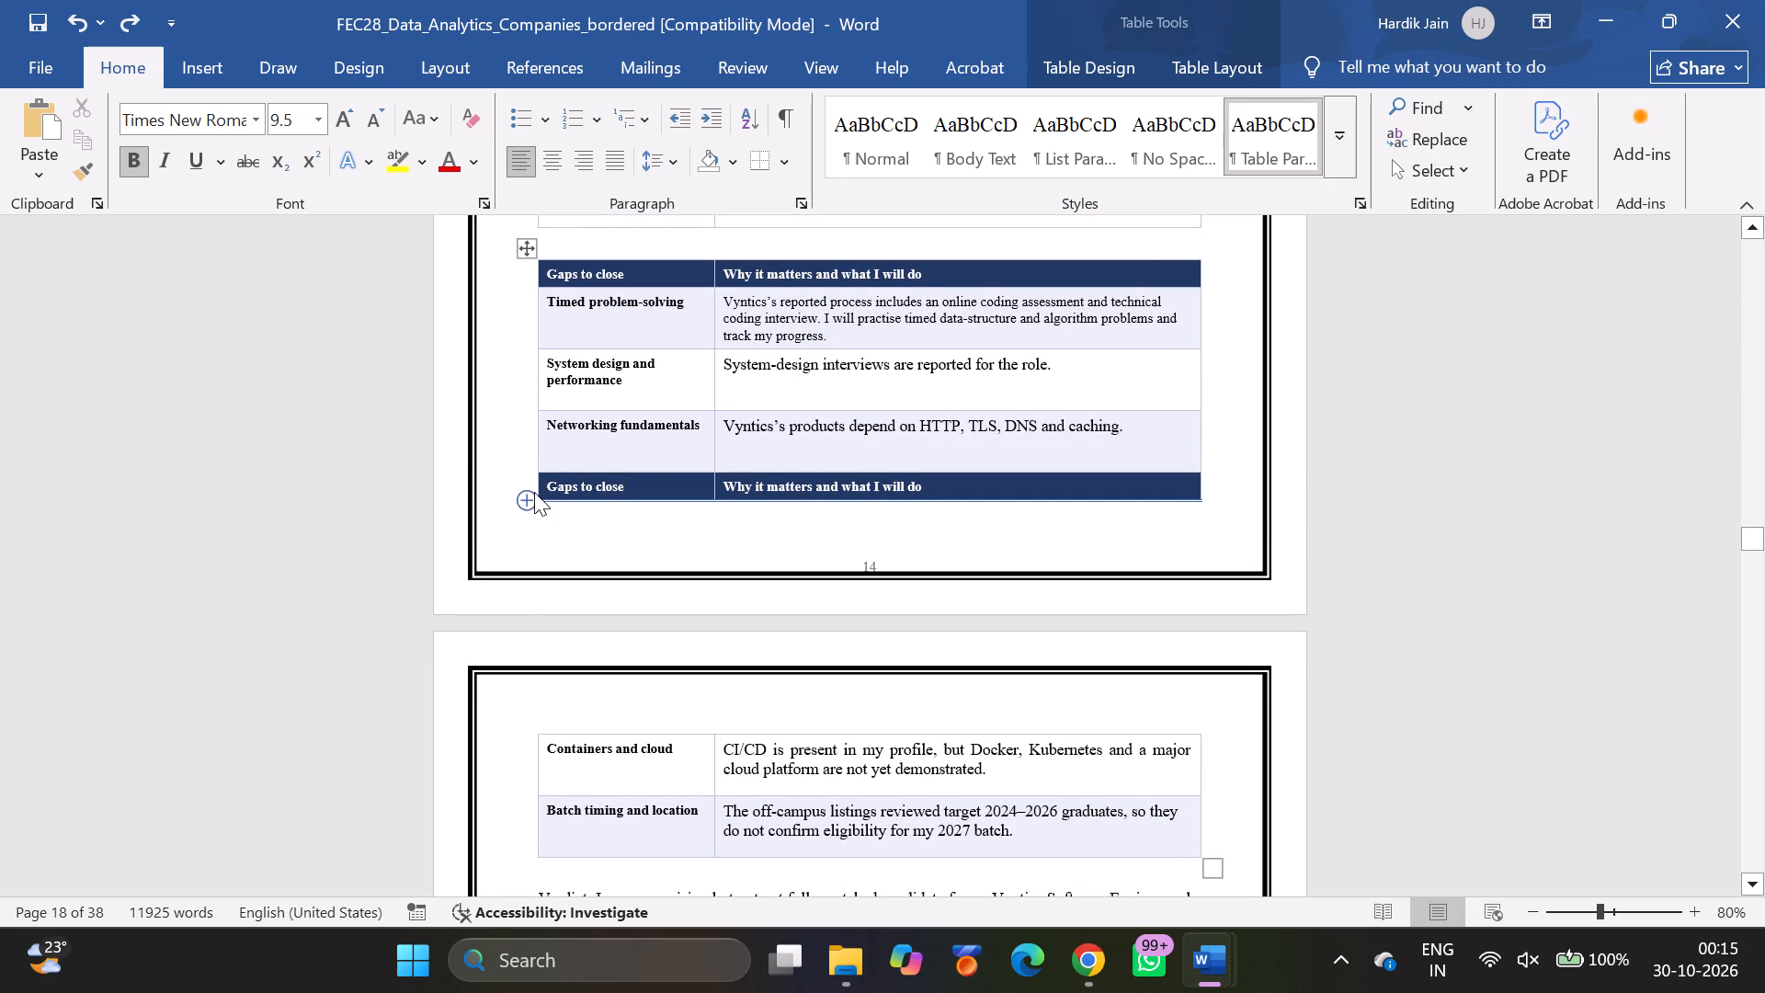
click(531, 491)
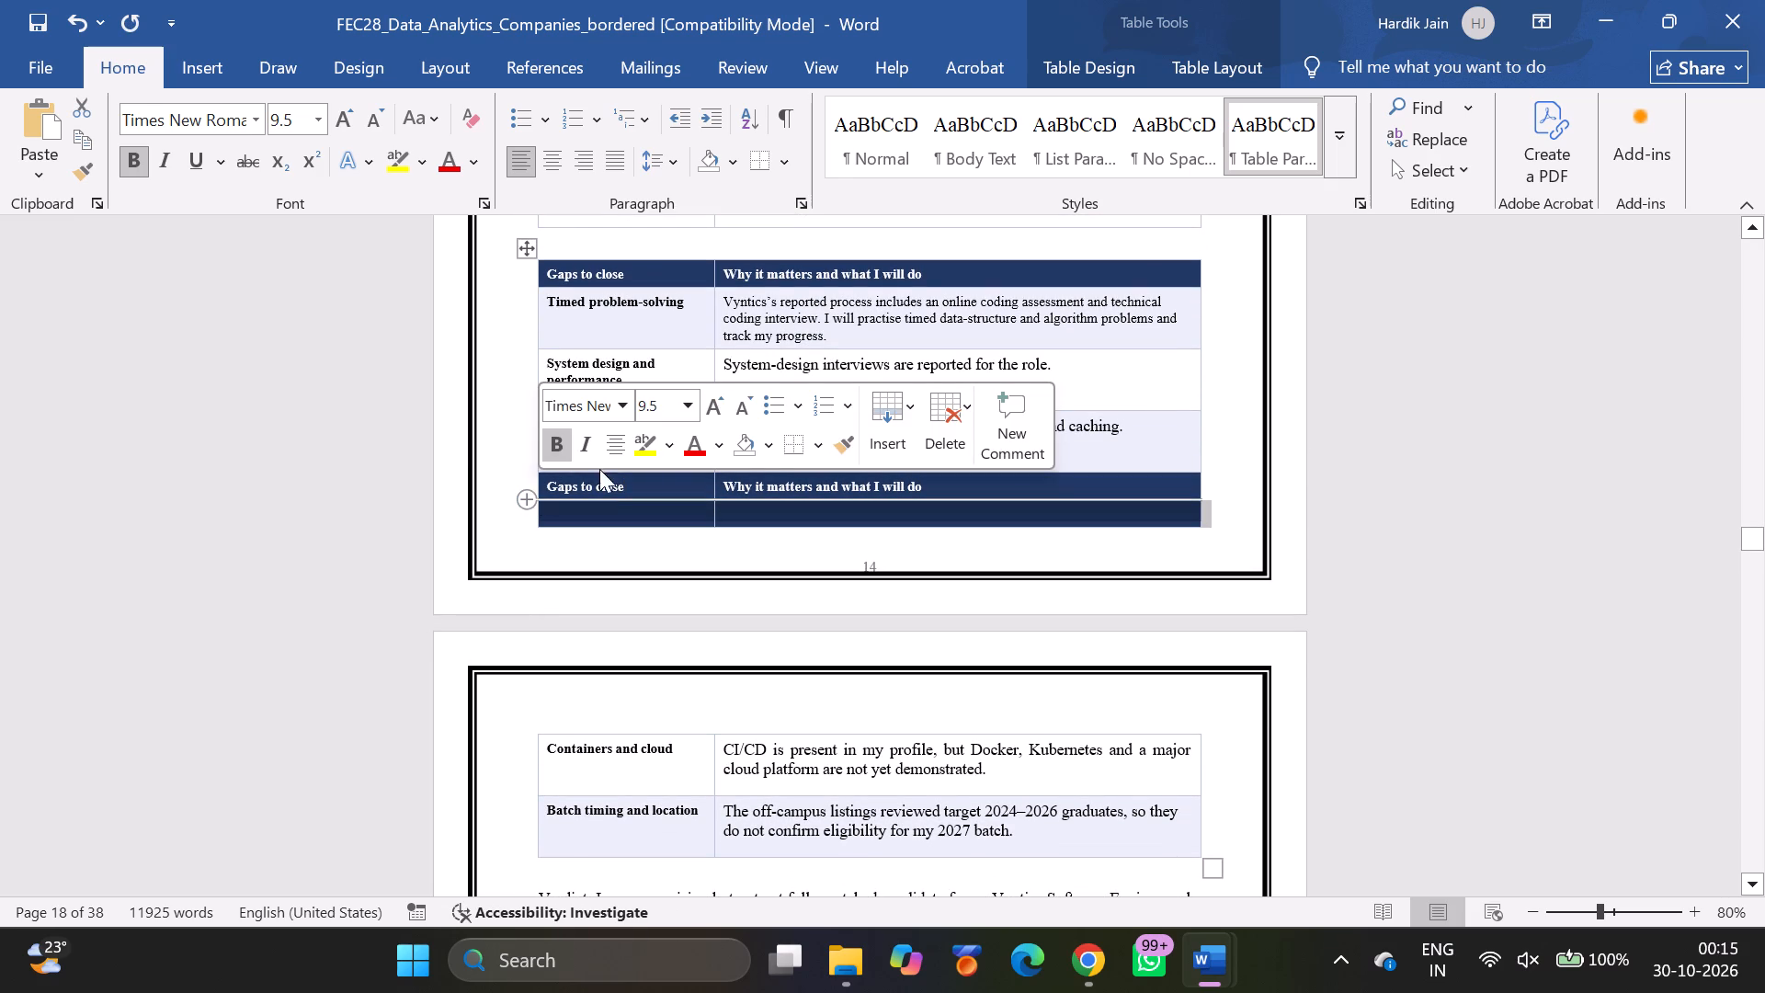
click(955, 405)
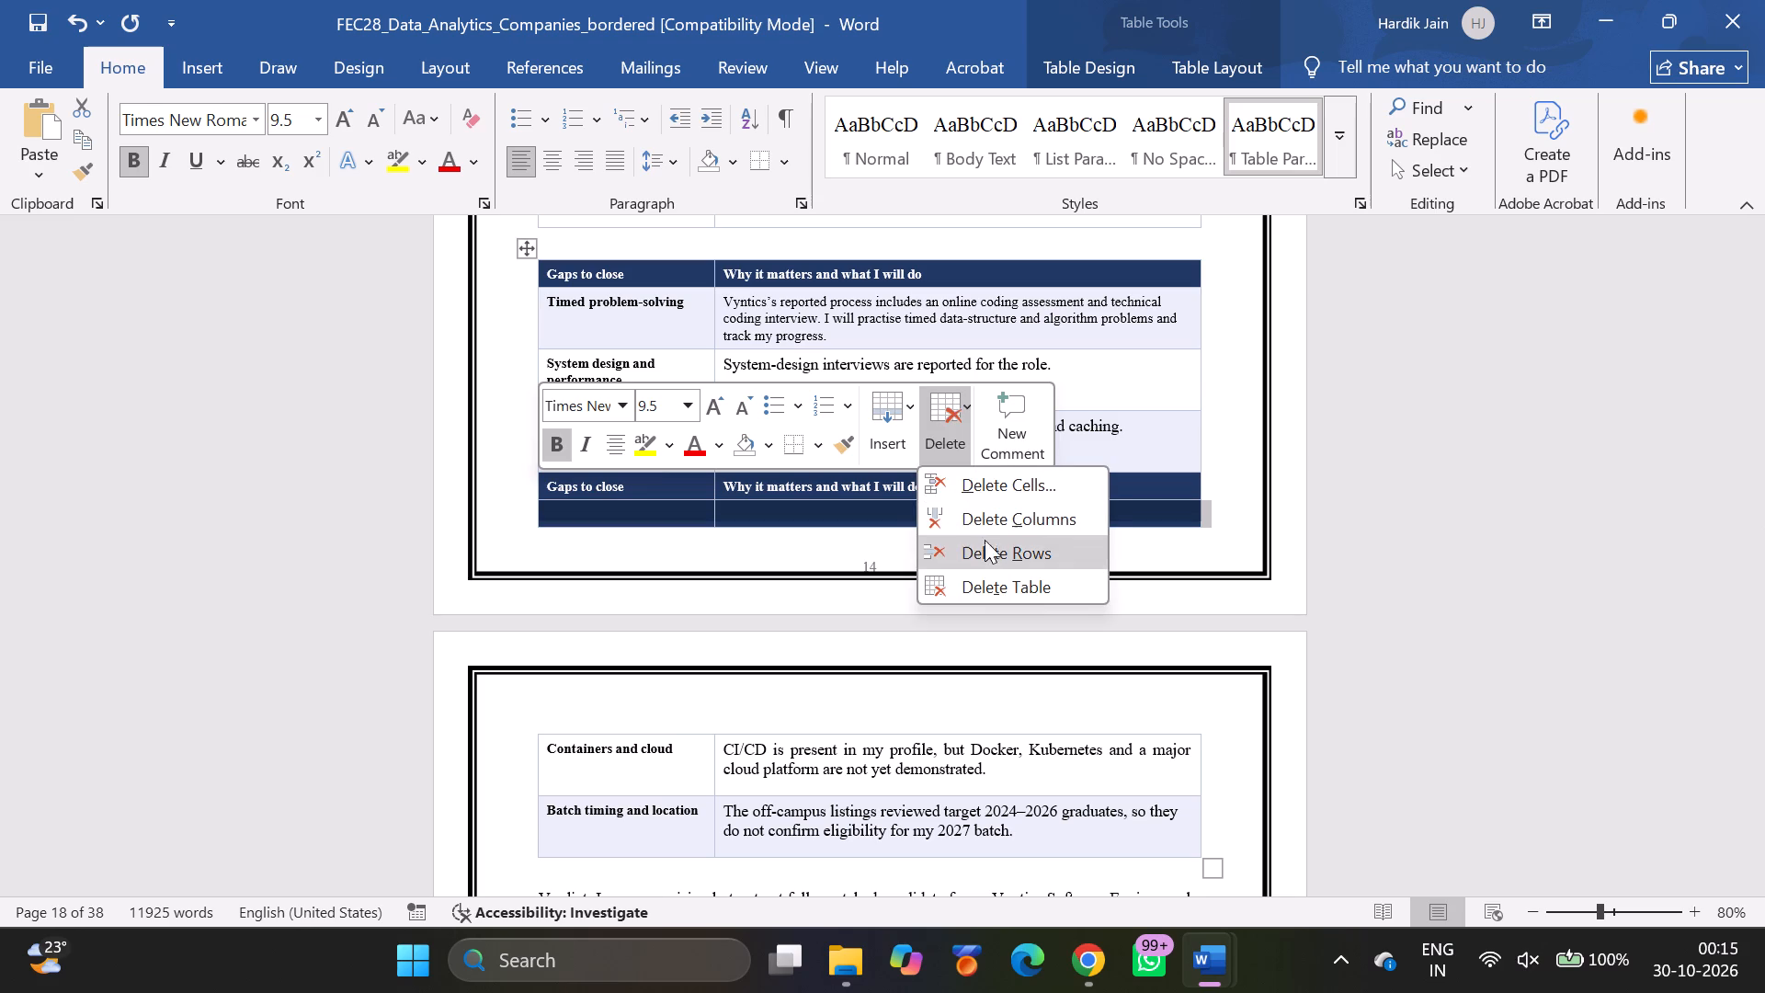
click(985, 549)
Insert a blank row between "Networking fundamentals" and the repeated "Gaps to close" header row, moving that header to the following page.
click(603, 487)
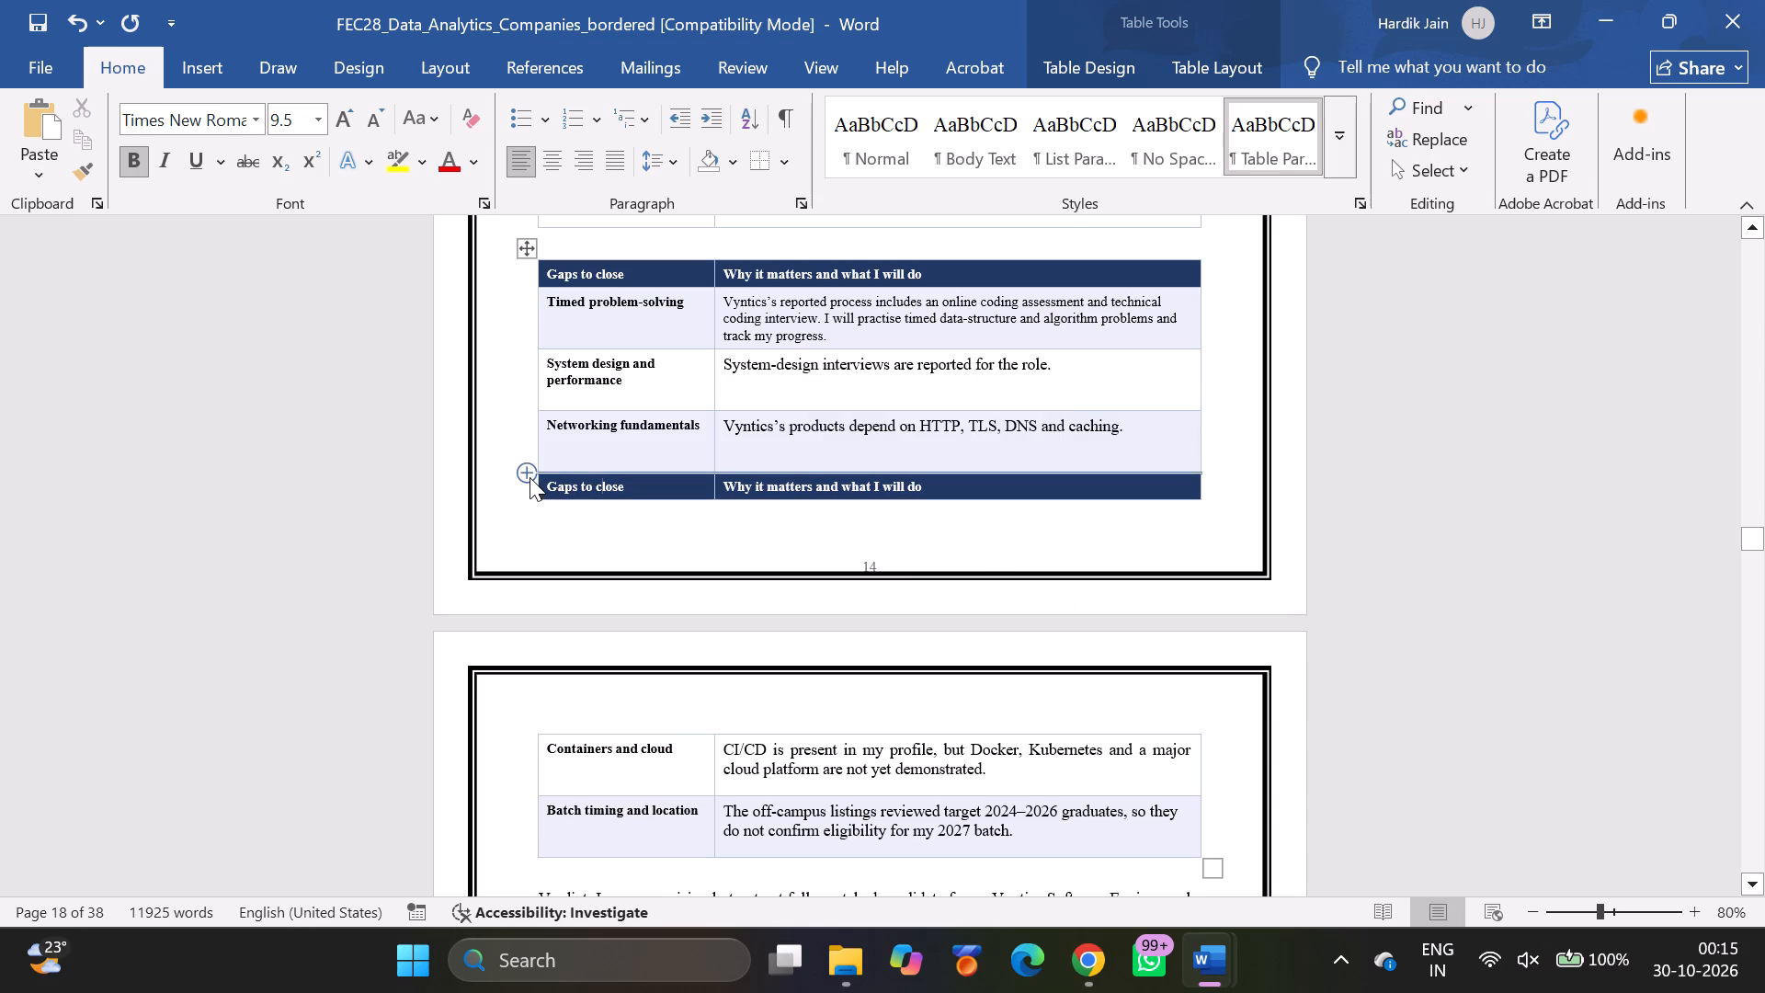
click(527, 474)
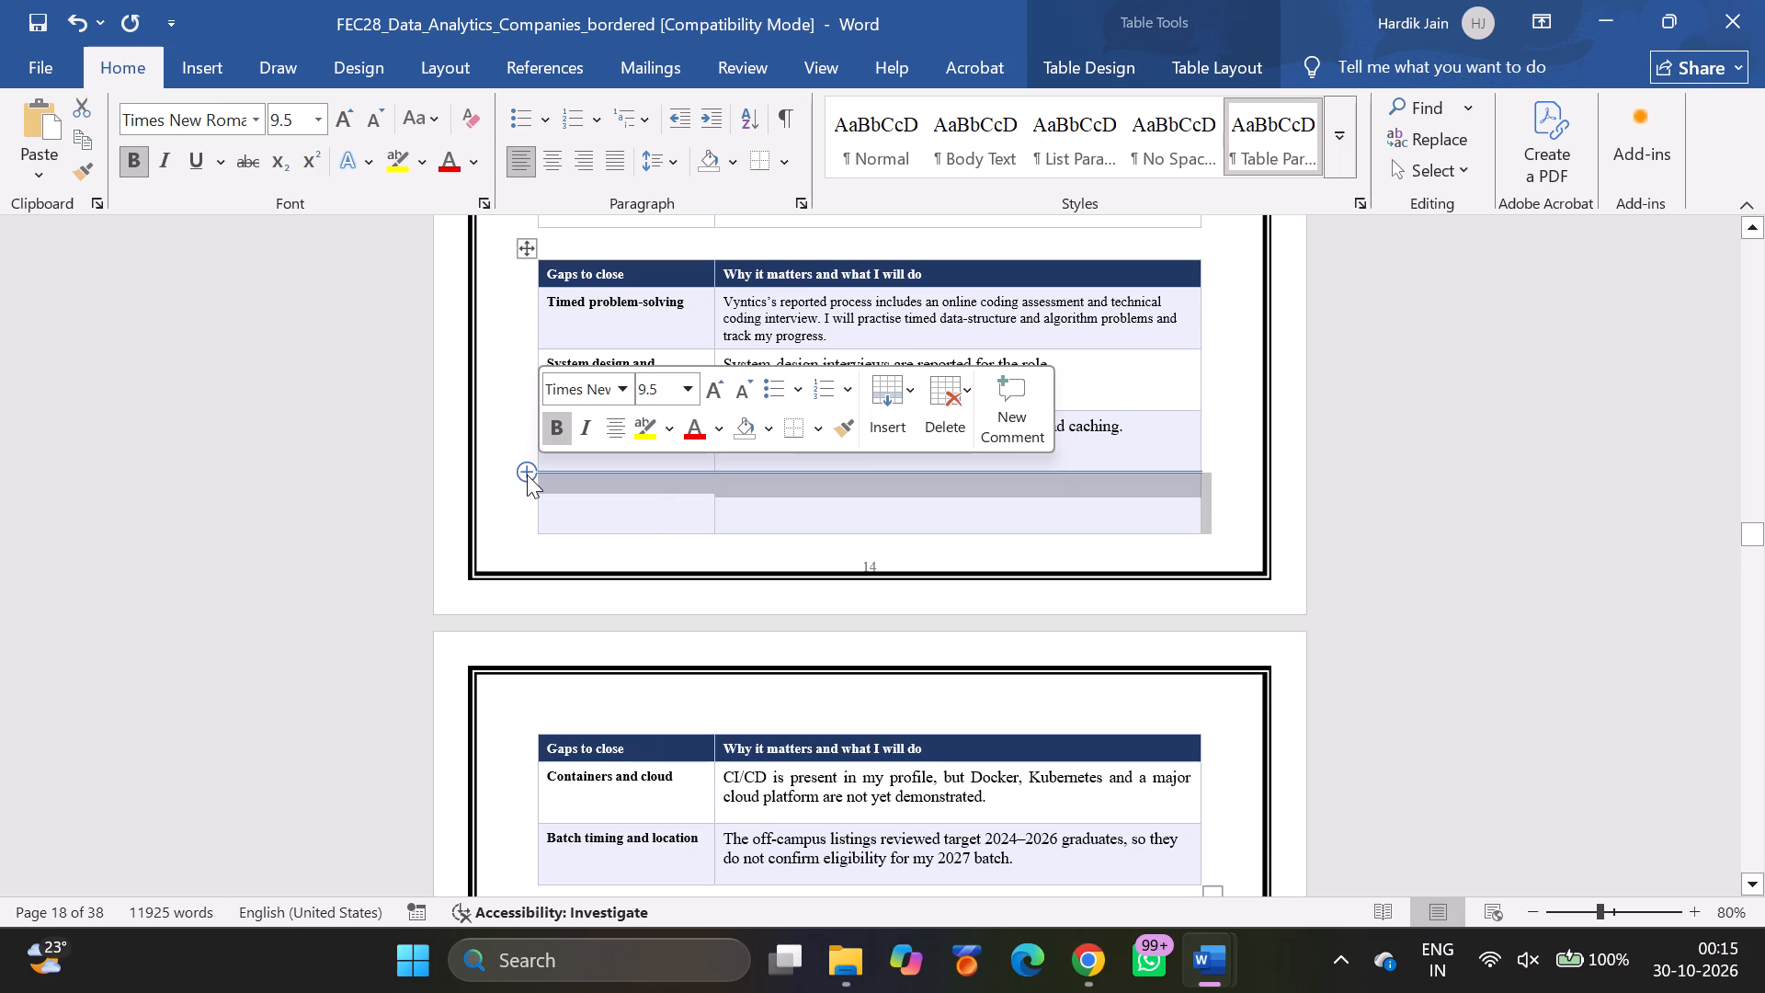
click(596, 502)
scroll(578, 488, up, 1)
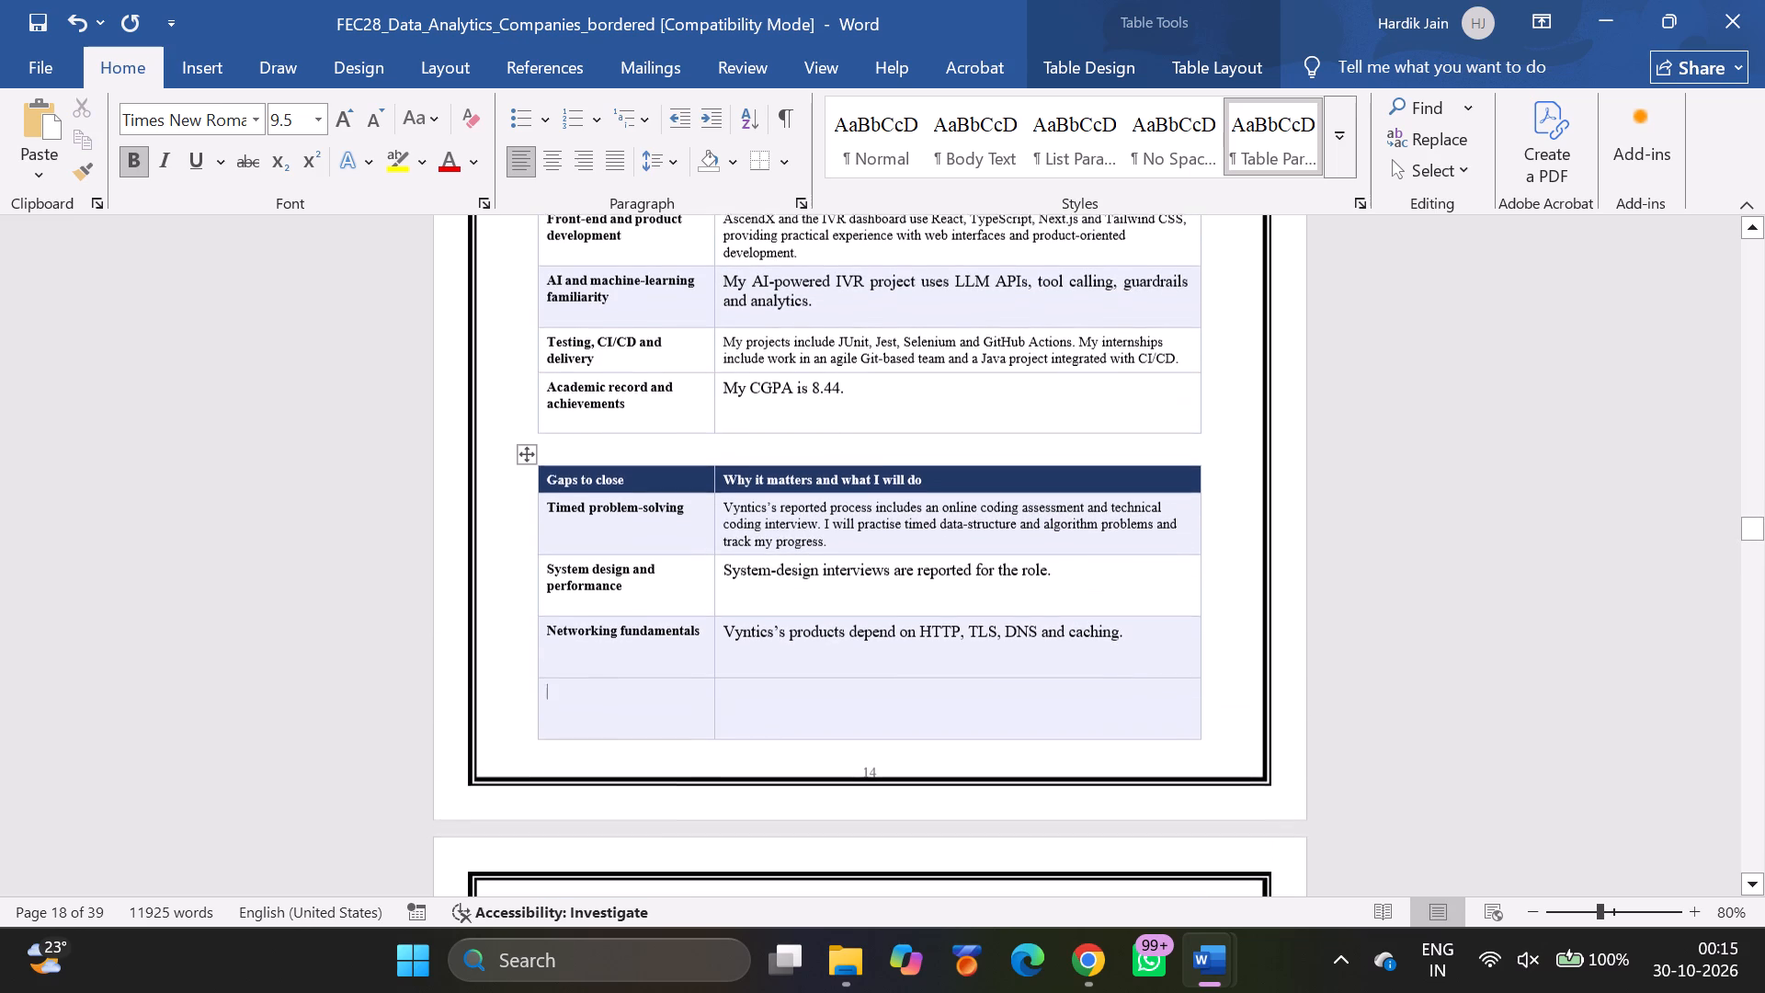
scroll(578, 488, up, 1)
scroll(578, 488, down, 1)
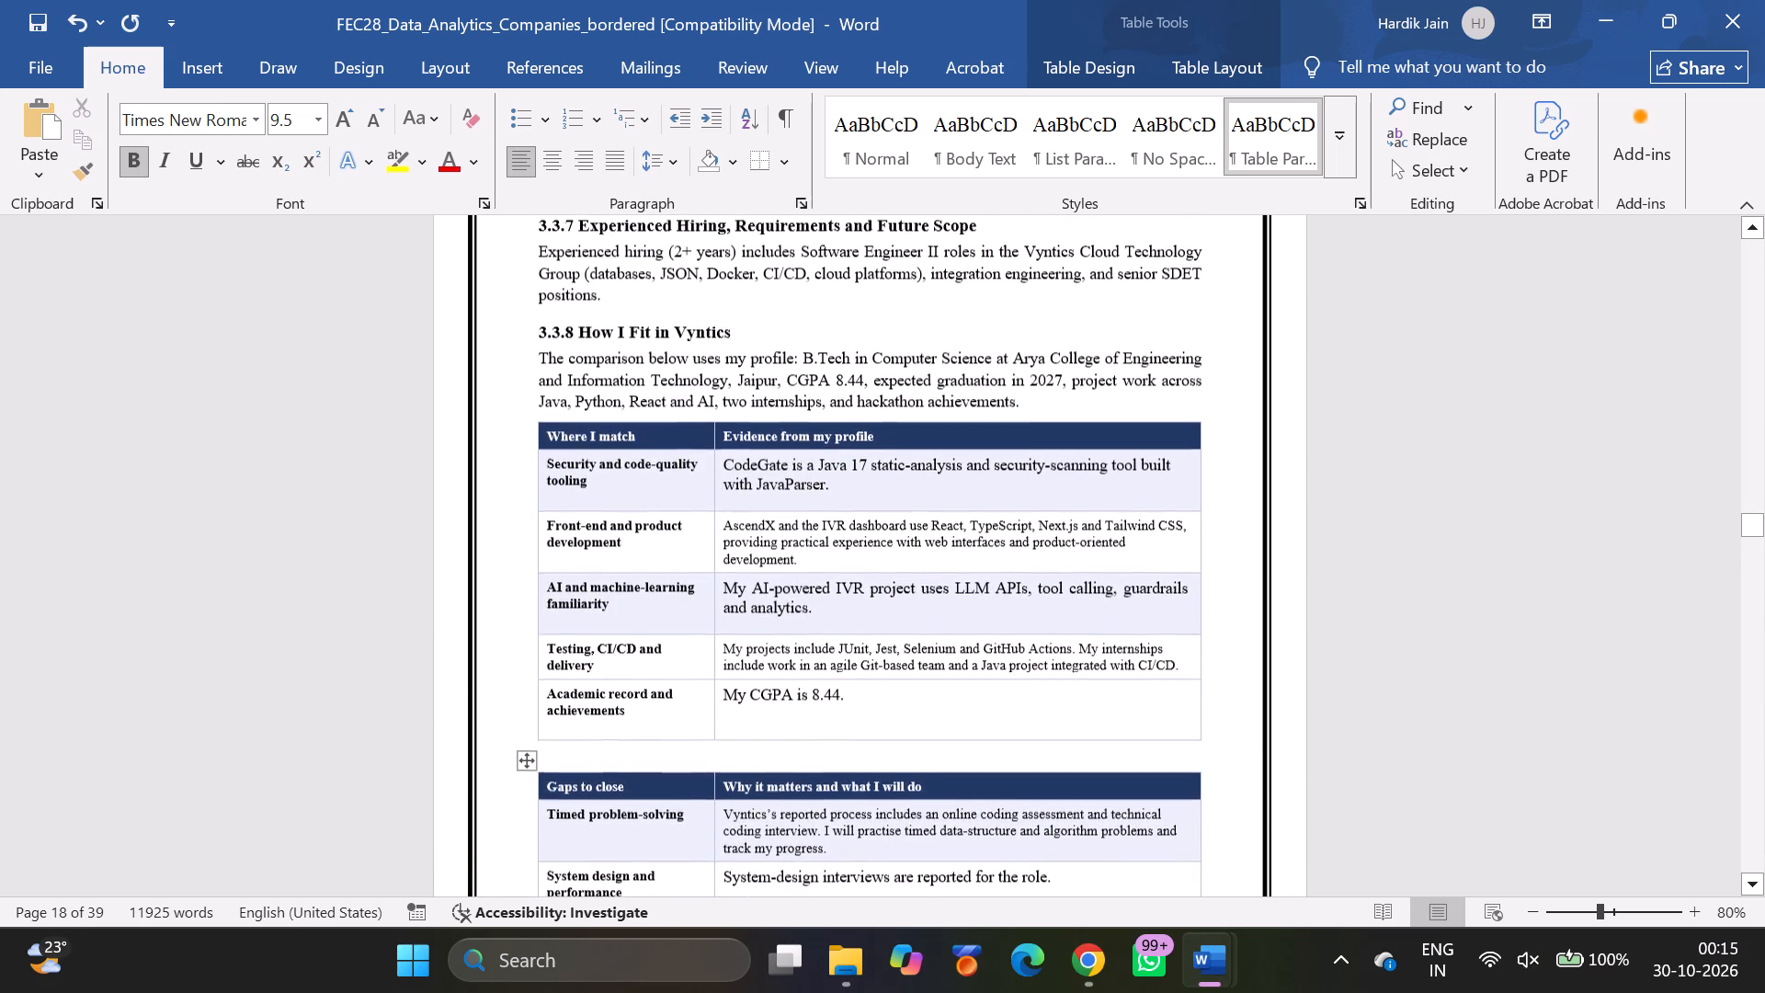
scroll(578, 488, down, 1)
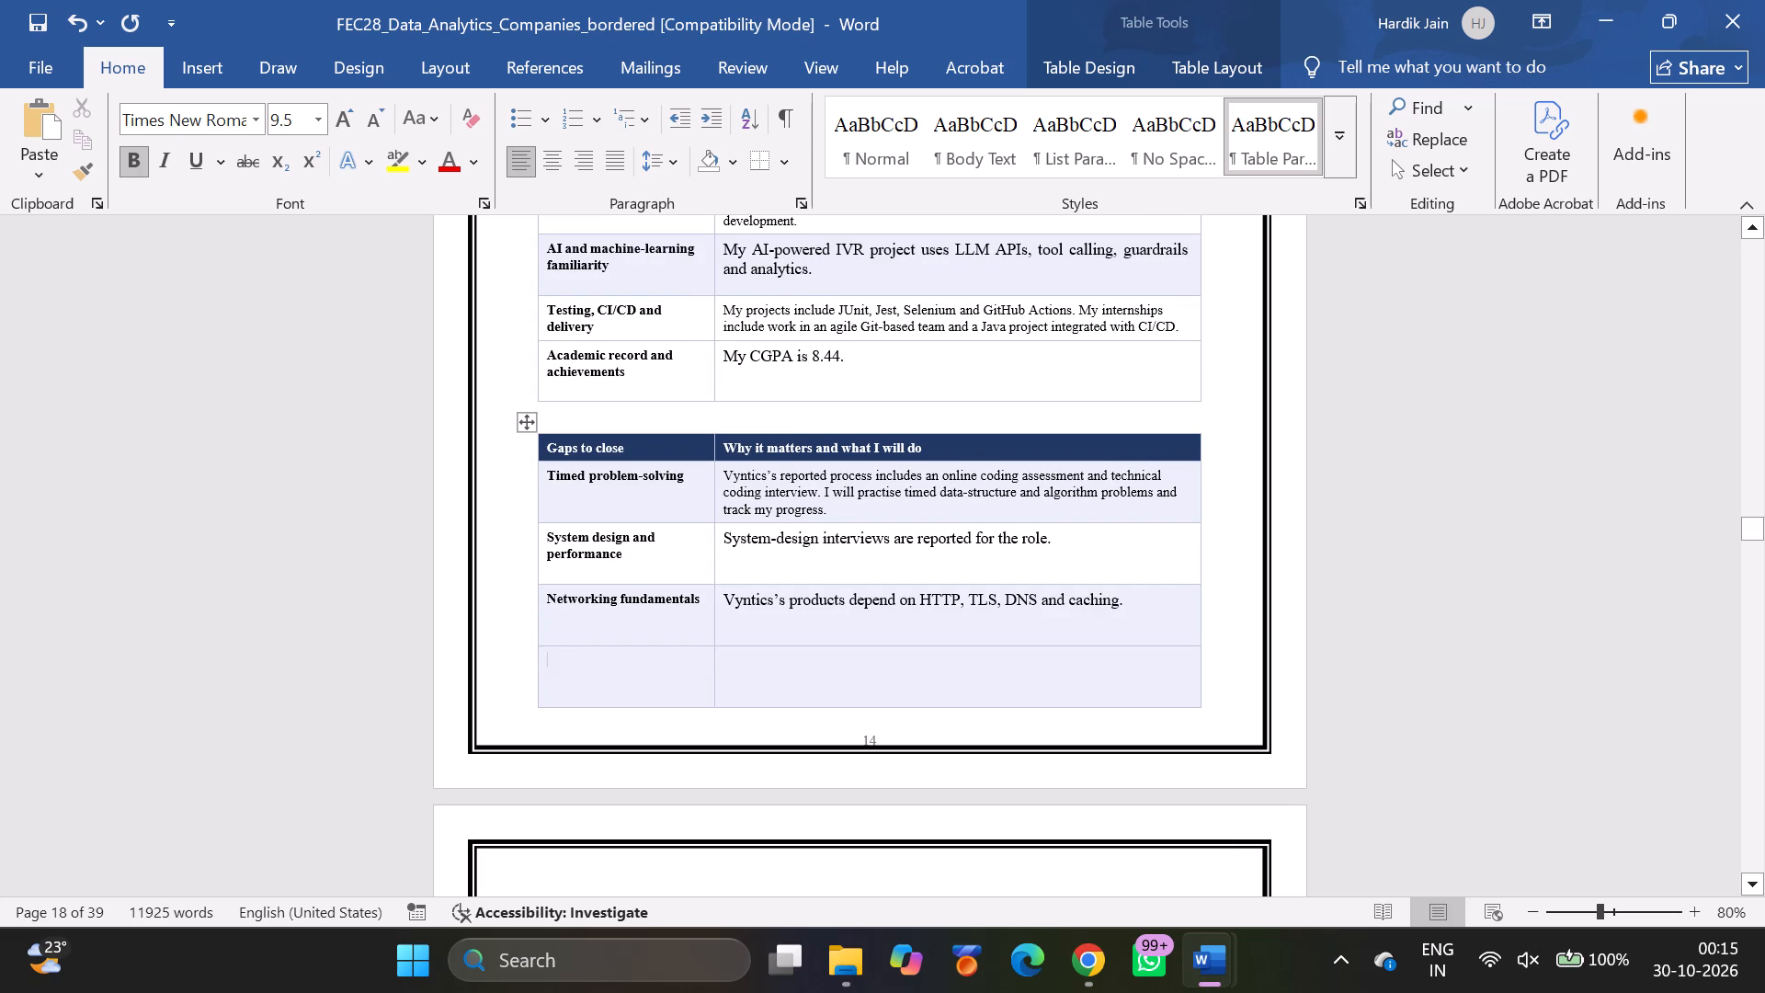
Move the "Containers and cloud" label and its description from the following page into the blank row below "Networking fundamentals".
click(545, 677)
scroll(545, 677, down, 2)
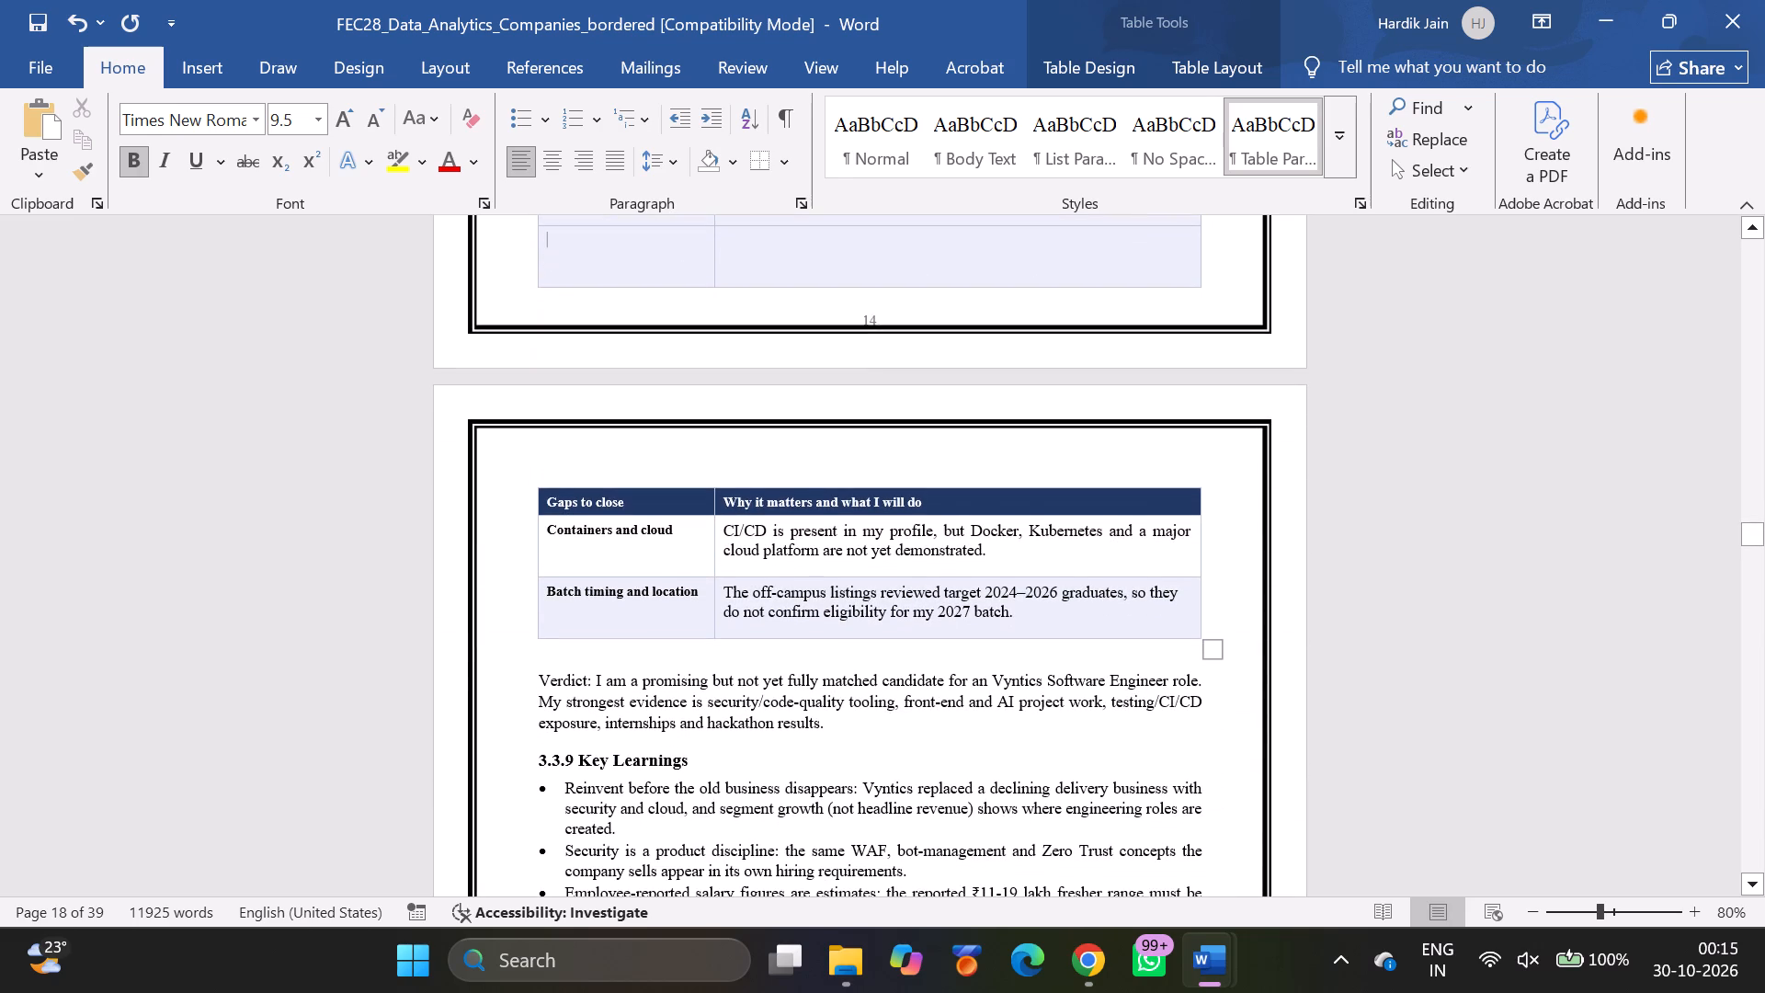
scroll(545, 677, up, 1)
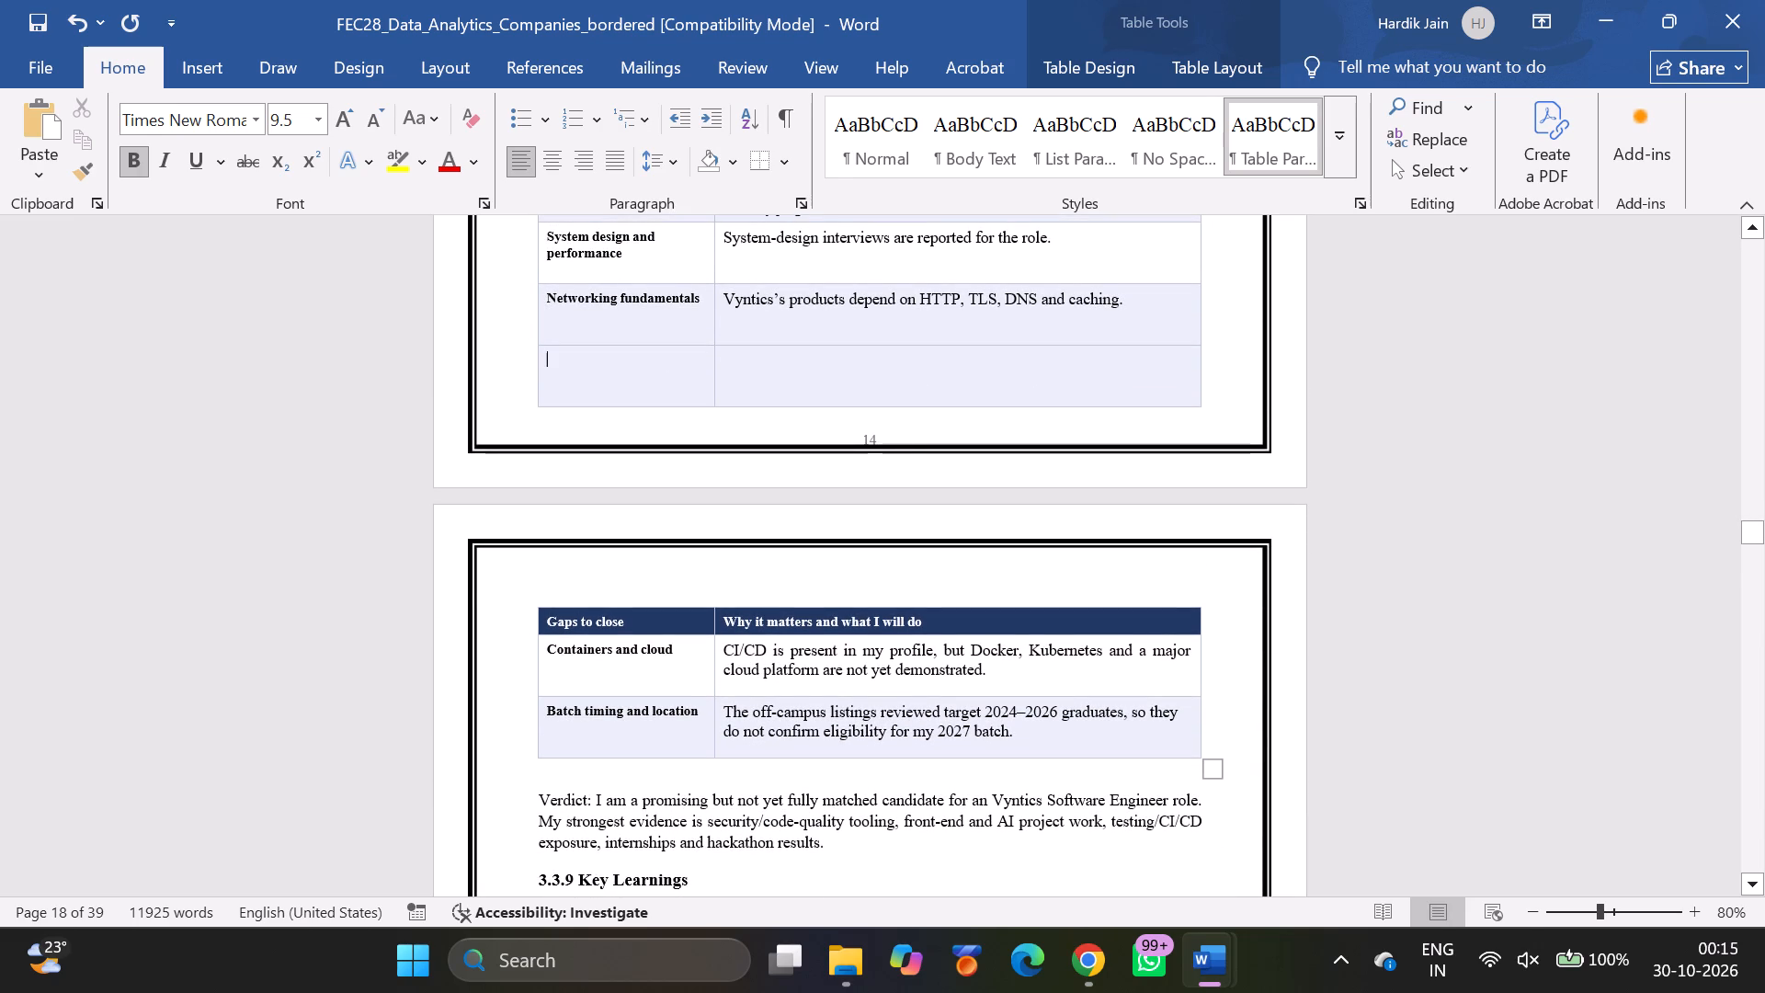
drag(681, 653, 553, 656)
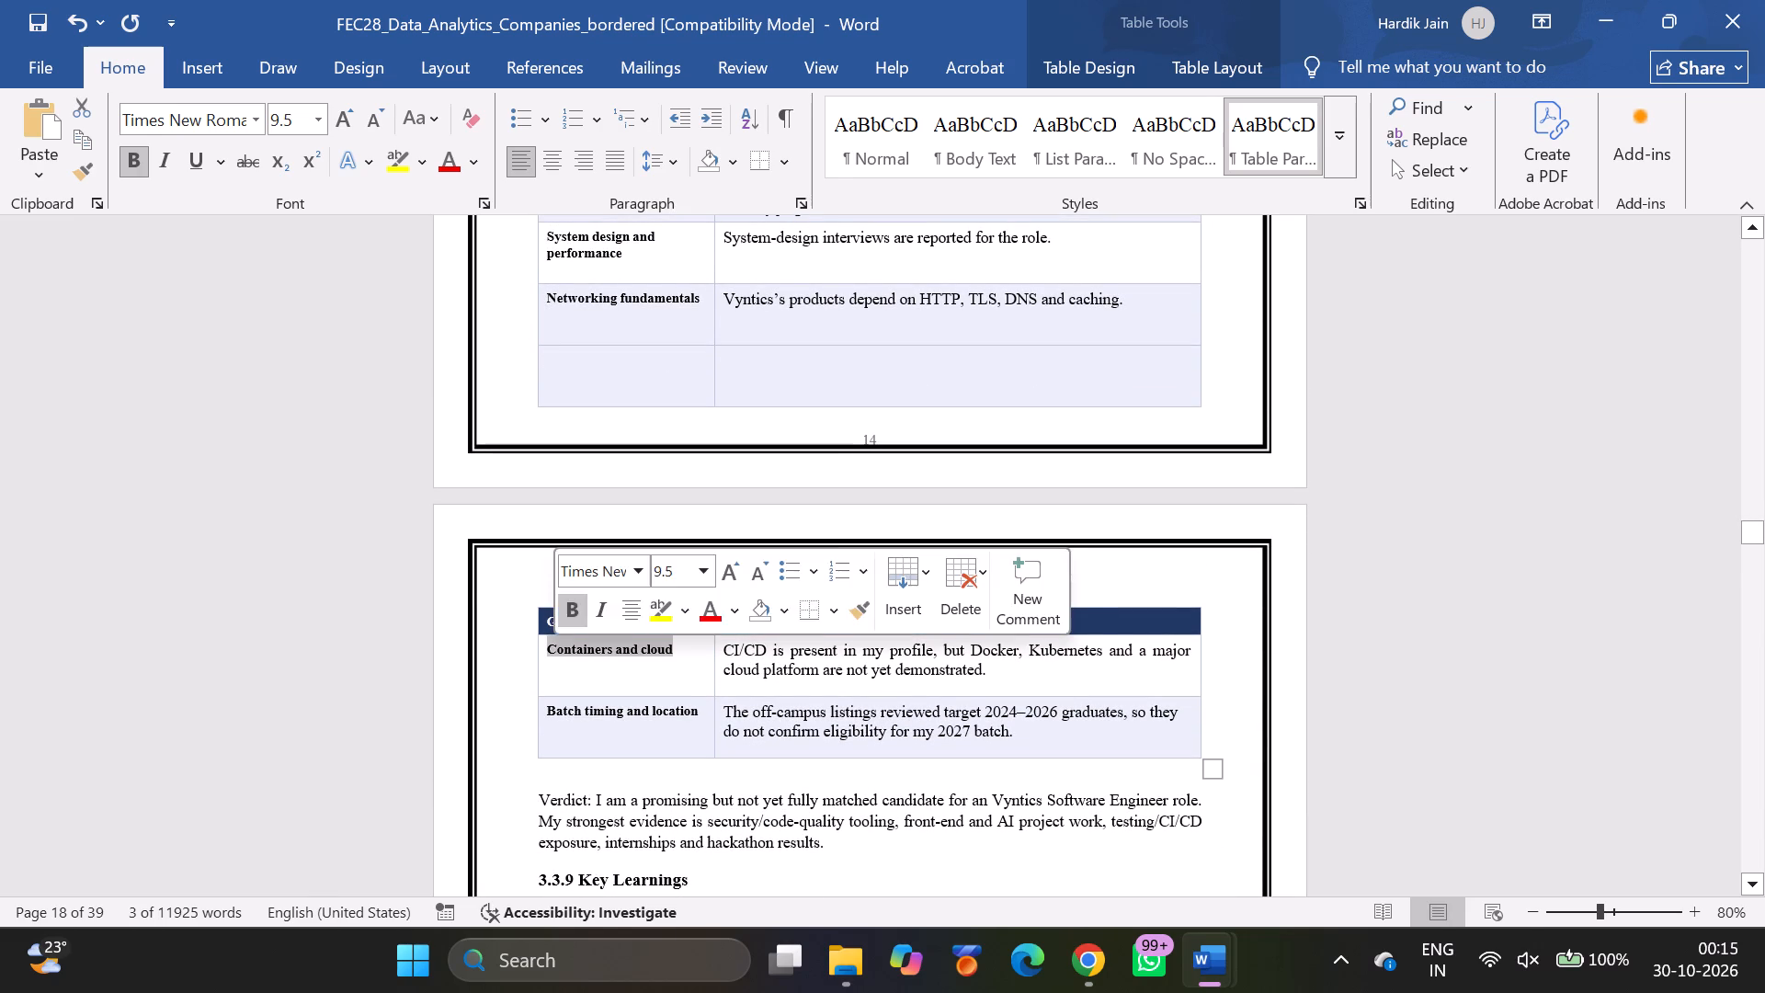
key(ctrl+x)
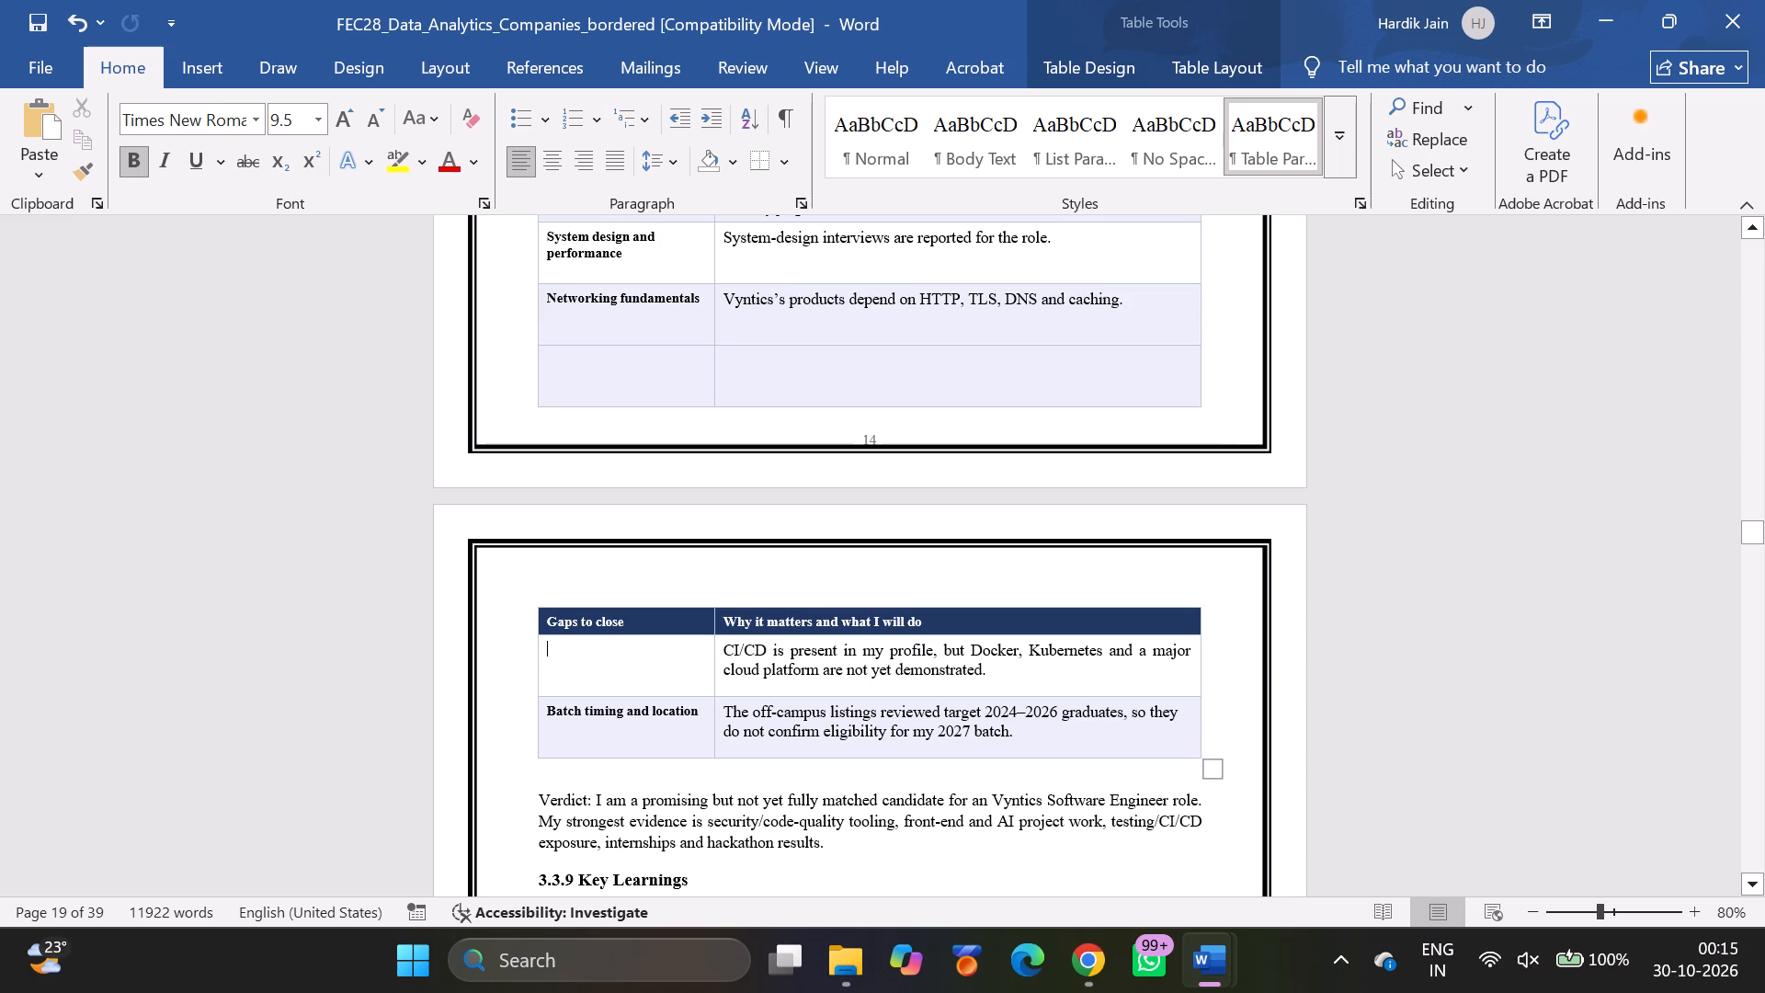
click(565, 365)
key(ctrl+v)
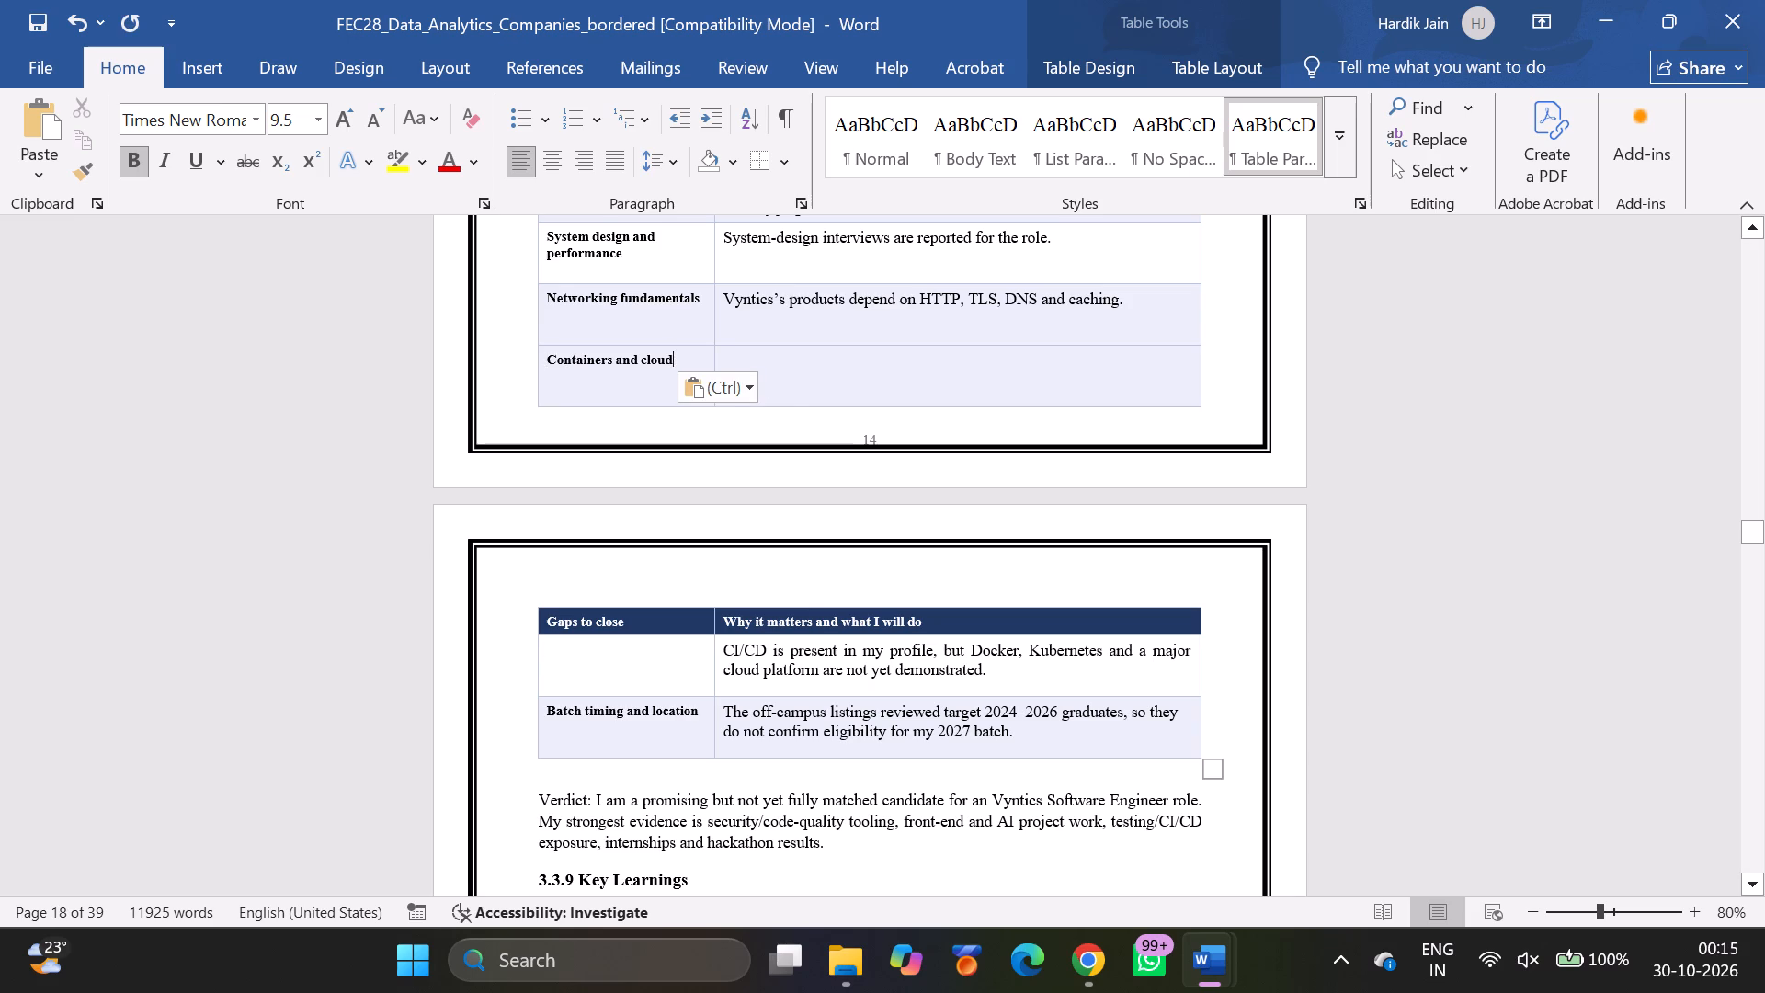
drag(989, 670, 723, 654)
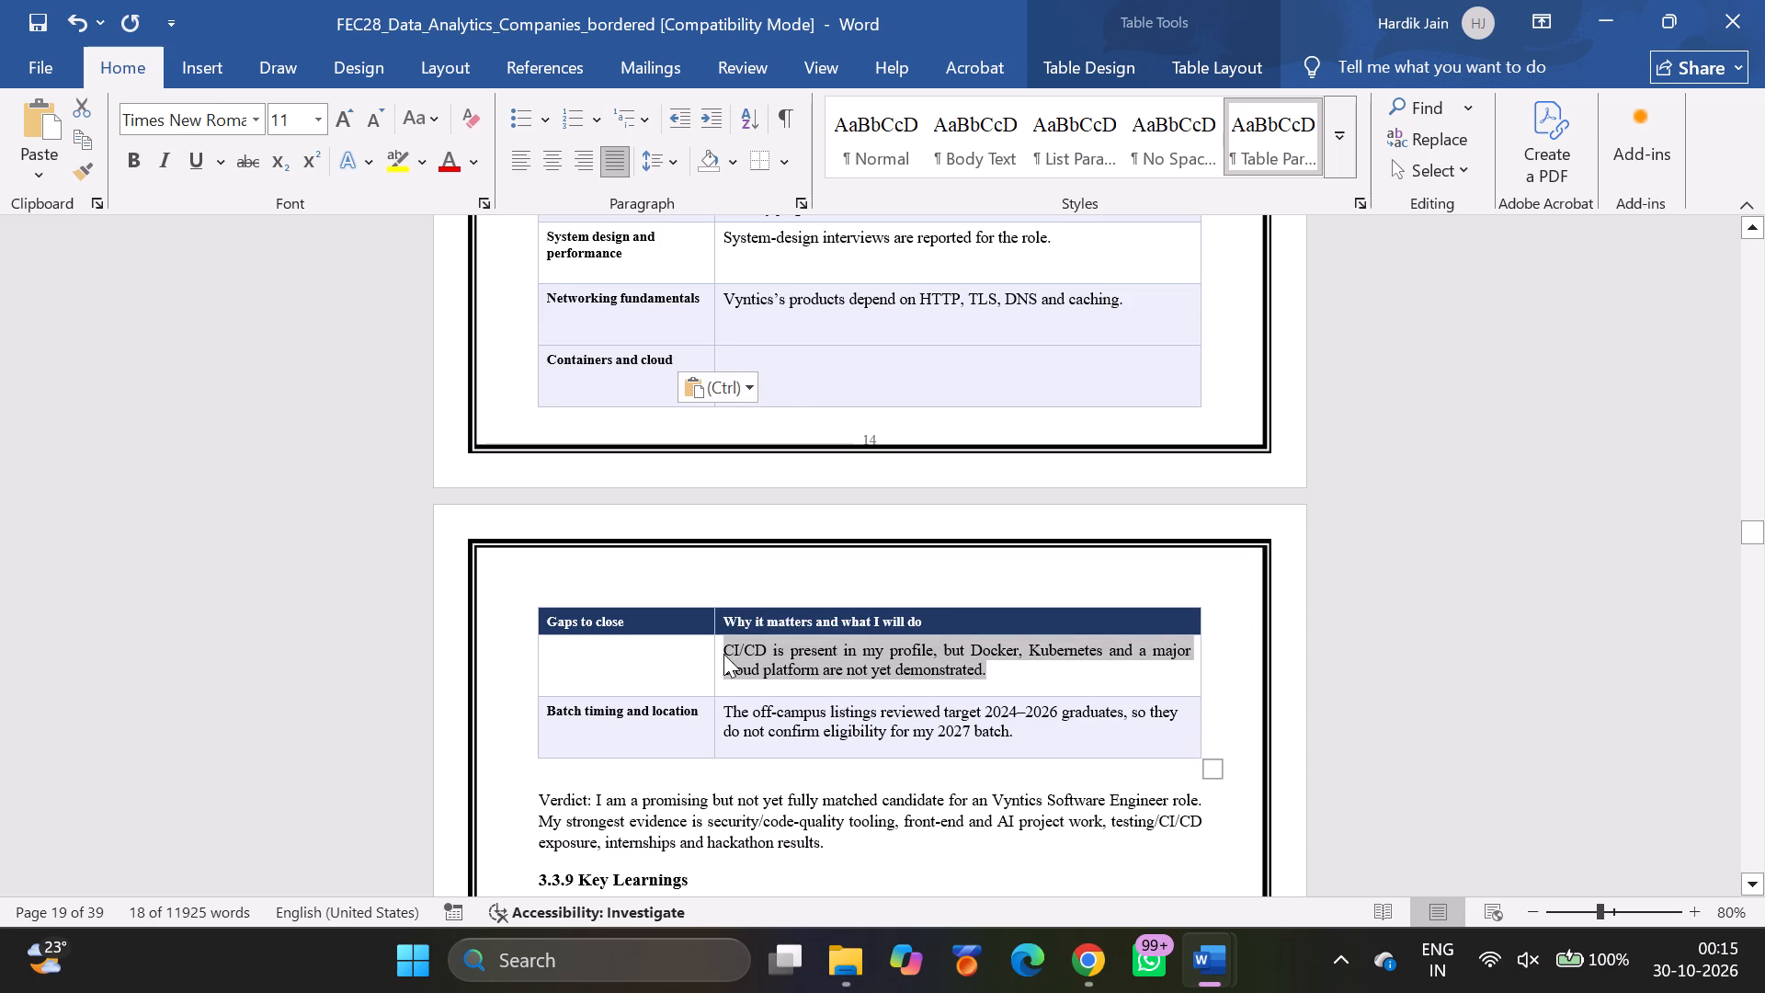
key(ctrl+x)
click(793, 377)
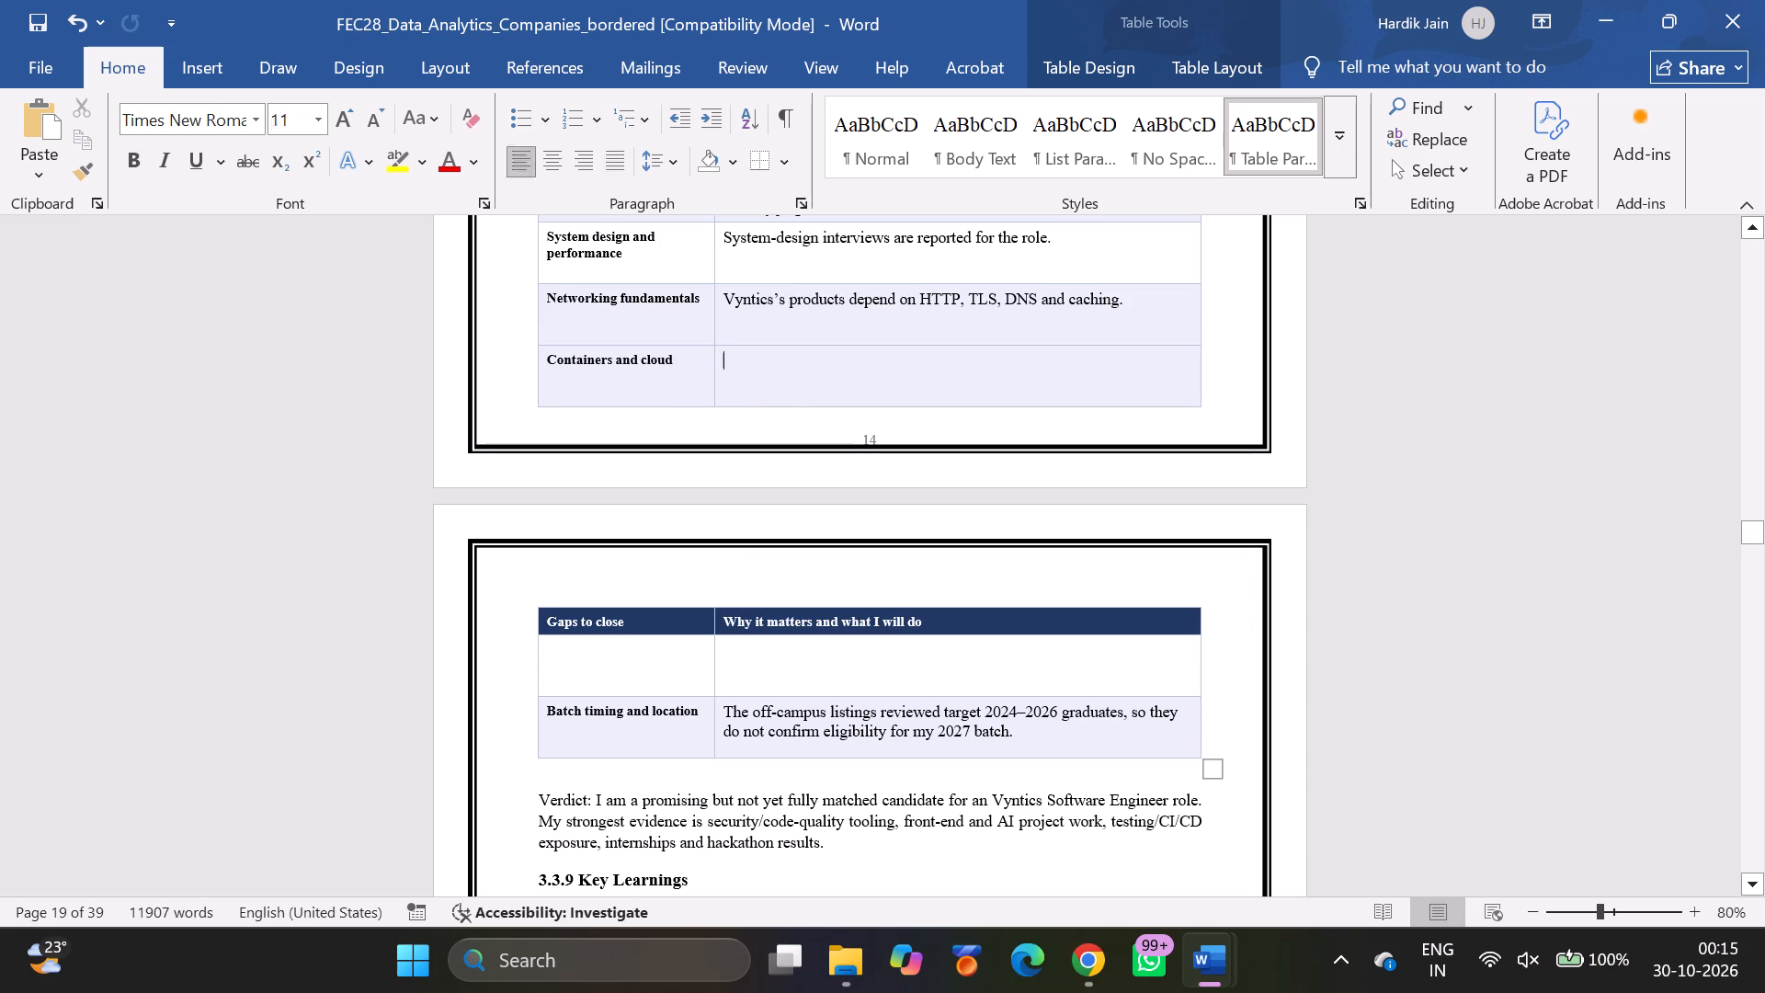
key(ctrl+v)
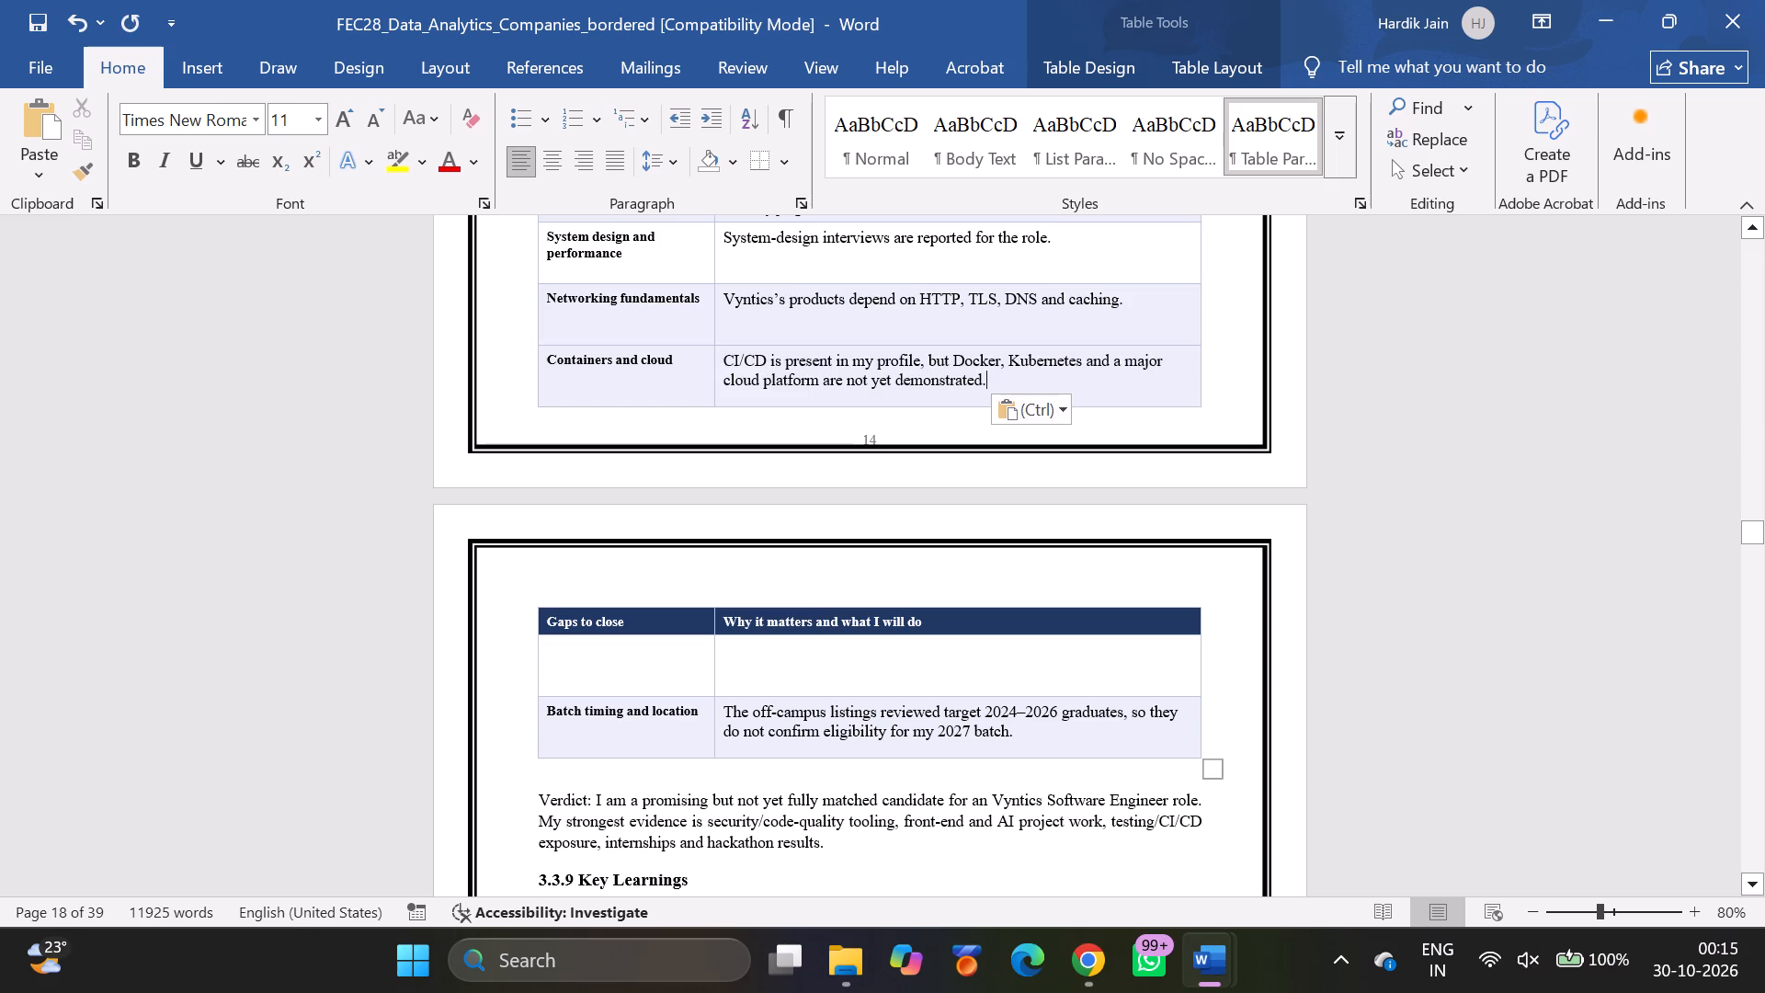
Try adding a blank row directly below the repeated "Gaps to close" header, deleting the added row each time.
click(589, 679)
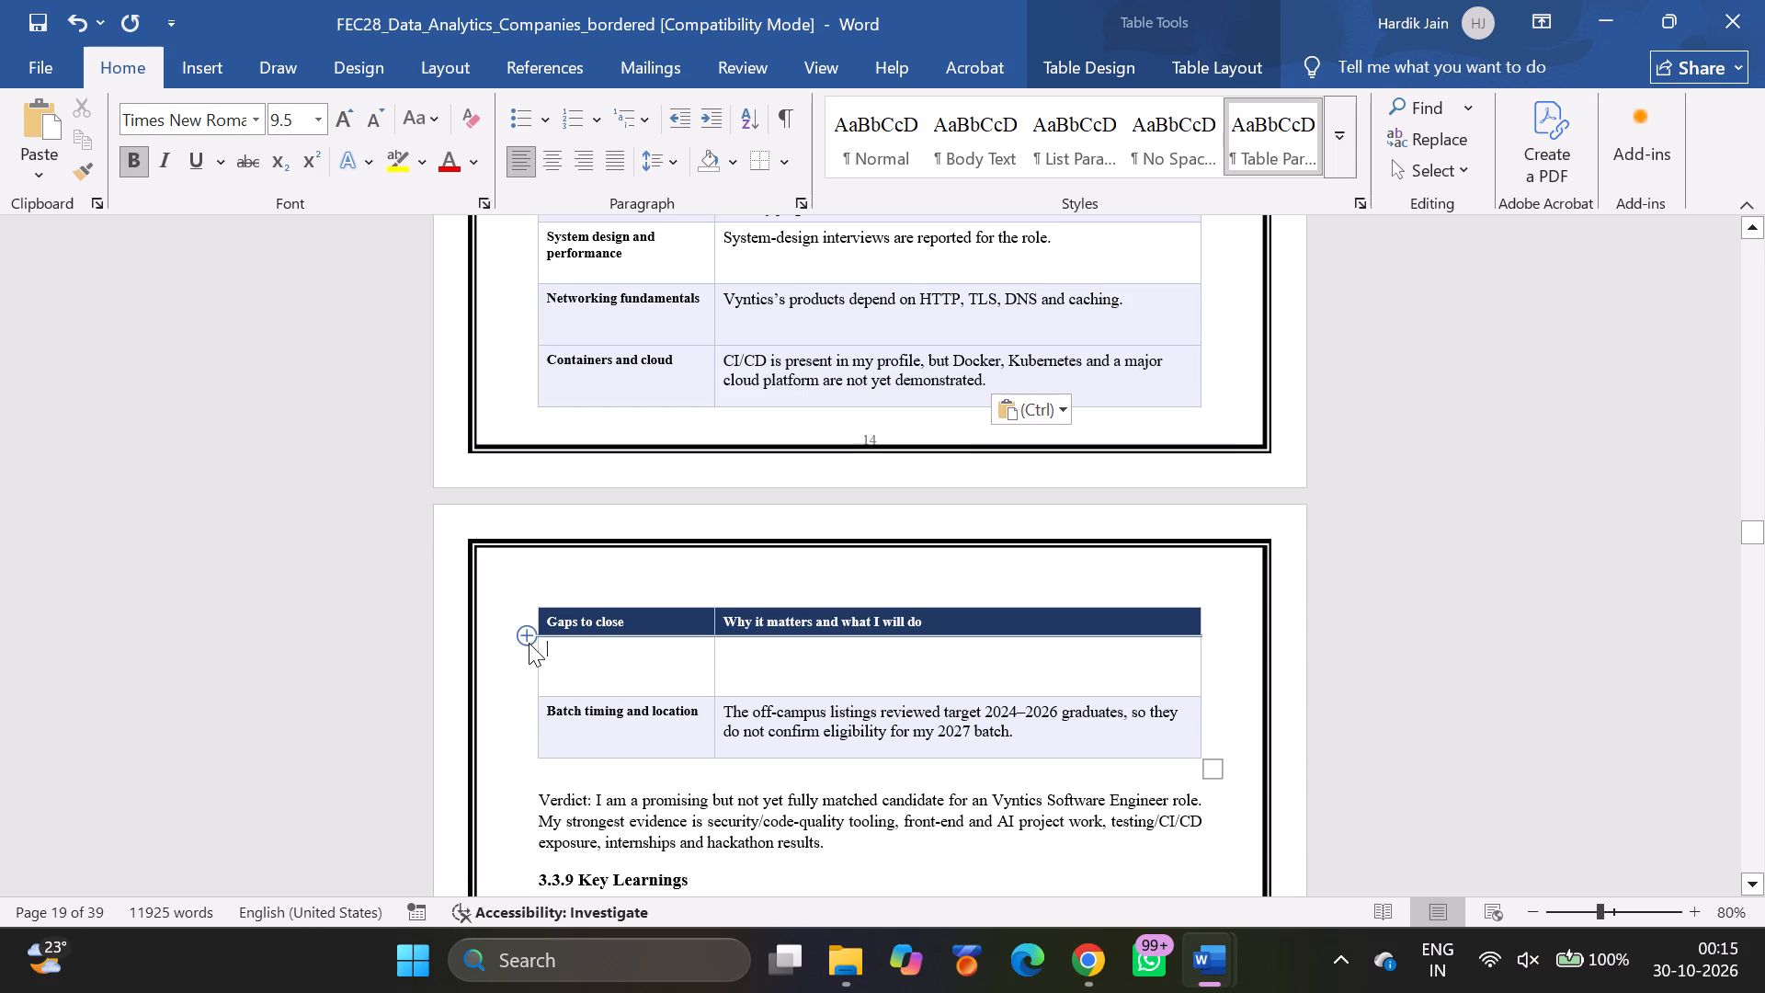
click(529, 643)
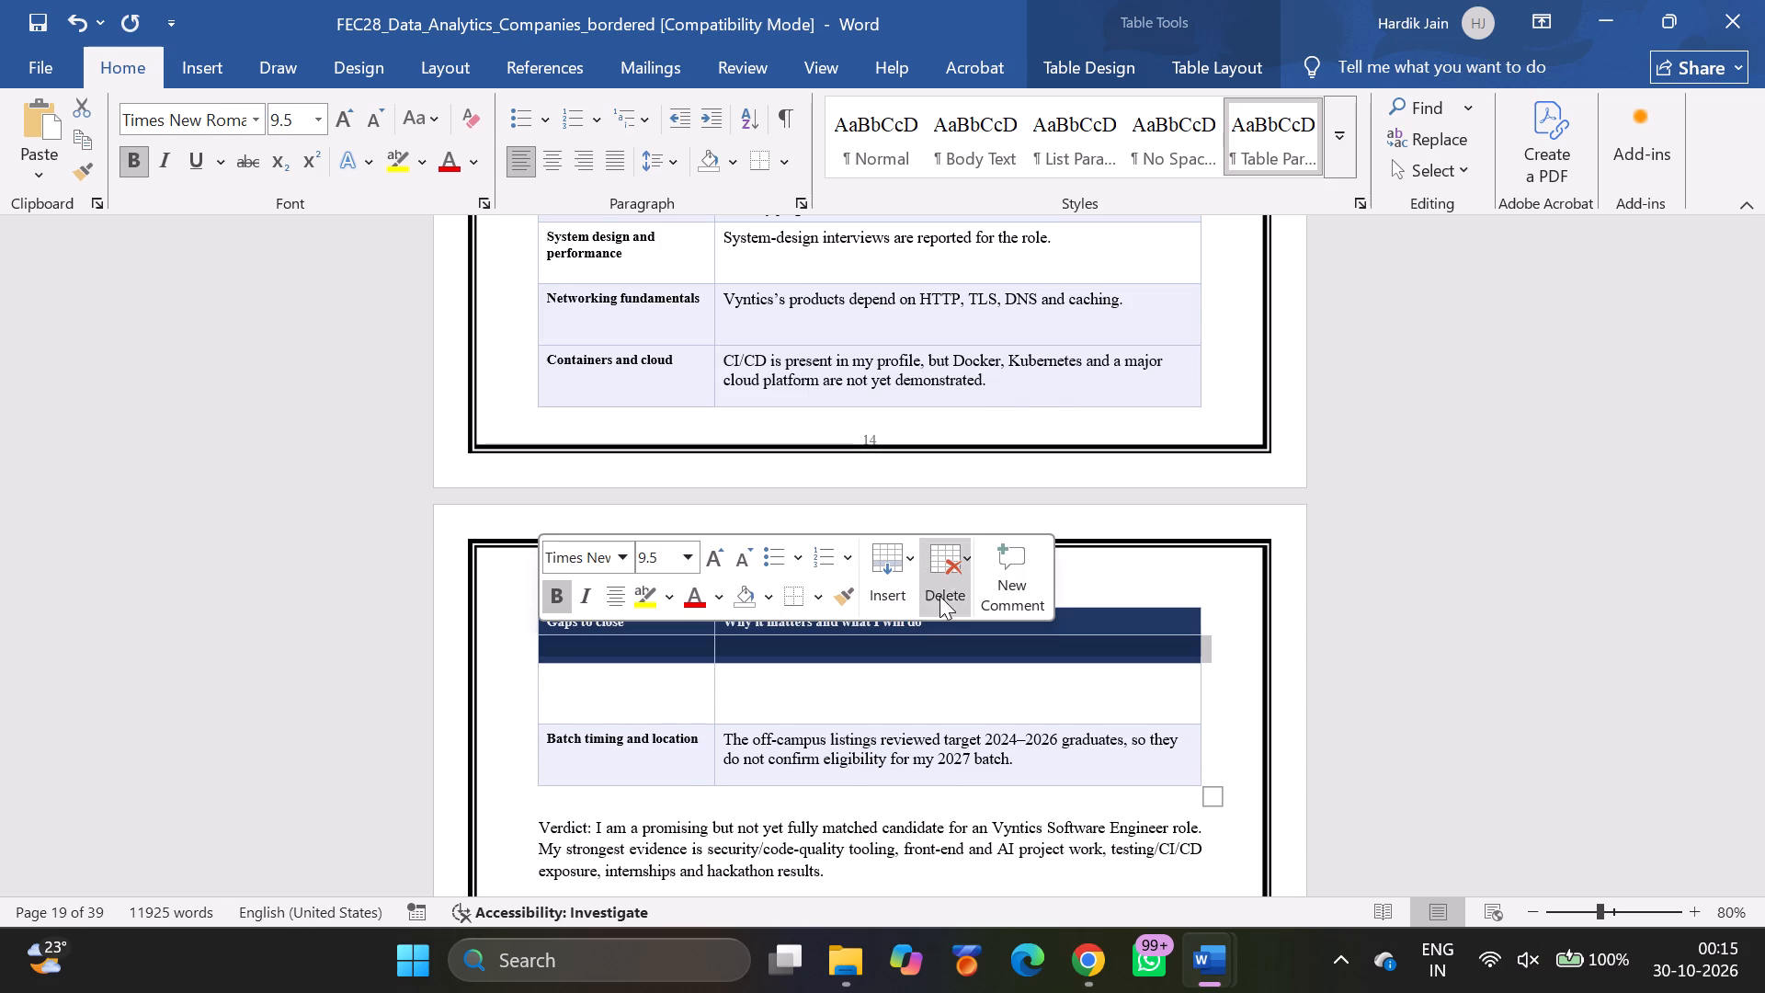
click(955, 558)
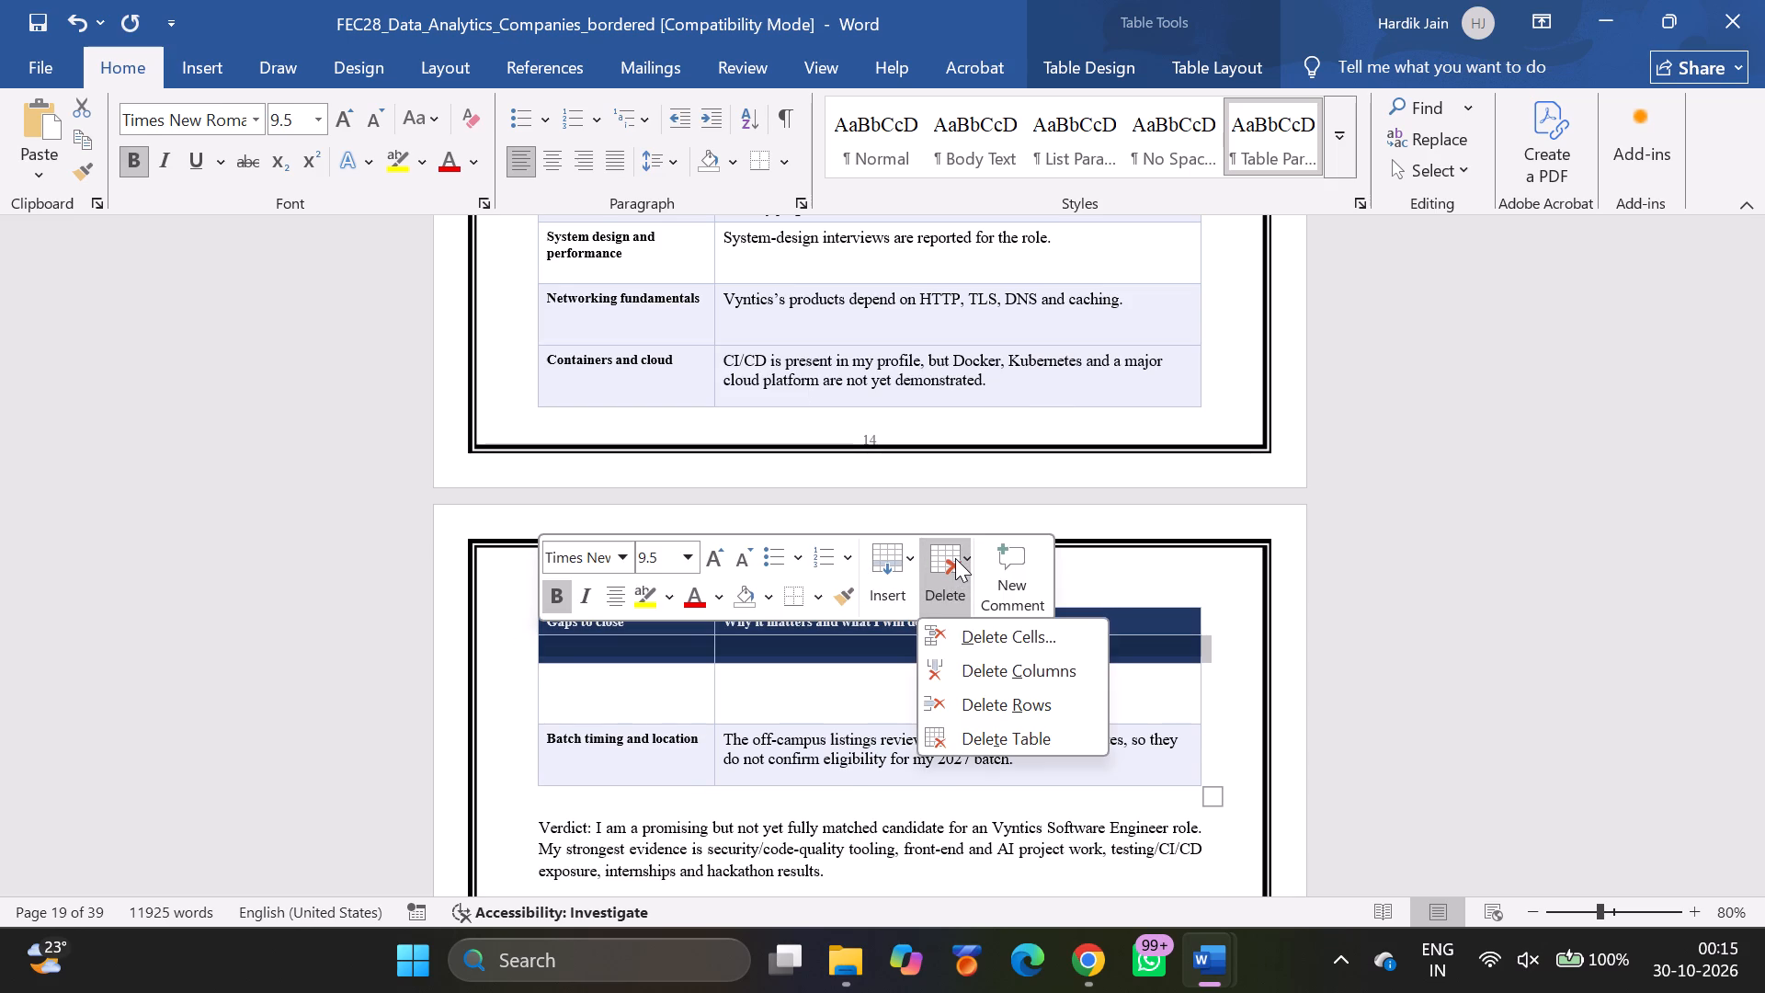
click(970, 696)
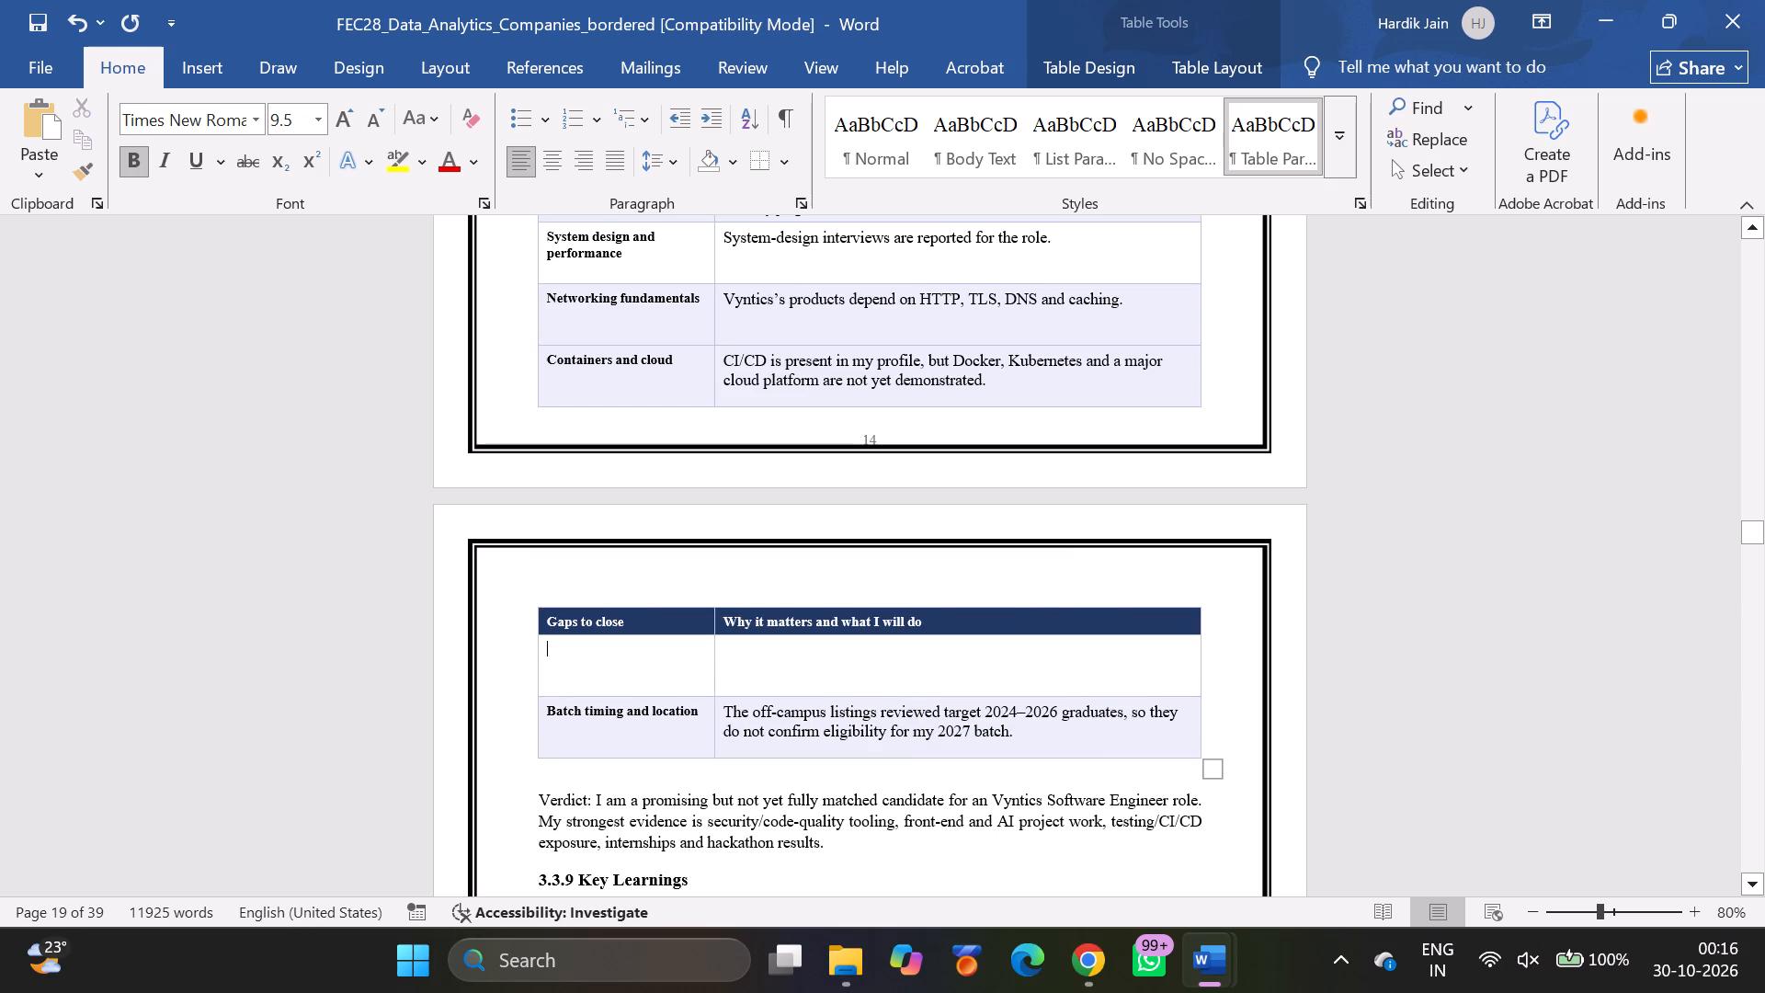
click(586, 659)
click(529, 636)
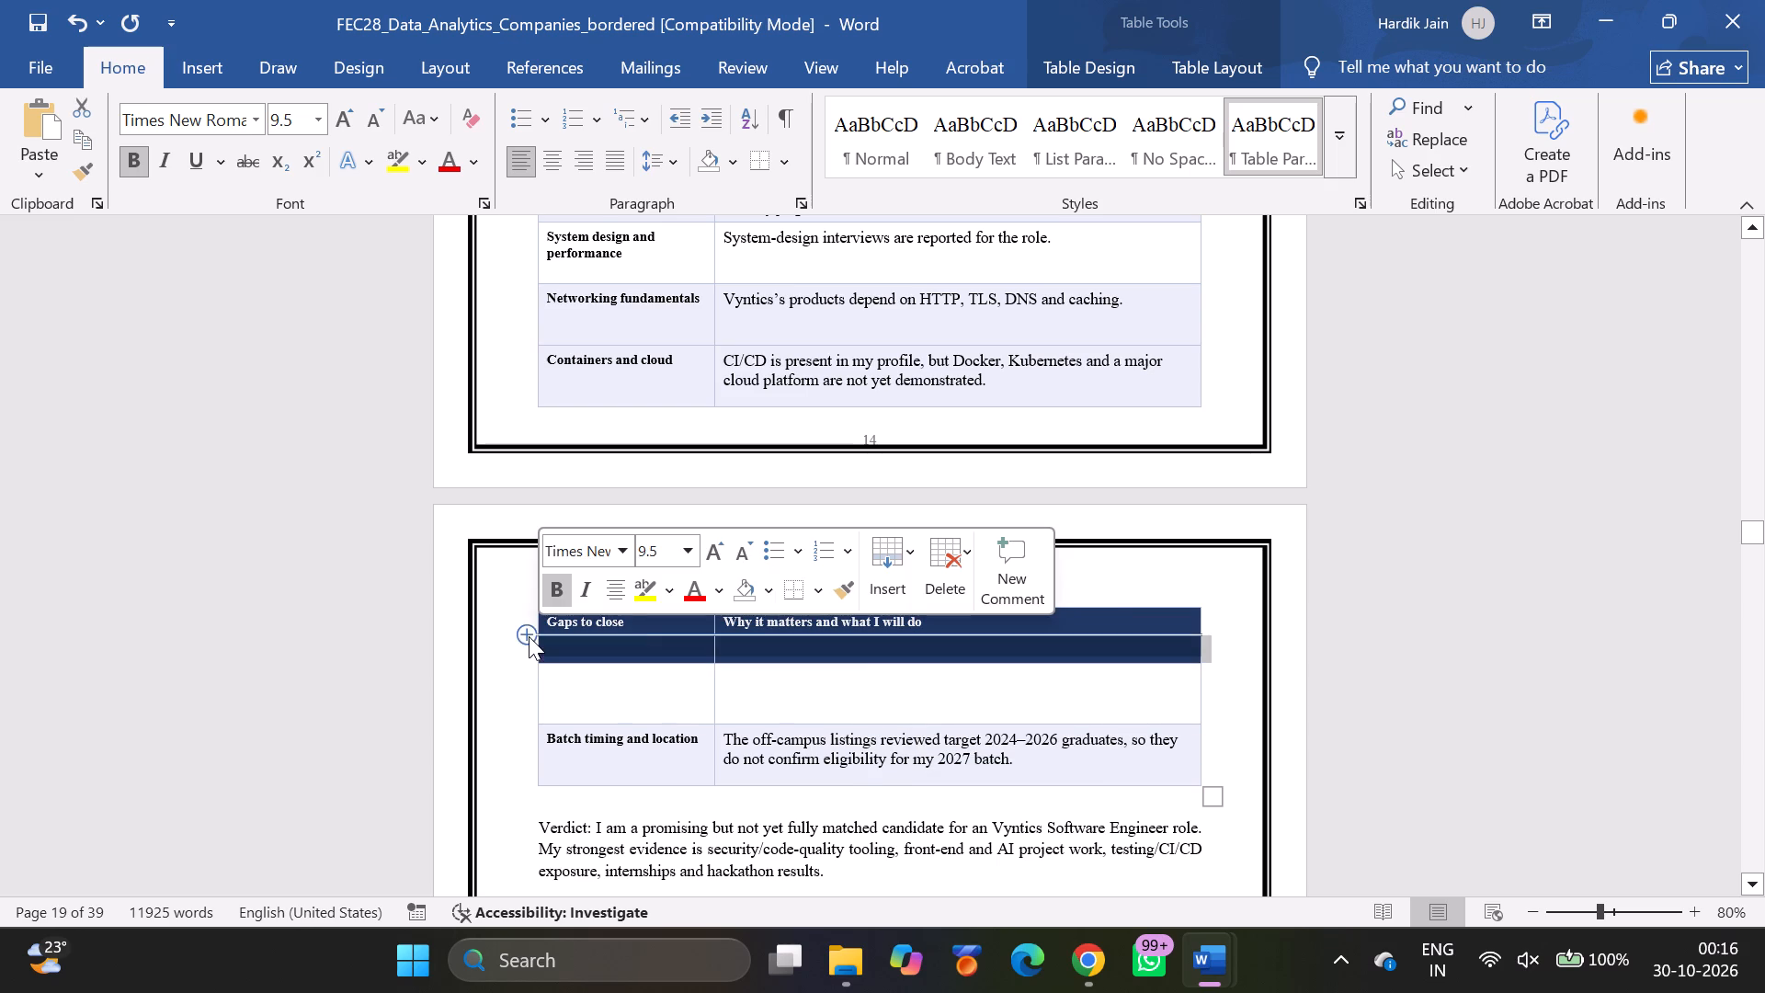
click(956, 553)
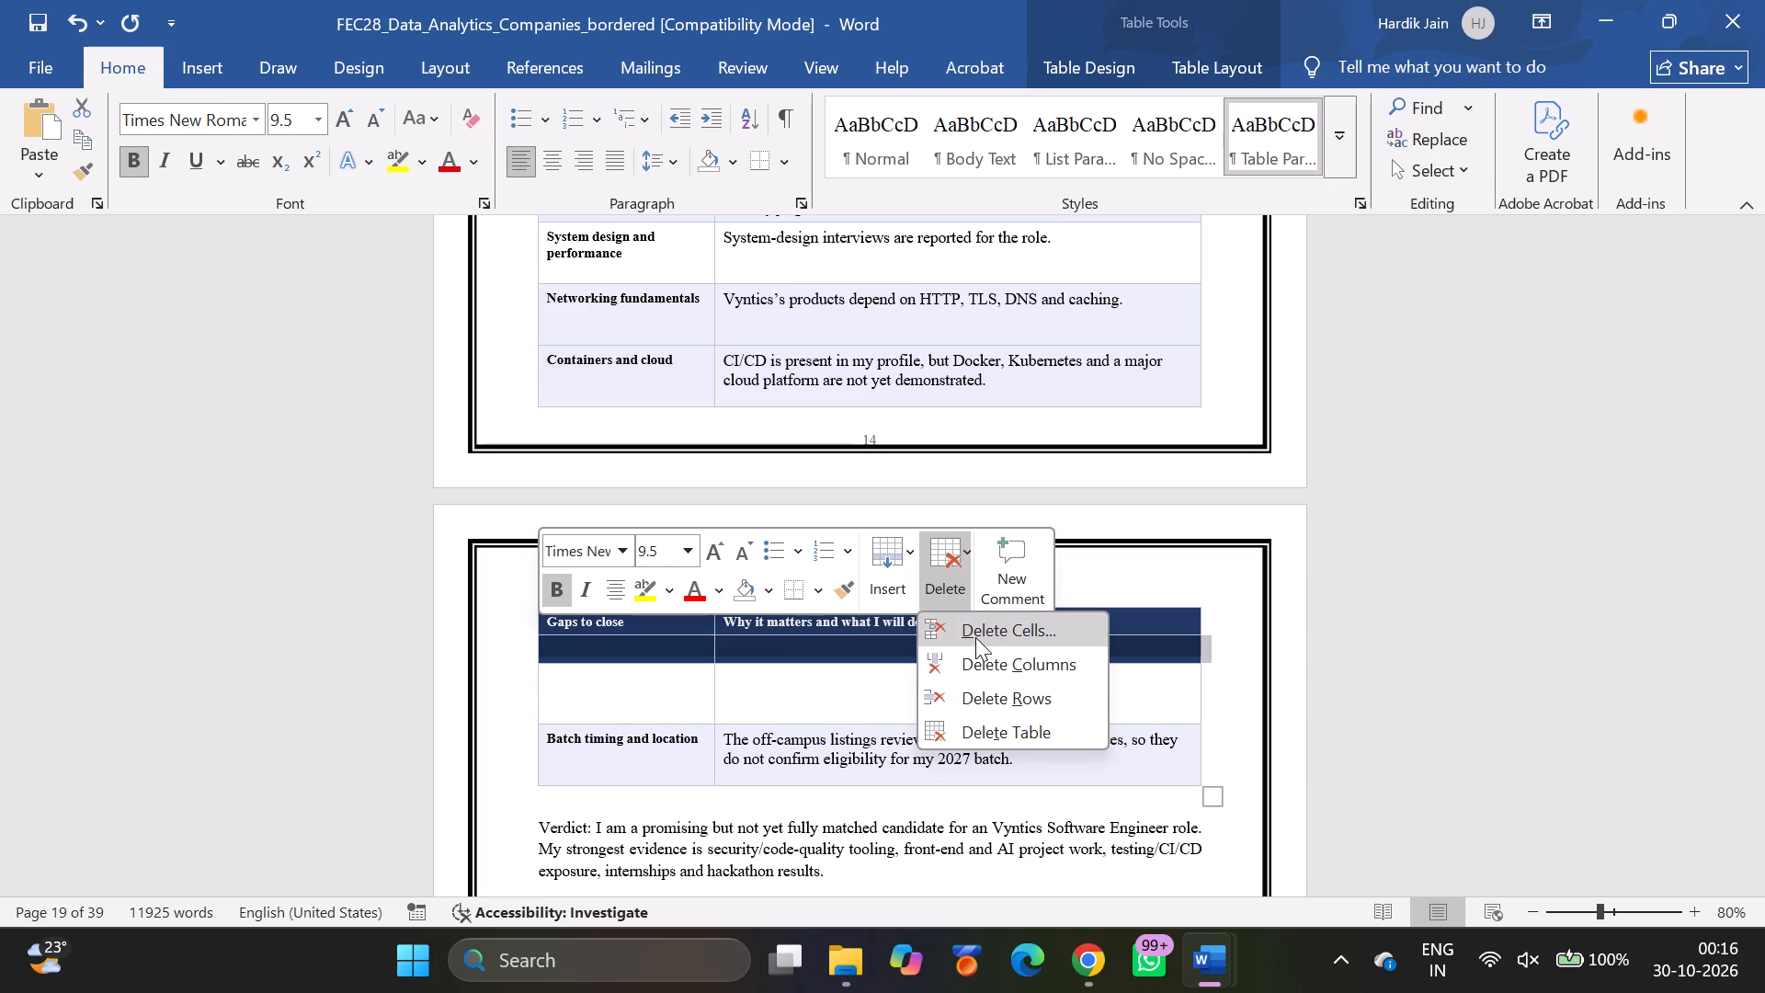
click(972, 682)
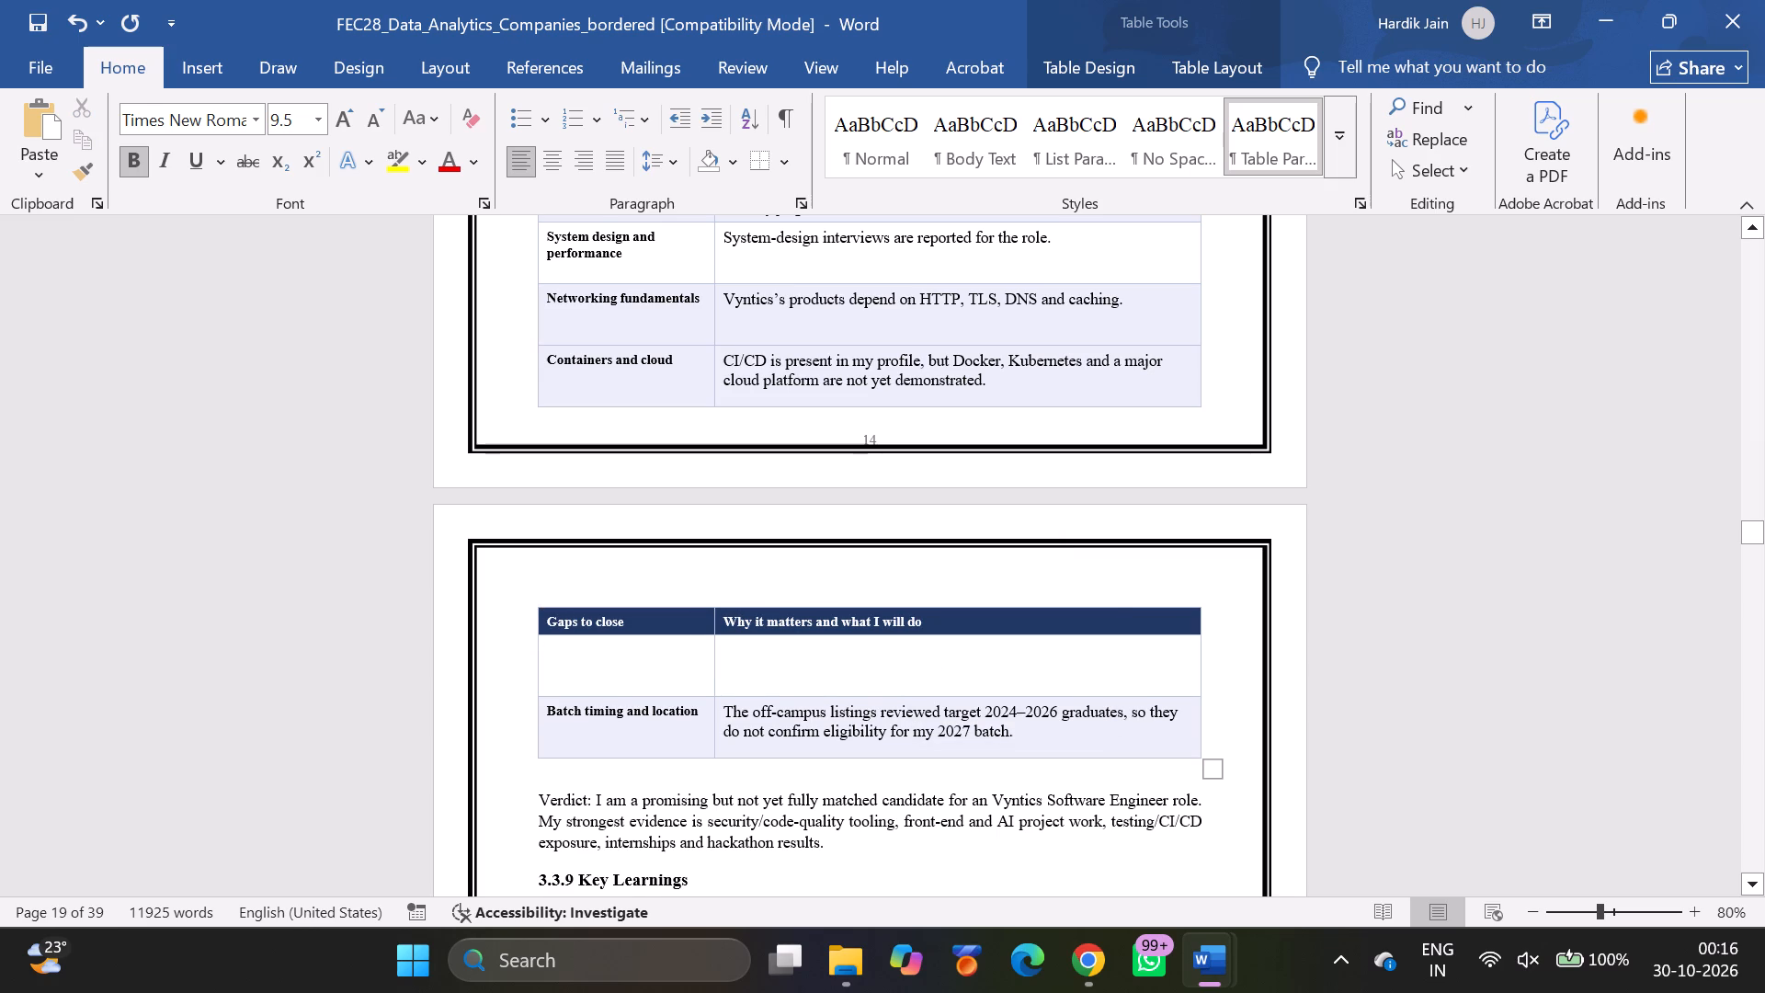
Move the "Batch timing and location" label and its description up into the empty row directly below the repeated header.
drag(698, 712, 548, 713)
key(ctrl+x)
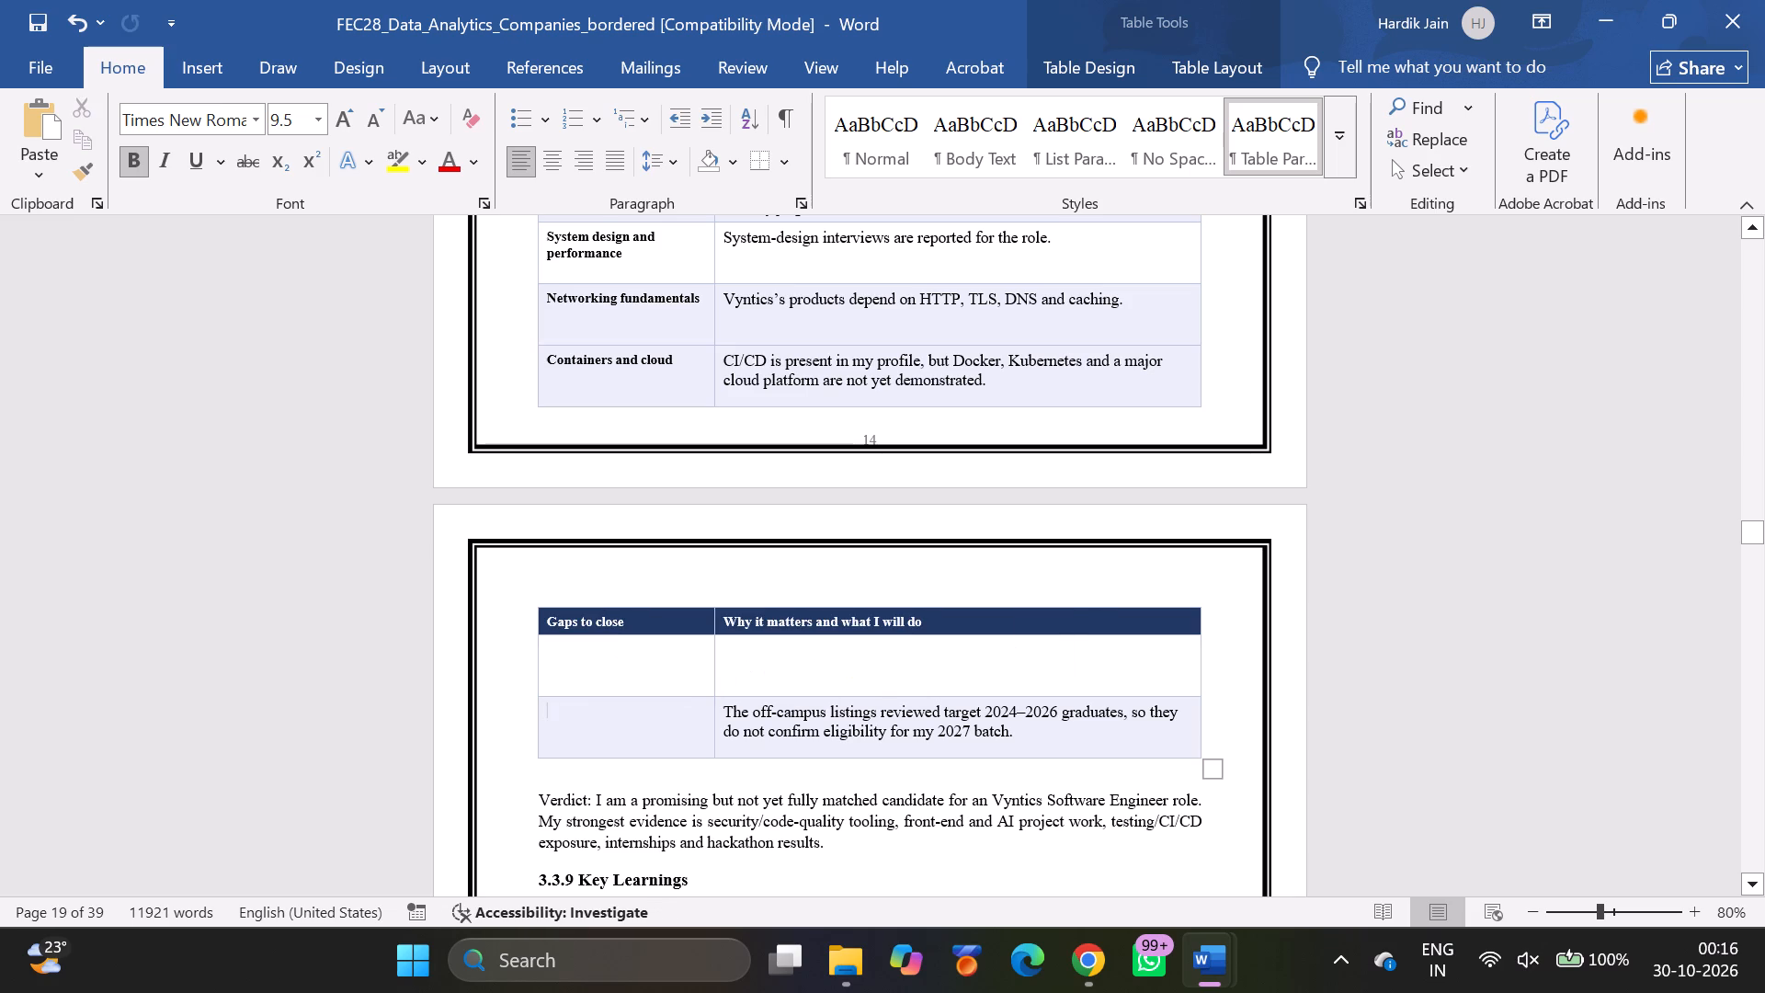
click(558, 663)
key(ctrl+v)
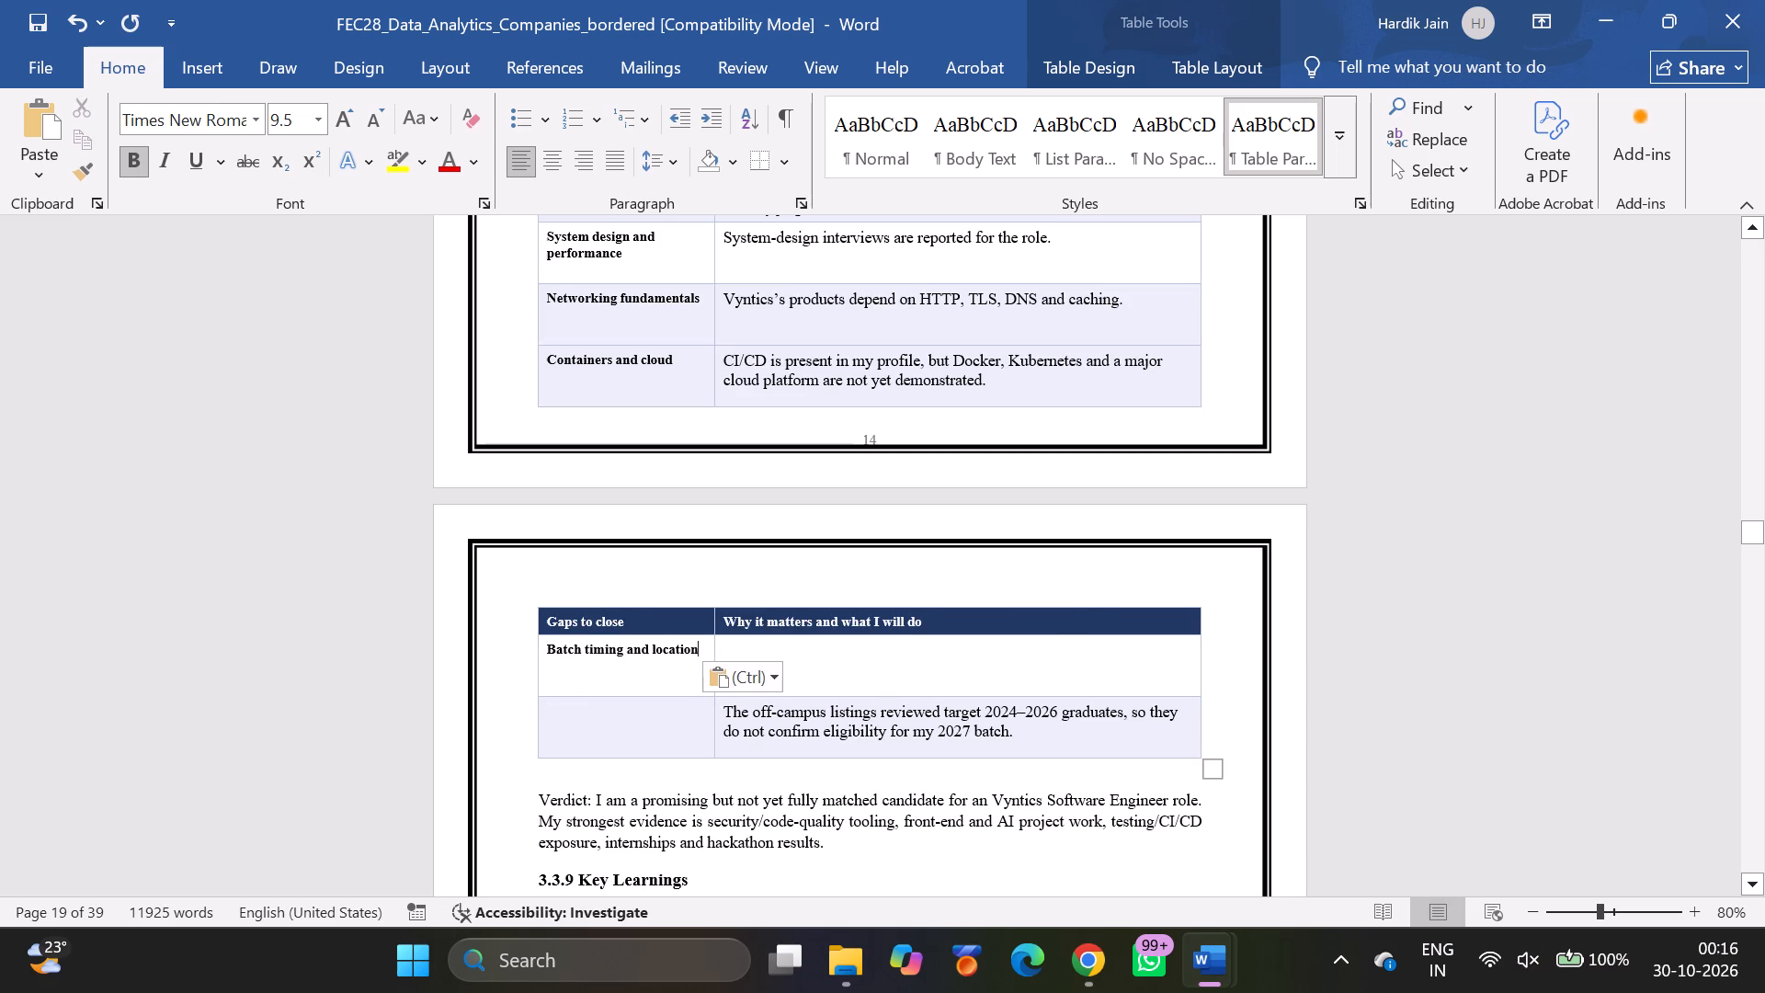
drag(1015, 731, 721, 710)
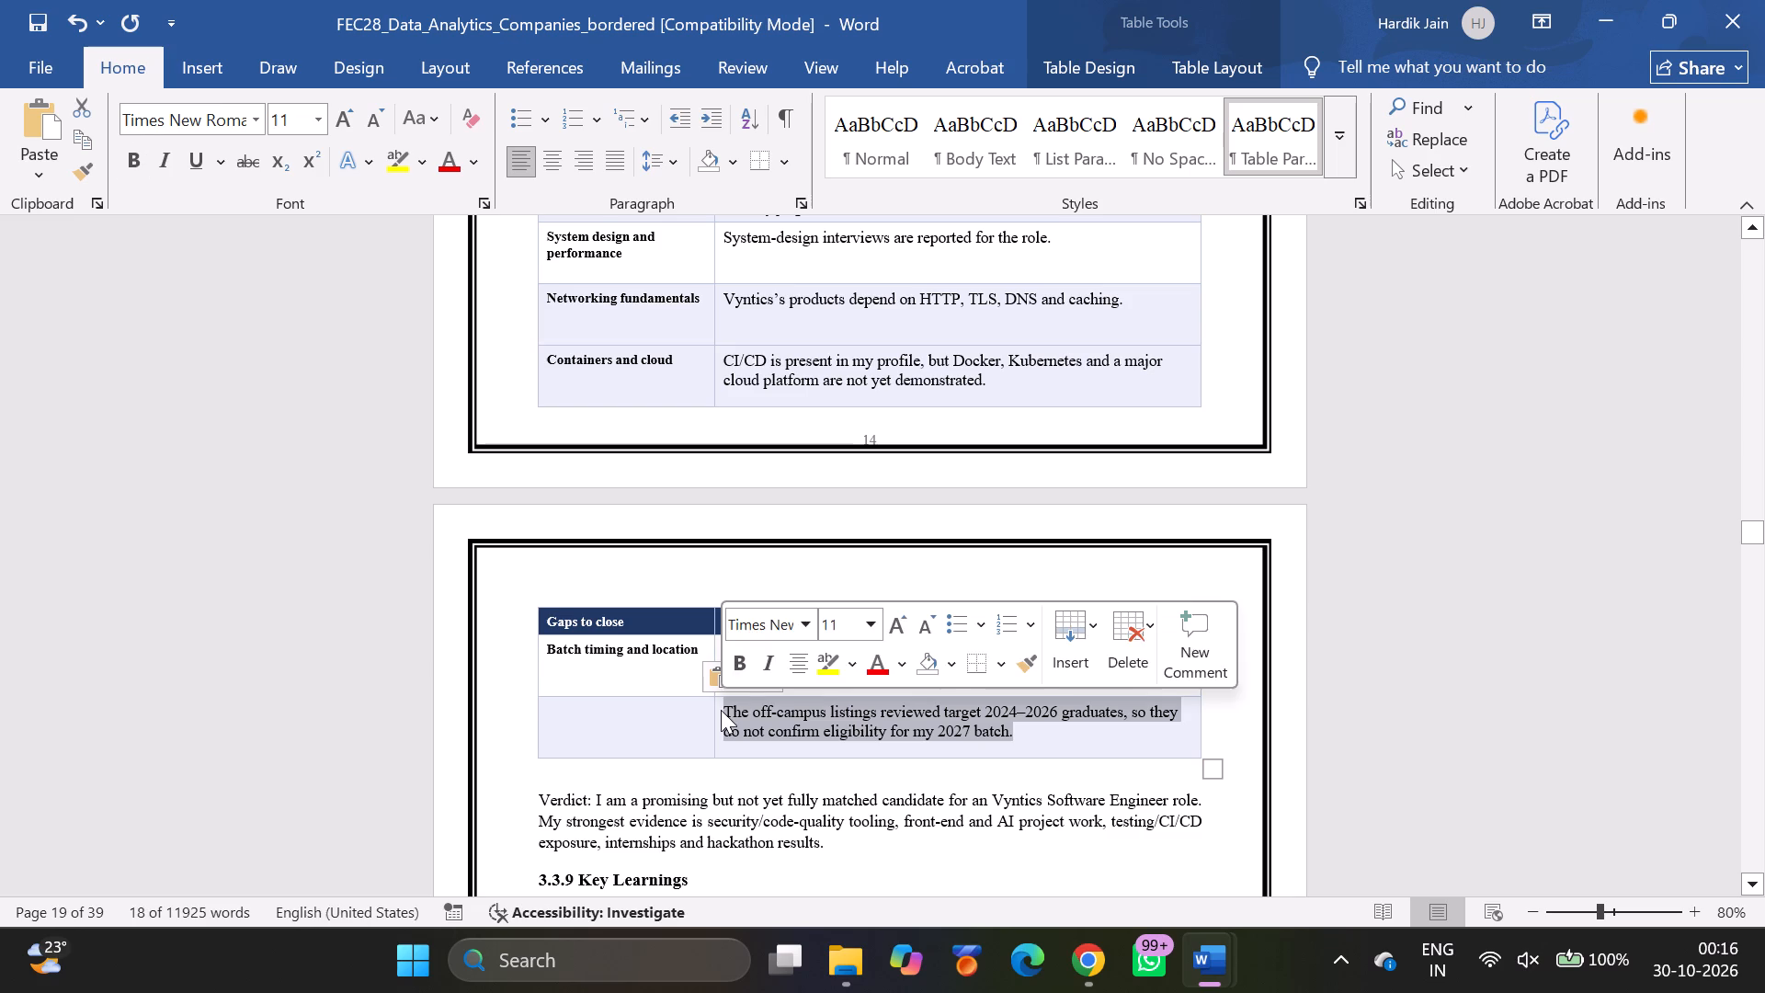
key(ctrl+x)
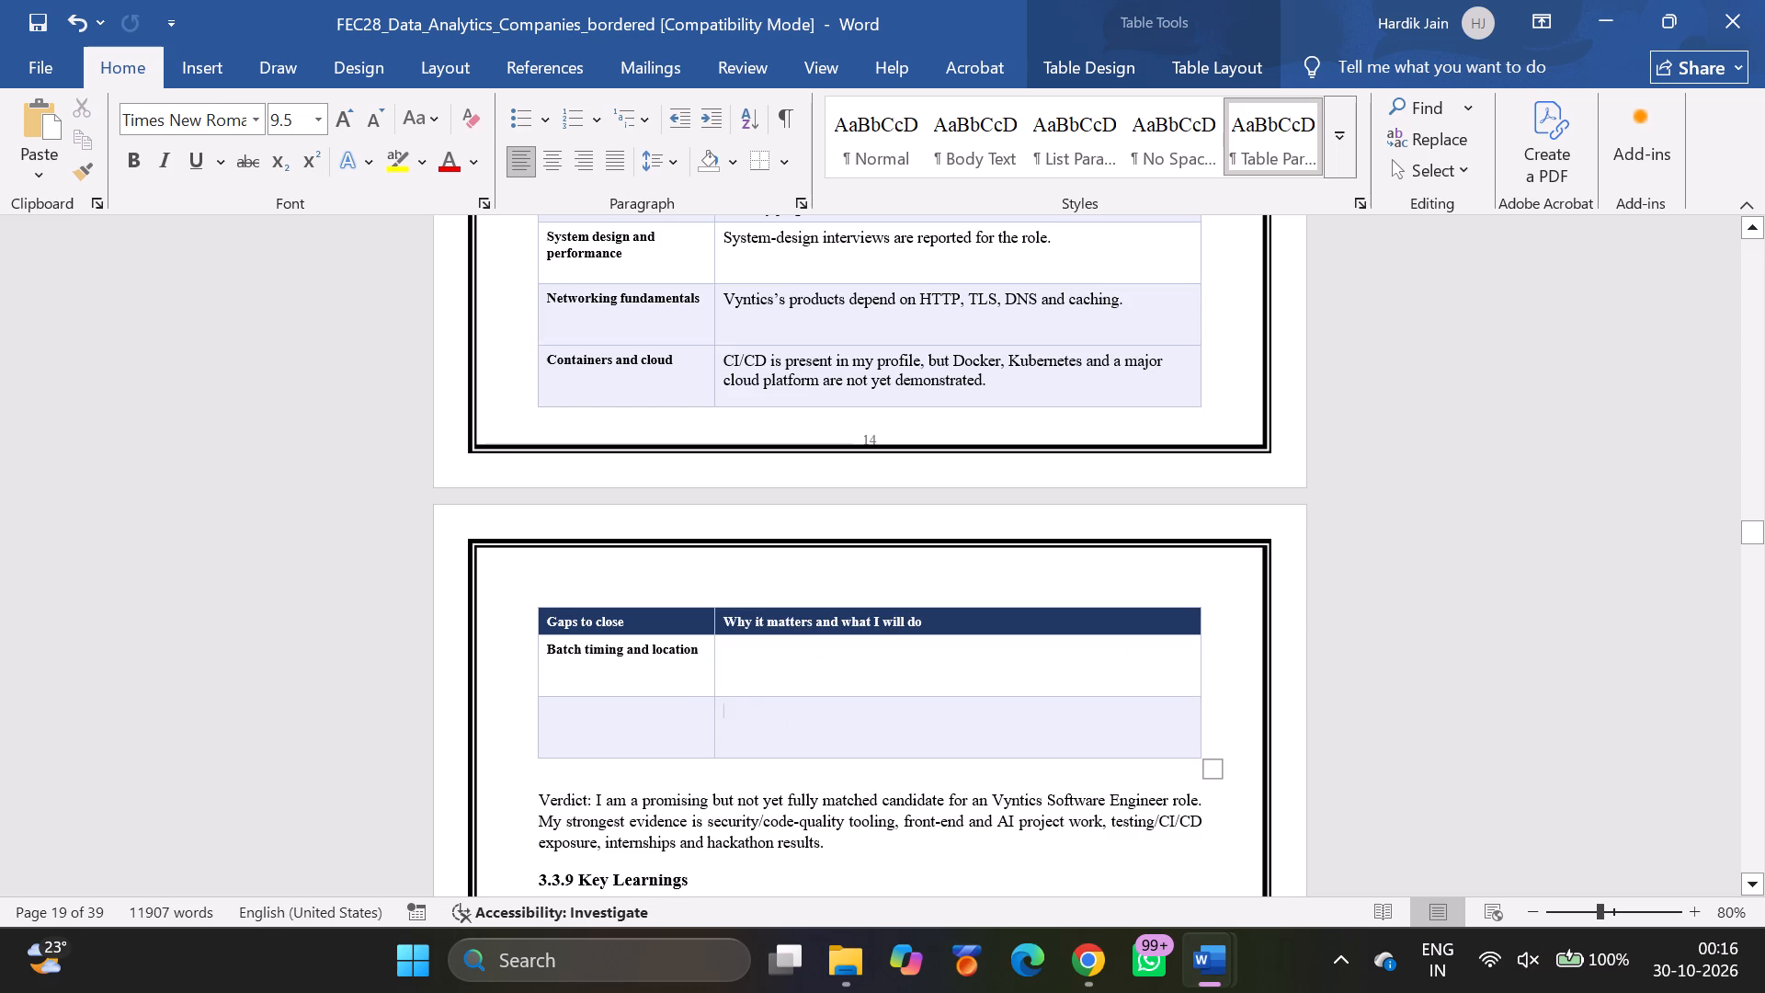
click(718, 648)
key(ctrl+v)
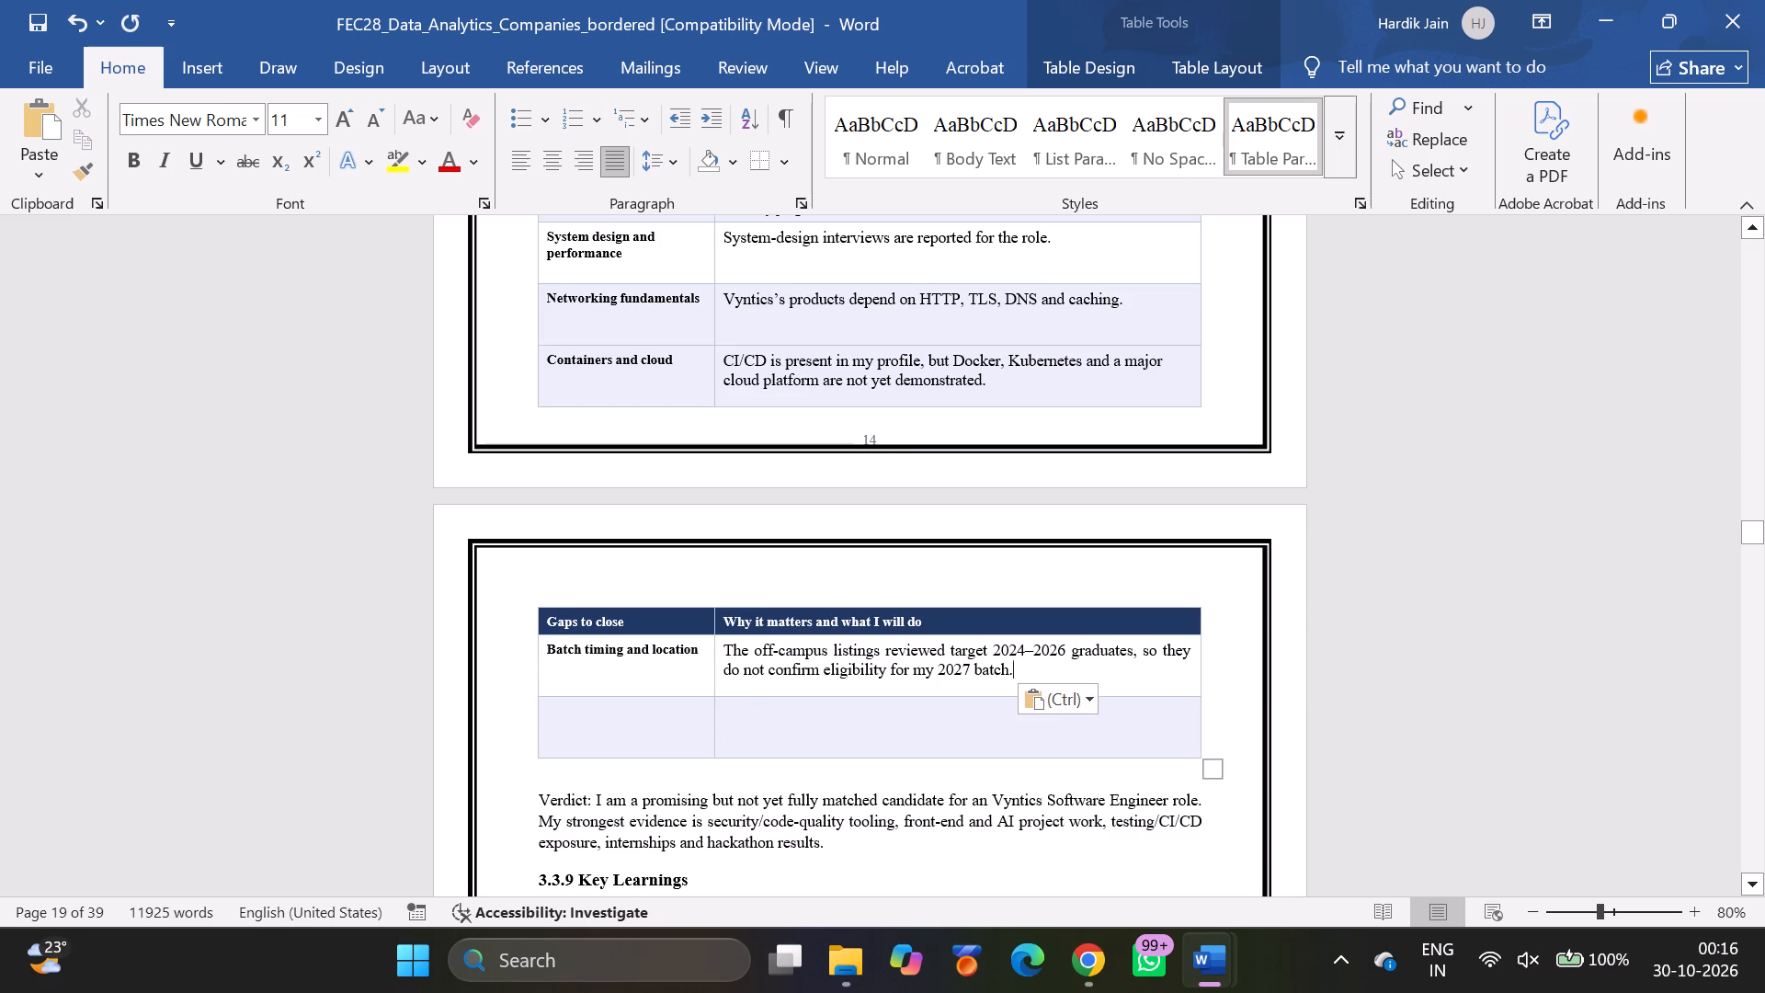
Insert a blank row at the end of the Vyntics gaps table, below the emptied row.
click(1156, 735)
click(649, 733)
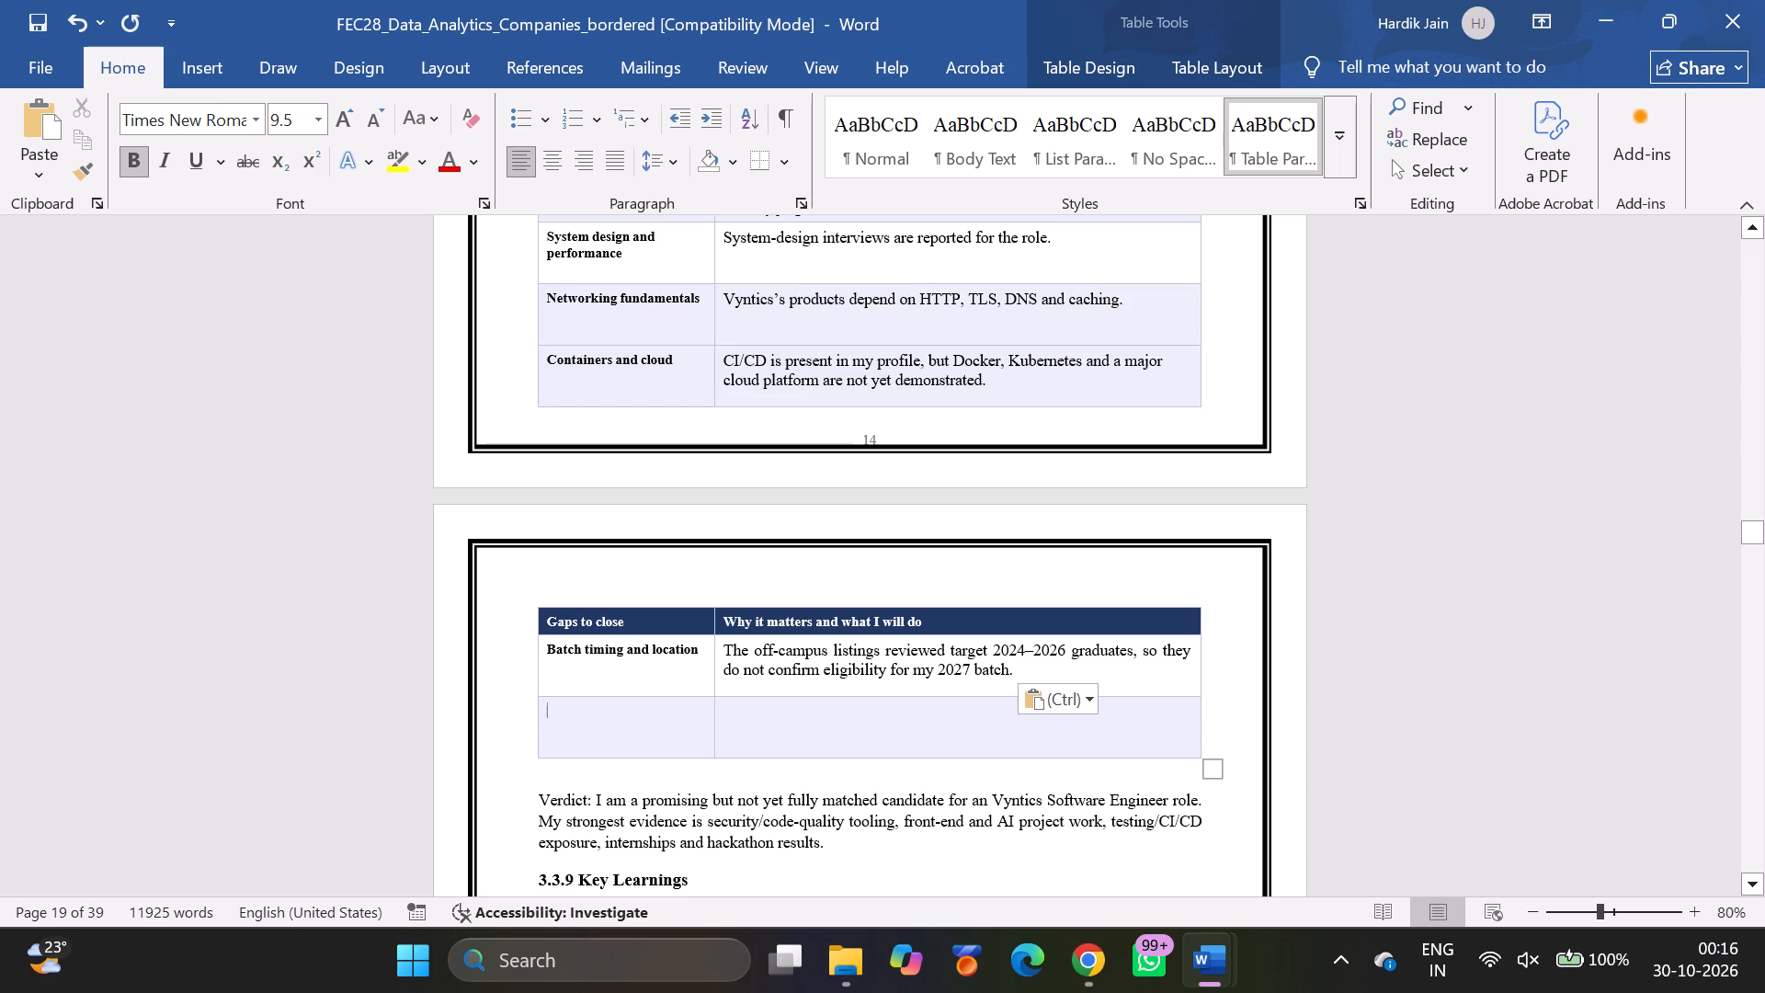
click(528, 759)
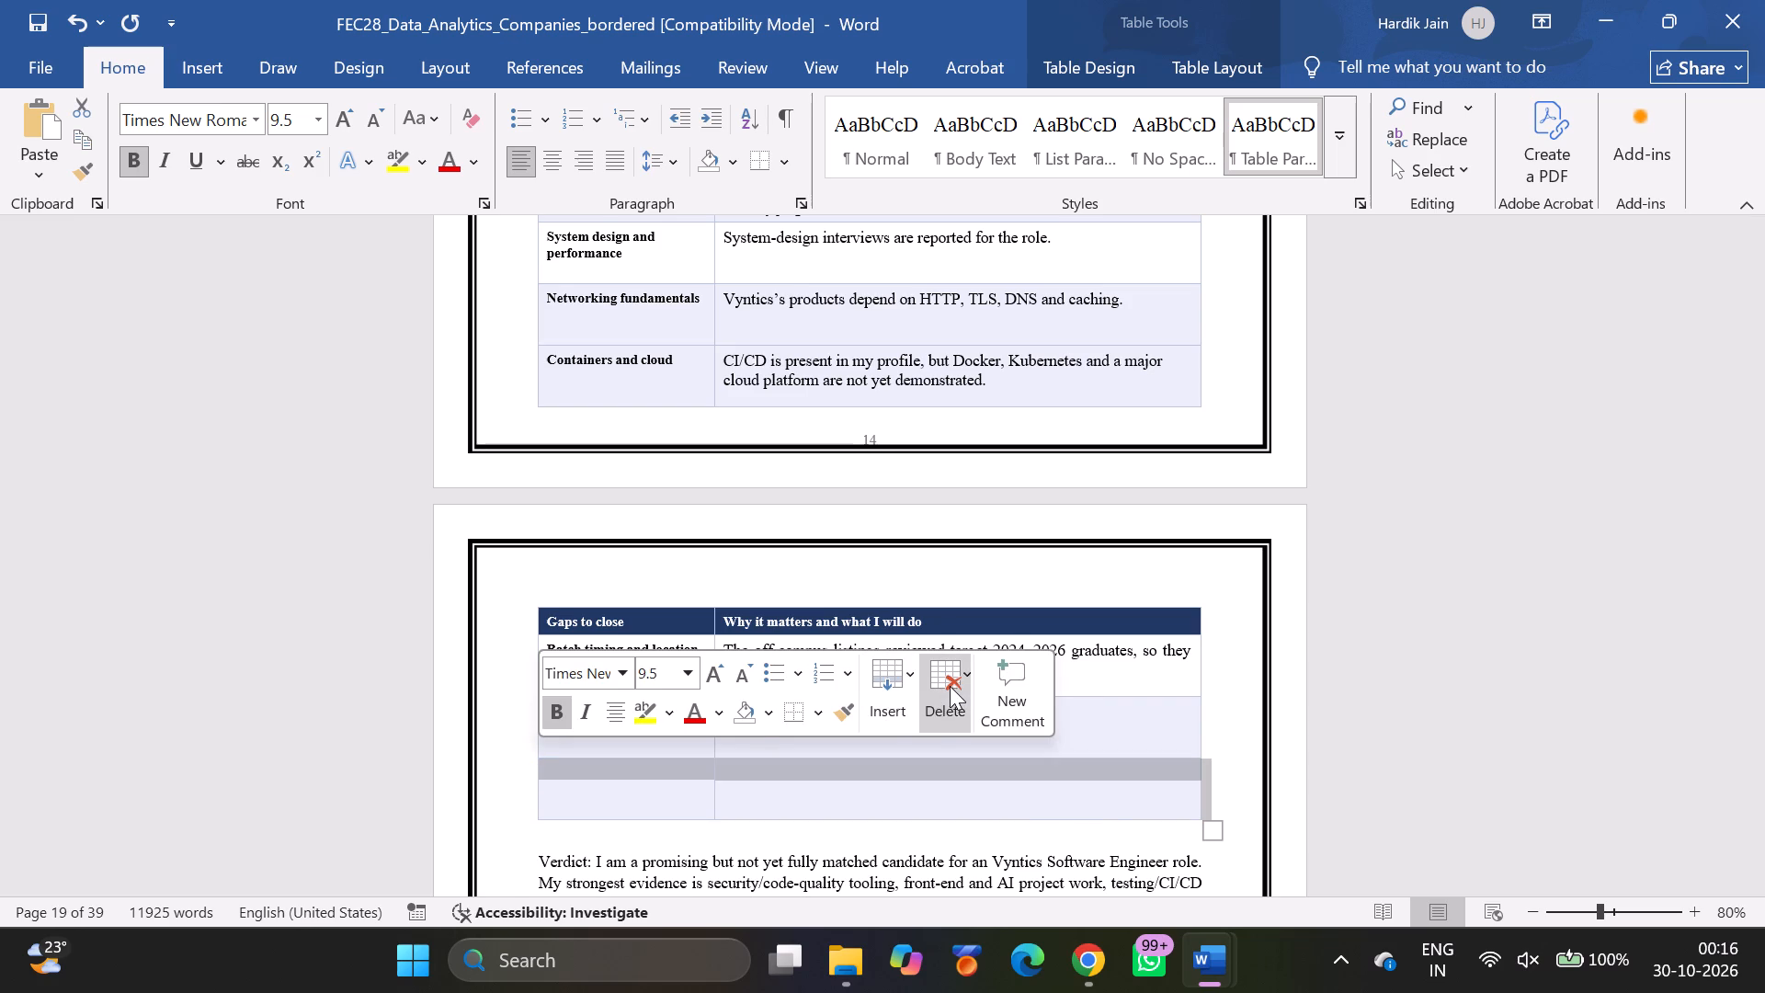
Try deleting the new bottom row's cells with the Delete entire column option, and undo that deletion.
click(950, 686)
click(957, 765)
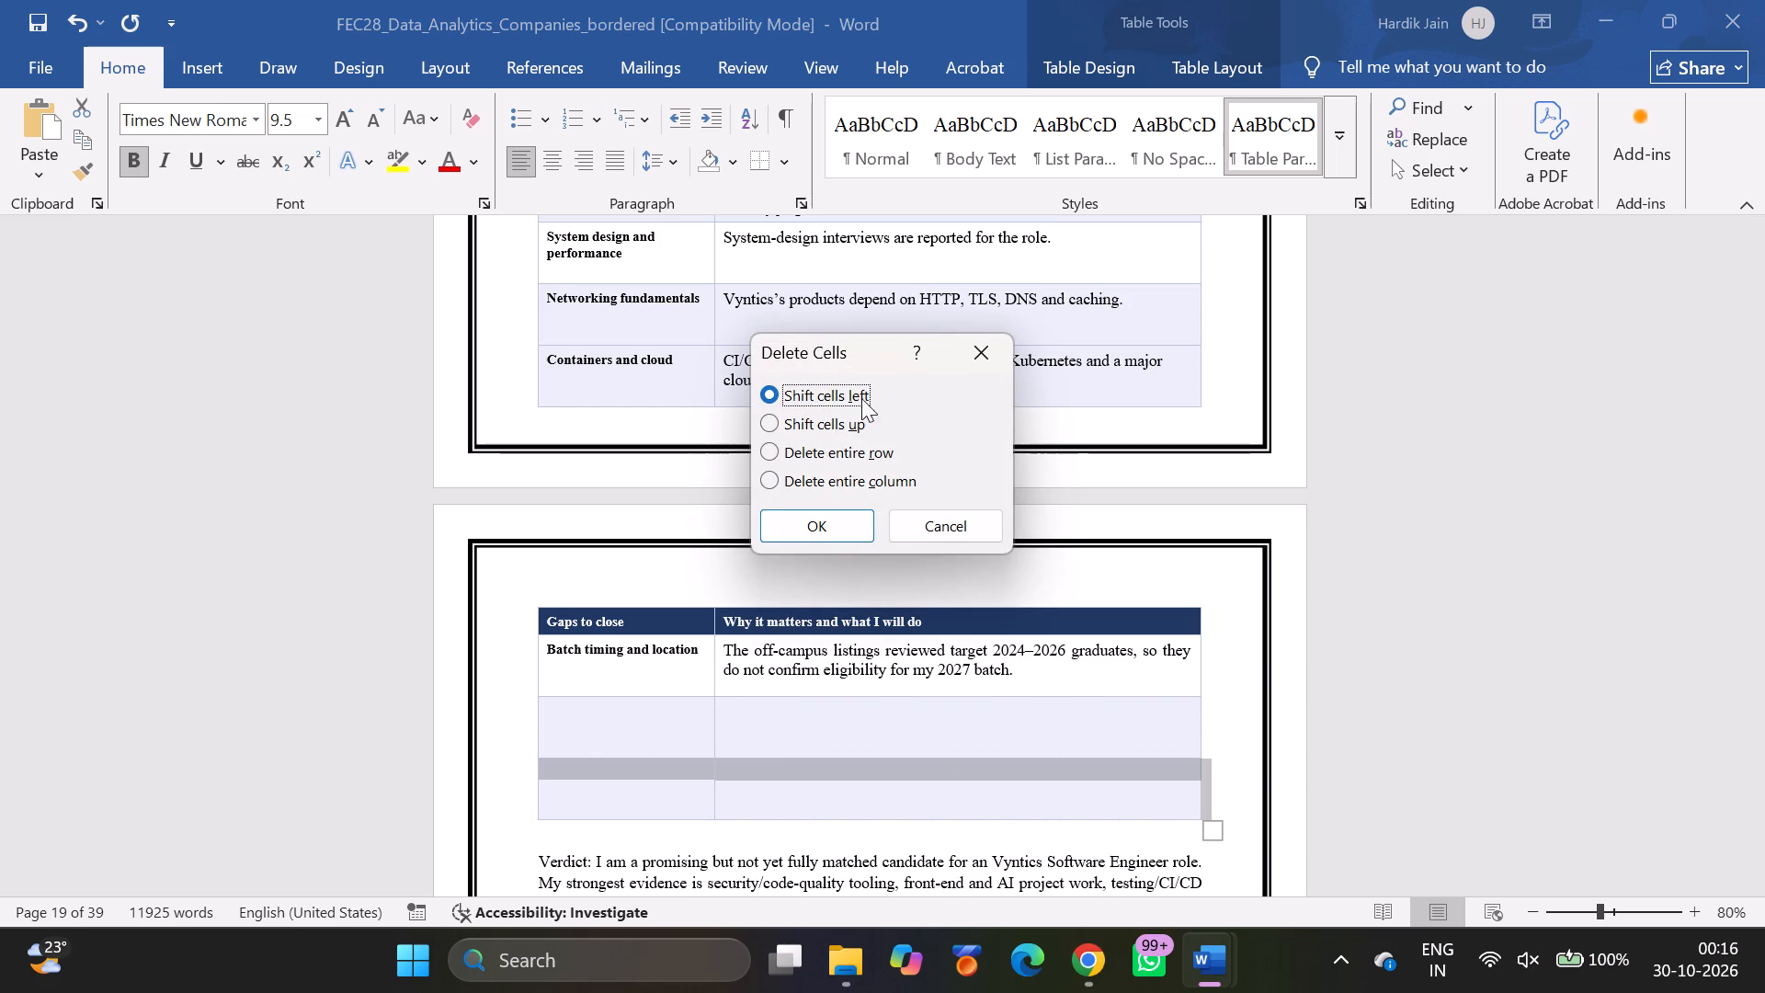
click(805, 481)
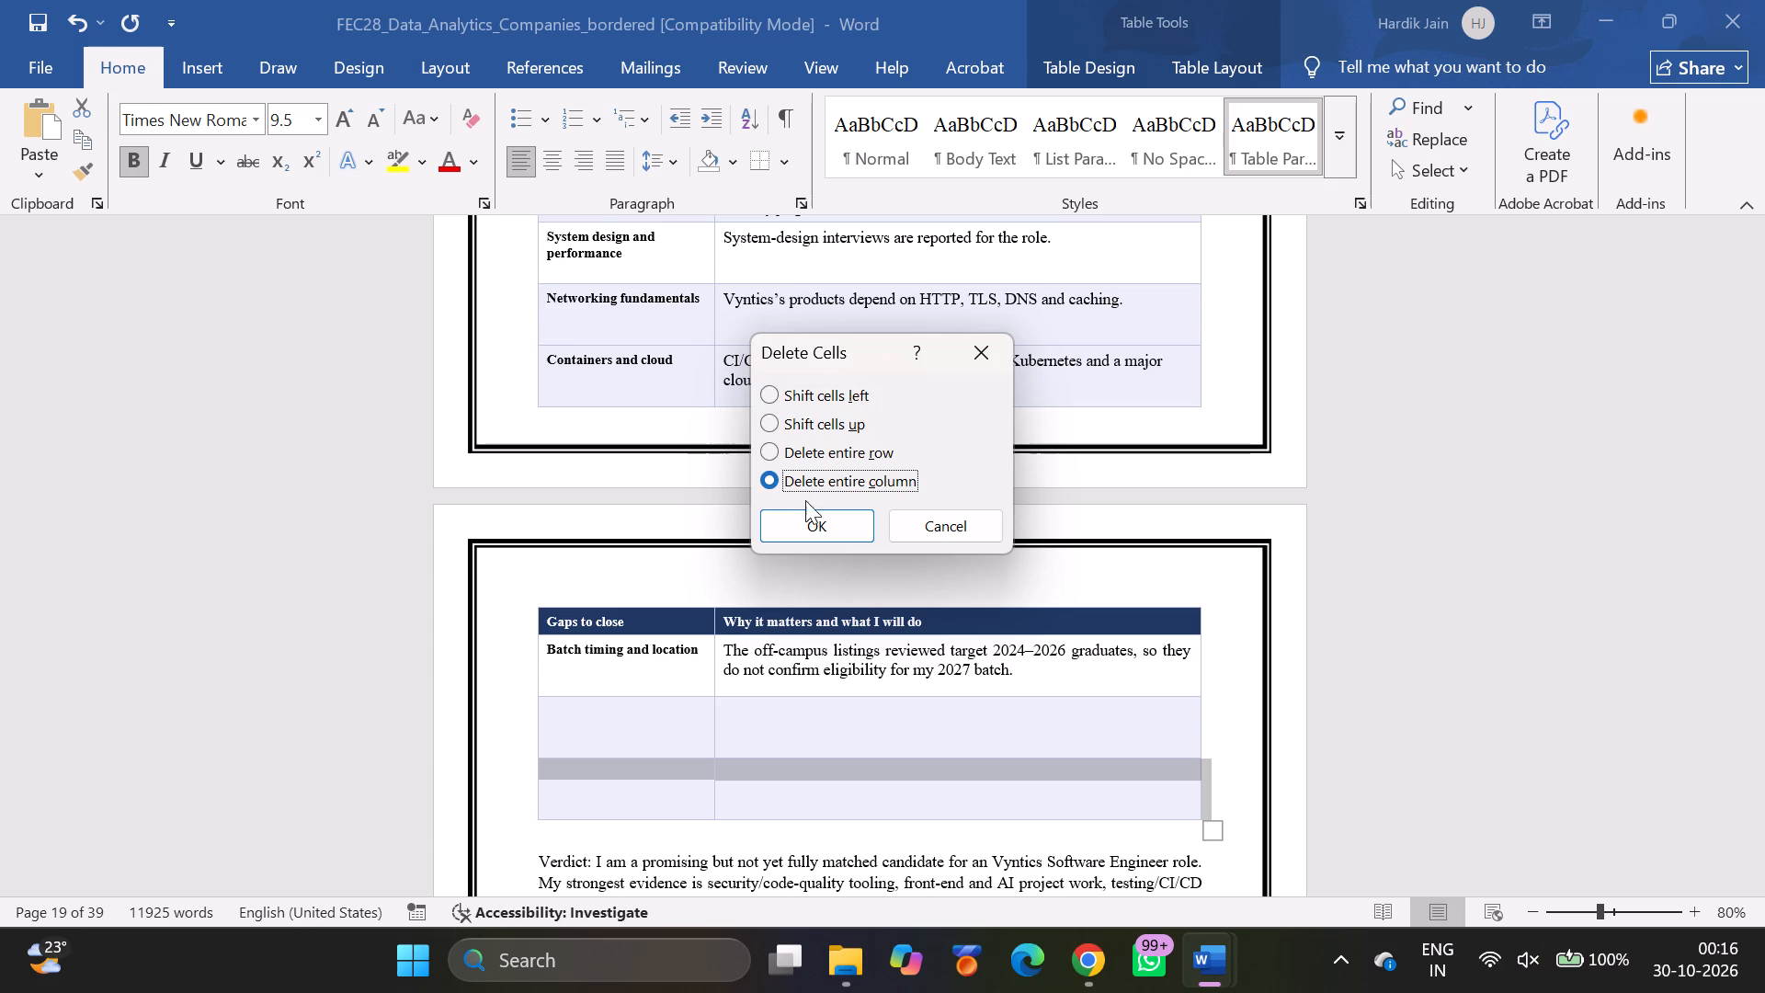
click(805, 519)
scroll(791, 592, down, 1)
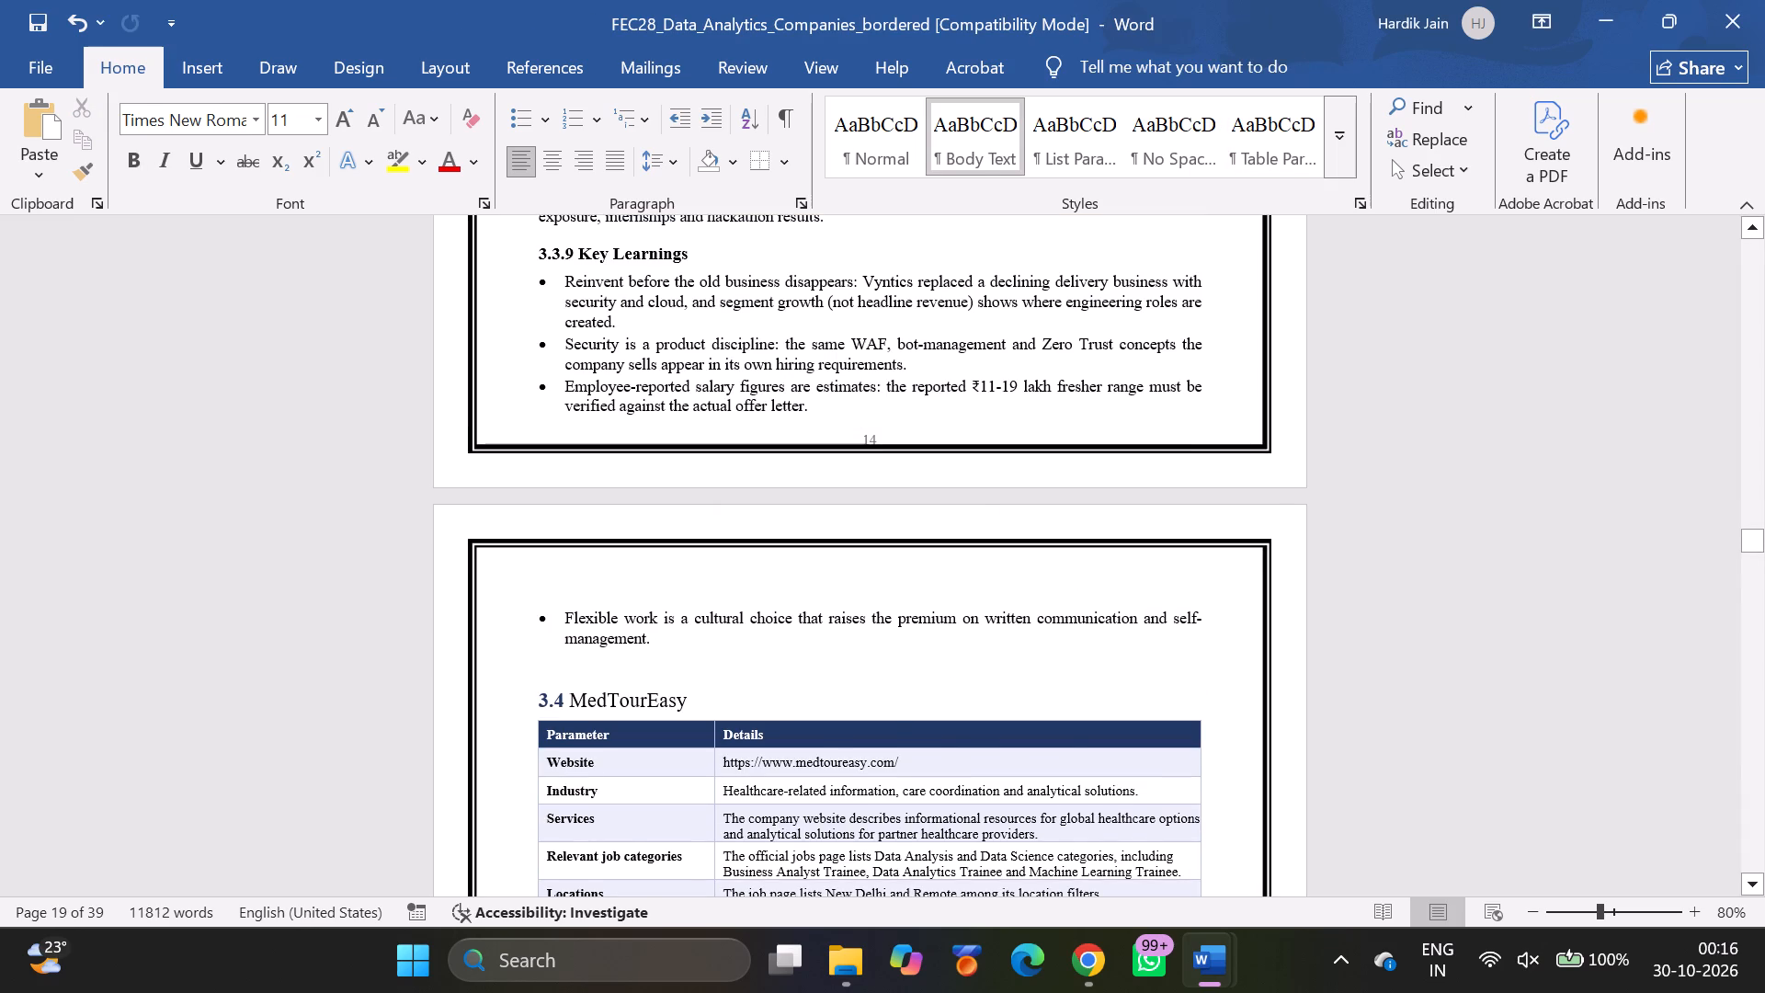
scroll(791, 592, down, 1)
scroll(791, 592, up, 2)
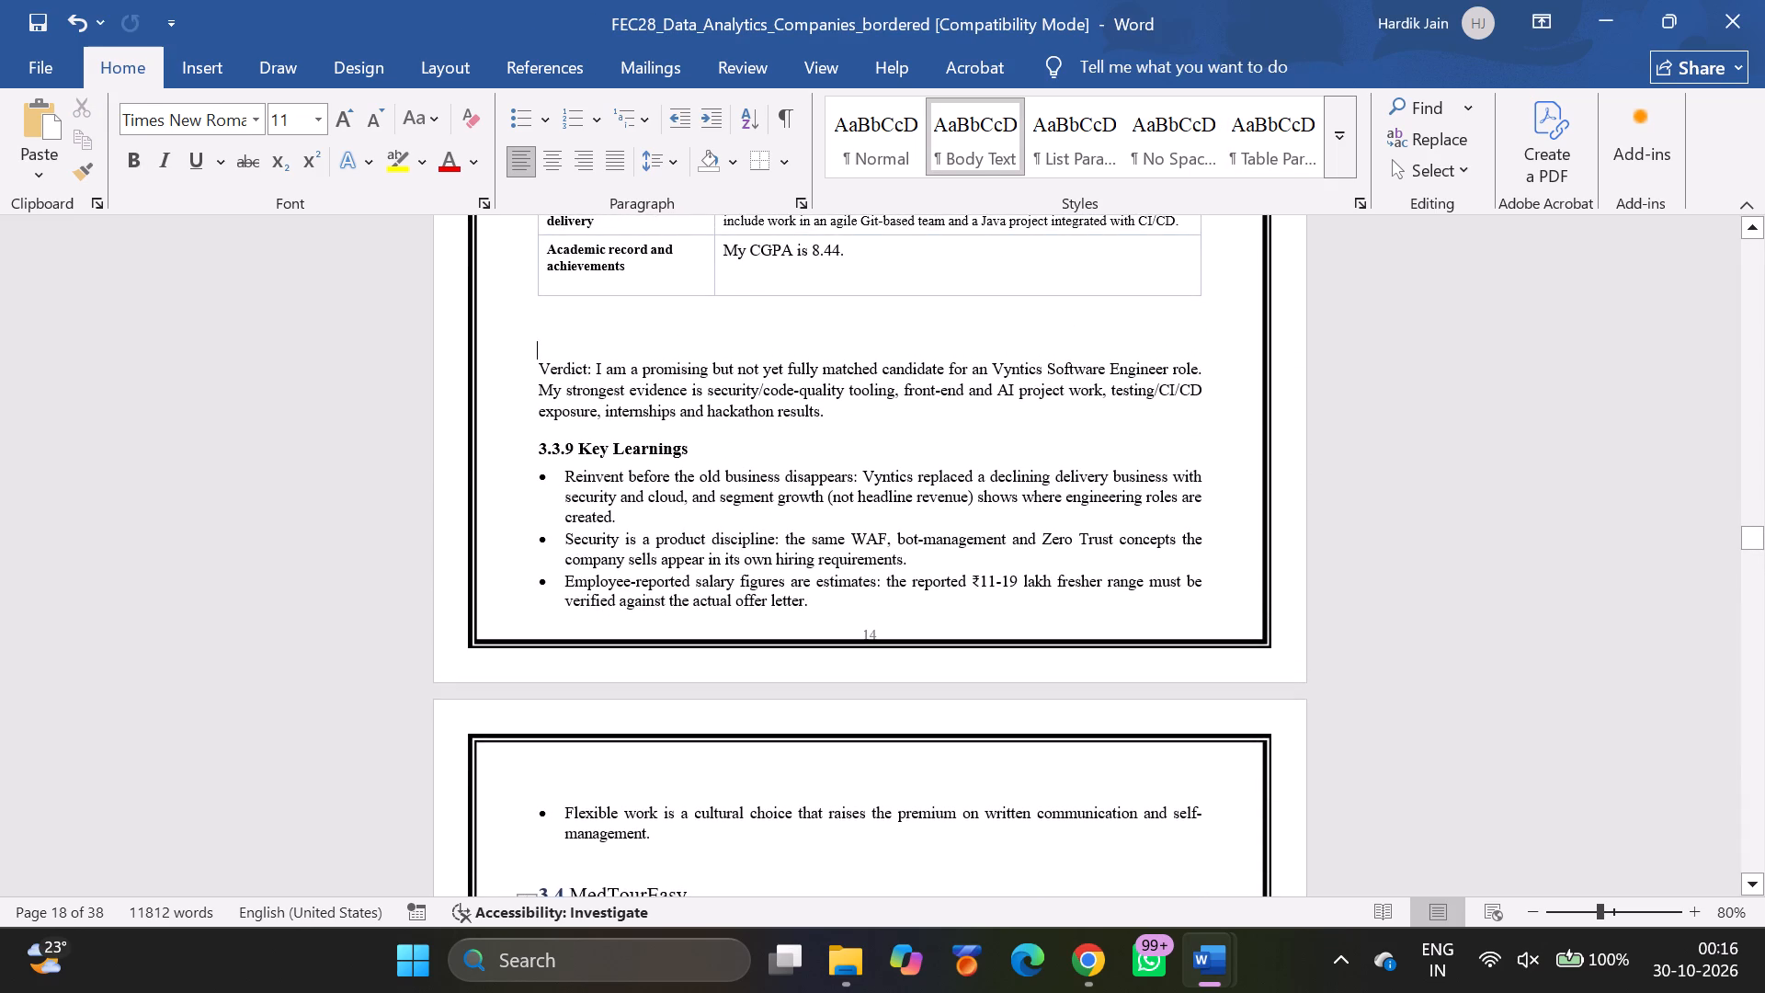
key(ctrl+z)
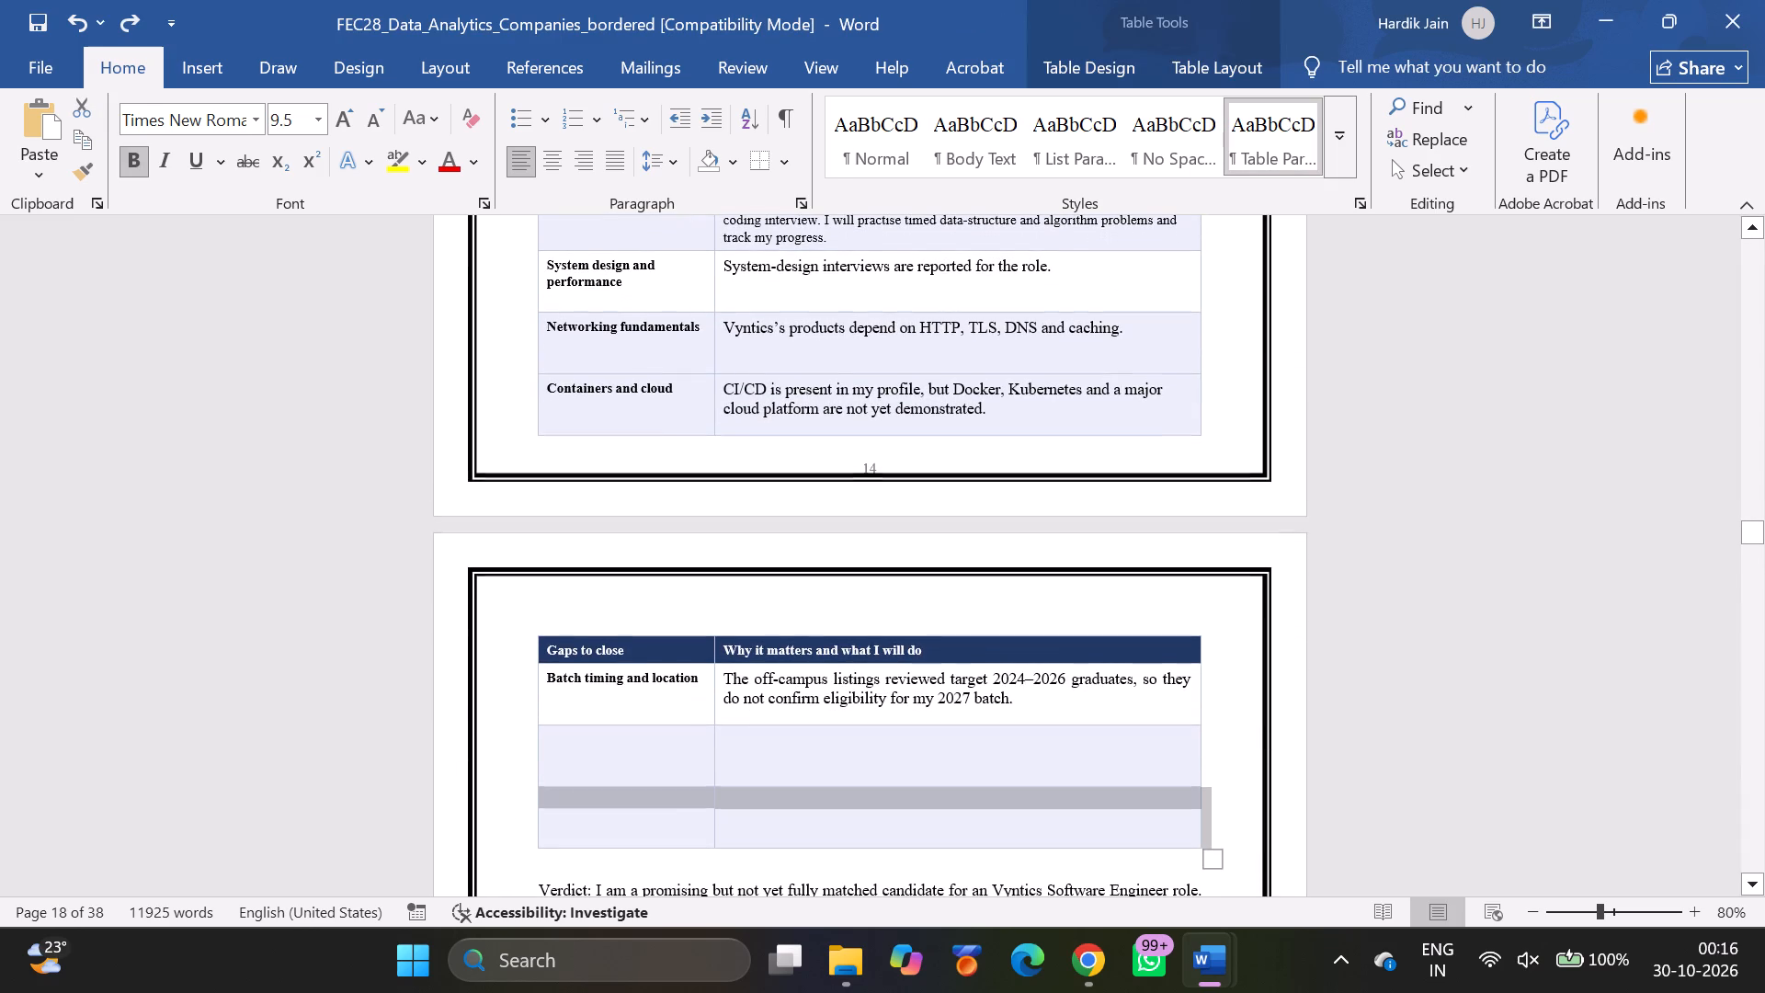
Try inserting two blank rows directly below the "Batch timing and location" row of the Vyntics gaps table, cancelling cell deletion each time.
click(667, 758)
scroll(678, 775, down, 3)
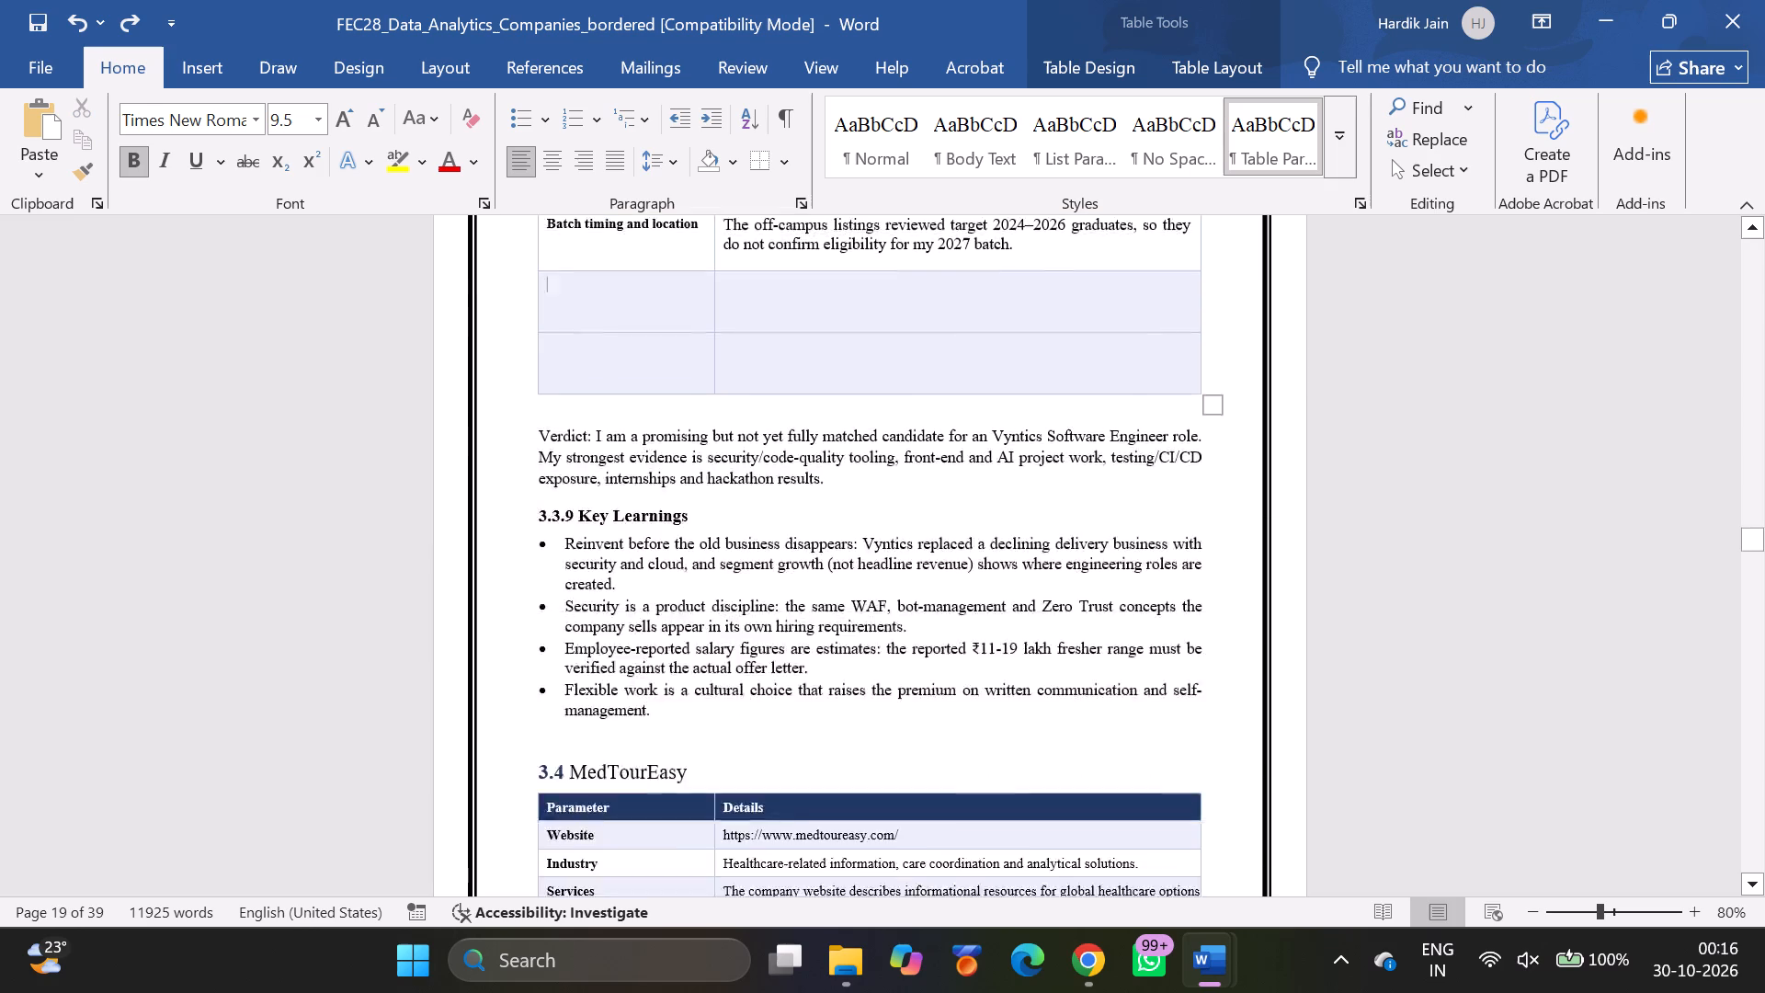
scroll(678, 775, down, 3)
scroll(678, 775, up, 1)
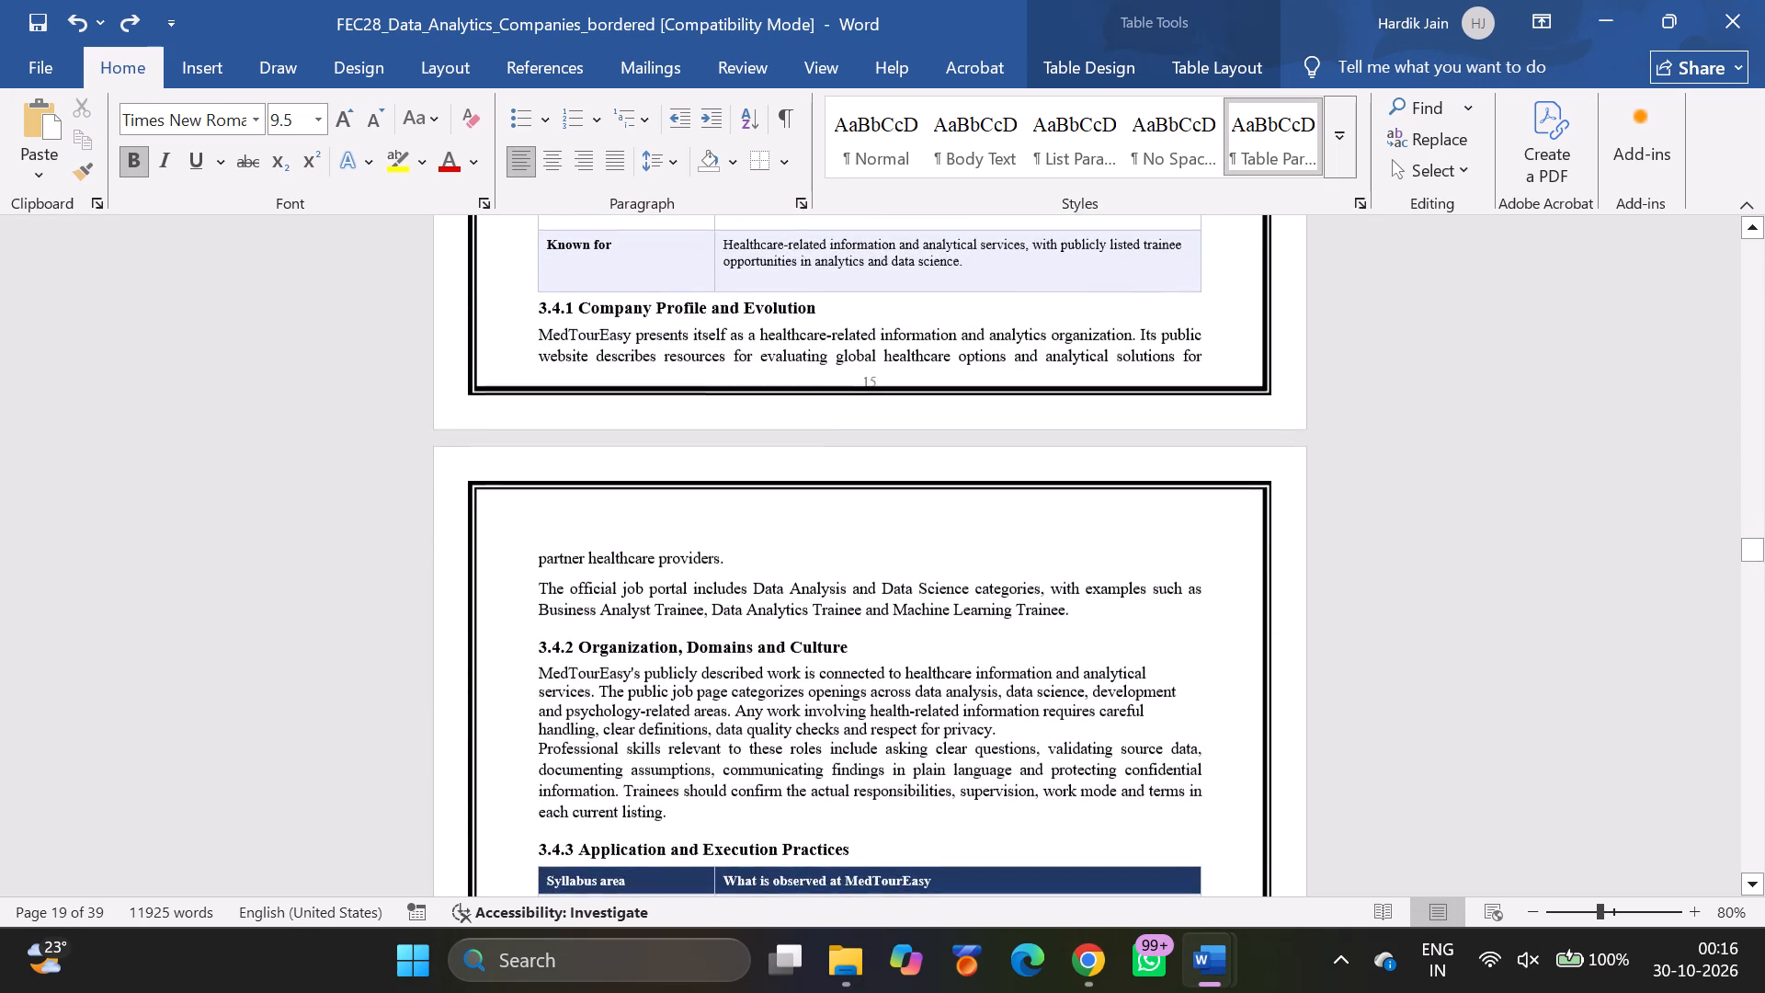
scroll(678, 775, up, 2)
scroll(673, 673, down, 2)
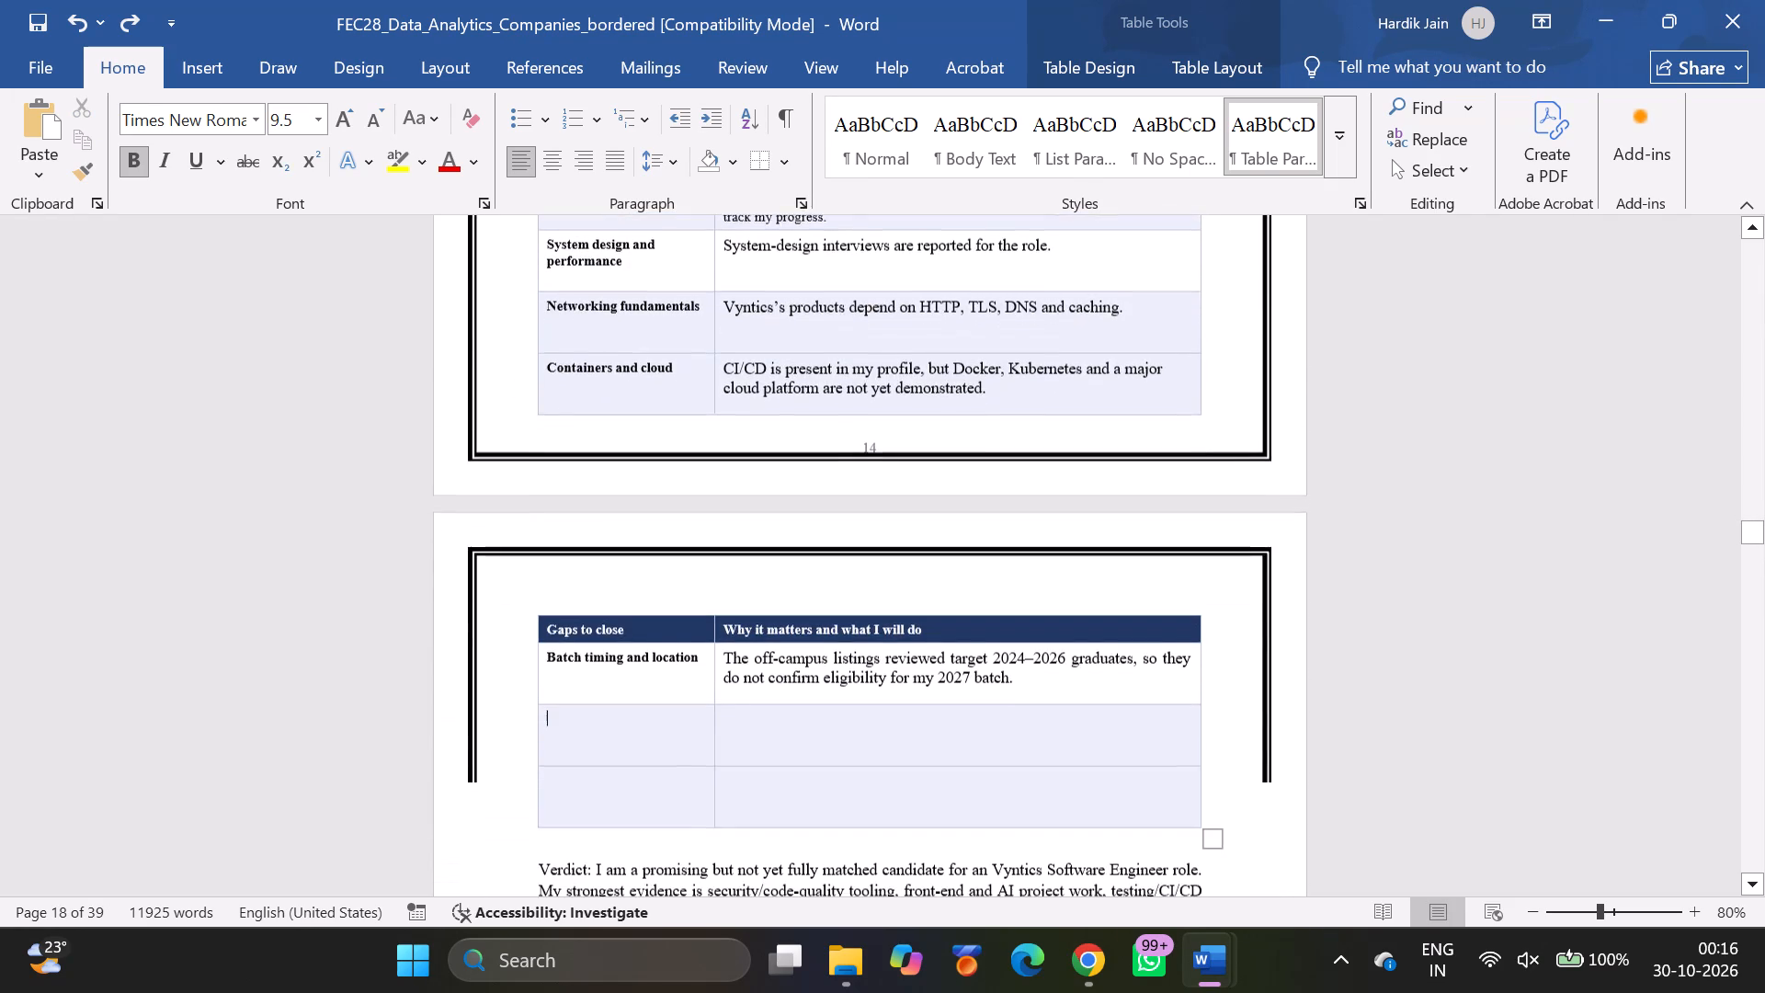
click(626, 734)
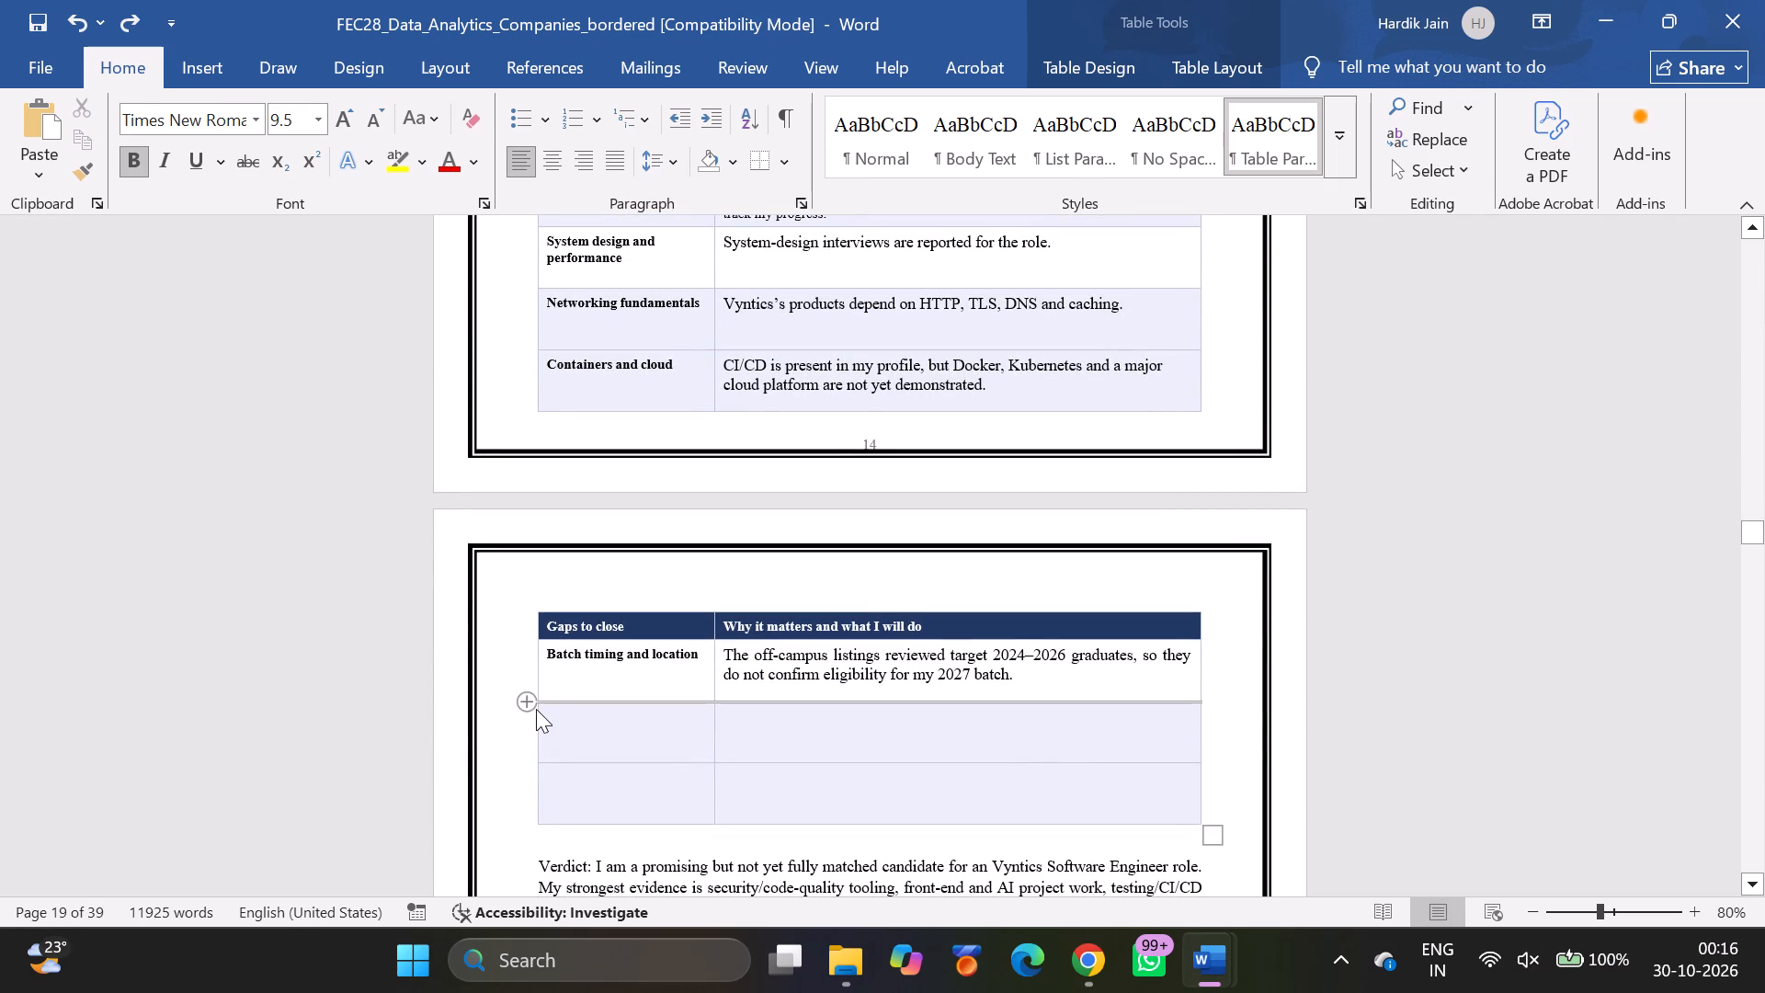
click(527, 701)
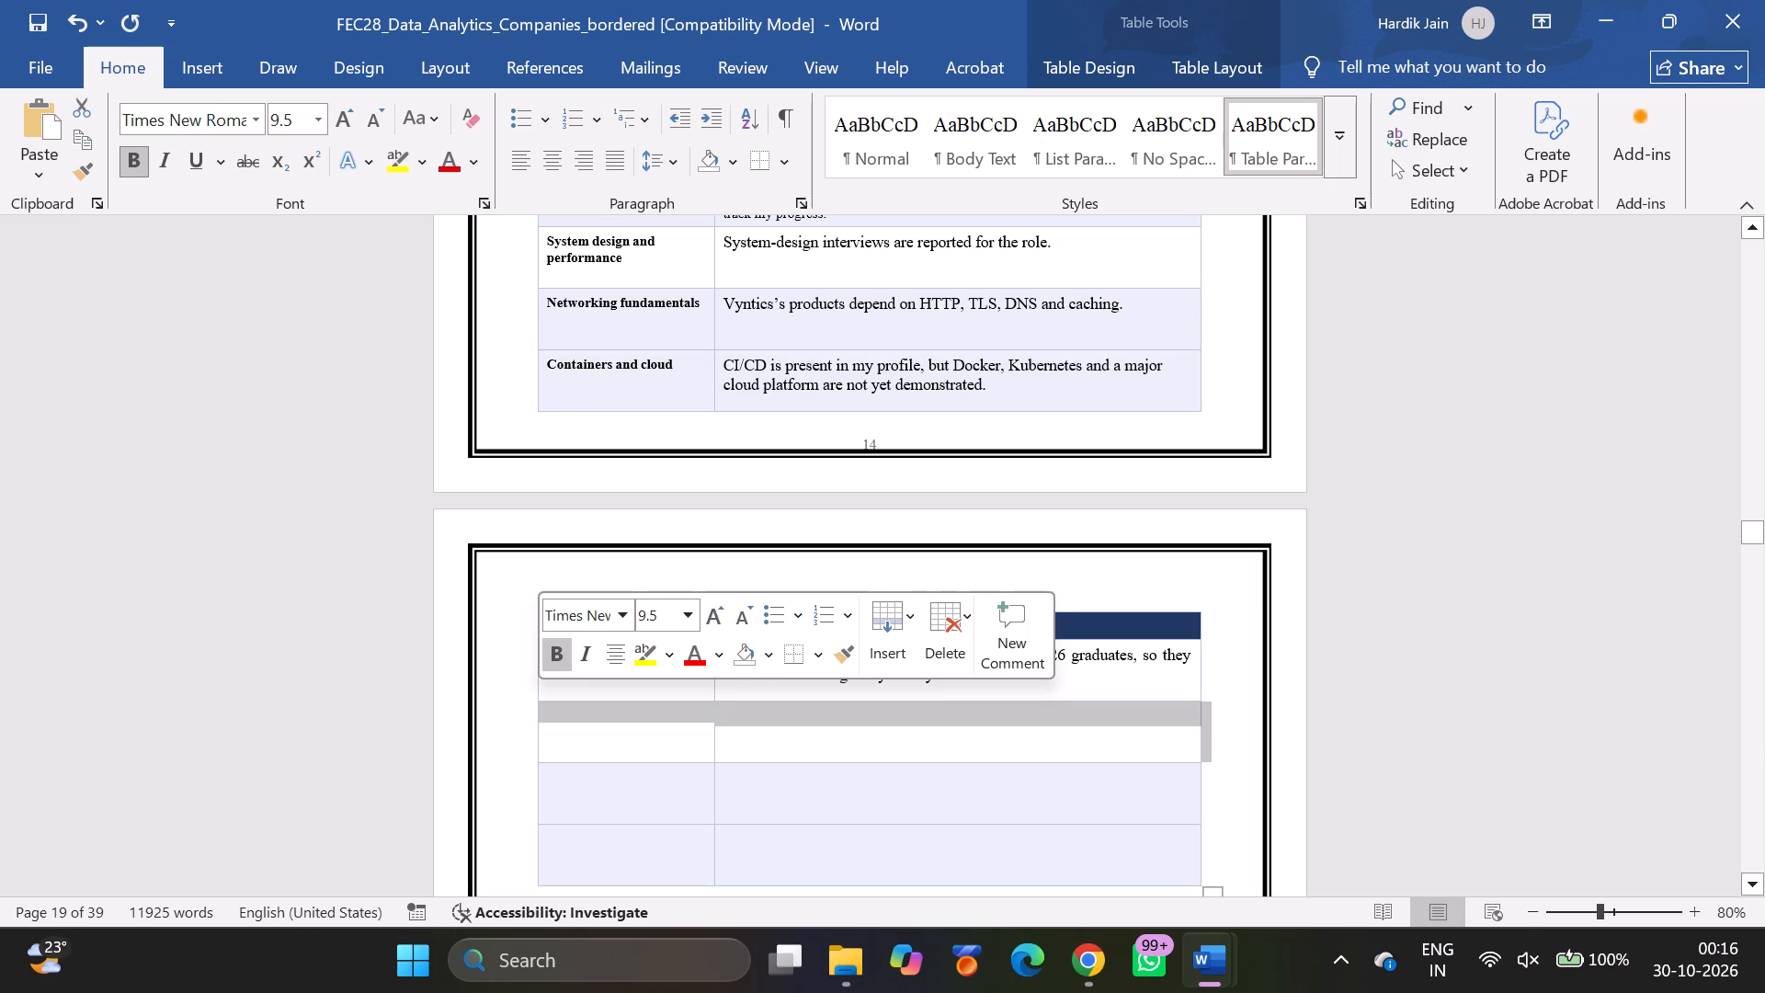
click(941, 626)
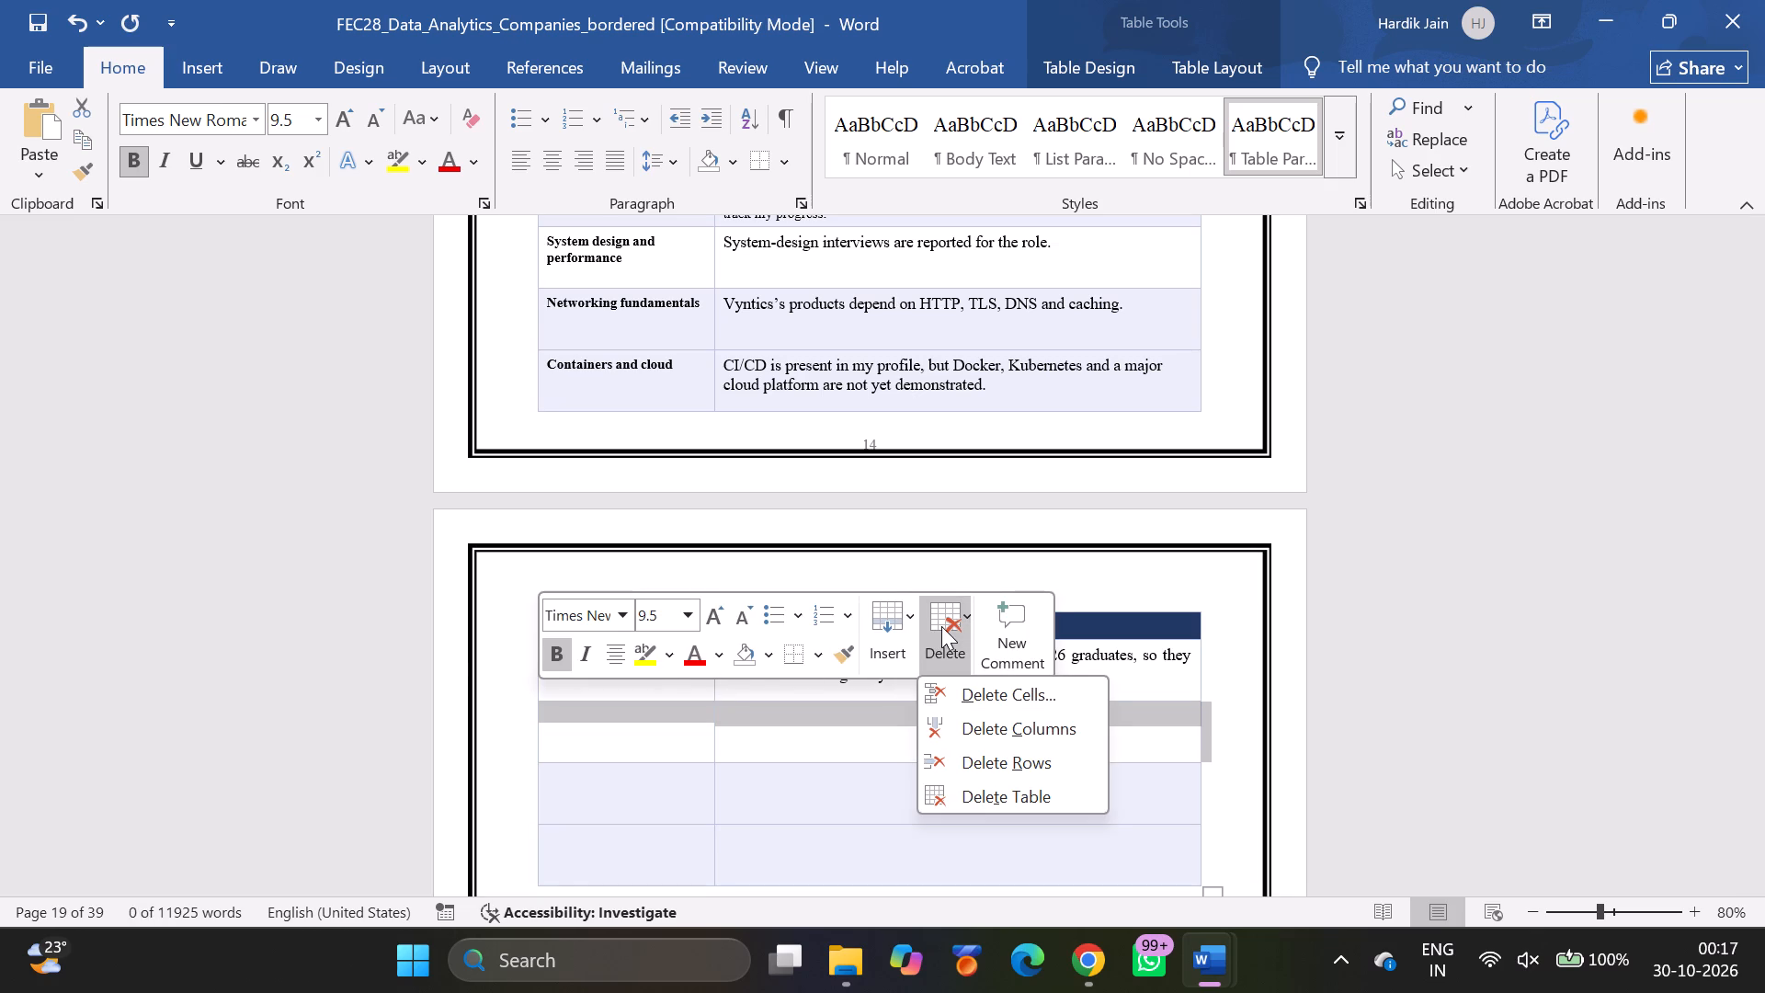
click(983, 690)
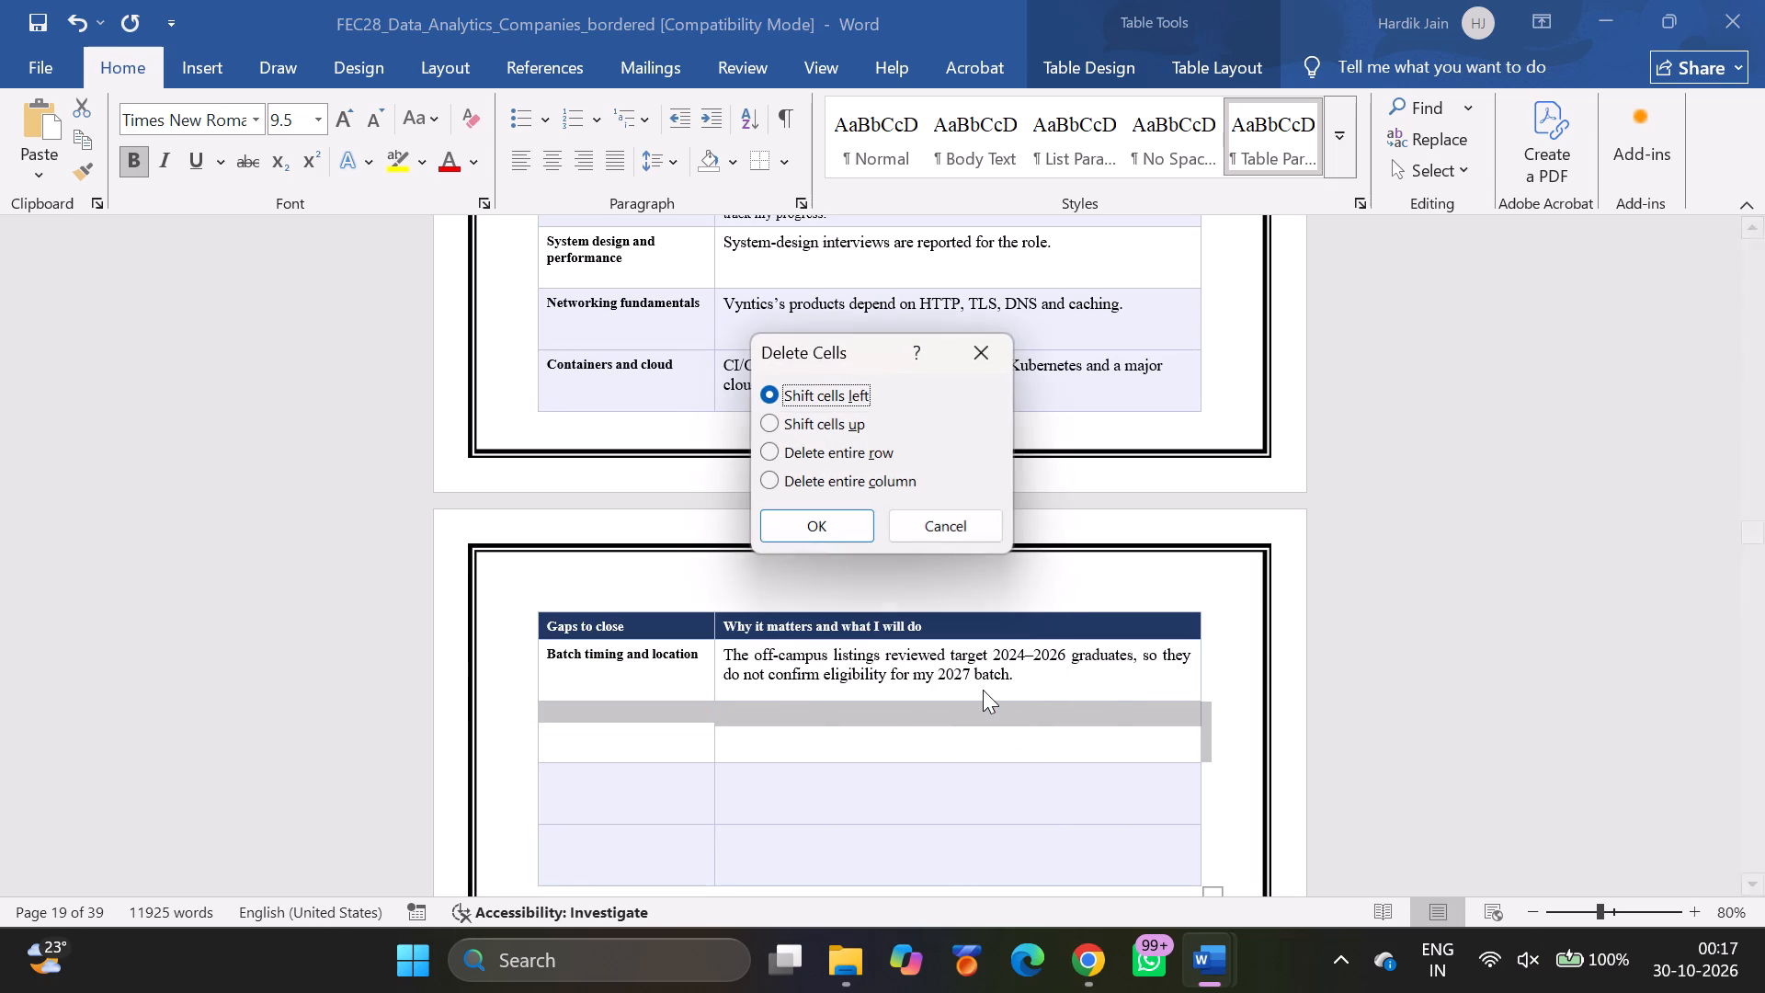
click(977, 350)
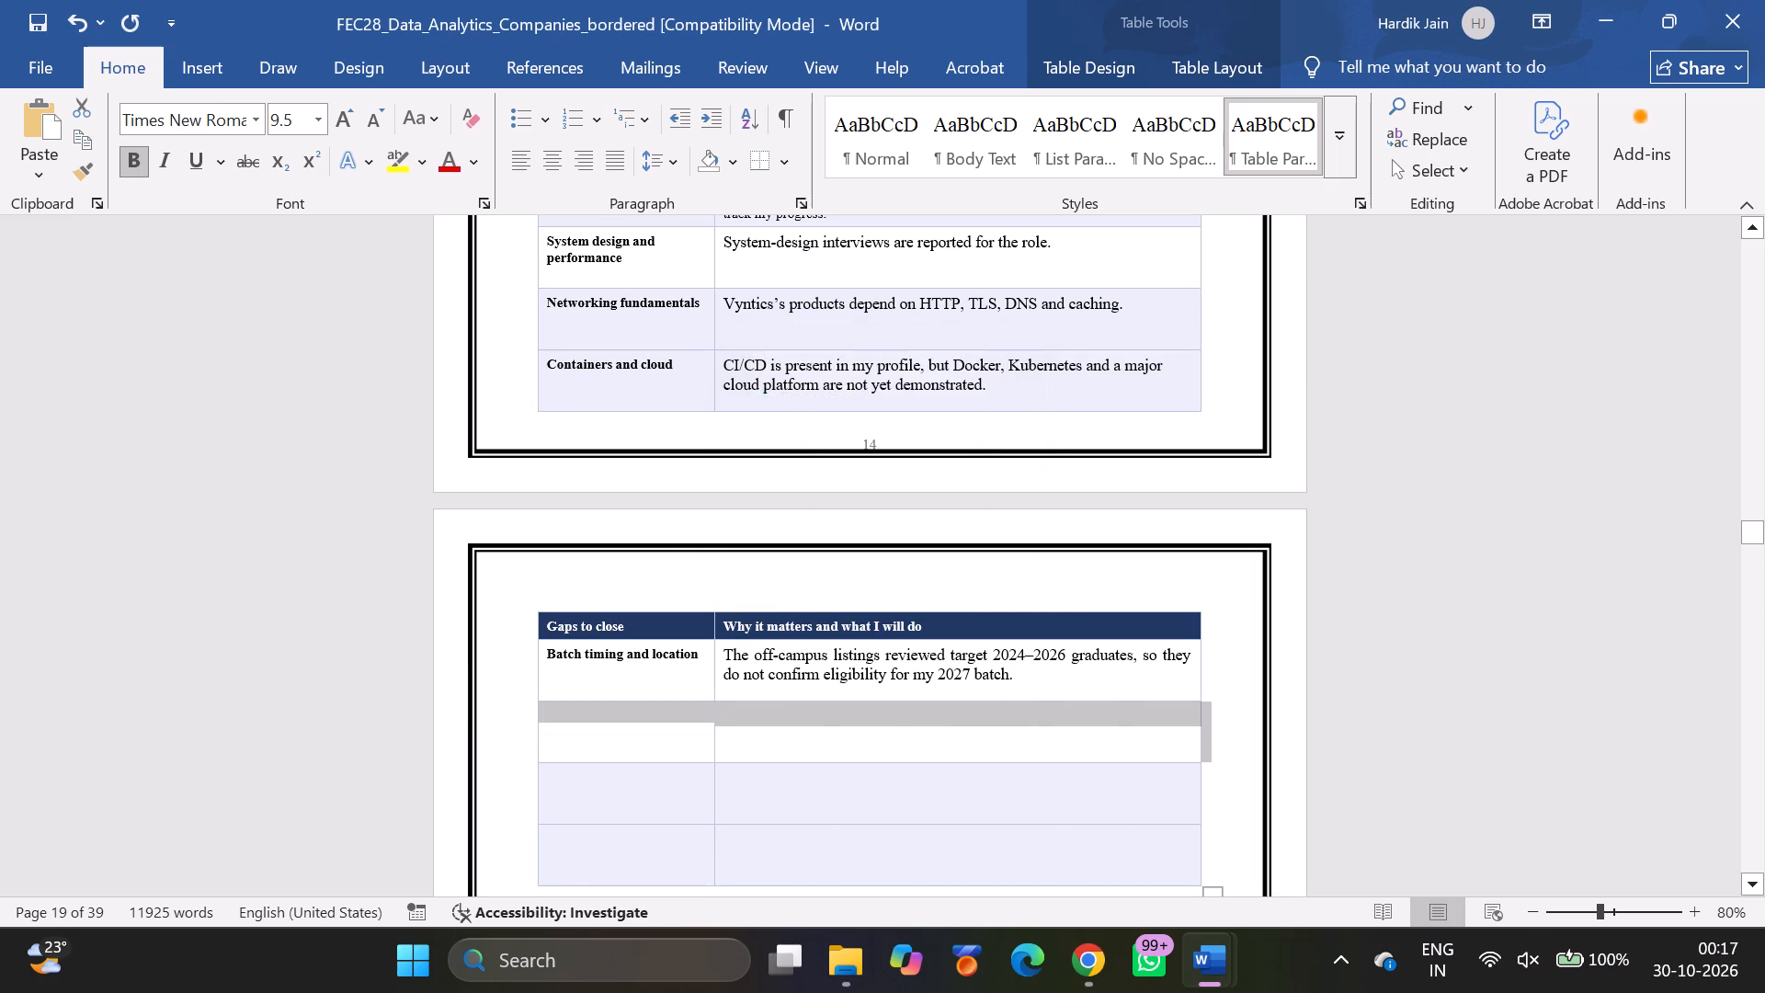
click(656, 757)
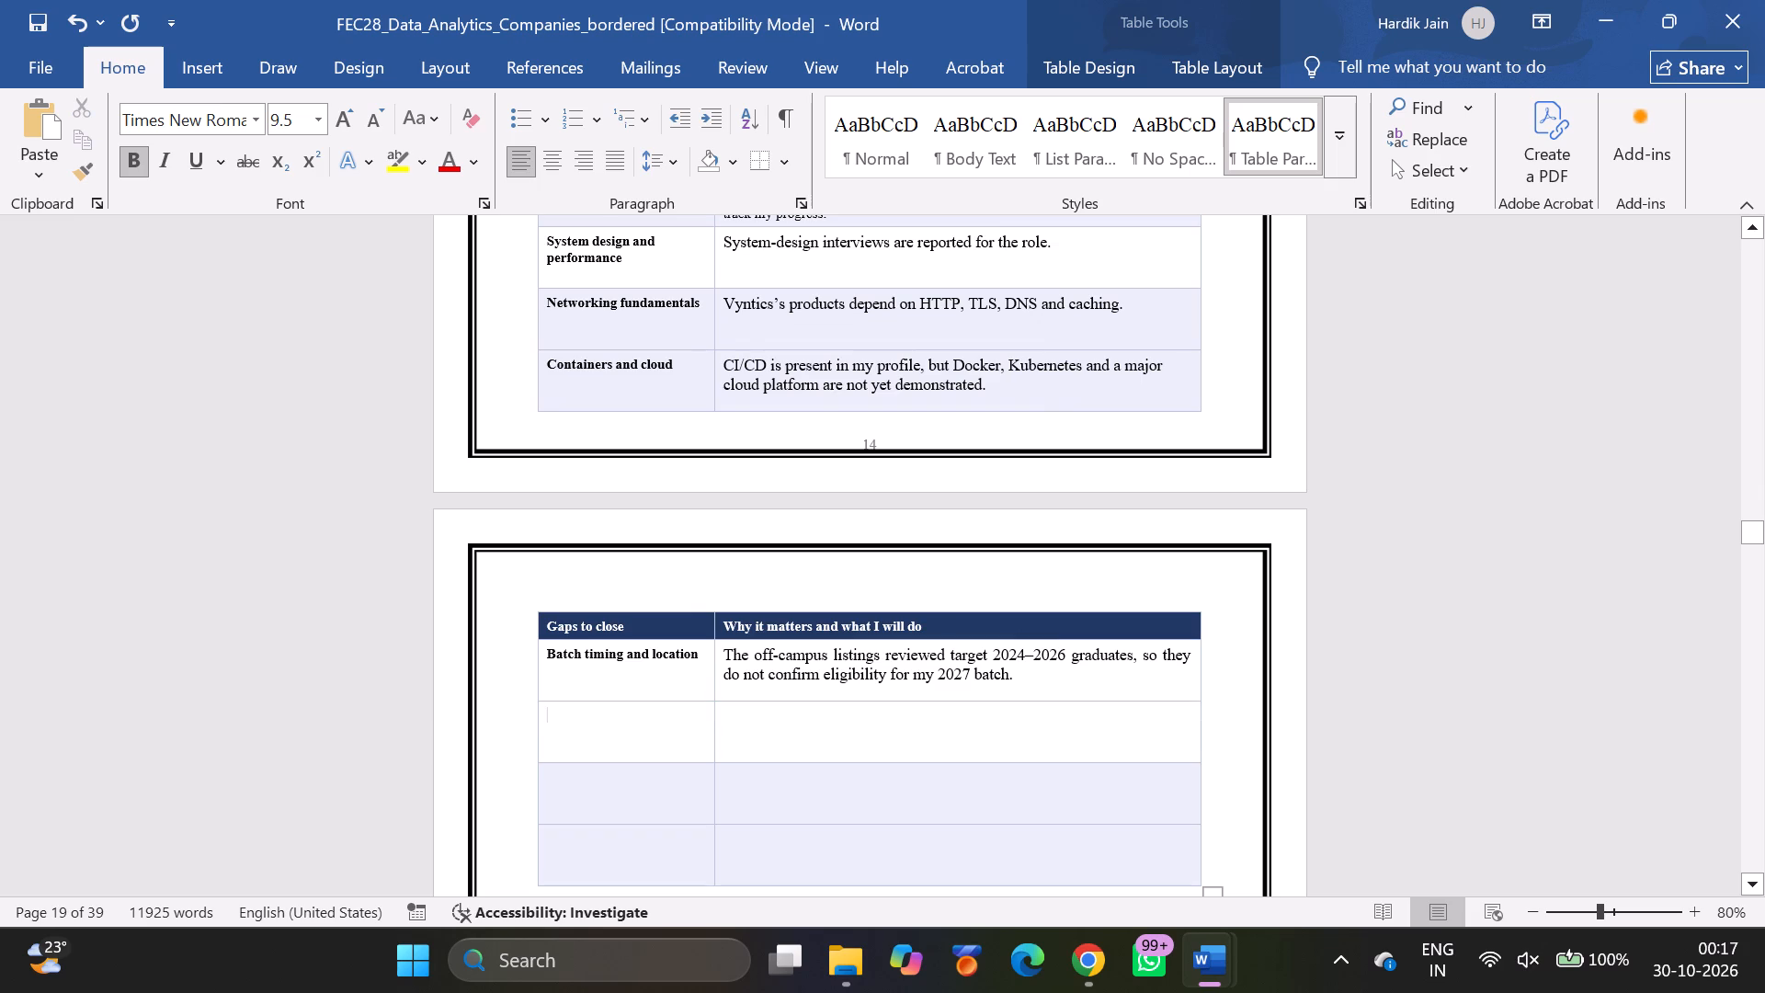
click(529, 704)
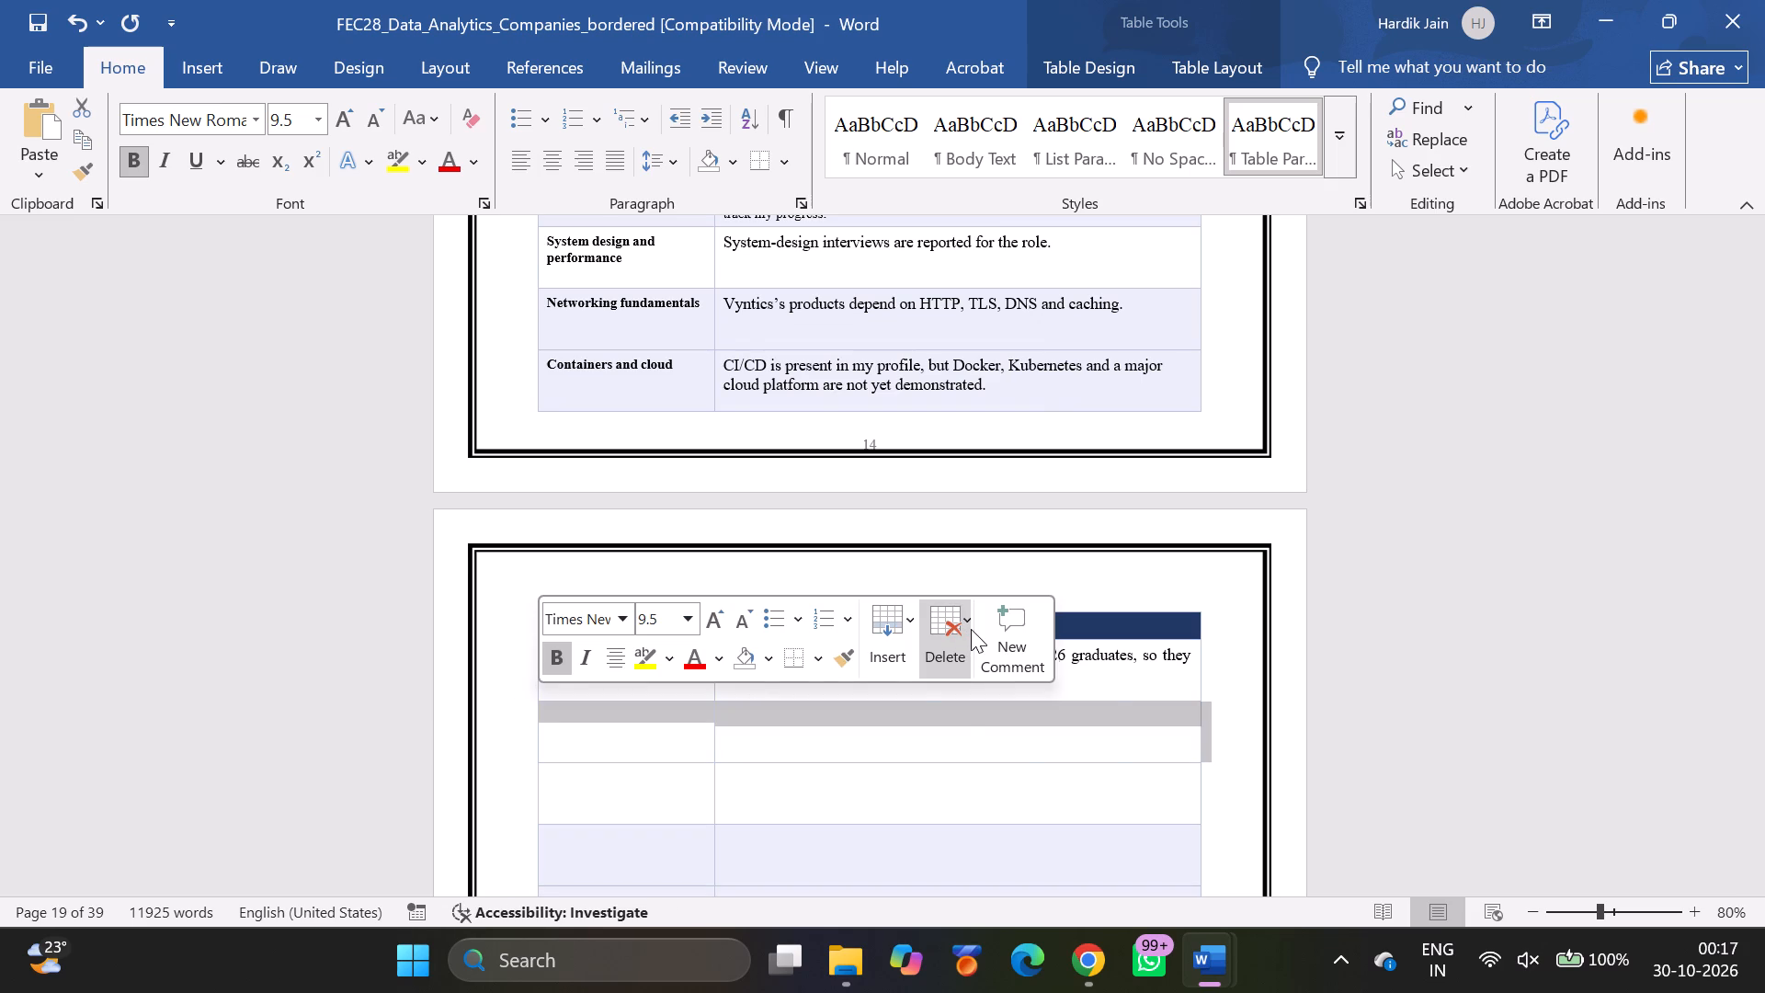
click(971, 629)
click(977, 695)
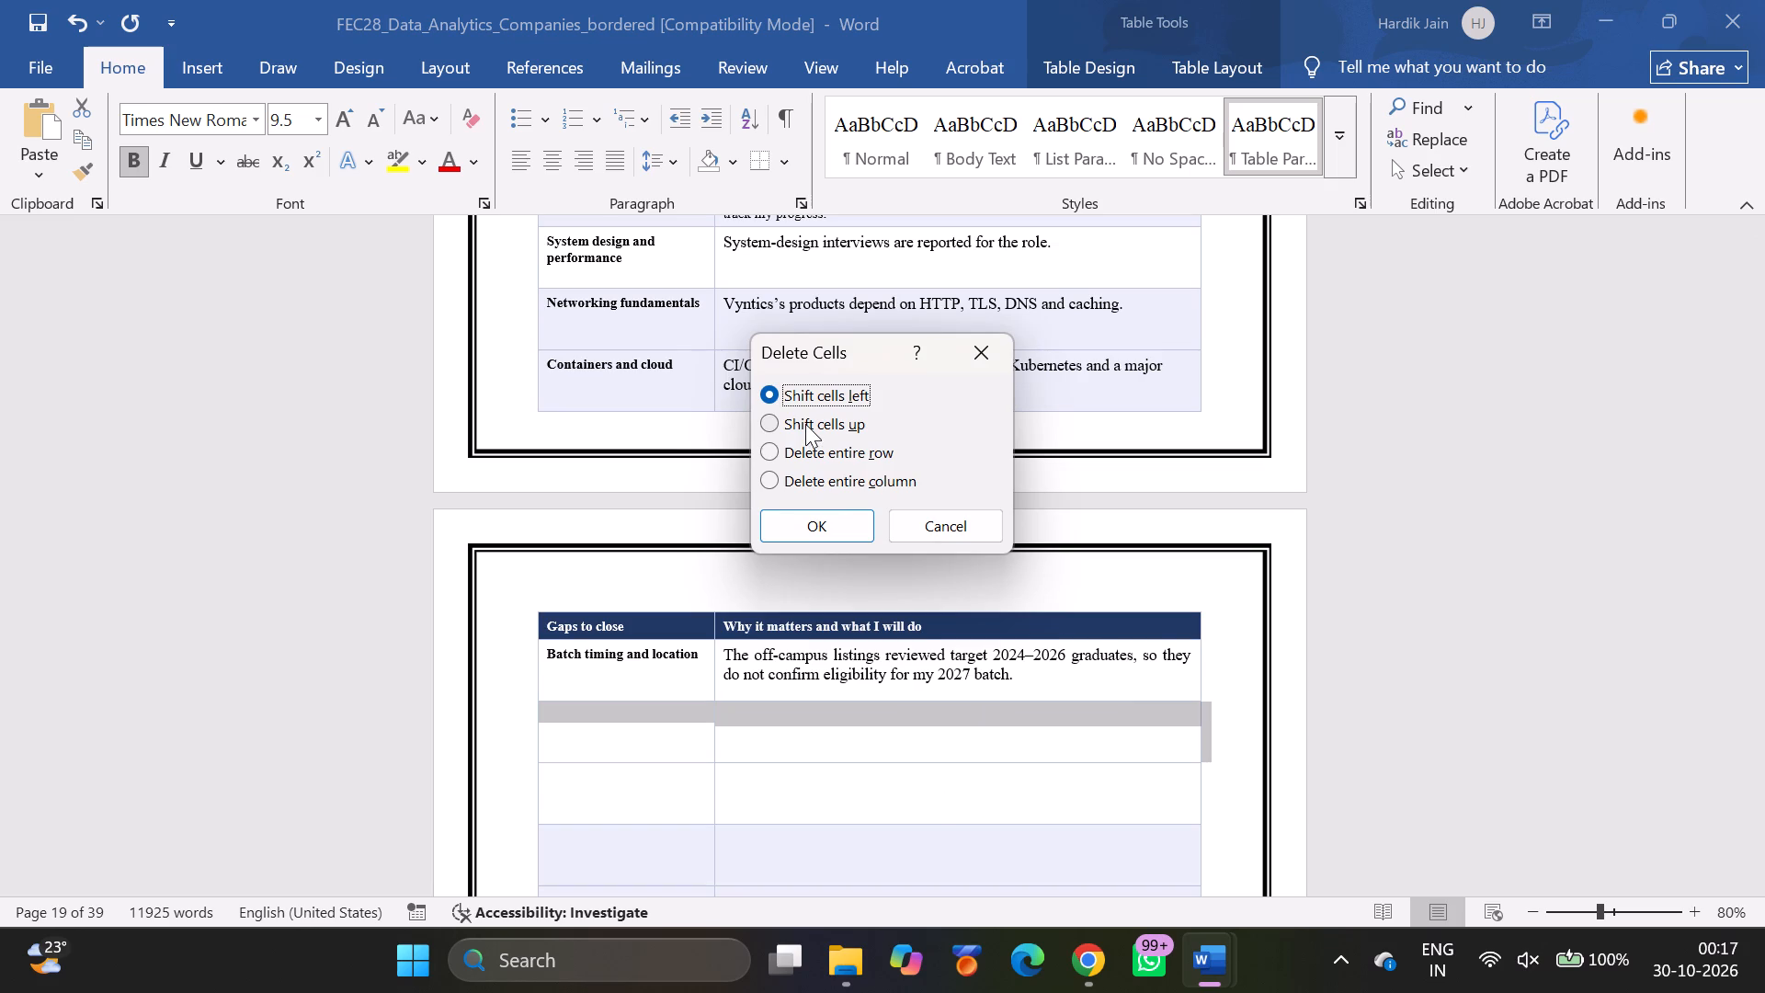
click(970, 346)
Undo the last three blank-row insertions in the Vyntics gaps table.
scroll(808, 751, down, 2)
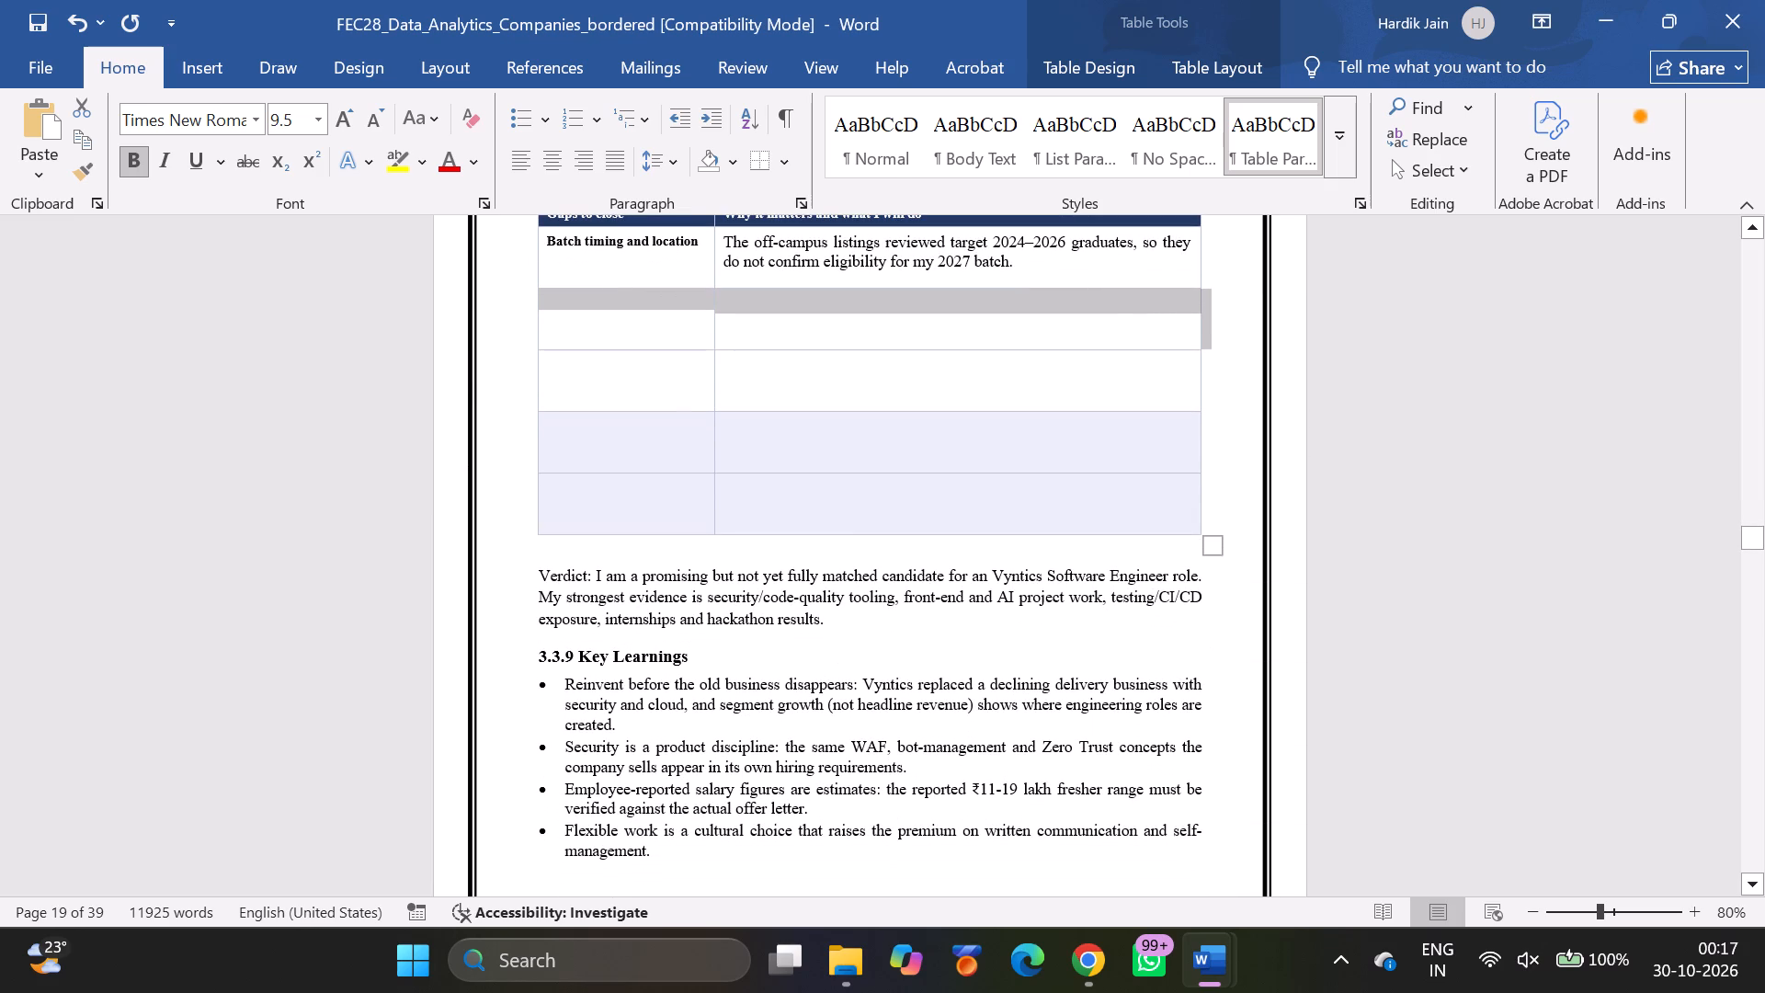
key(ctrl+z)
key(ctrl+z)
key(ctrl+z)
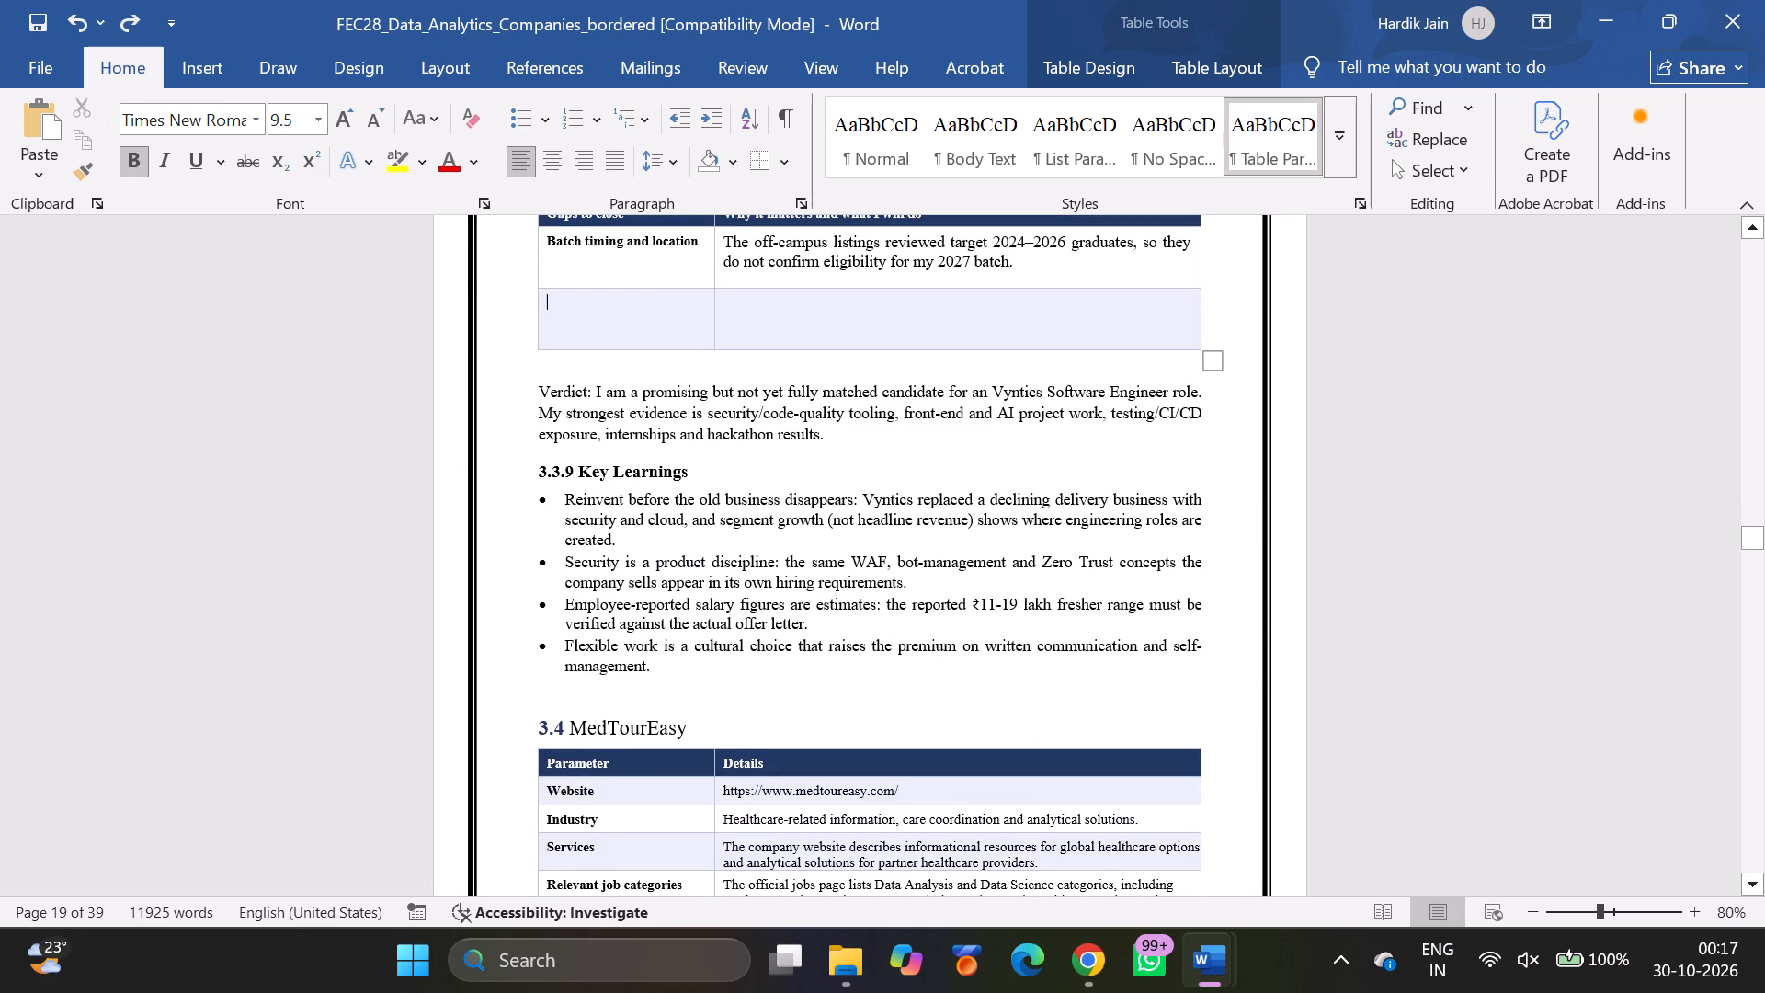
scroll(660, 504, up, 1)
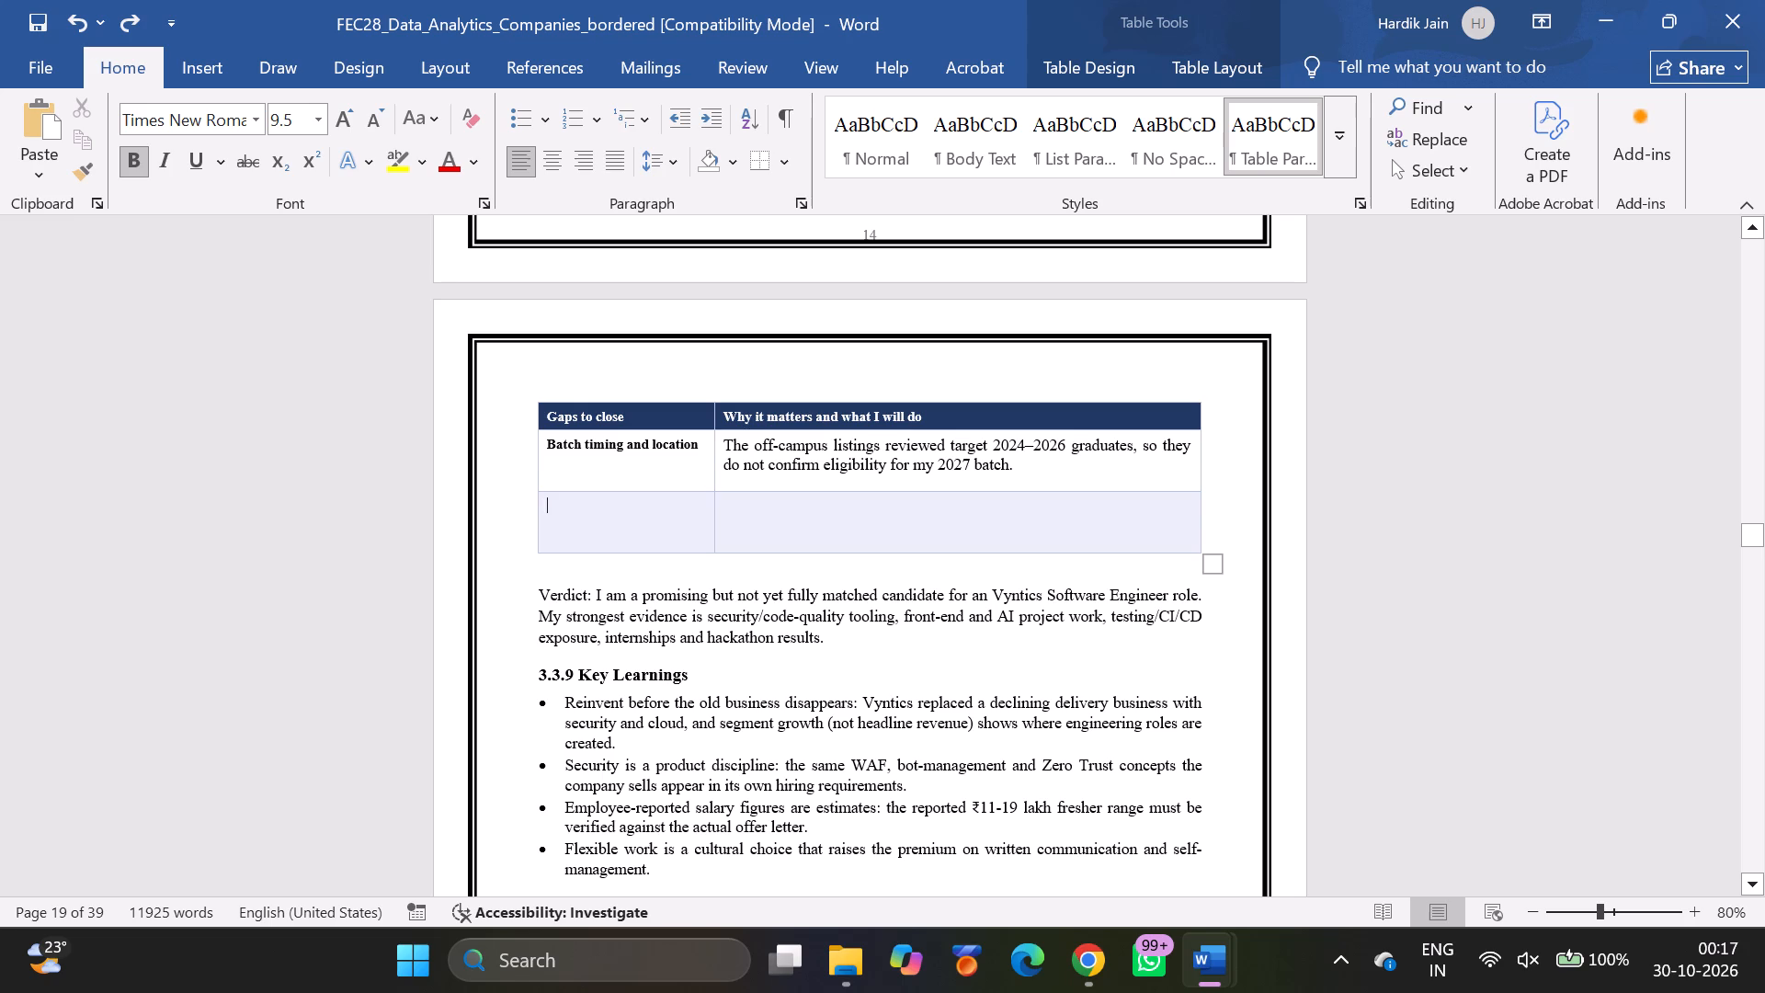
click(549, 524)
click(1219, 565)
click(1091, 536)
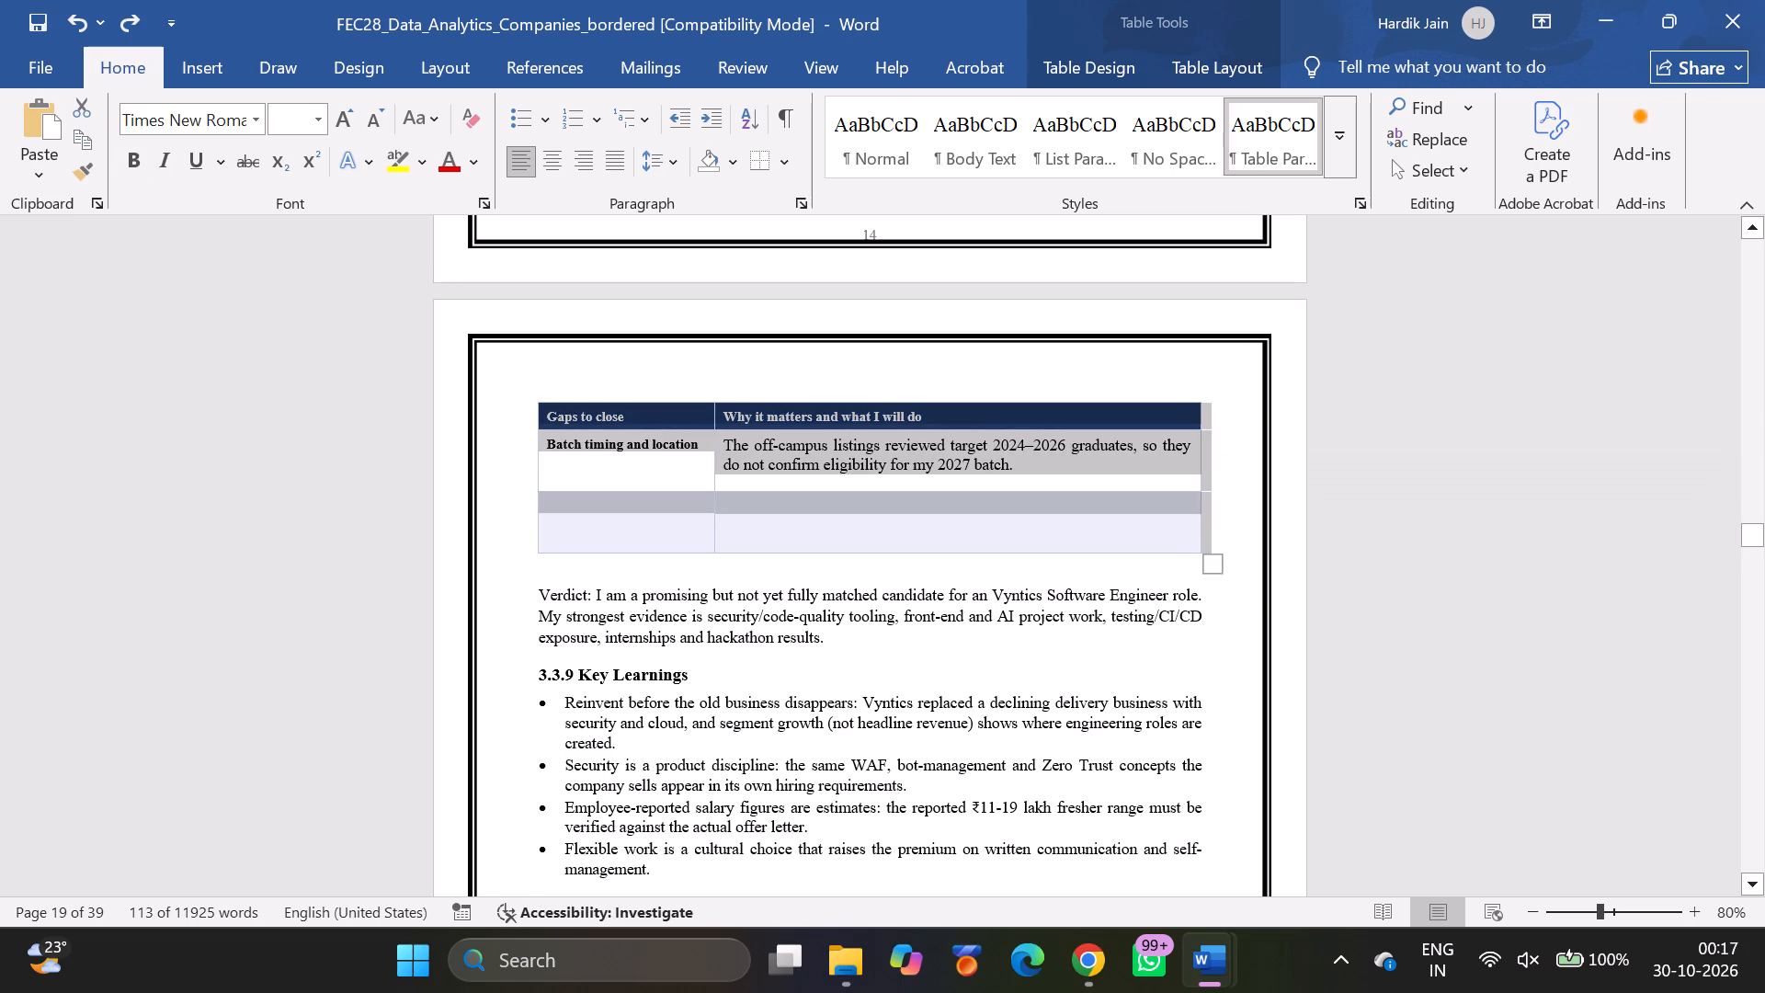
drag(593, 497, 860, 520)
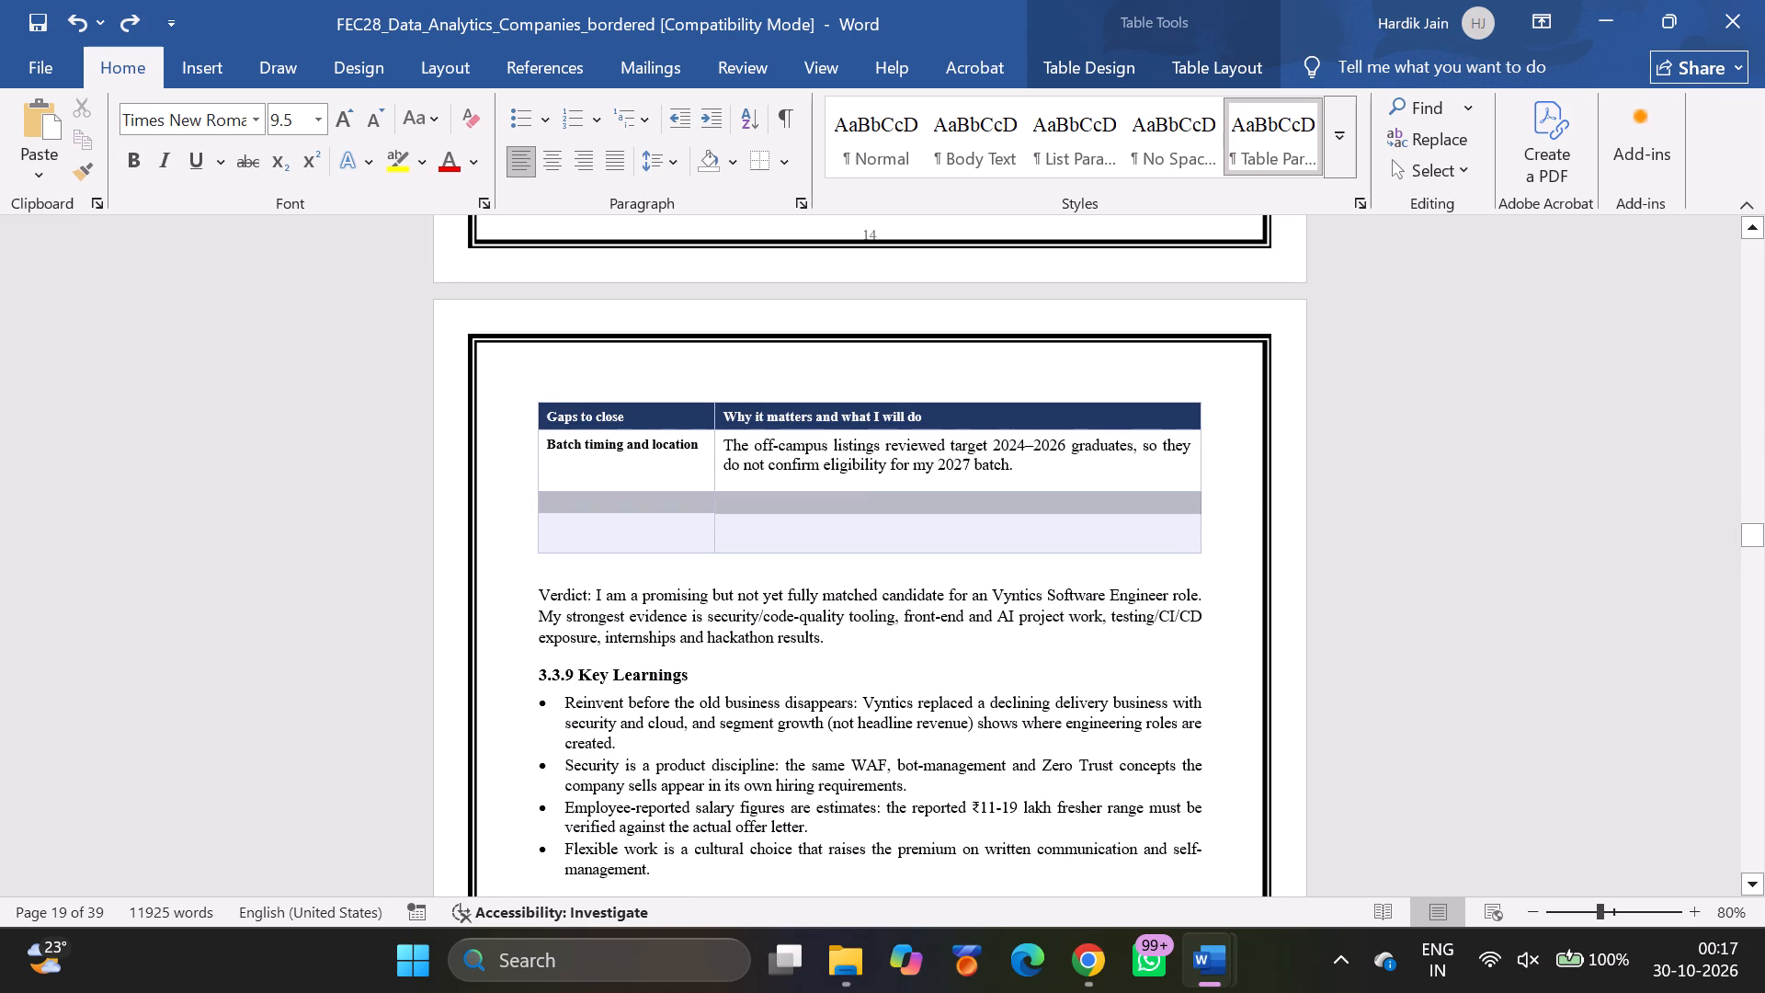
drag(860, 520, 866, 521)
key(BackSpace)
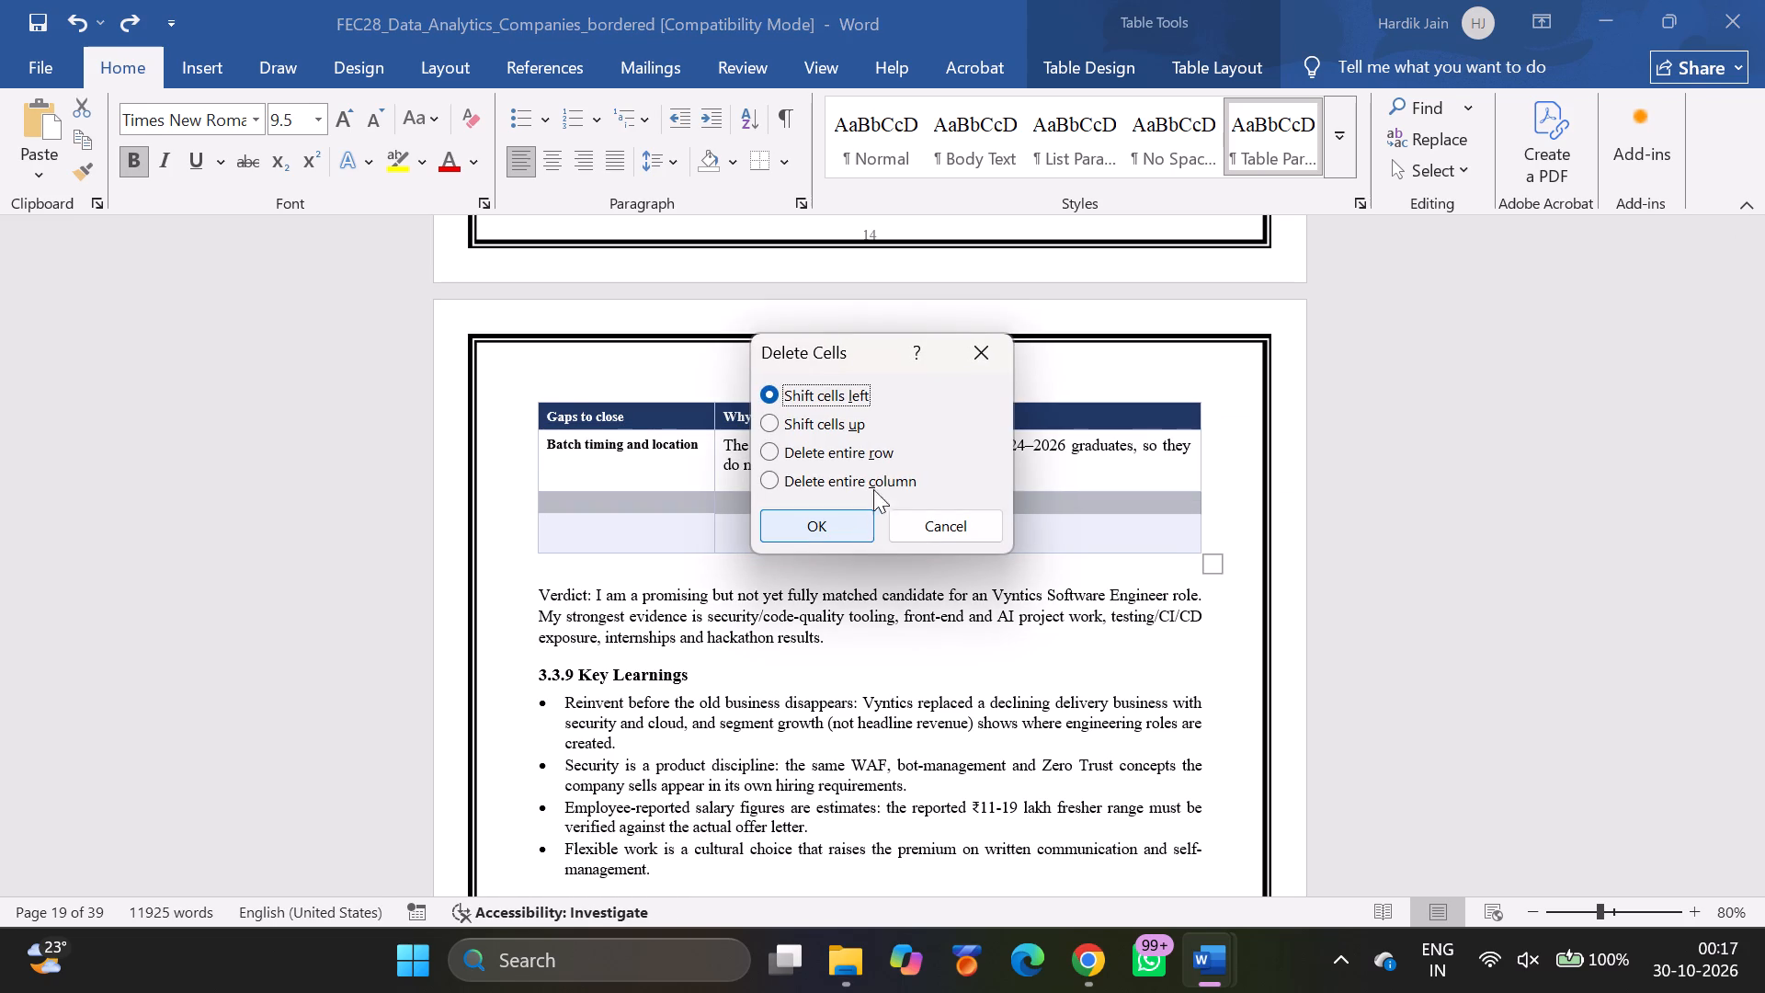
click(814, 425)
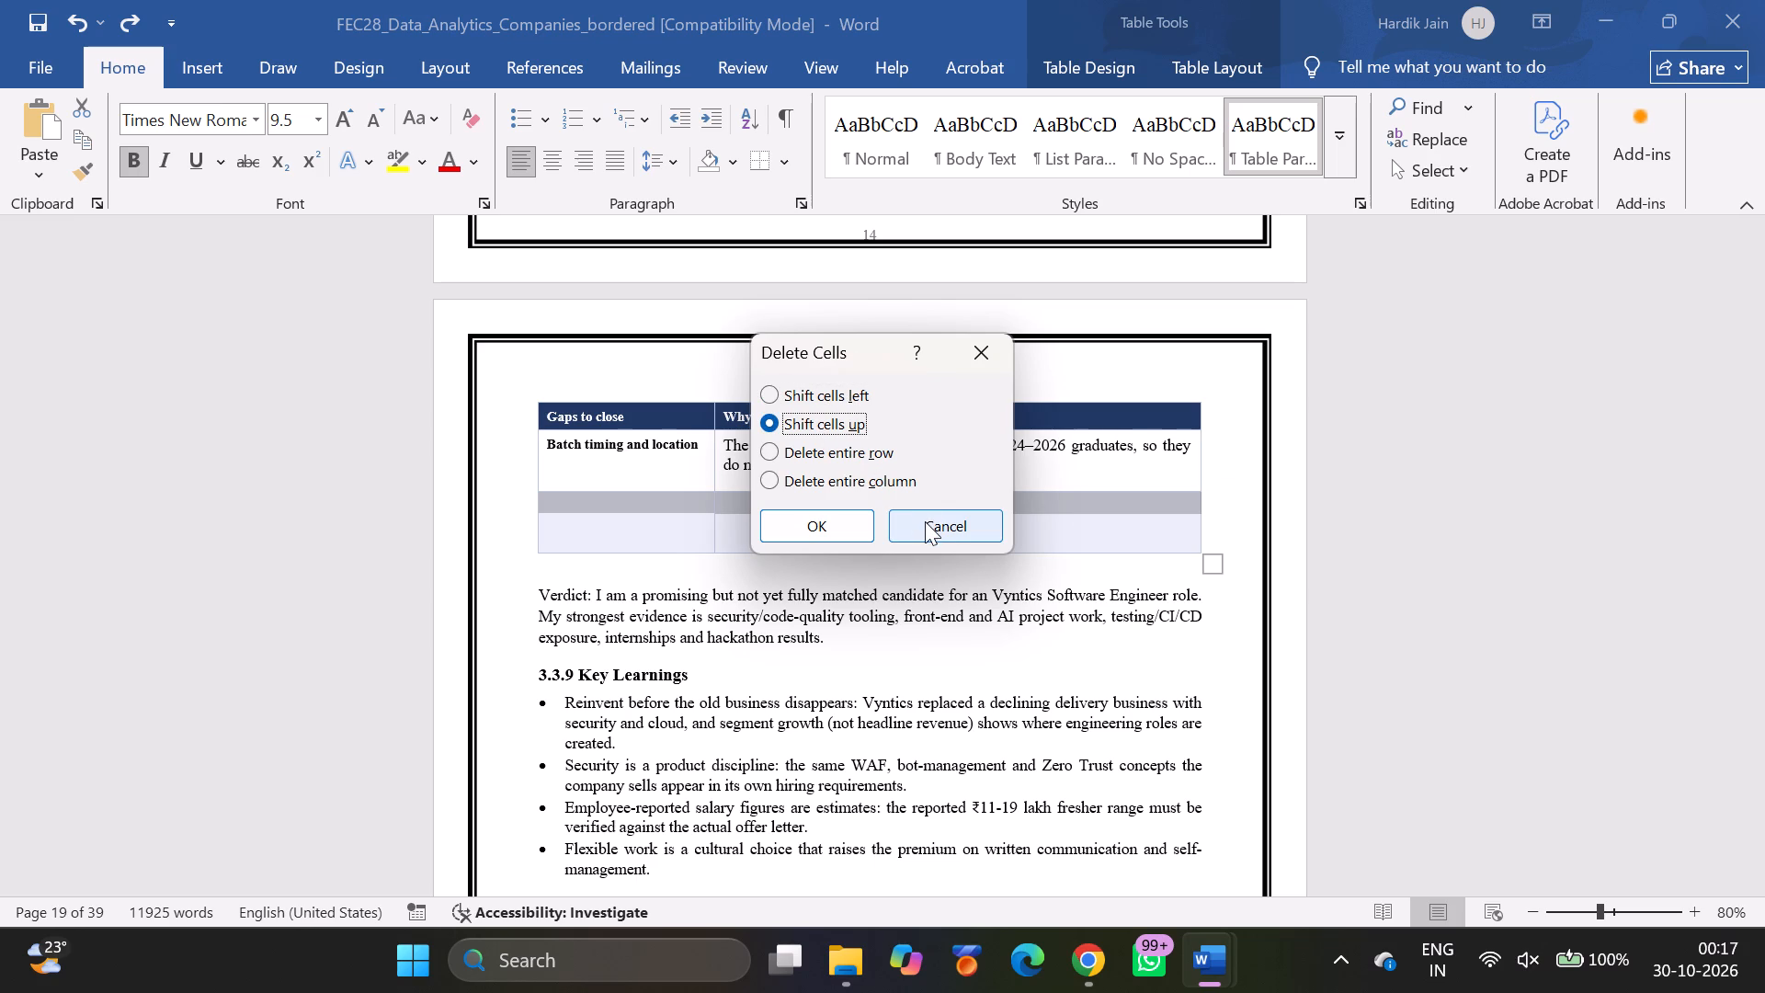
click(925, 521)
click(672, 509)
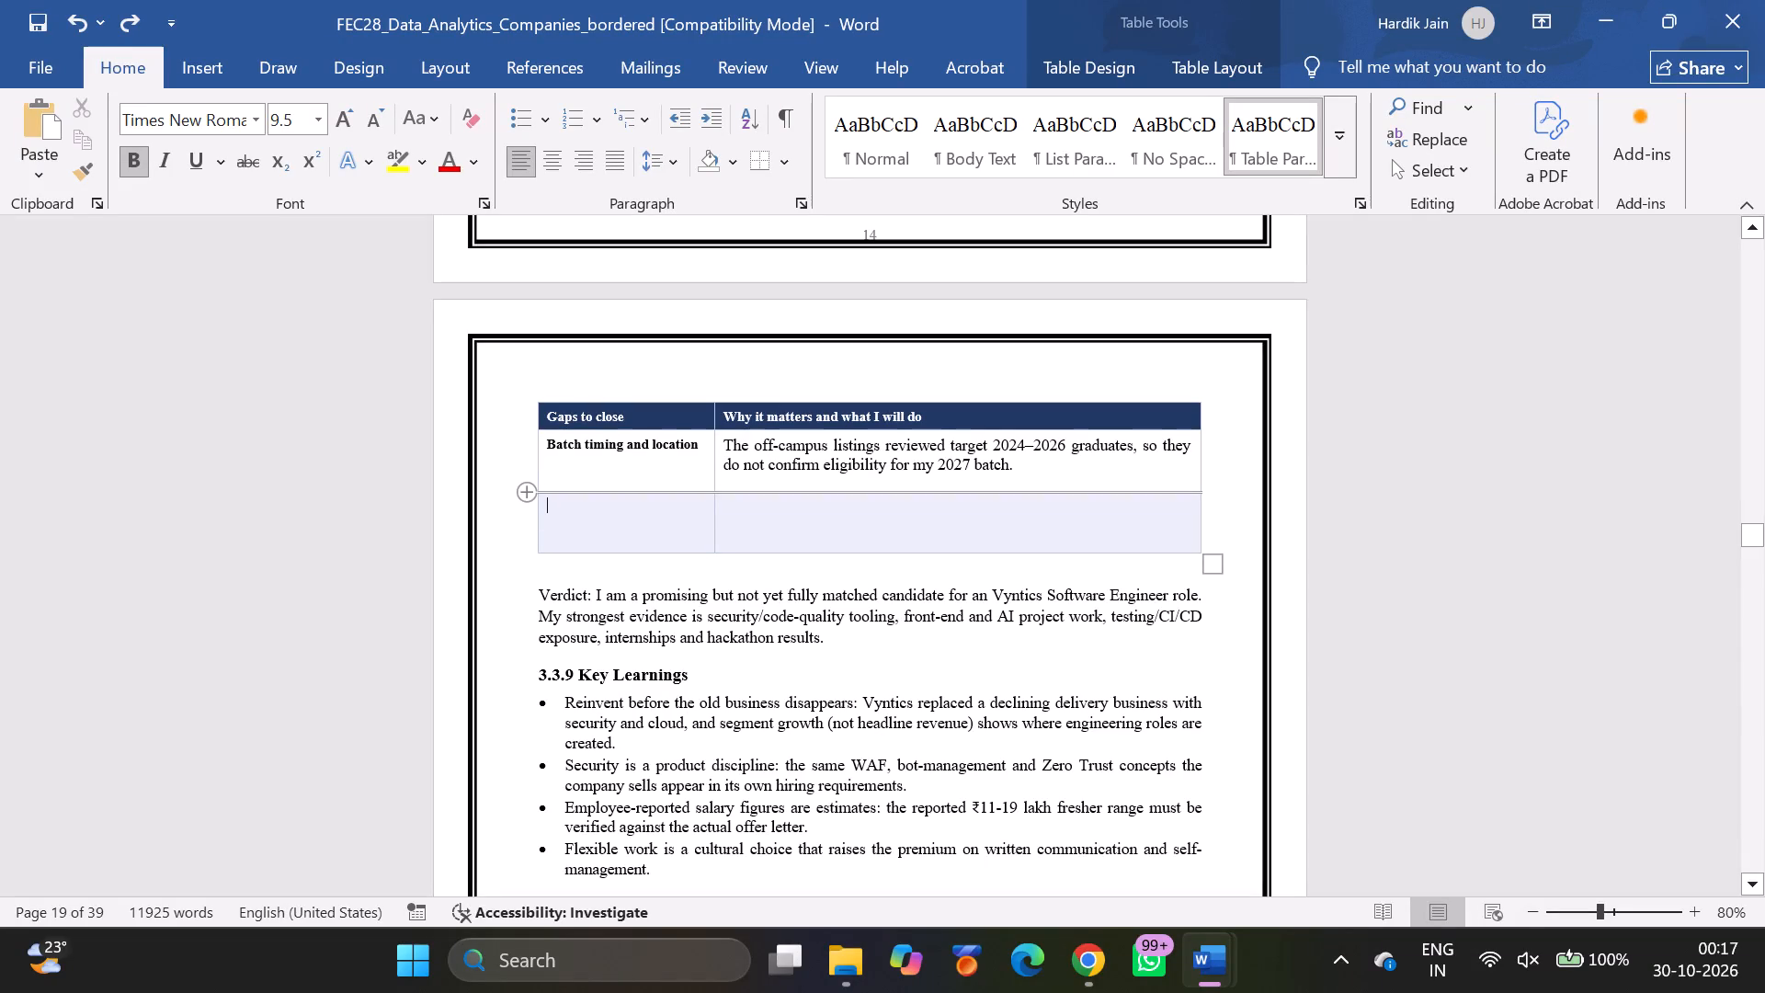
Delete the empty row below "Batch timing and location" at the end of the Vyntics gaps table.
click(548, 527)
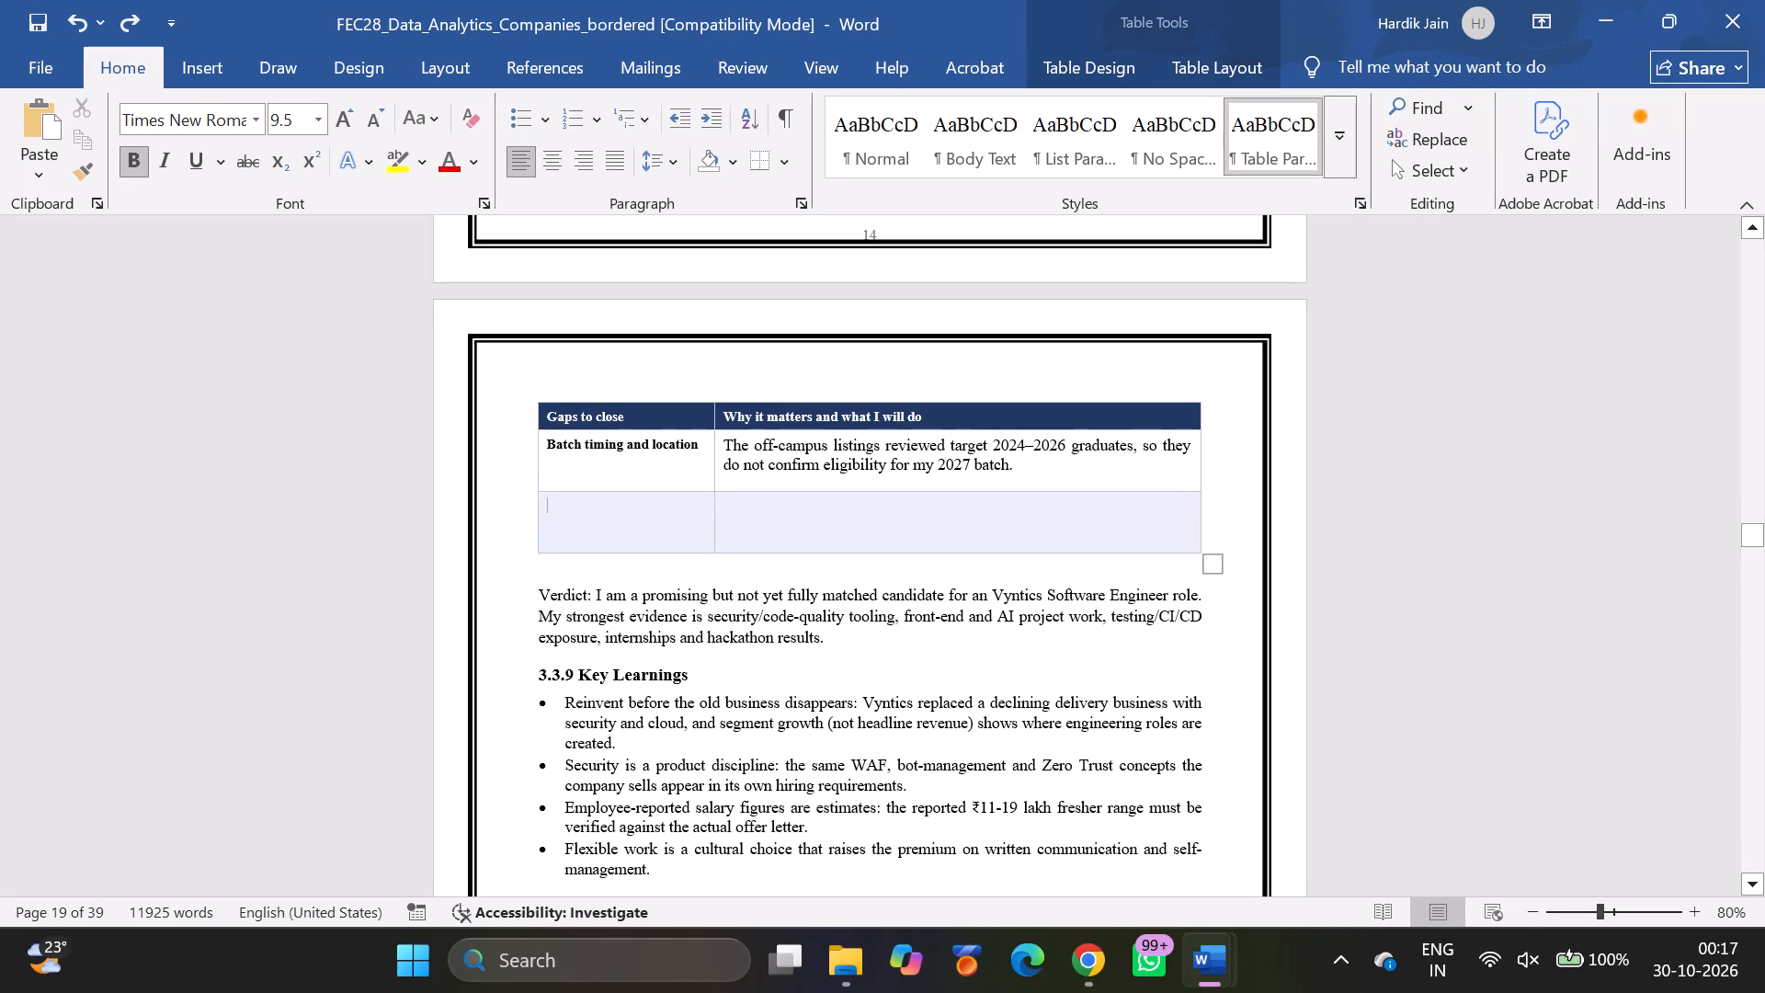
click(673, 525)
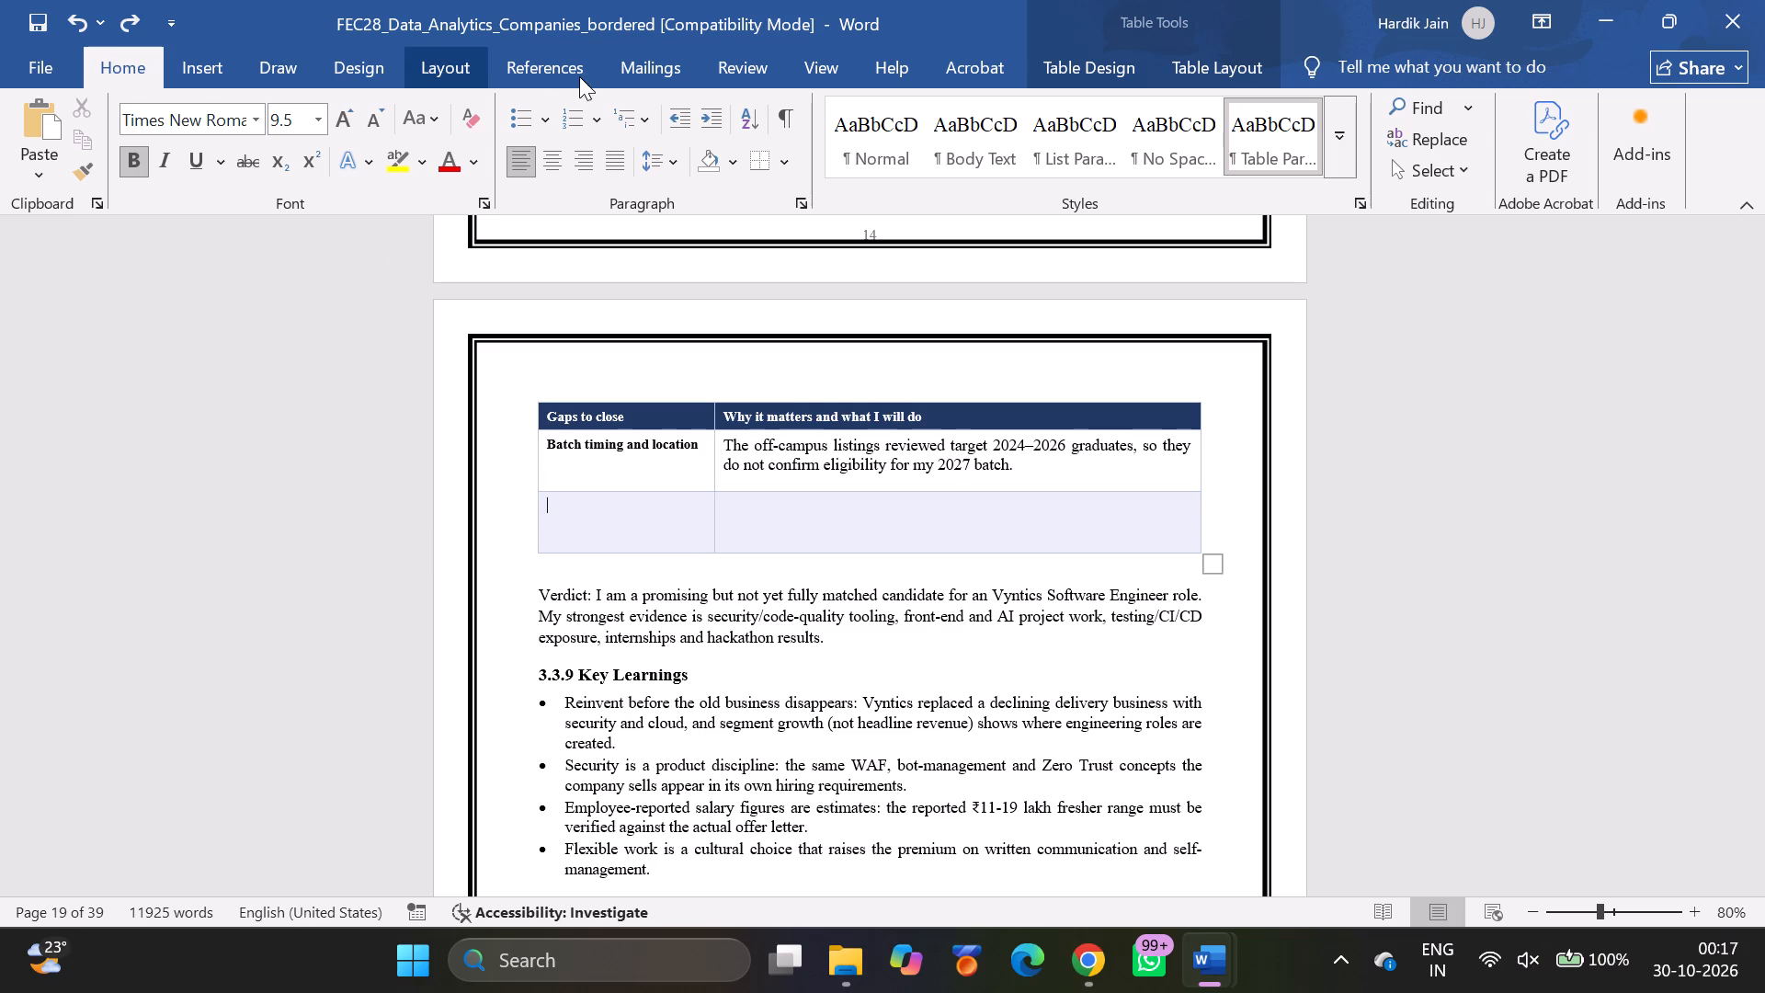
click(1093, 53)
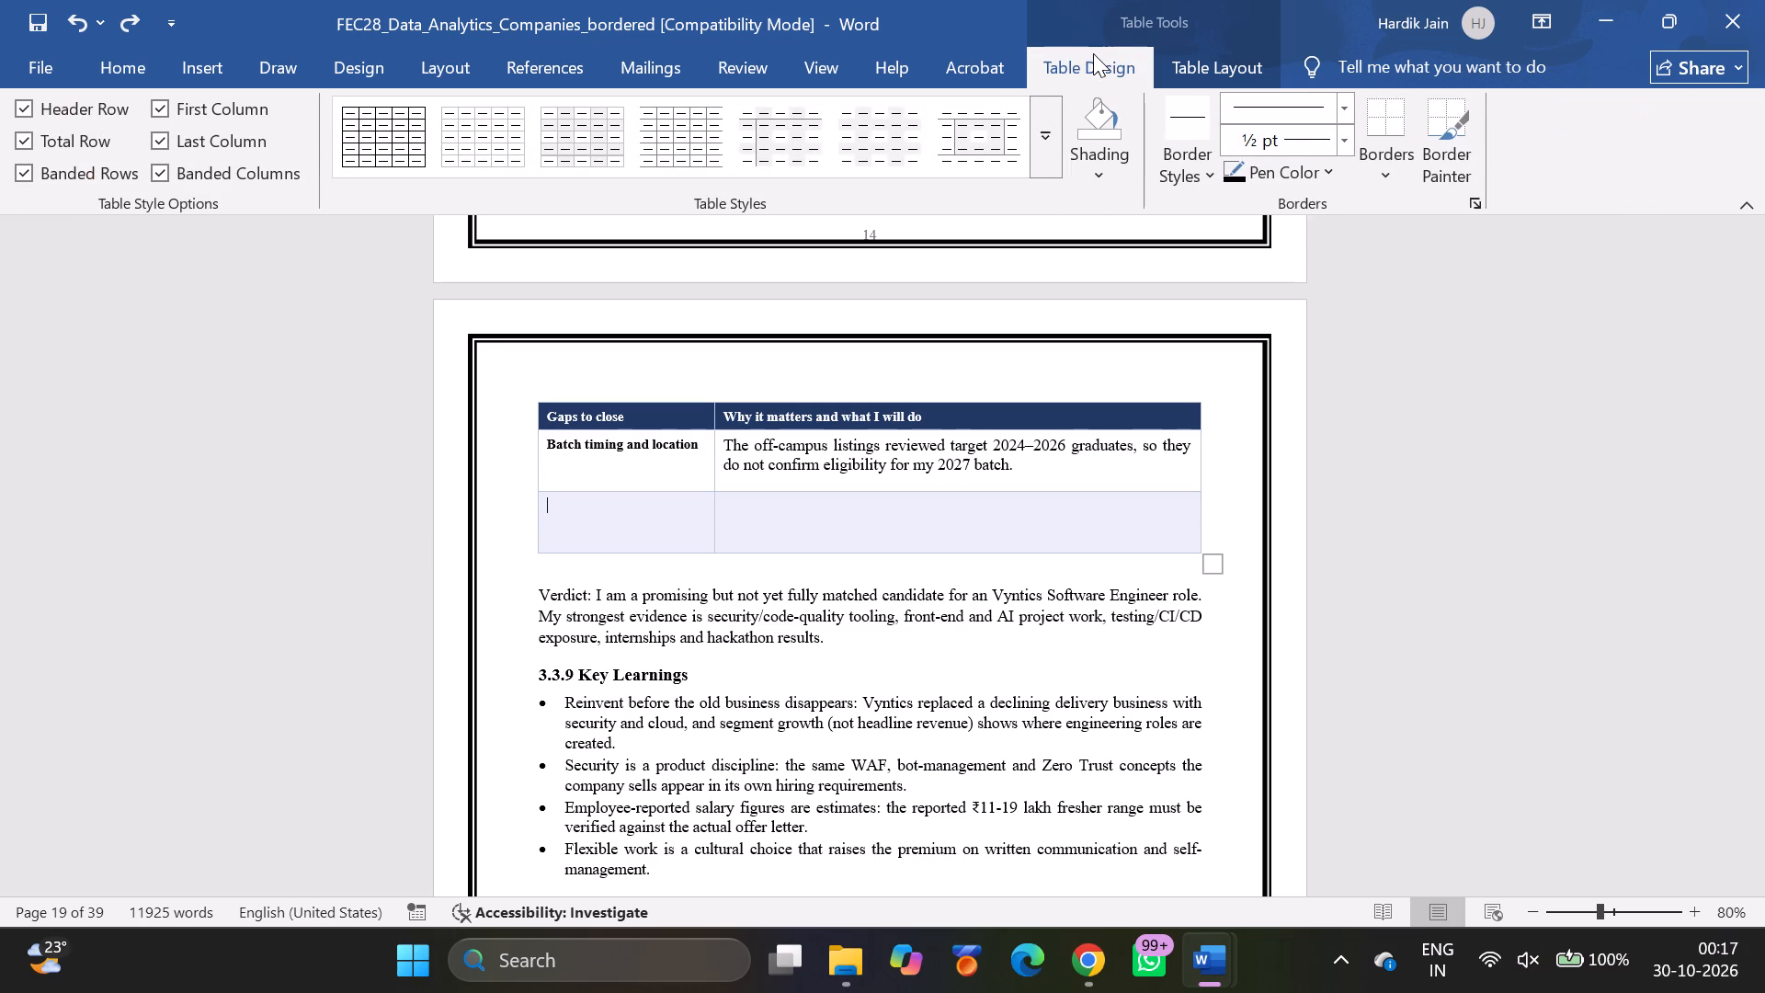
click(1190, 63)
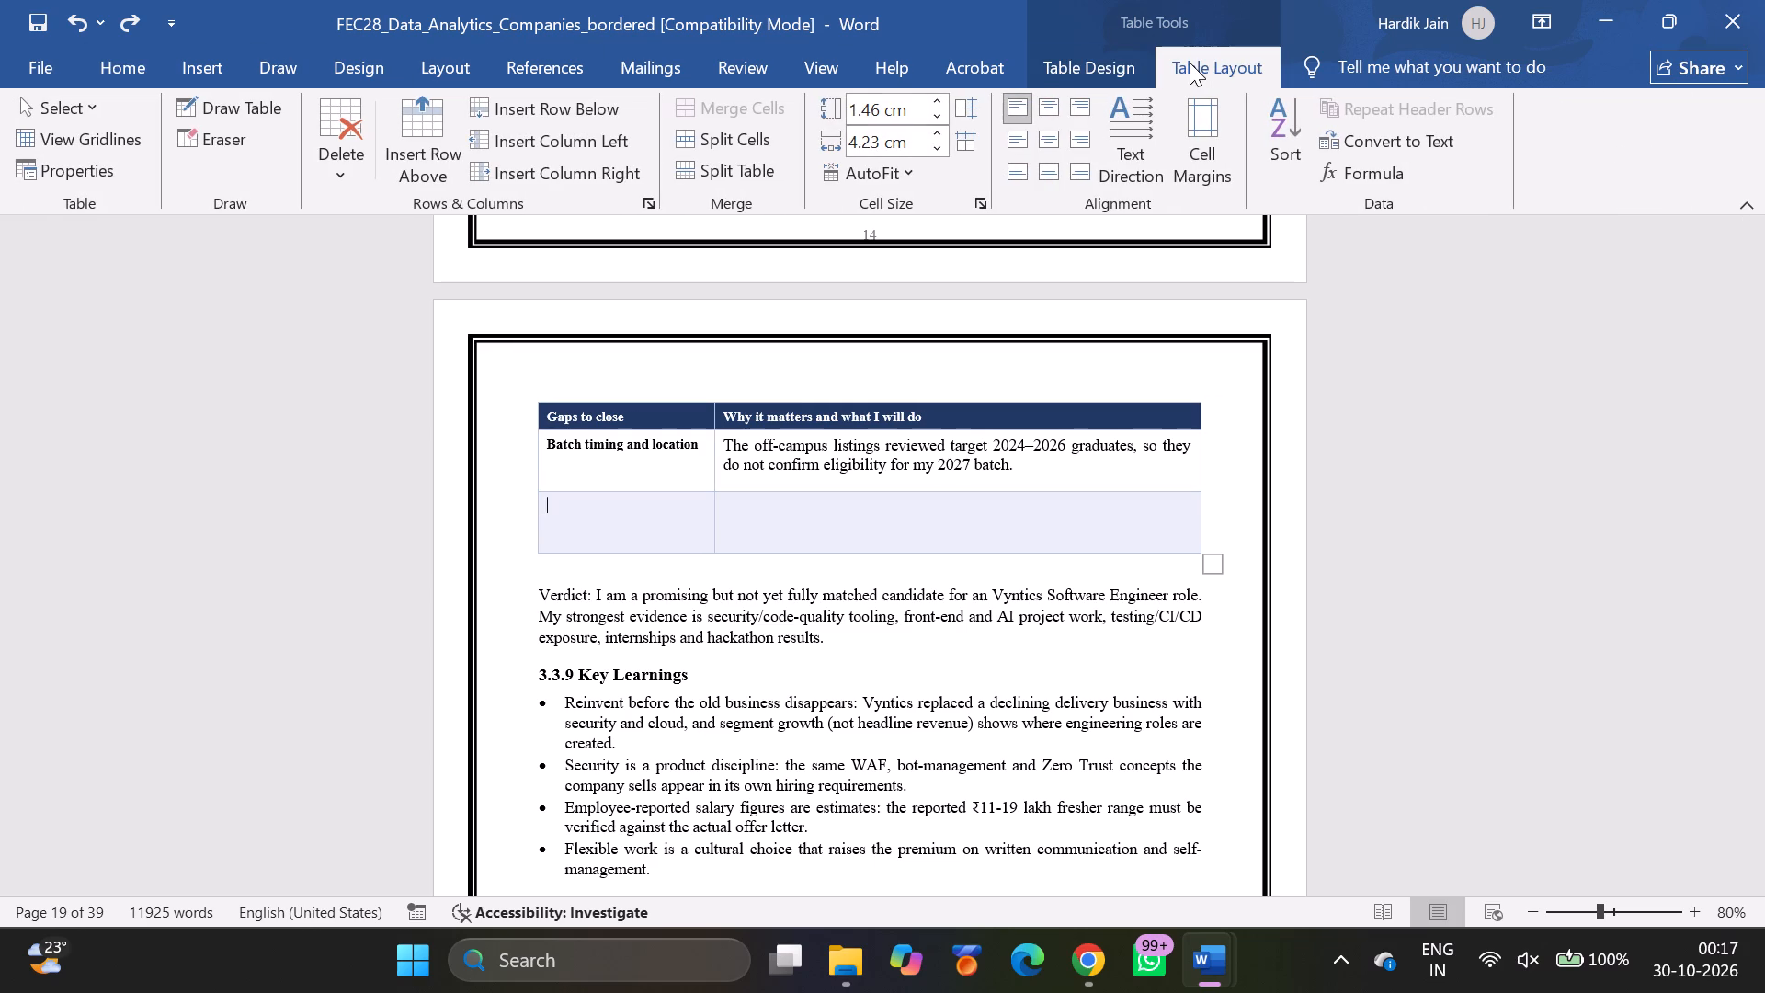
click(350, 163)
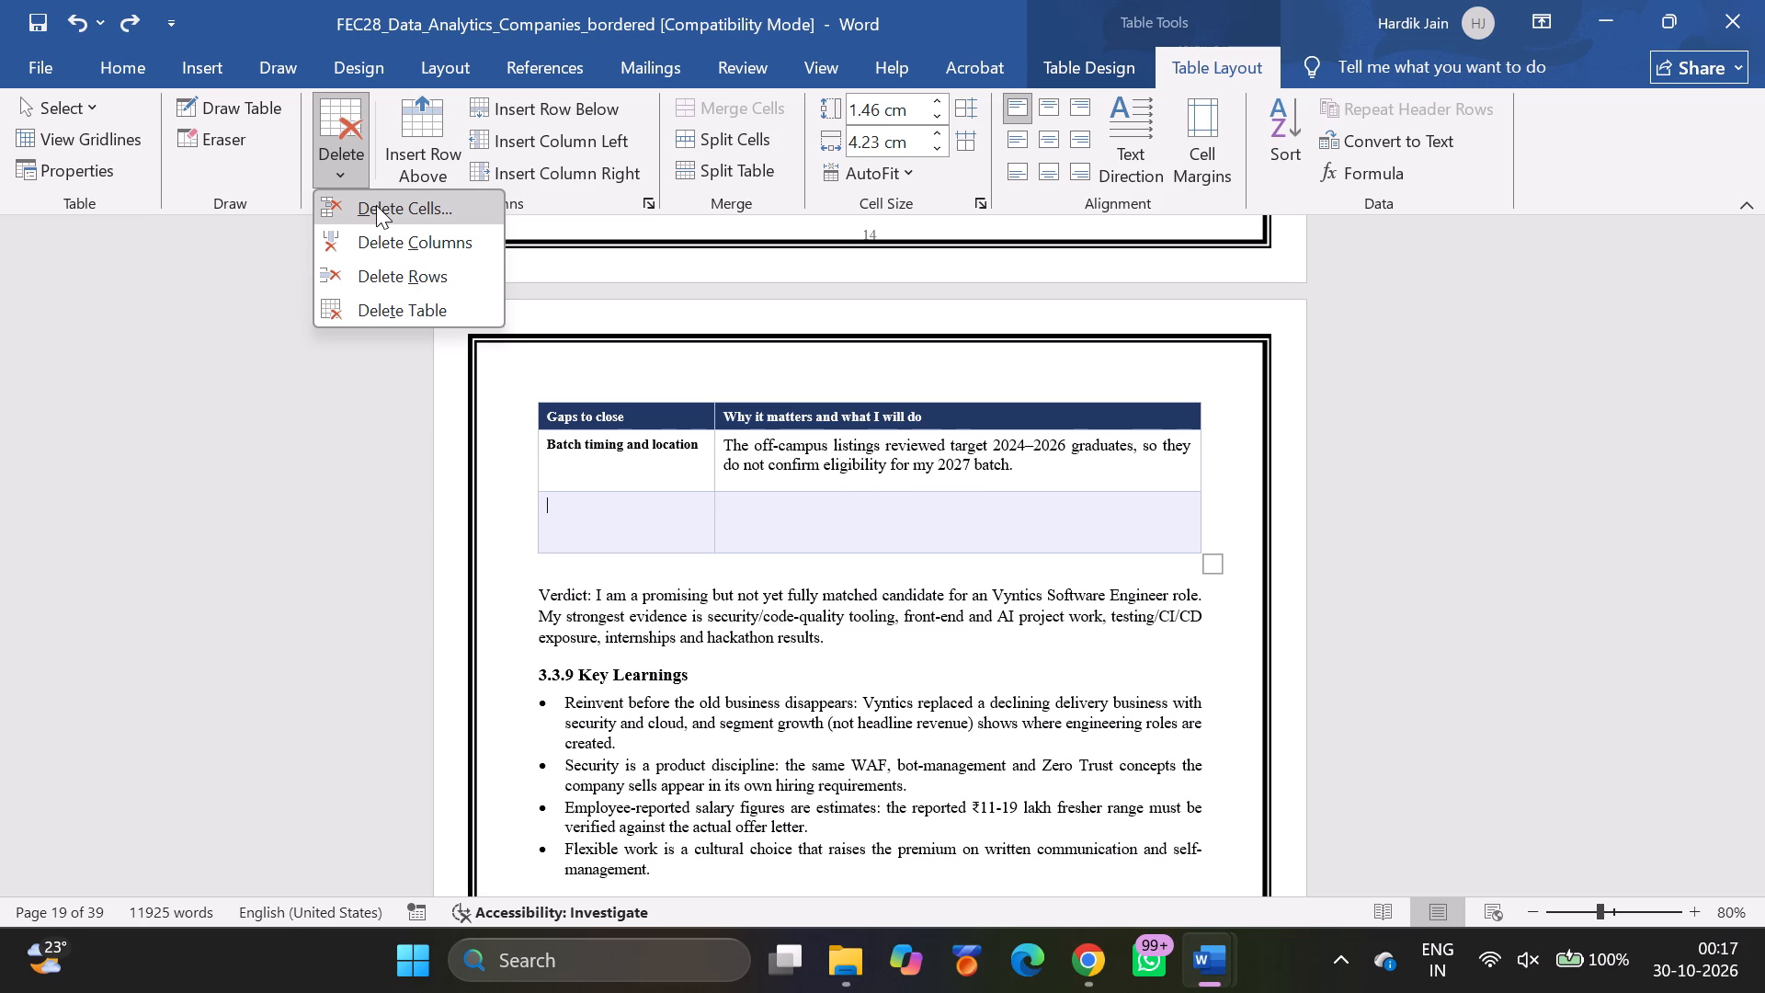
click(382, 273)
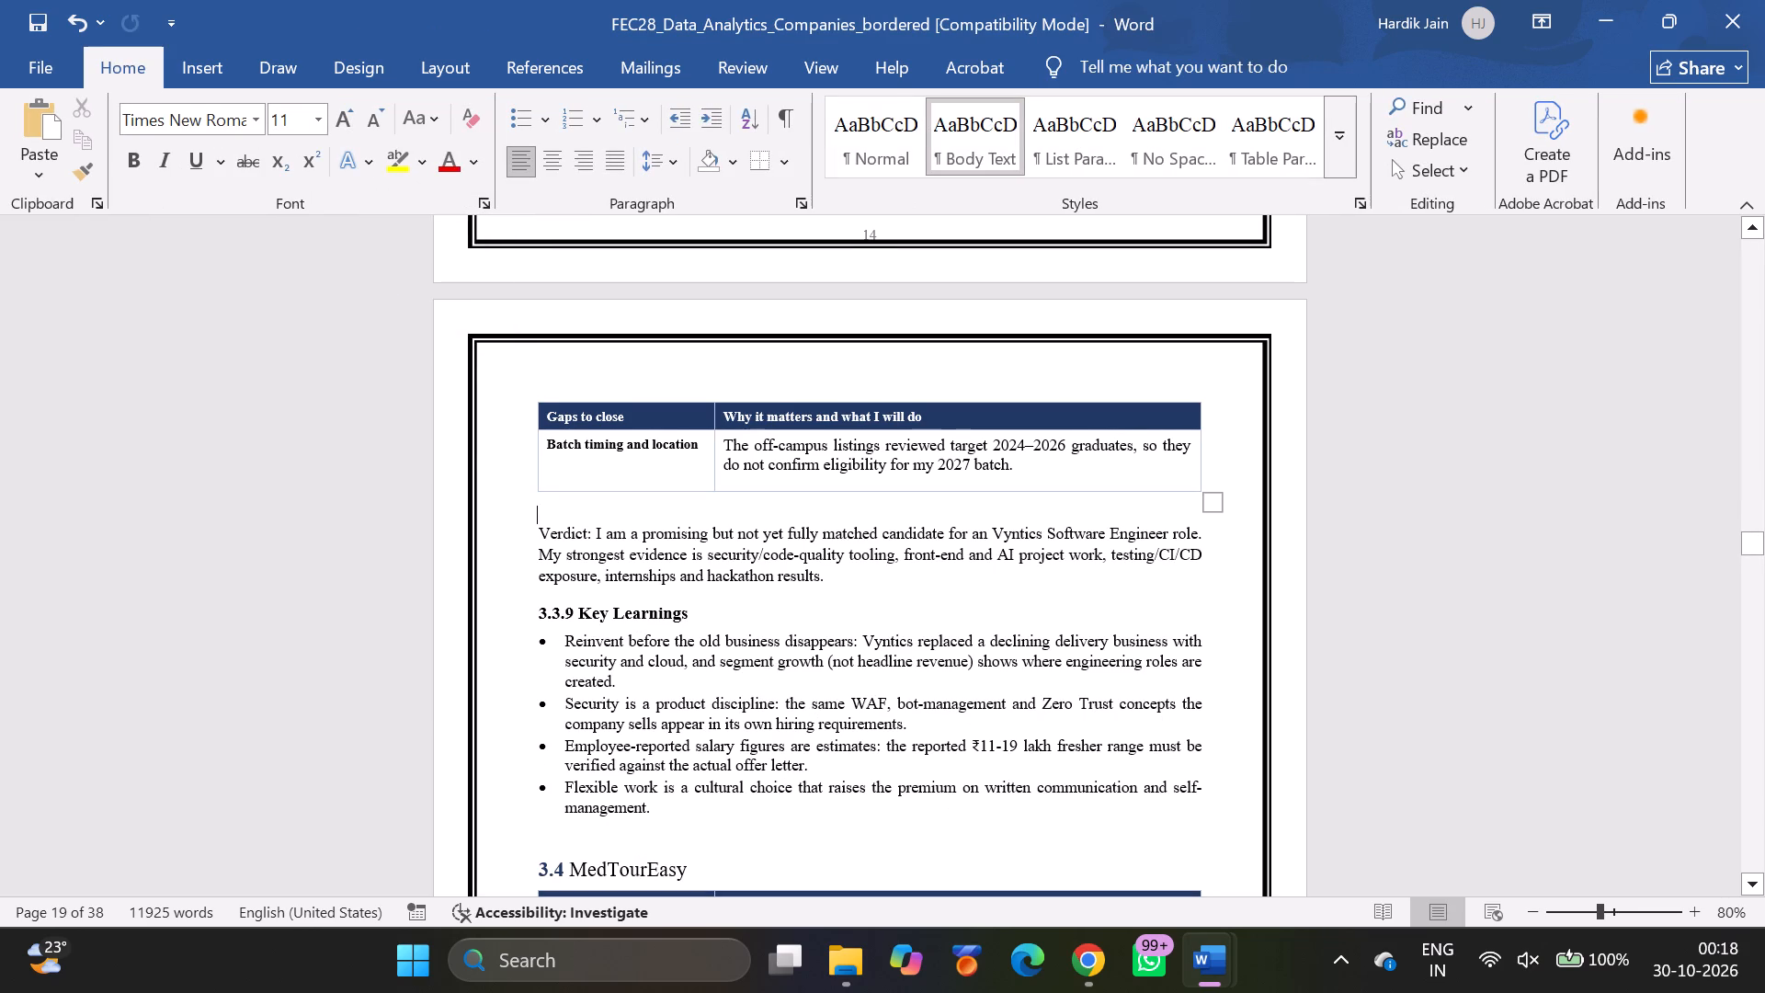
Delete the duplicate "Aspect" header row between "Entry routes" and "Eligibility" in the MedTourEasy hiring table.
scroll(790, 545, down, 1)
scroll(790, 545, up, 1)
scroll(790, 545, down, 4)
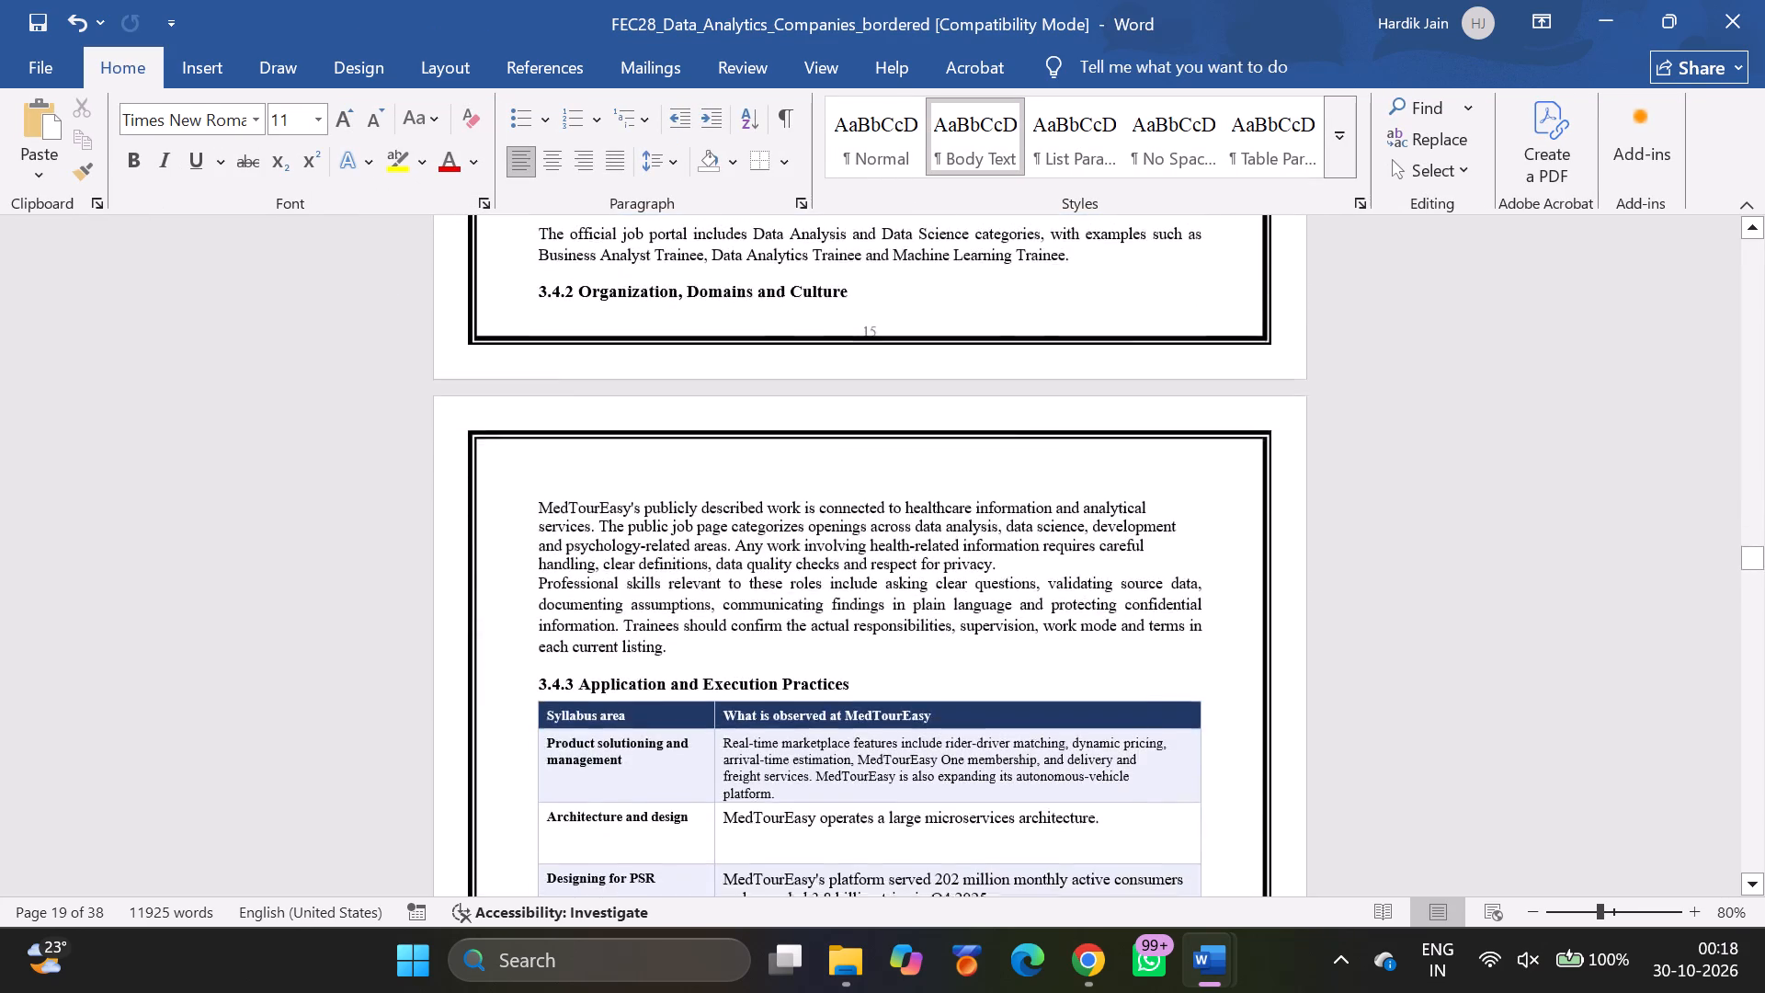
scroll(790, 545, down, 1)
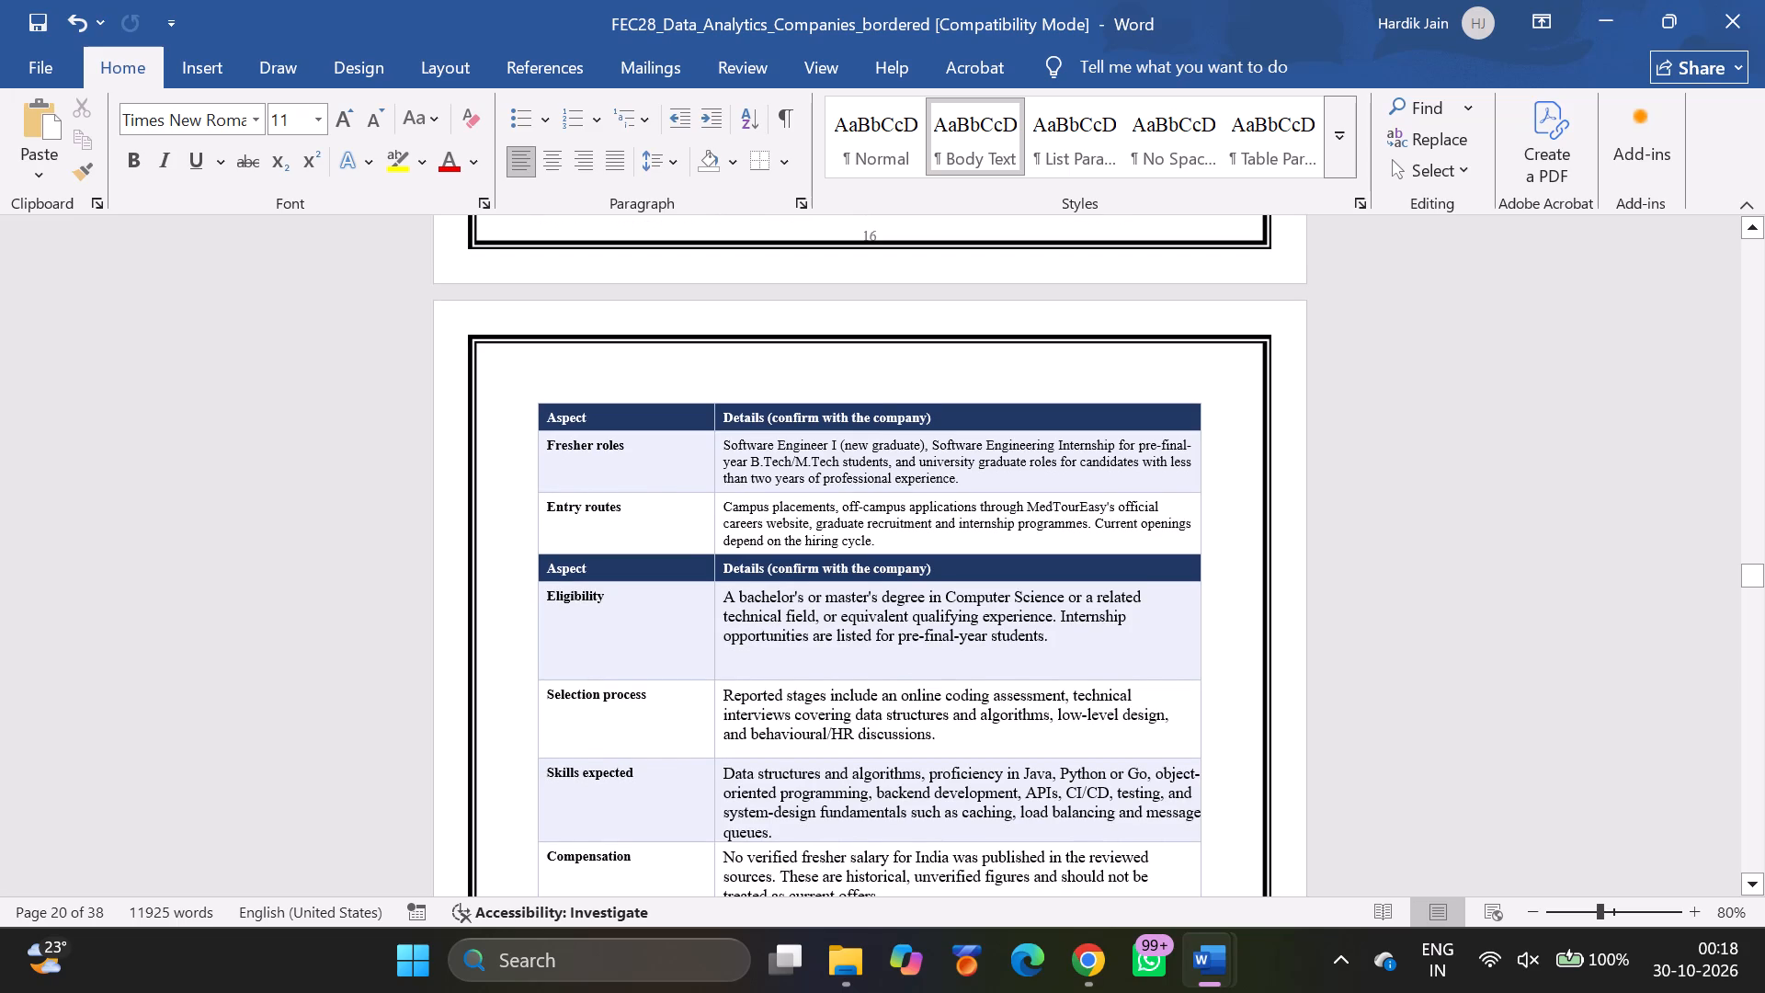
scroll(632, 562, up, 1)
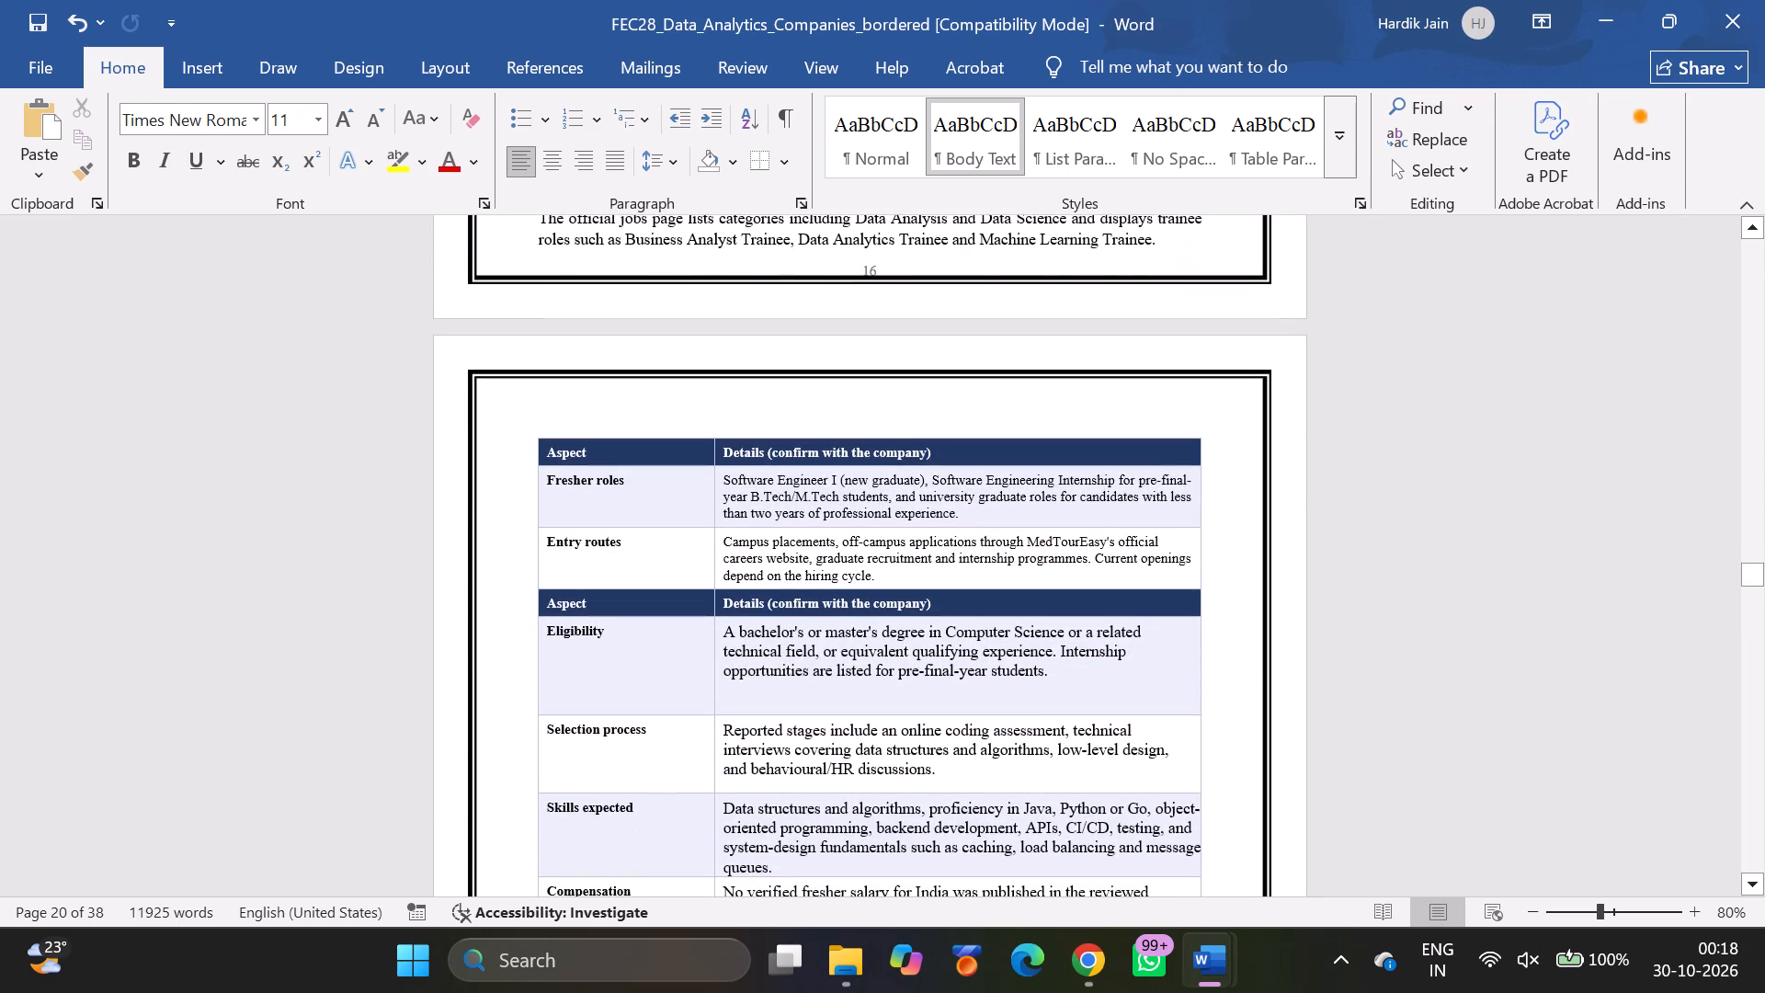
click(598, 596)
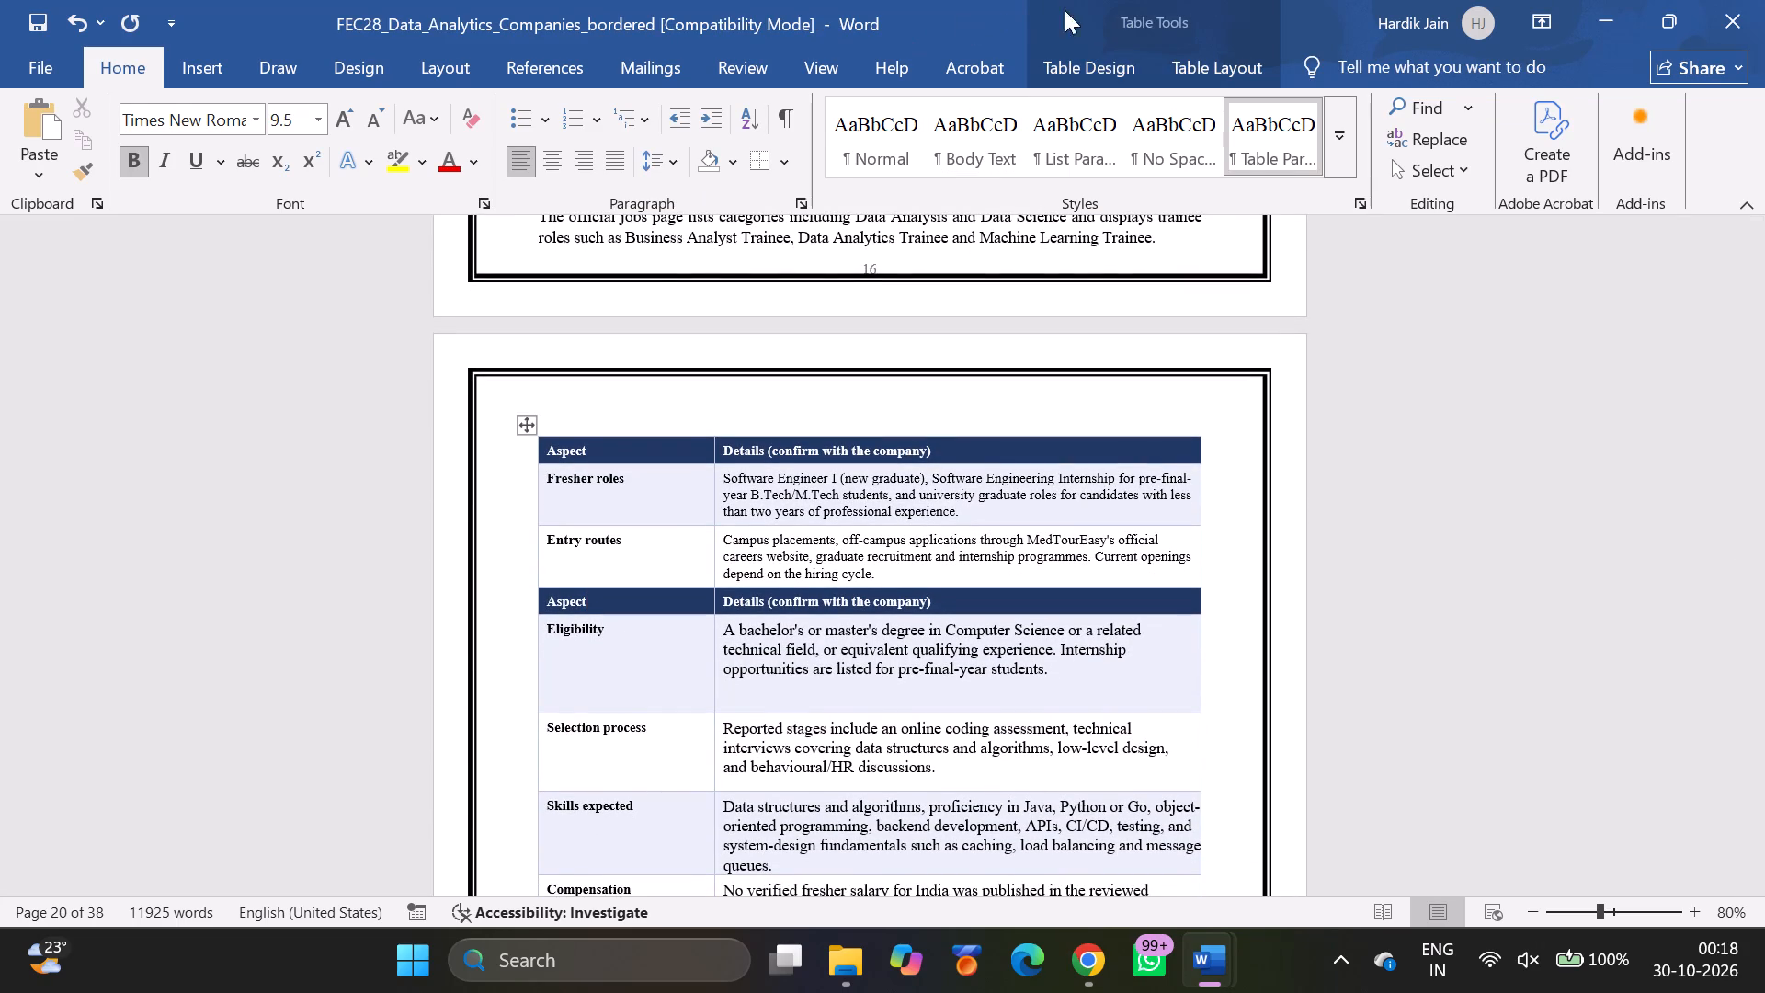
click(1169, 63)
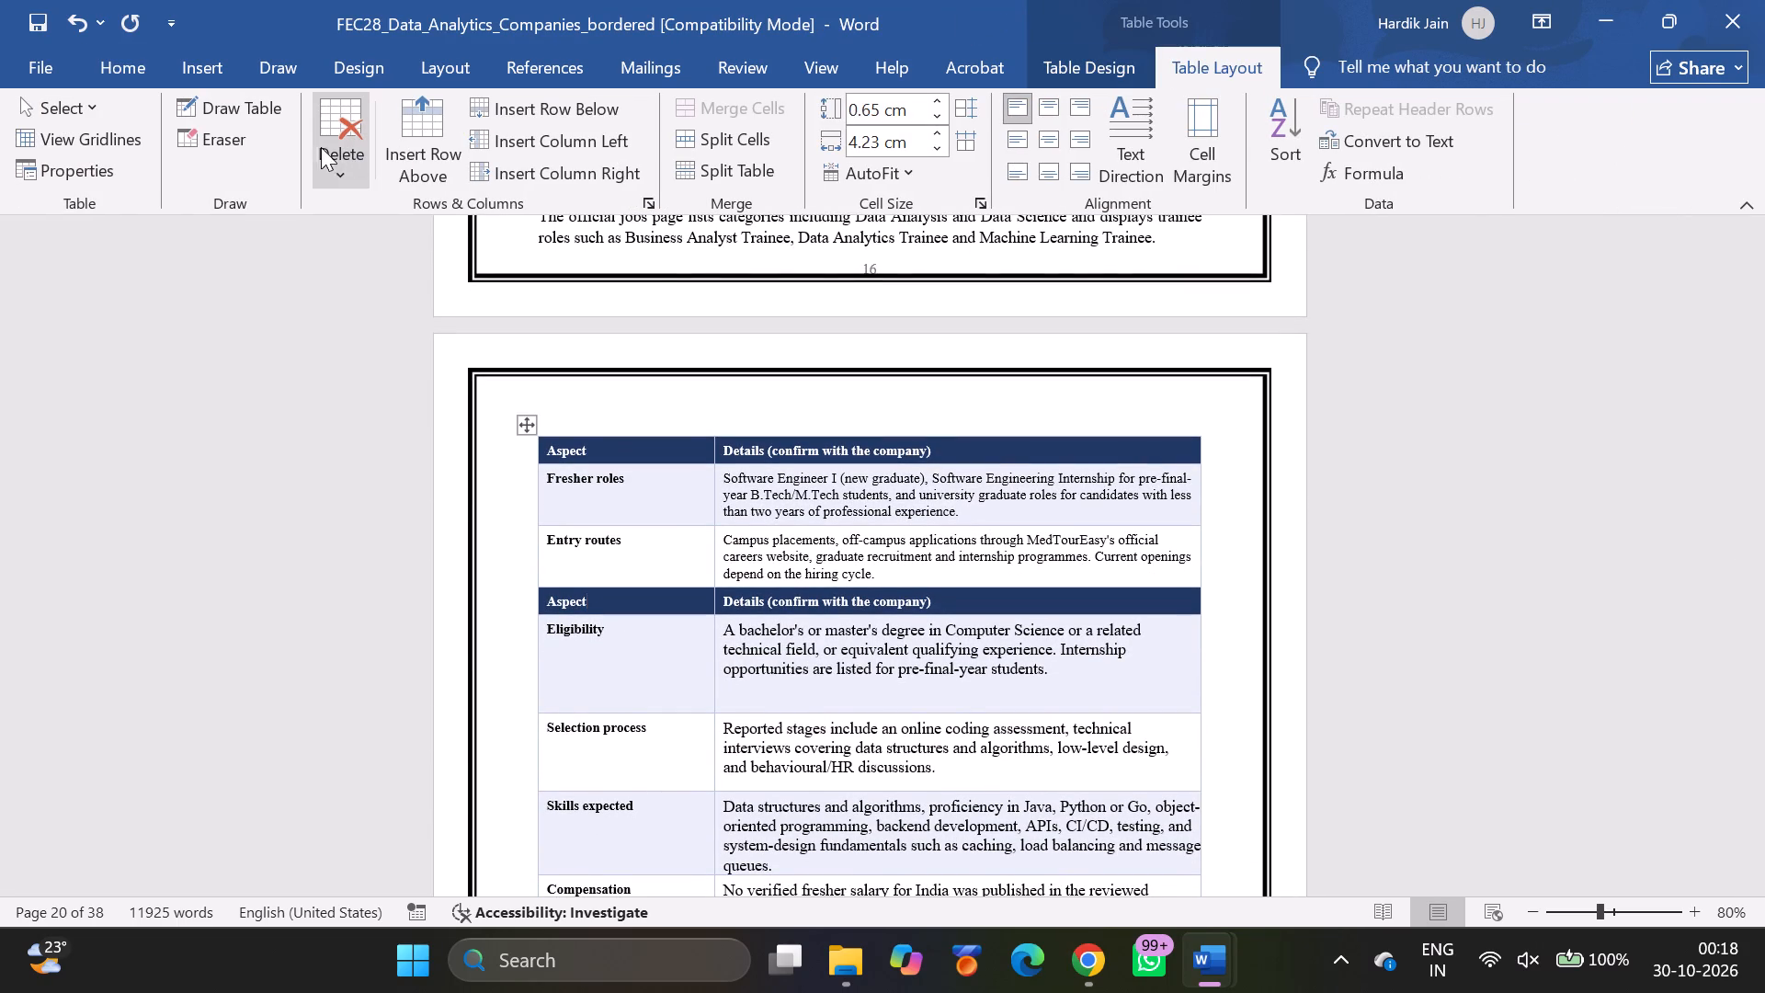
click(335, 169)
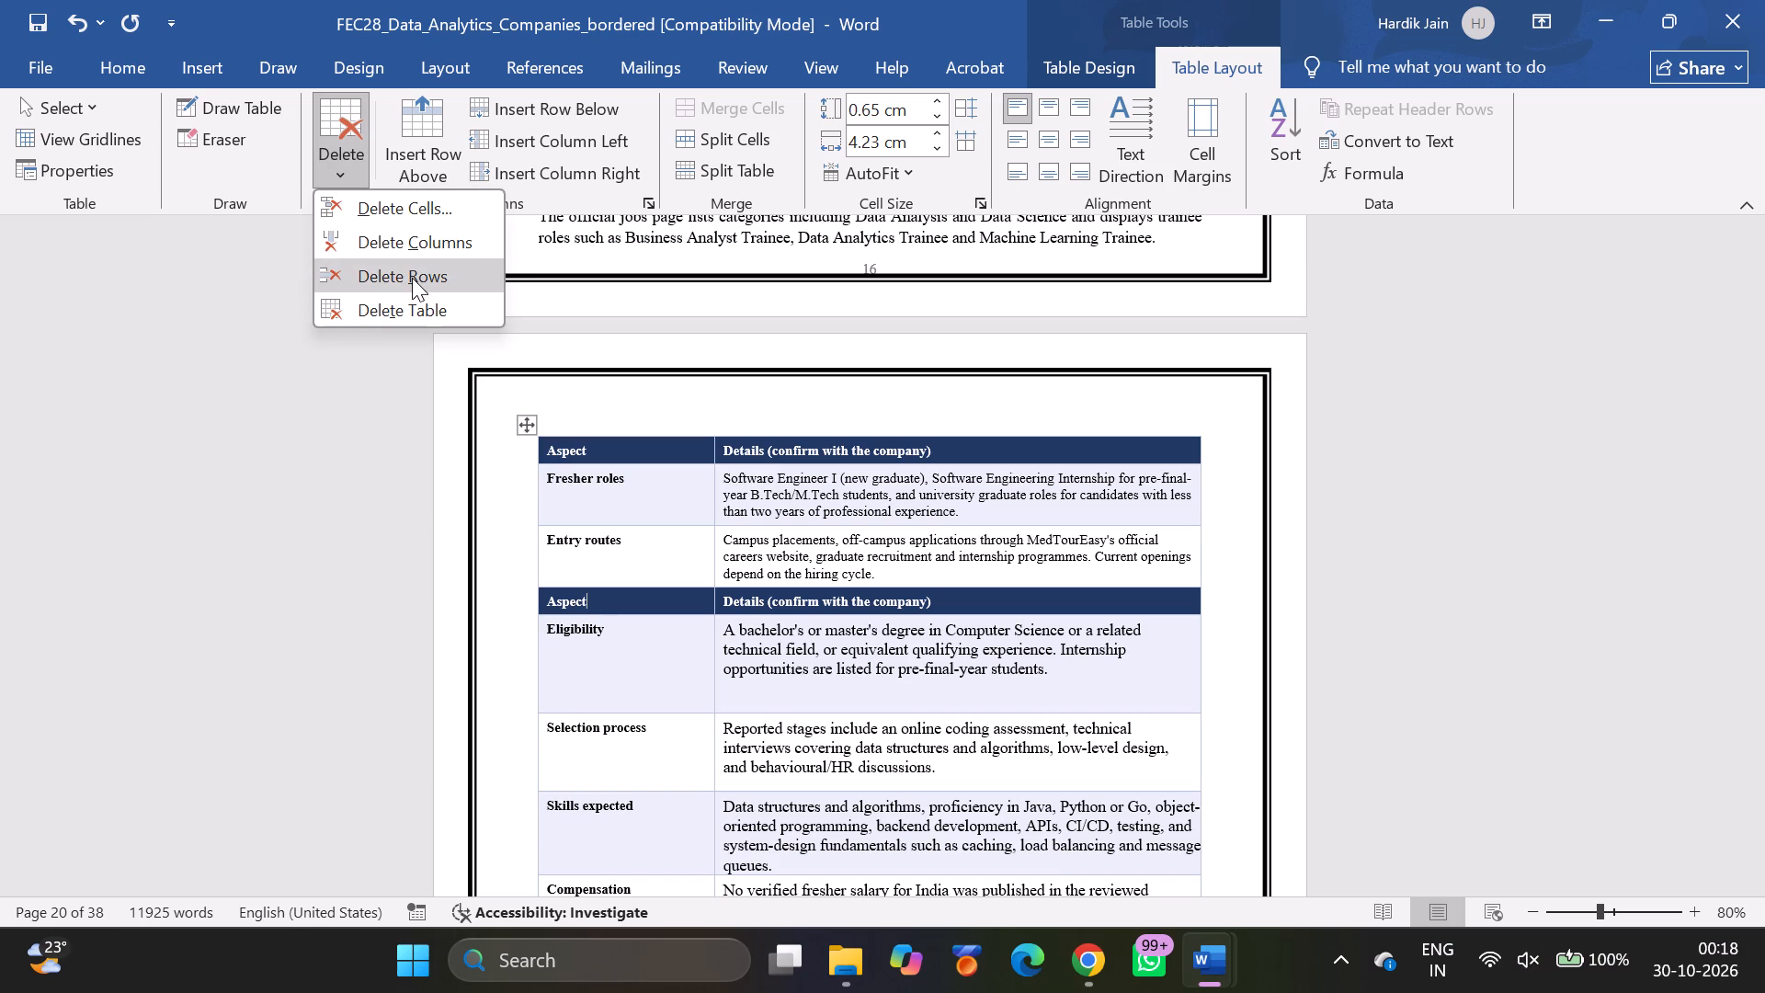
click(412, 278)
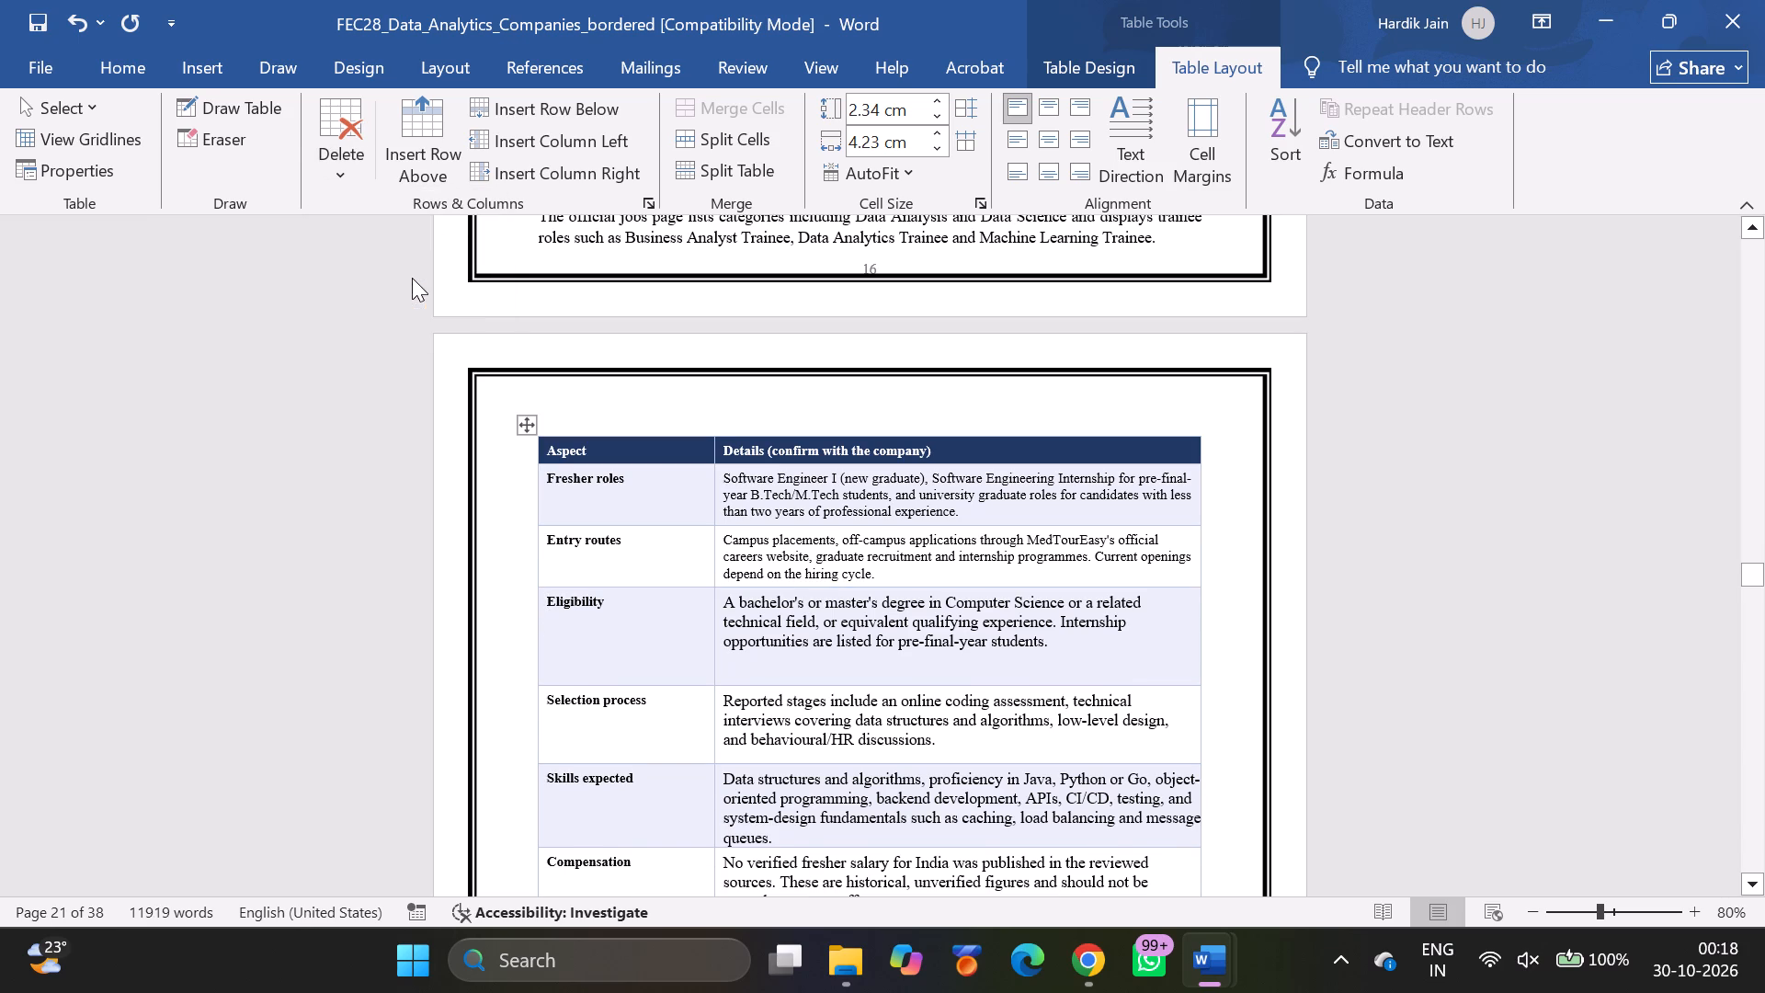
Delete the duplicate "Where I match" header row above "CI/CD and collaboration" in the MedTourEasy fit table of section 3.4.8.
scroll(732, 468, down, 3)
scroll(732, 468, up, 2)
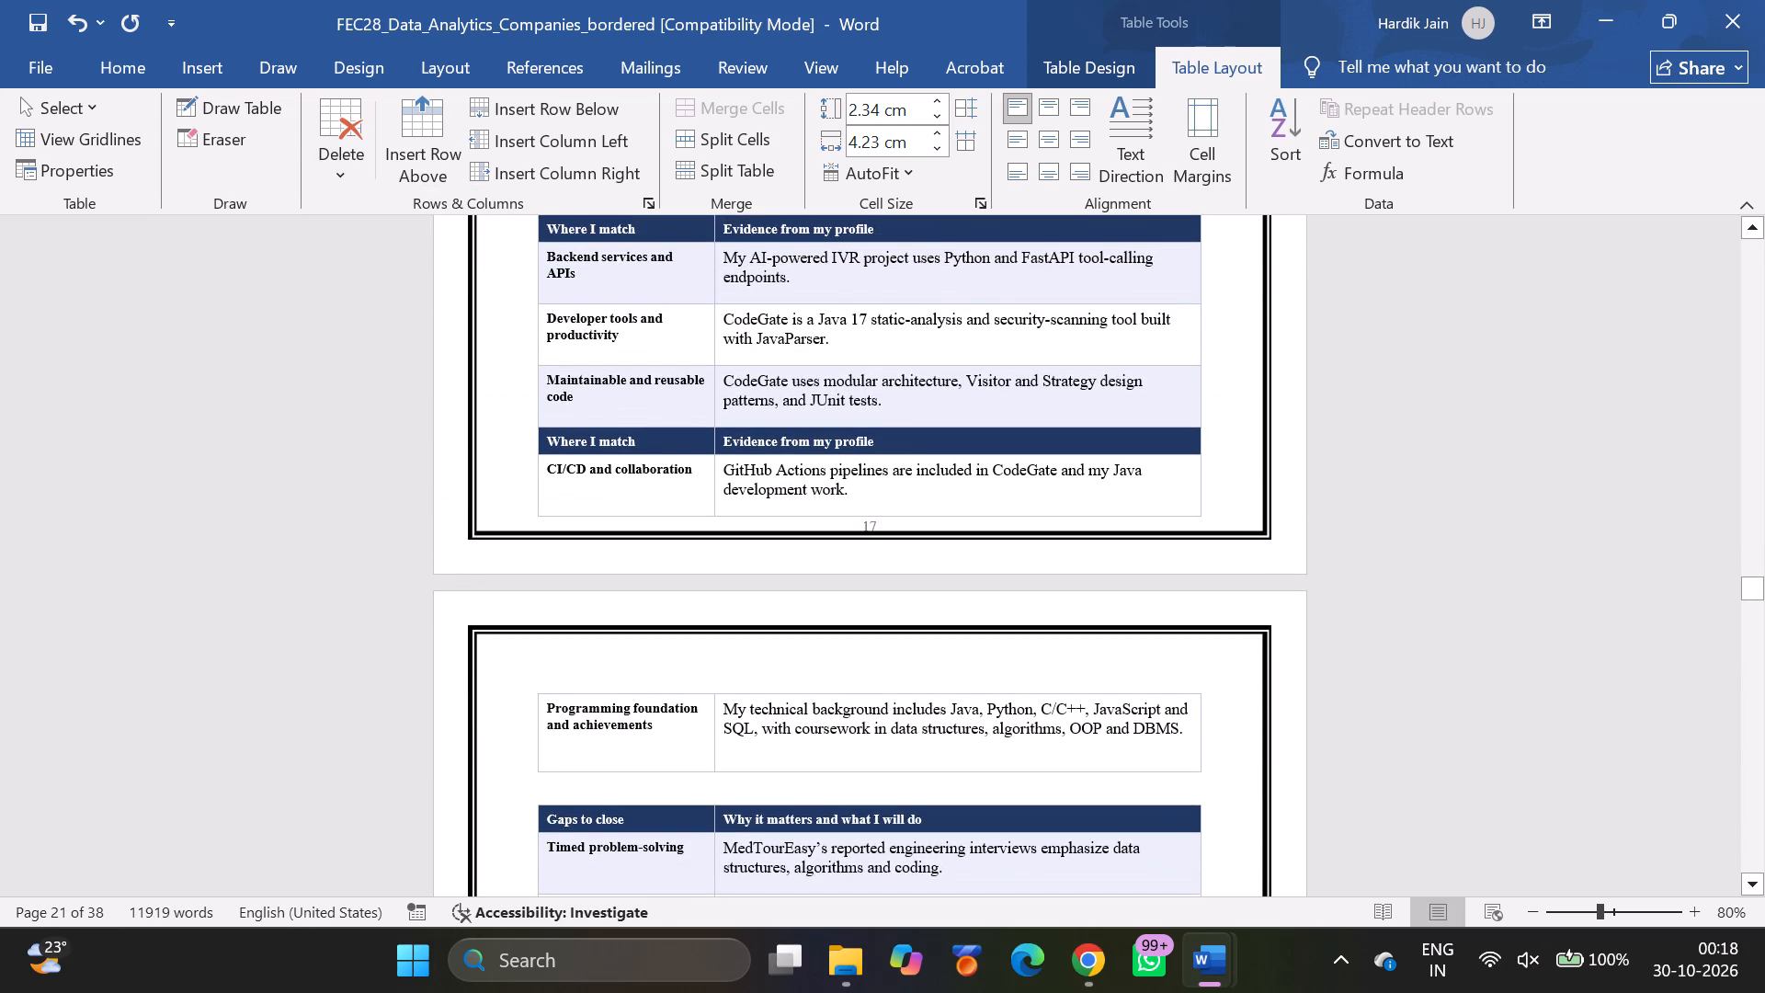
scroll(732, 468, up, 1)
click(663, 493)
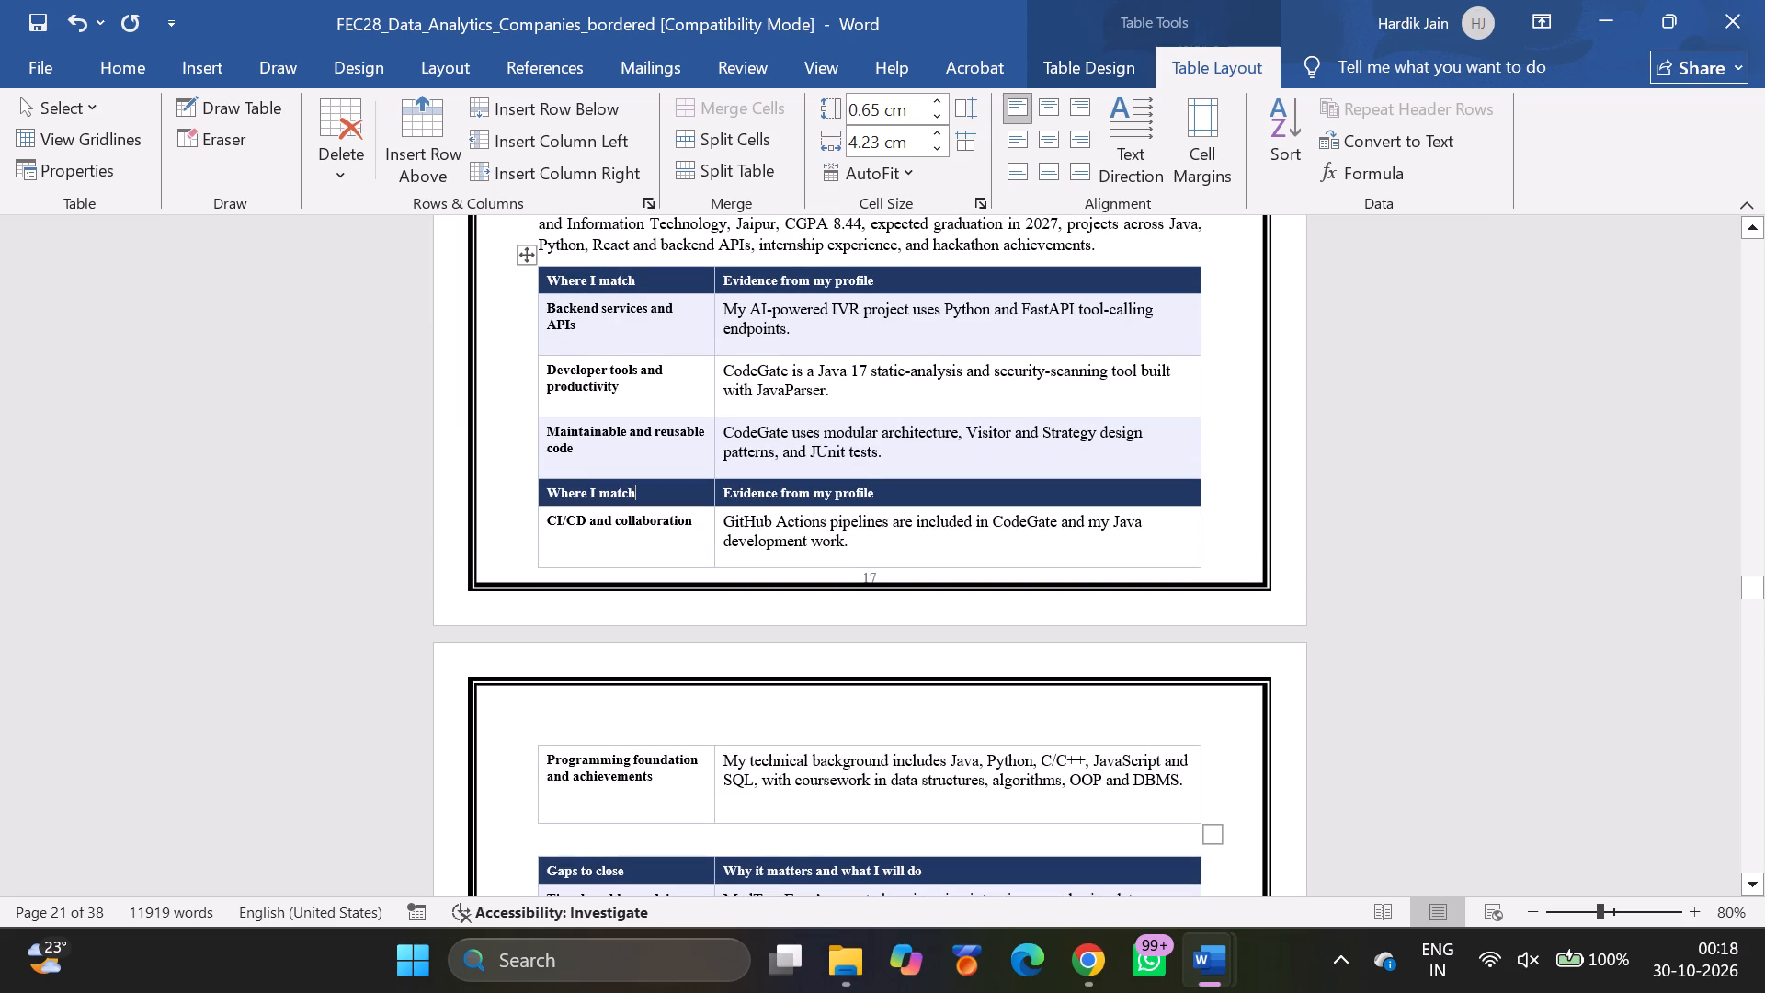
click(345, 172)
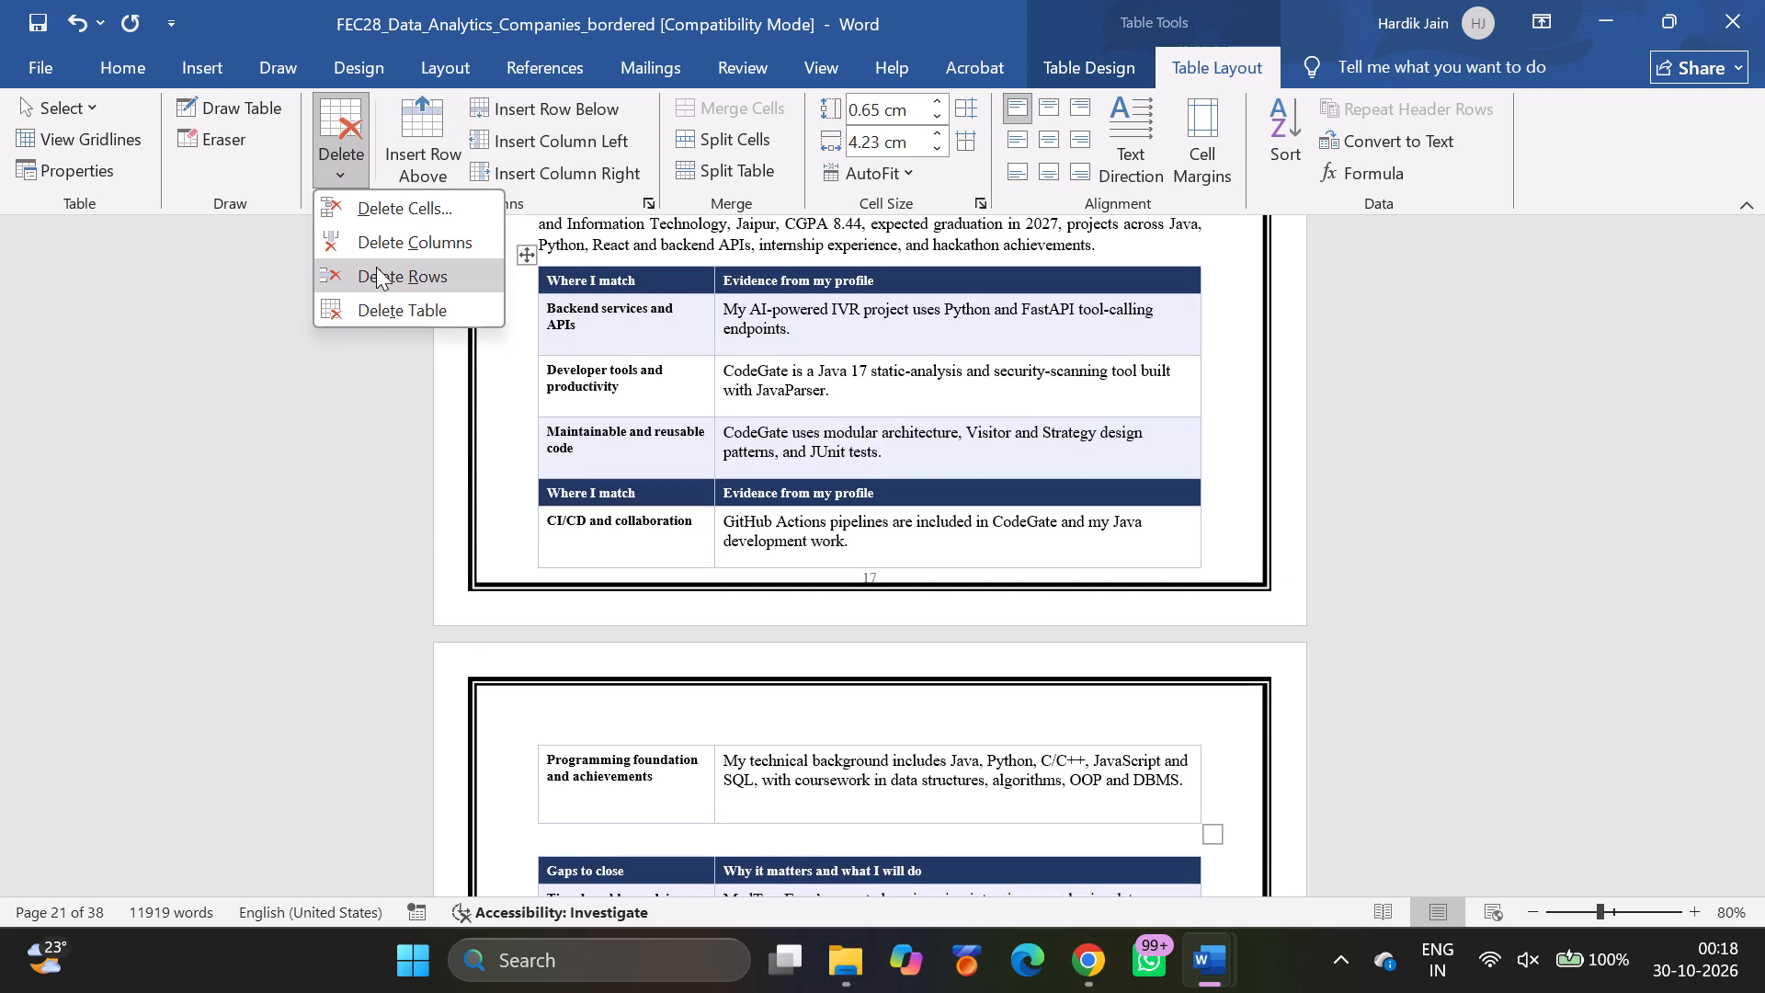
click(376, 267)
scroll(745, 520, down, 1)
scroll(729, 598, up, 2)
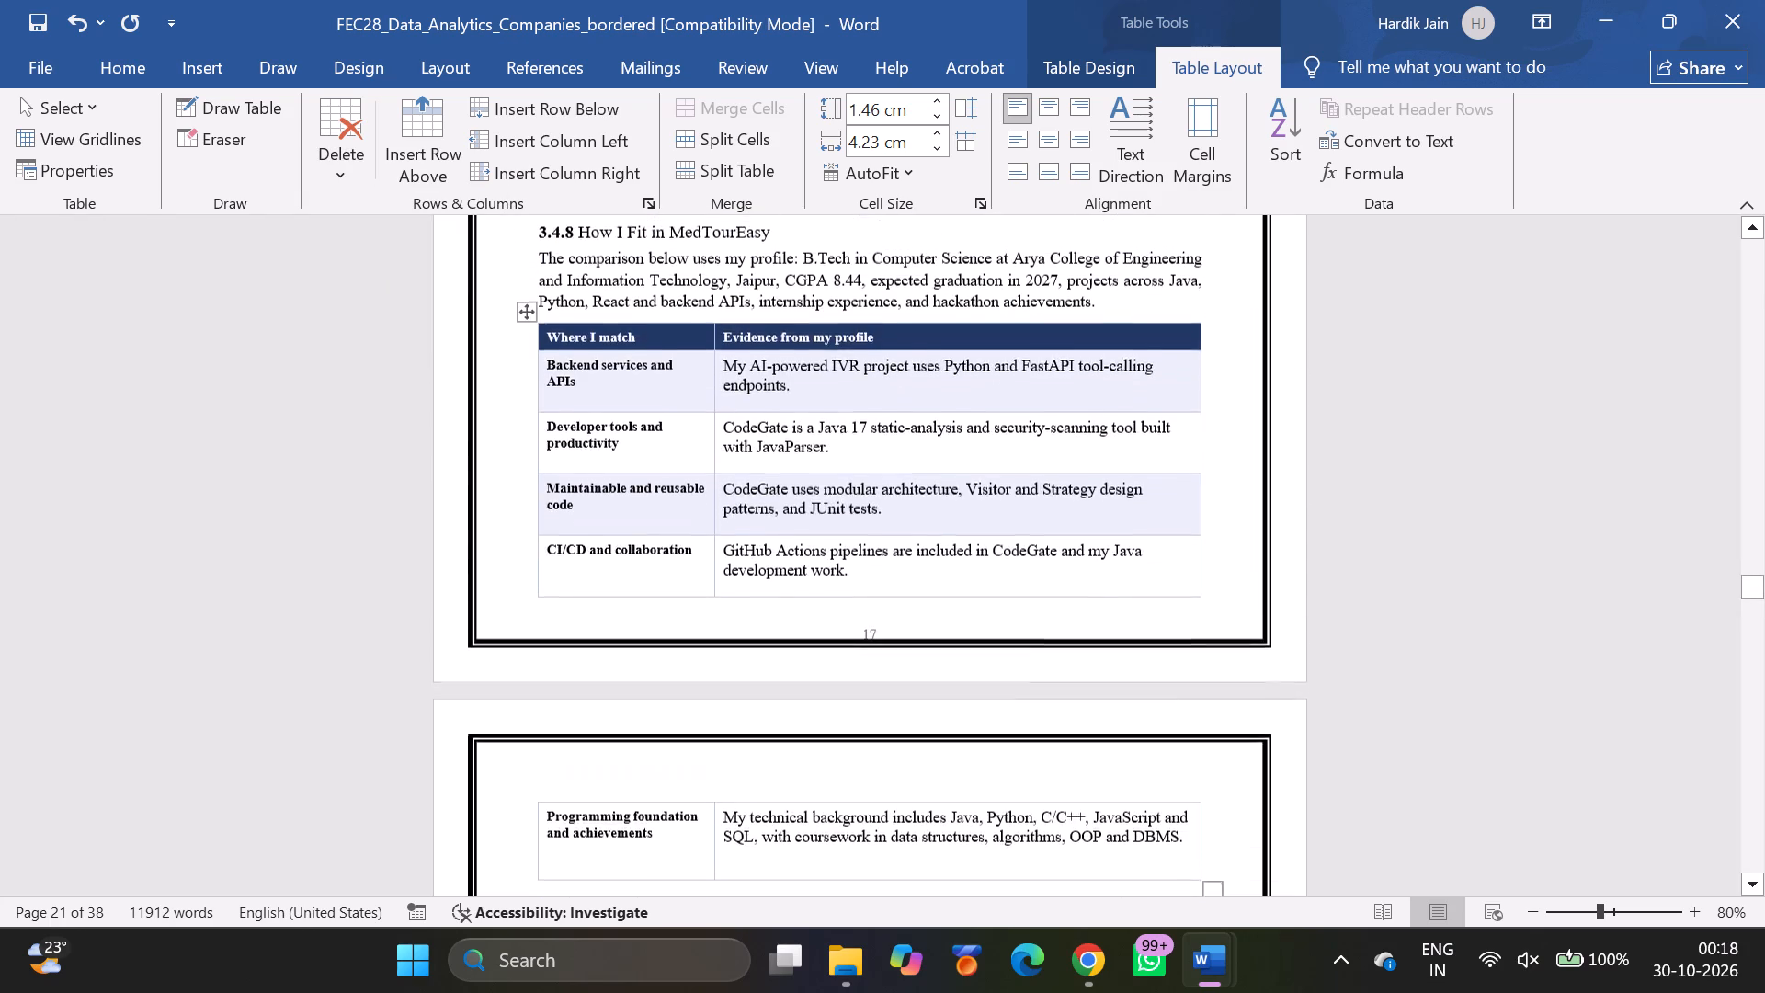
Review the MedTourEasy tables and the whole Shodh AI section for duplicate header rows and layout problems.
scroll(729, 598, up, 4)
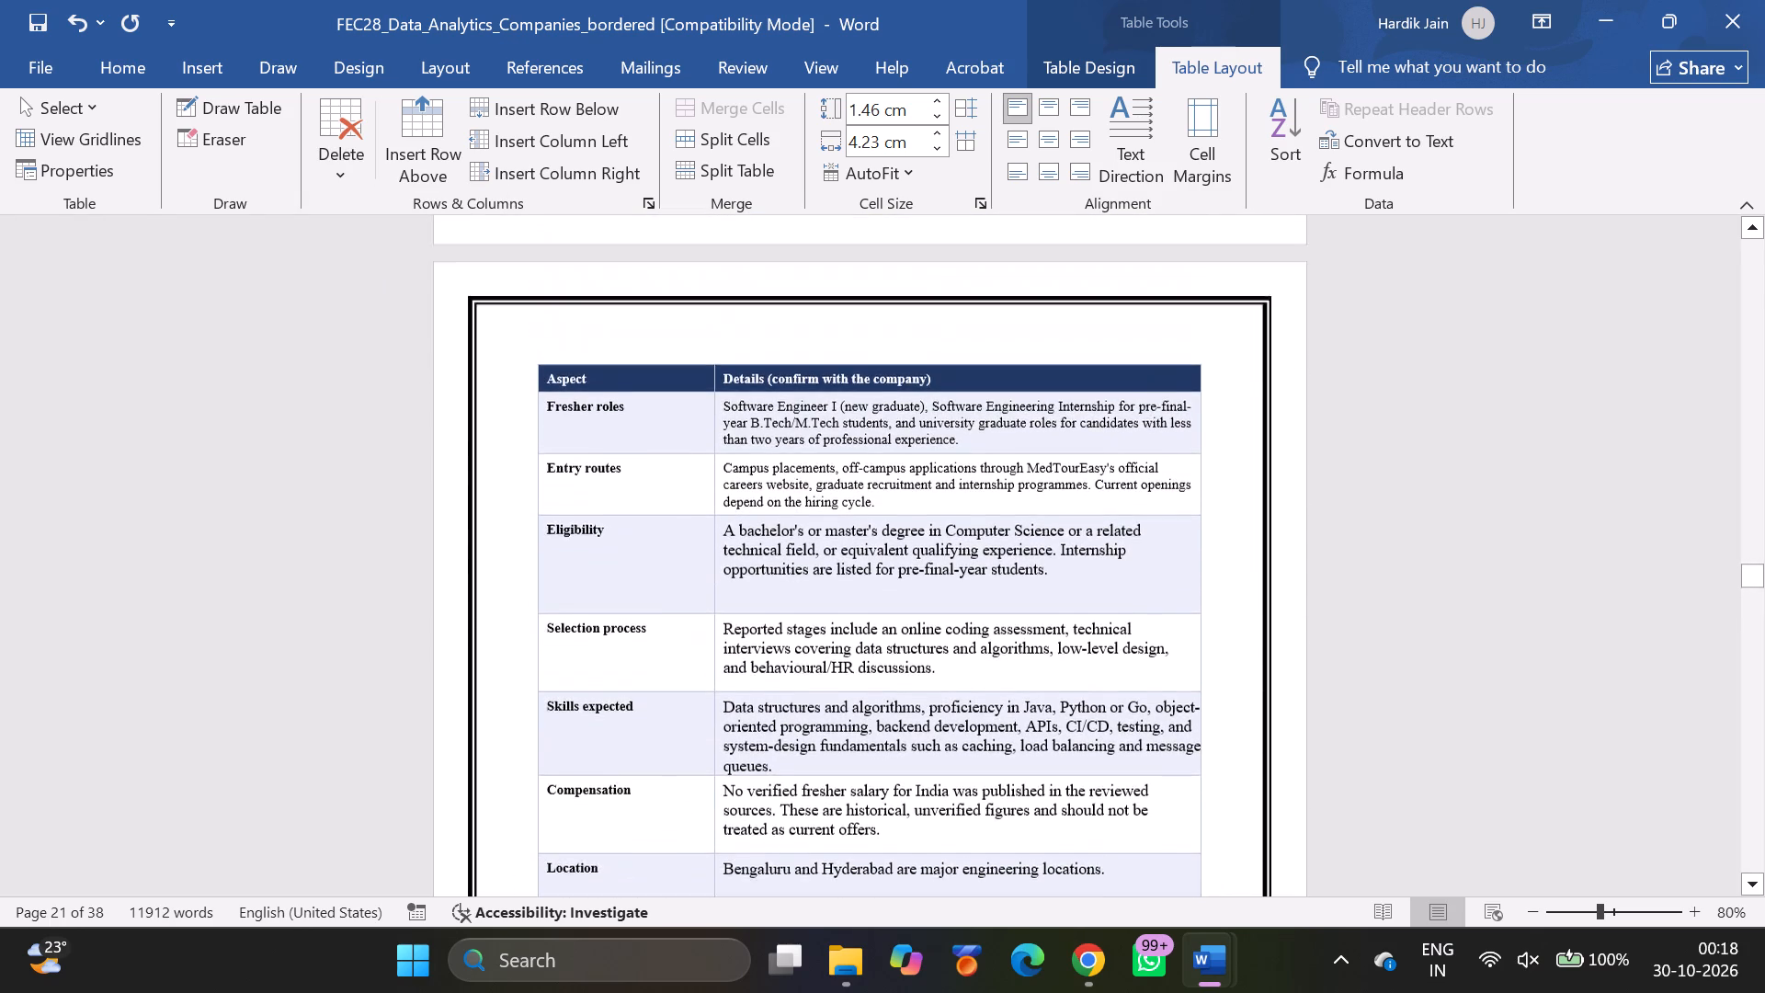
scroll(729, 598, up, 3)
scroll(729, 598, down, 2)
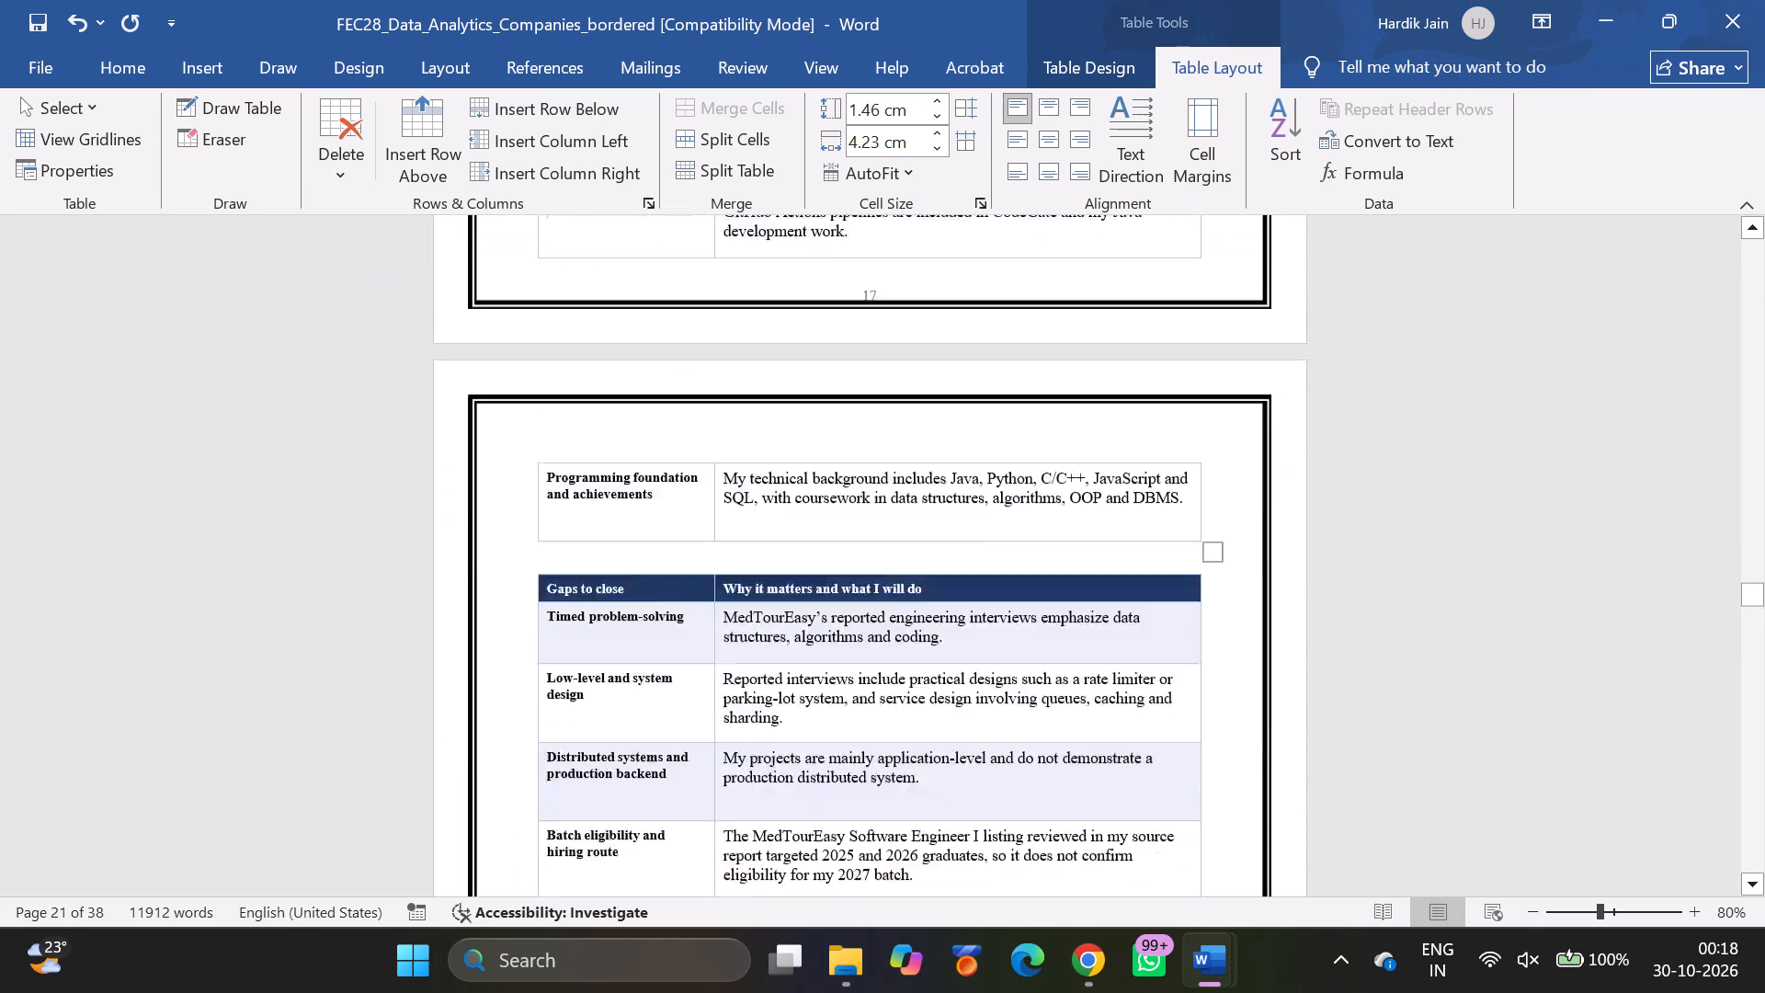
scroll(729, 598, down, 4)
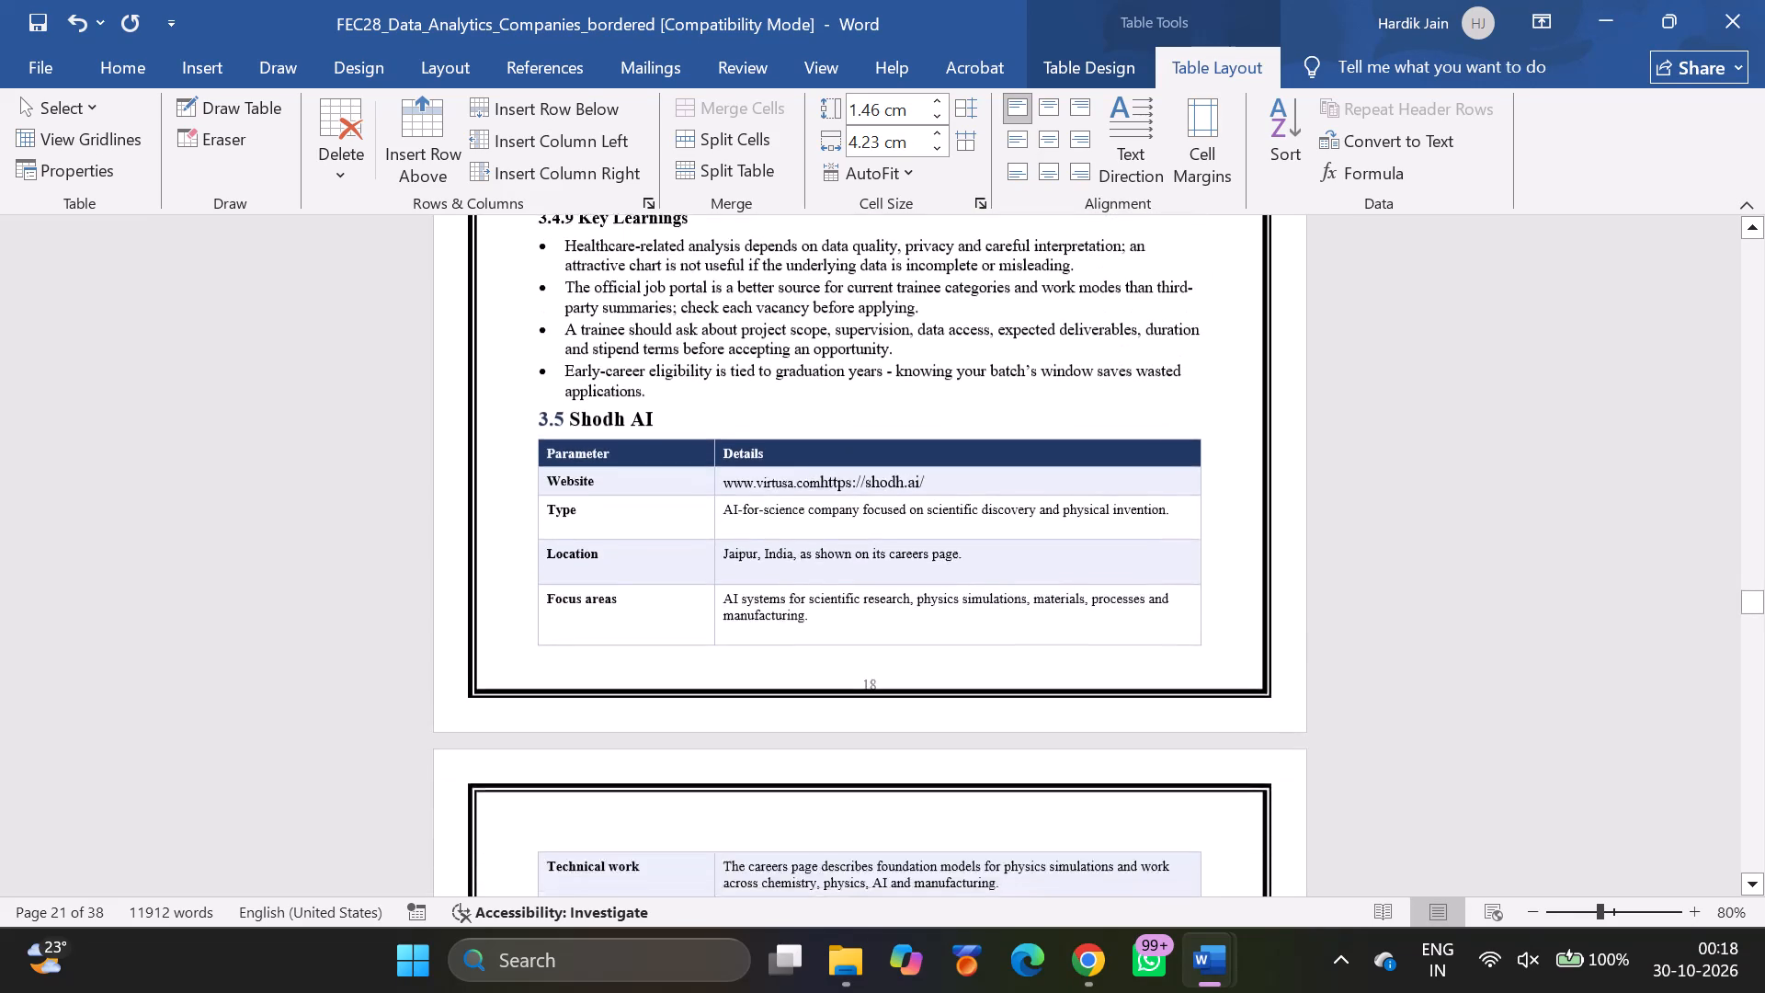
scroll(729, 598, down, 3)
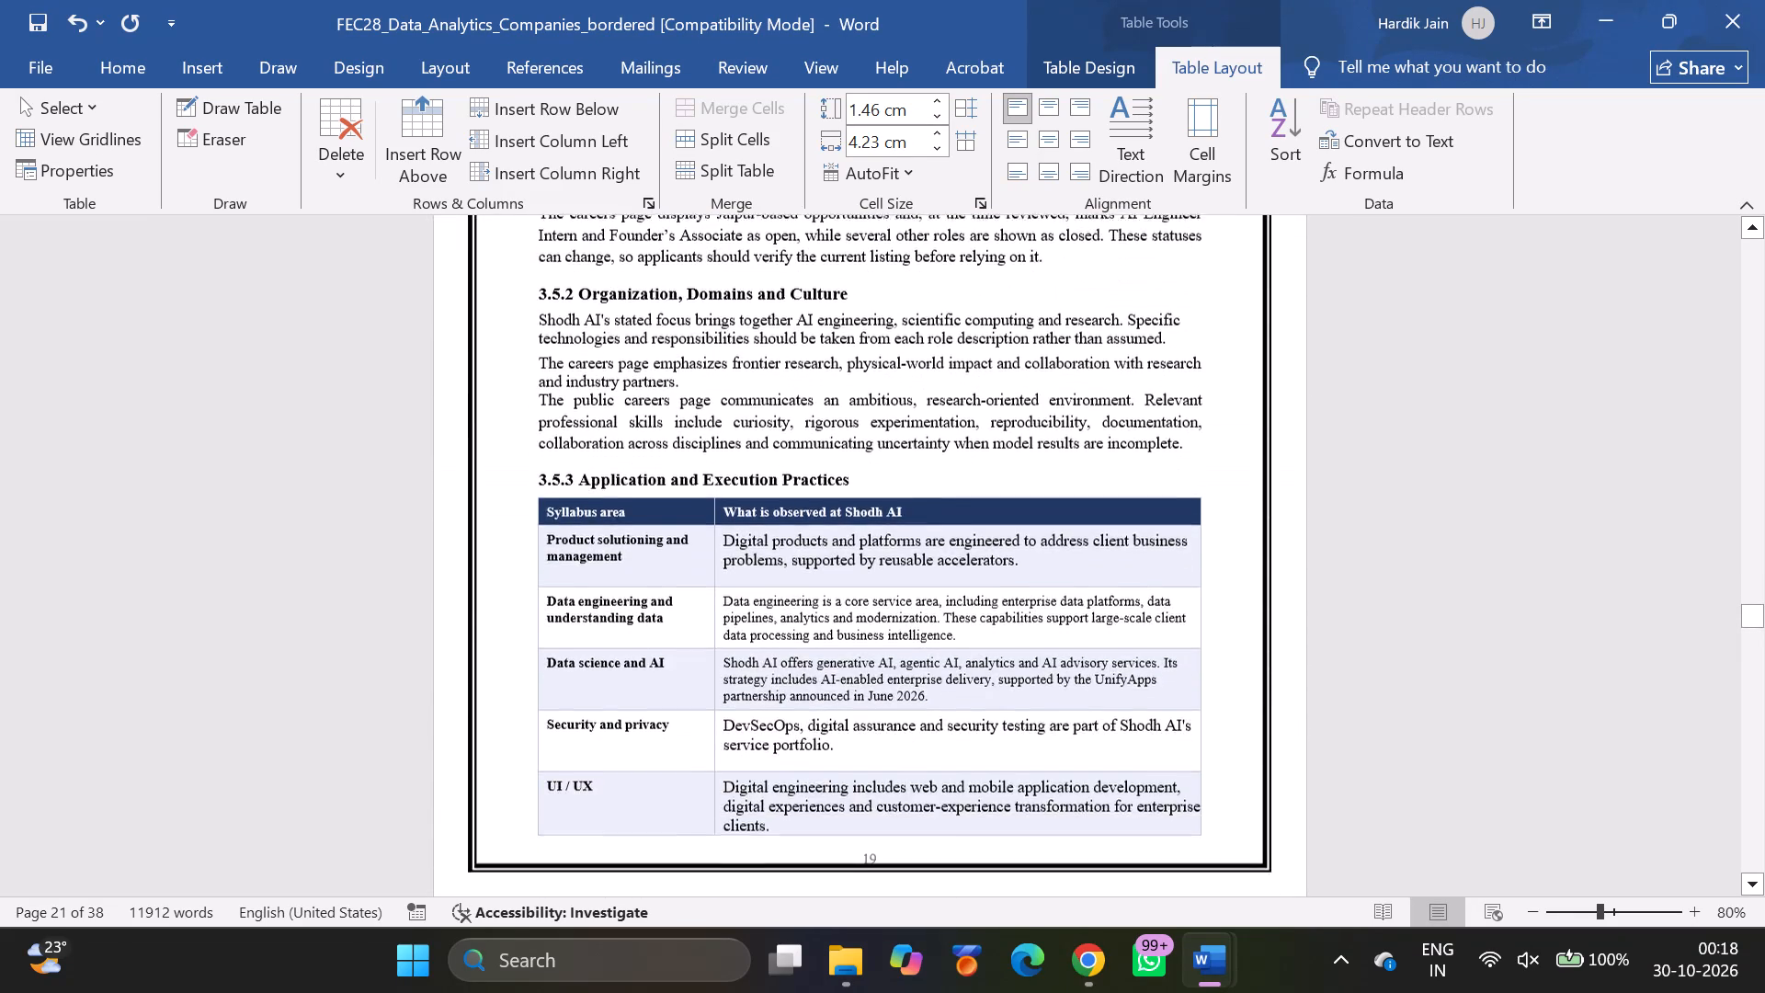
scroll(729, 598, down, 4)
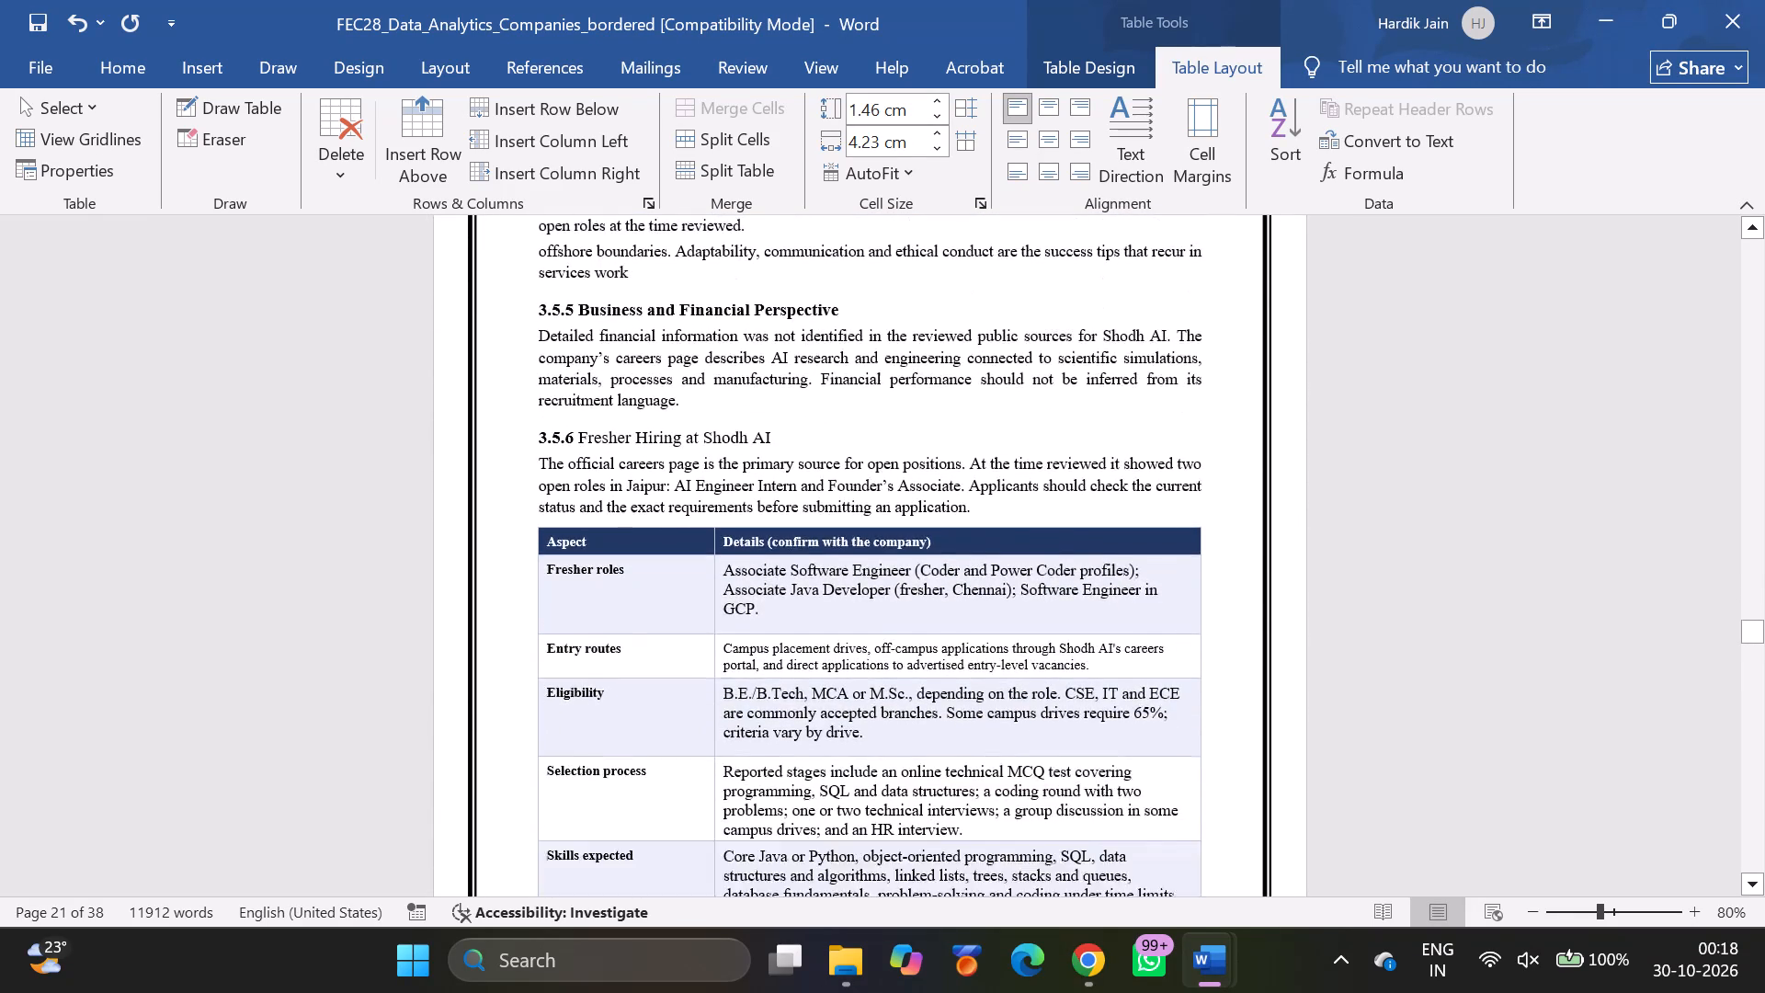
scroll(729, 598, down, 4)
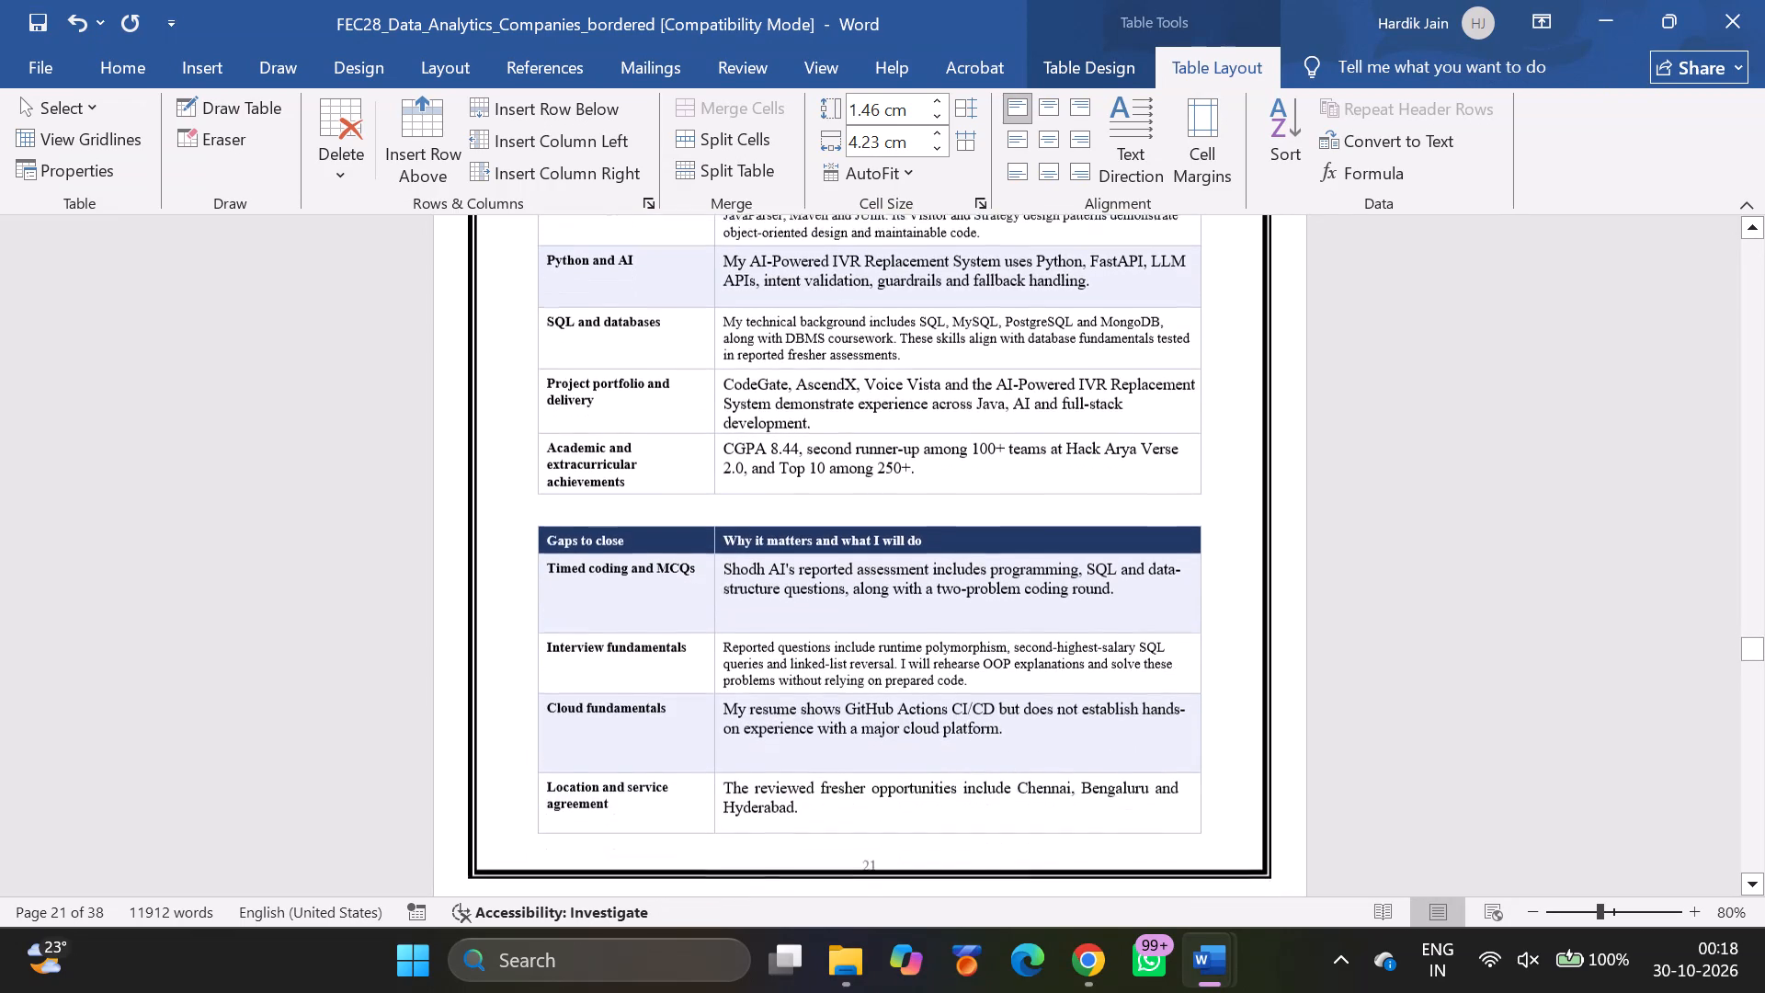
scroll(729, 598, down, 4)
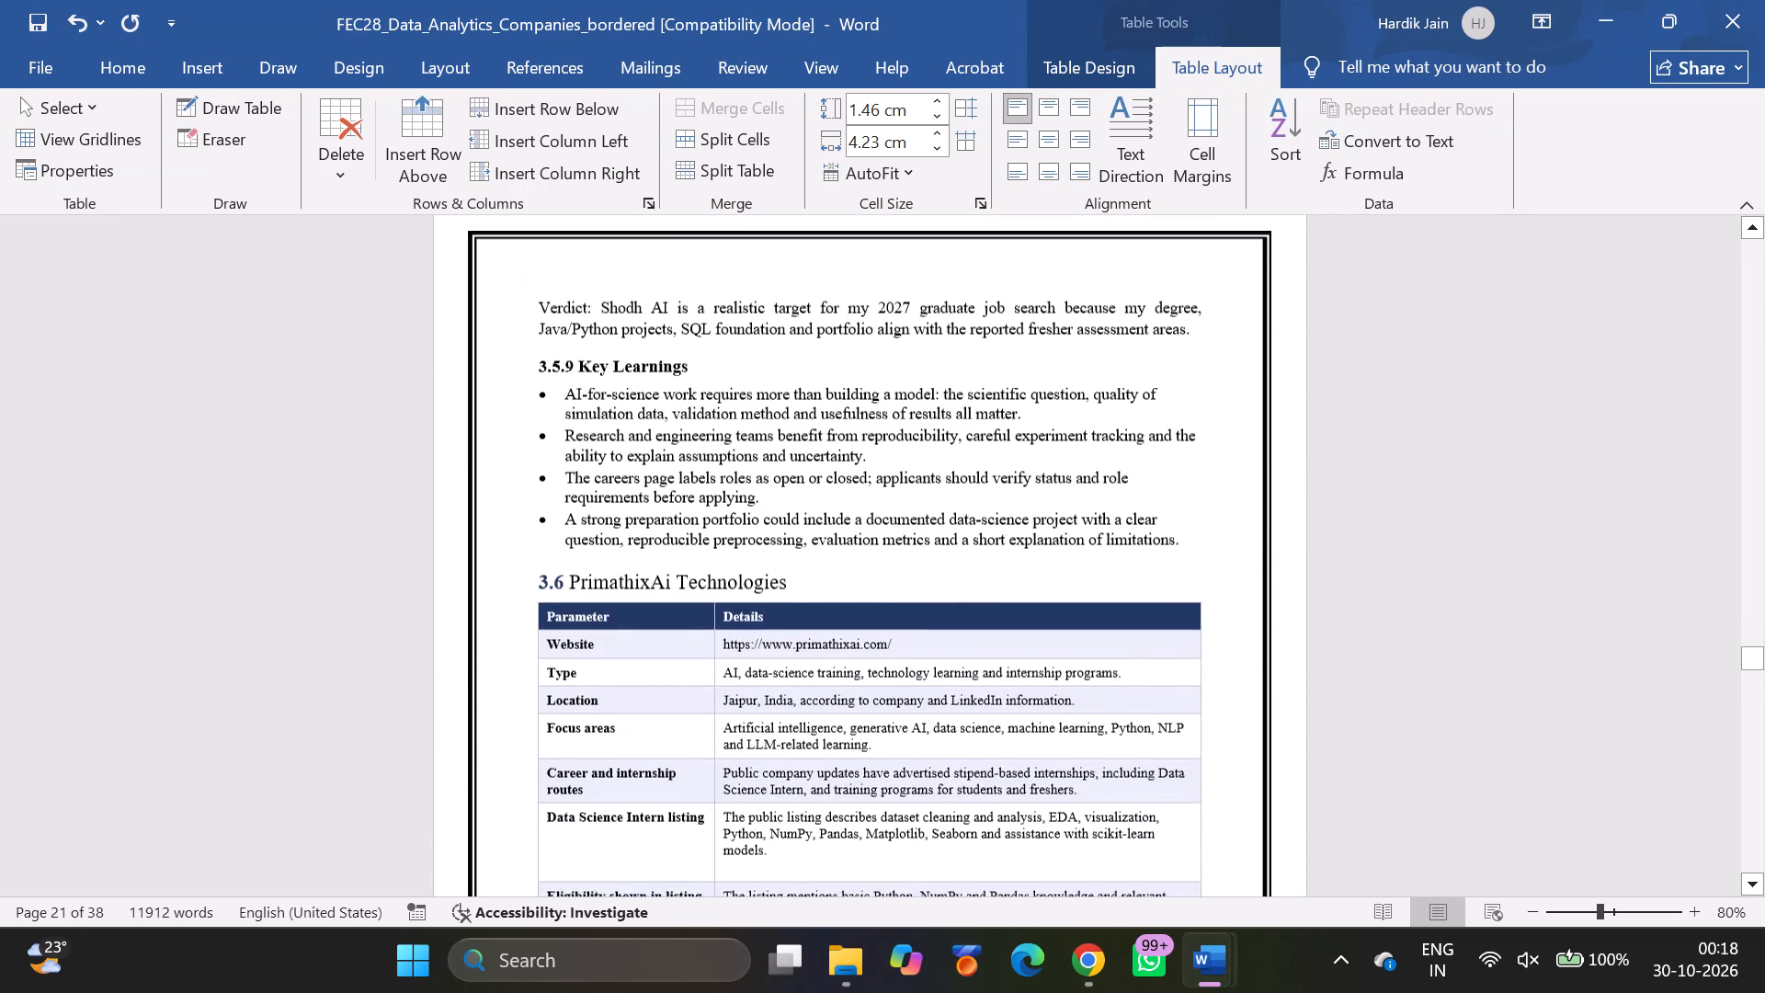
Delete the duplicate "Syllabus area" header row above "Data and AI" in the PrimathixAi Technologies table of section 3.6.3.
scroll(729, 598, down, 8)
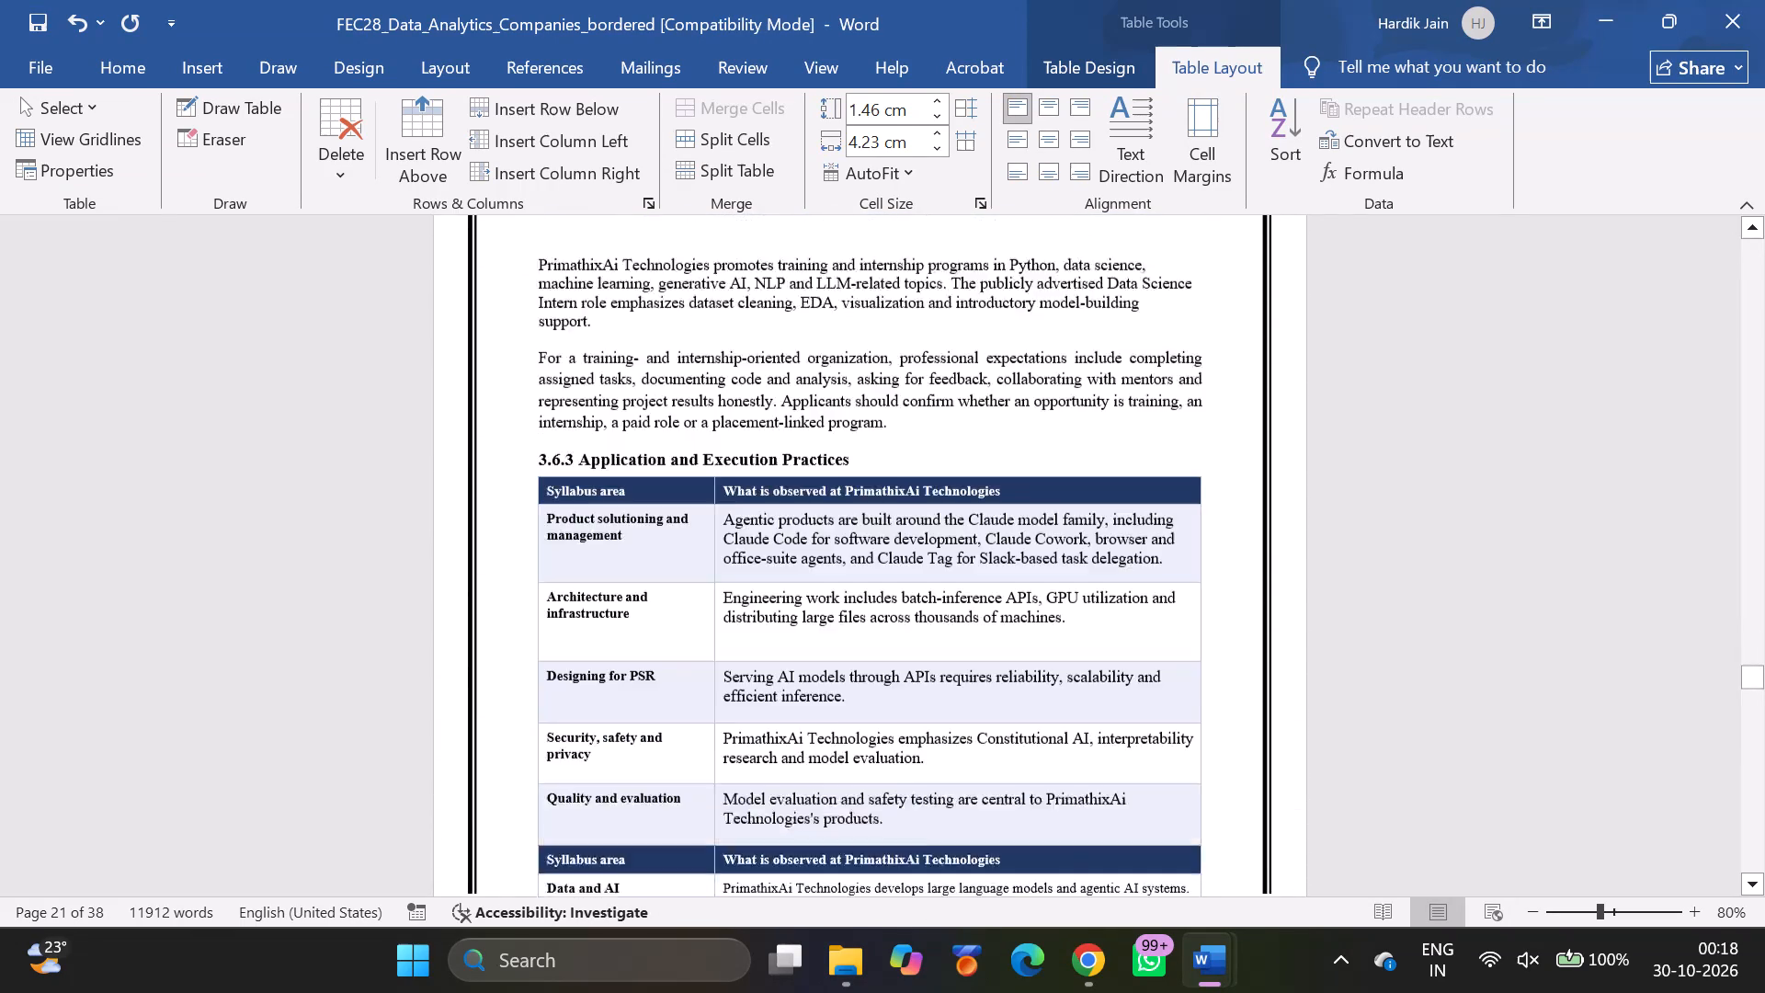
scroll(729, 598, up, 1)
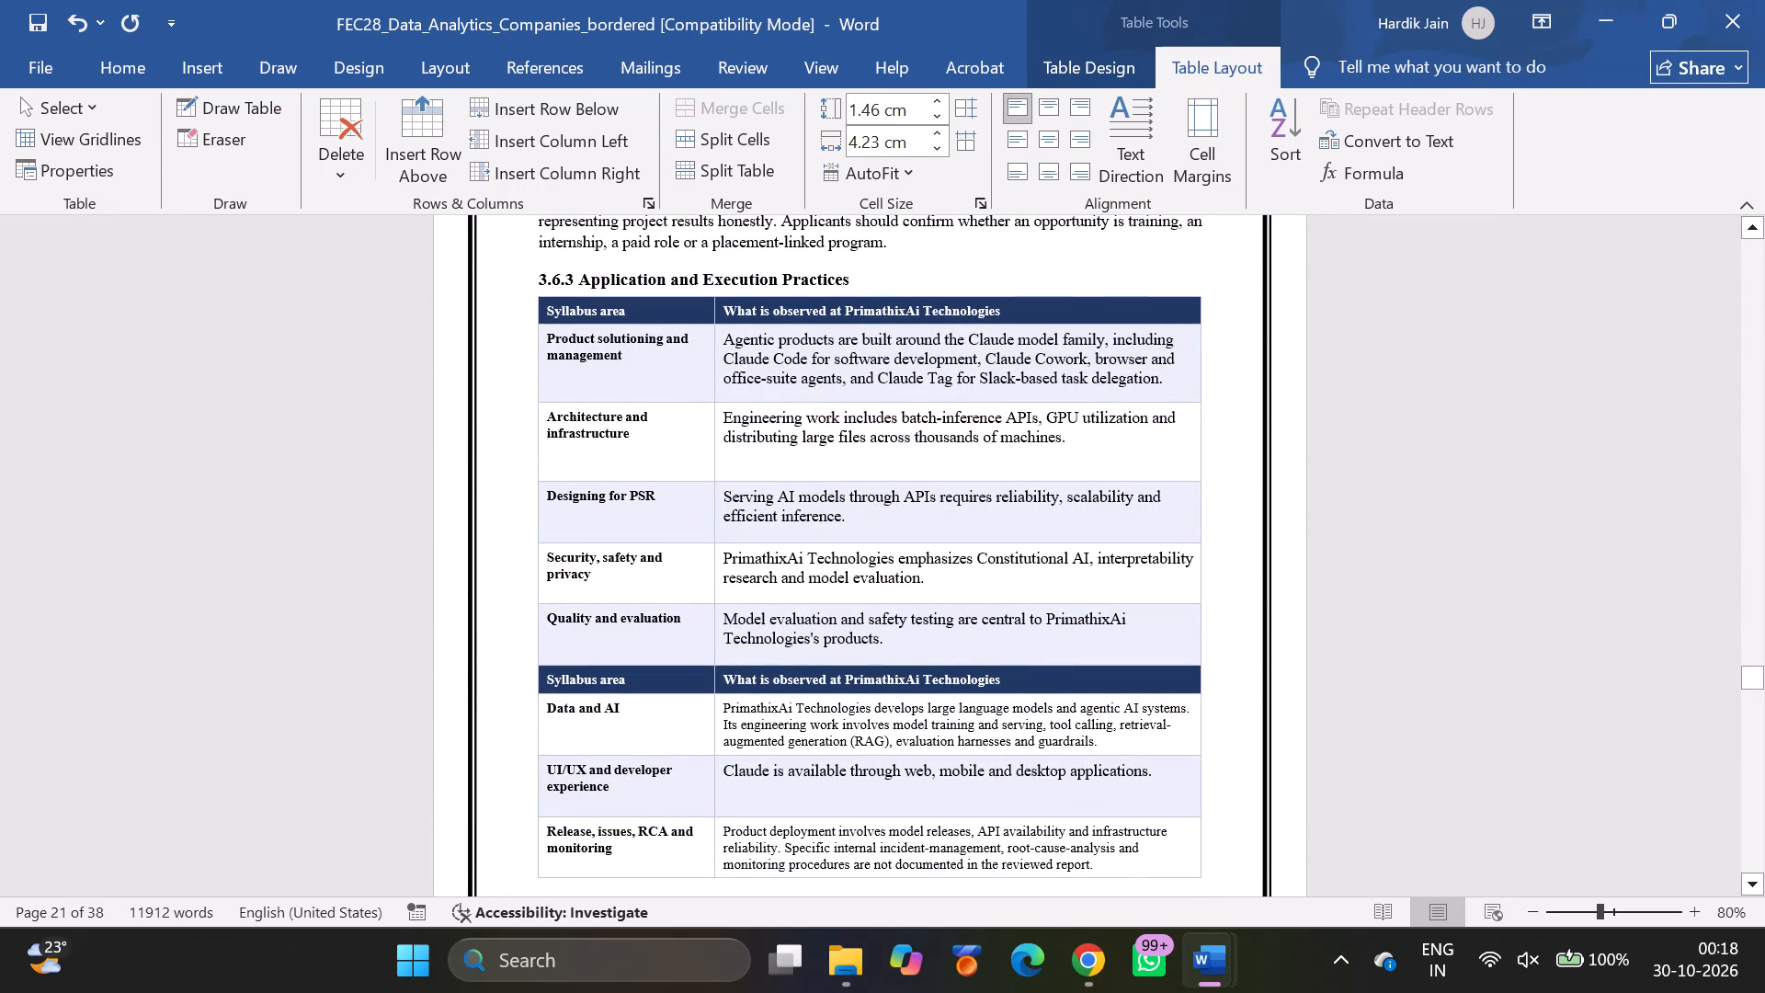
click(633, 681)
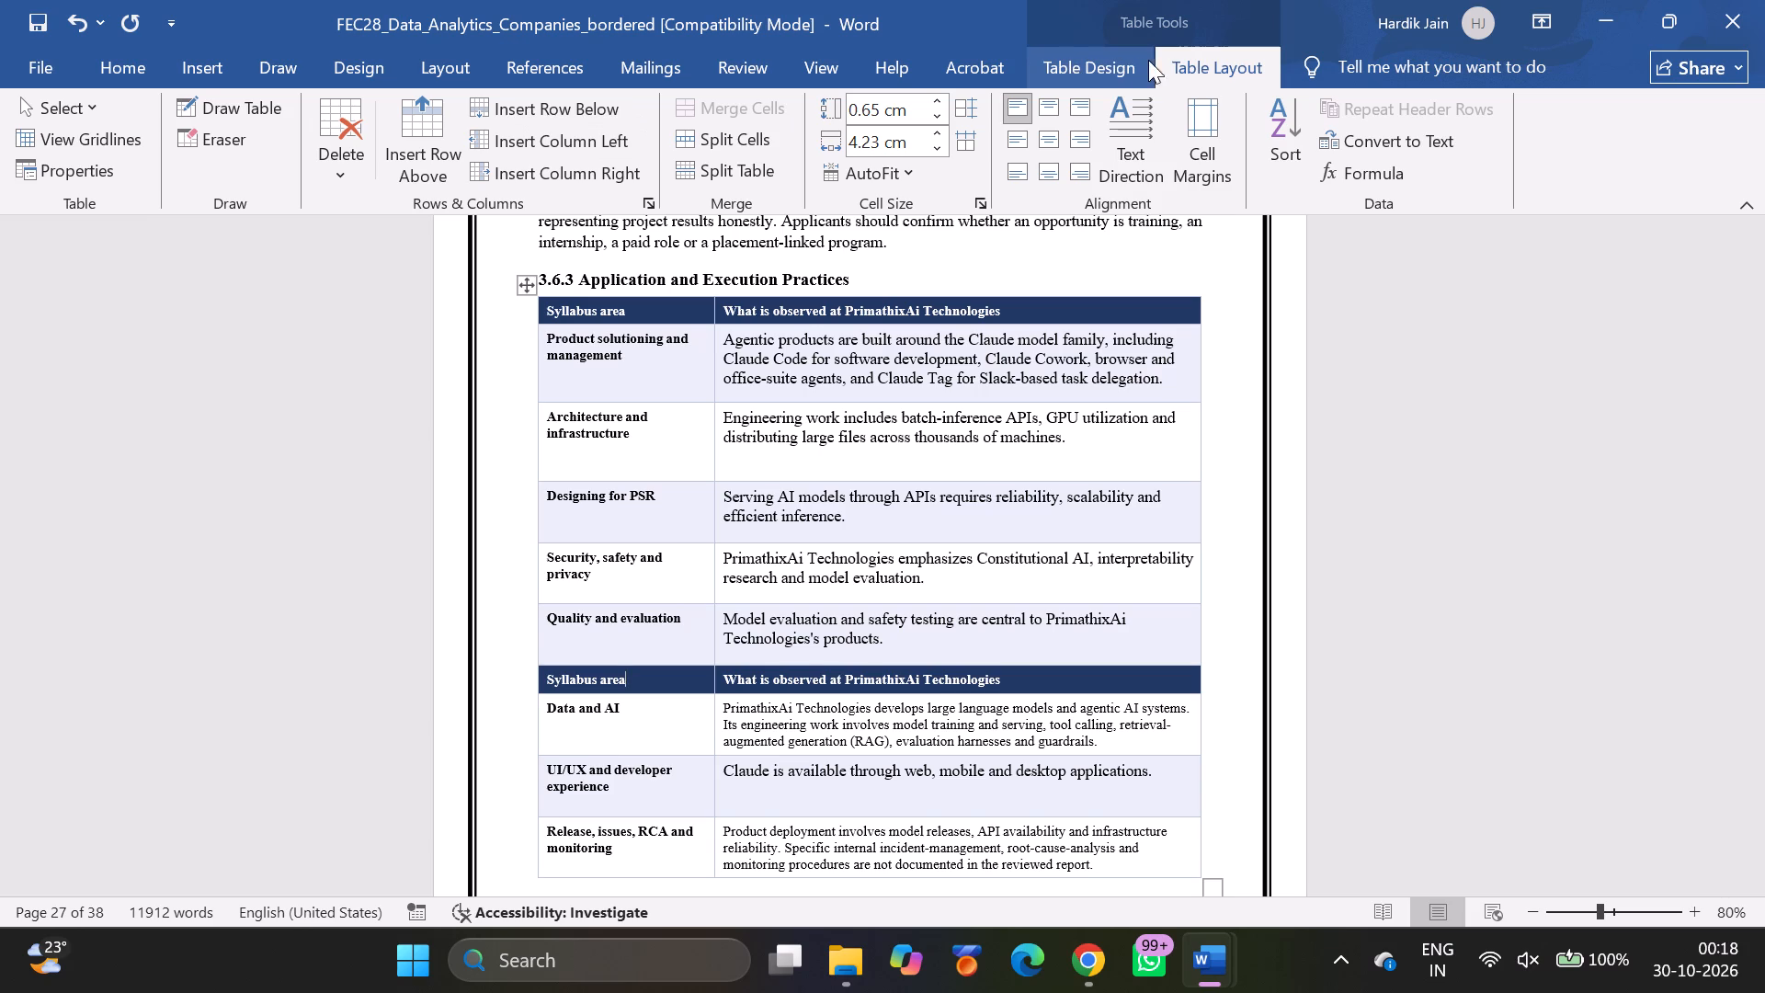
click(353, 160)
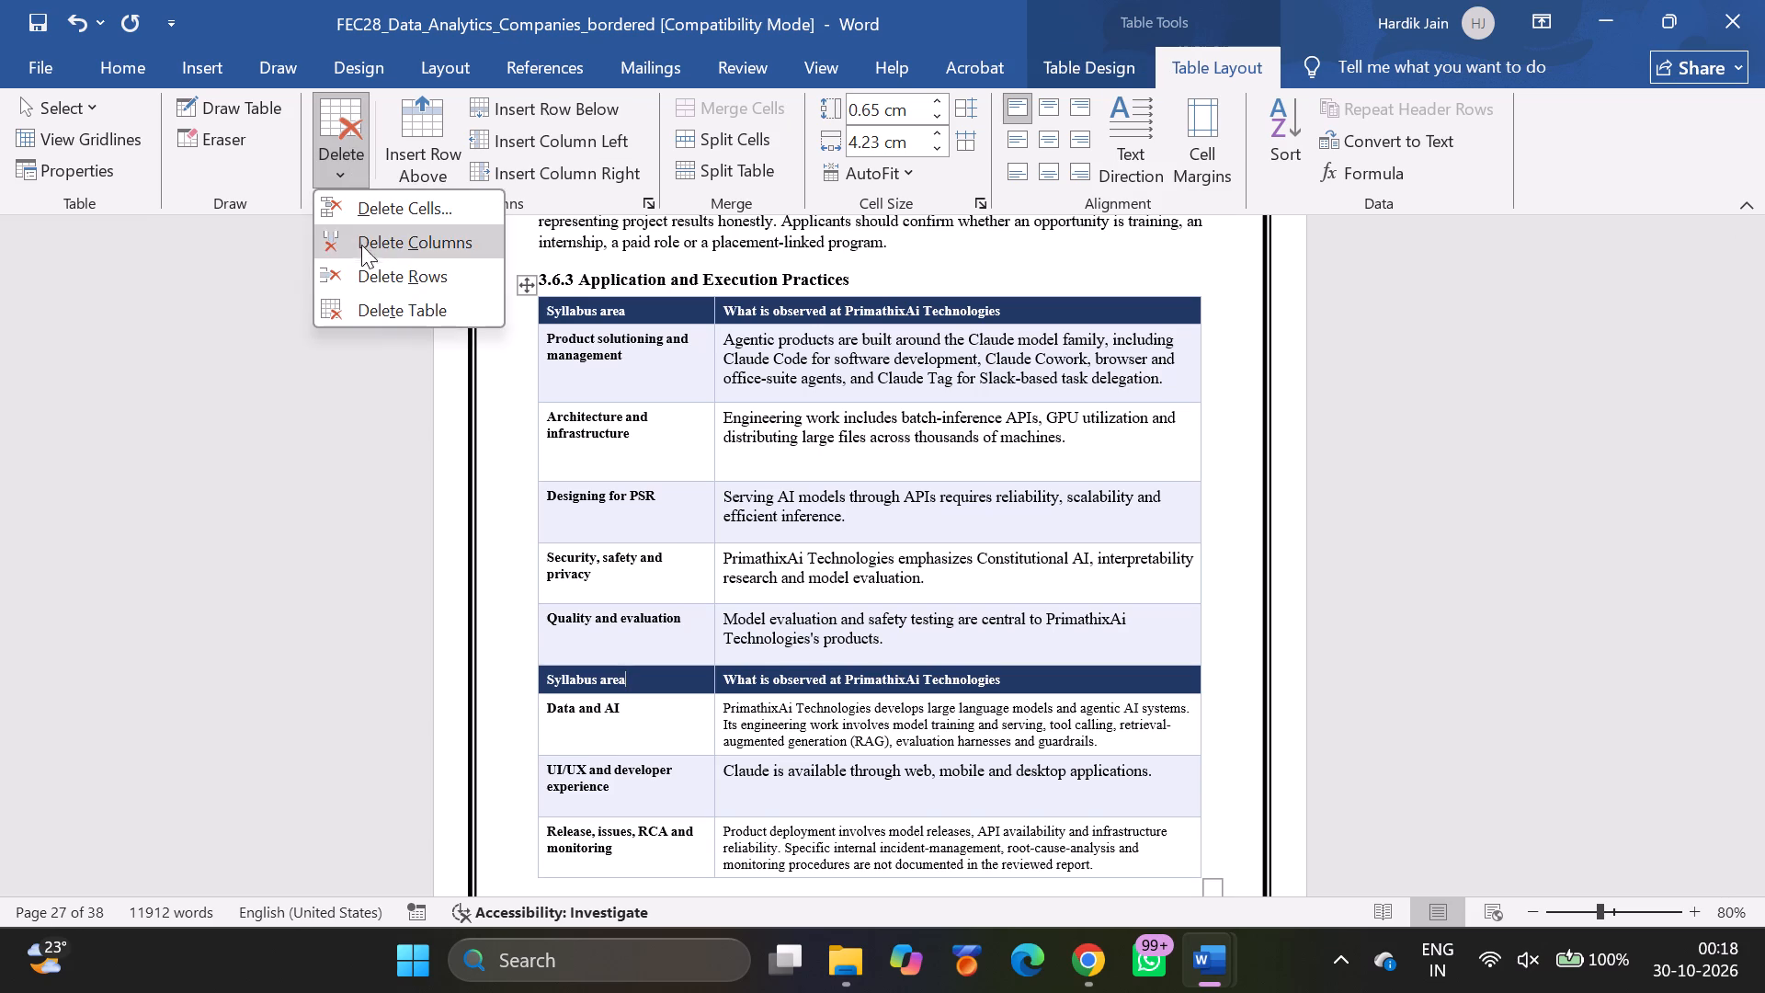
click(370, 288)
Review the rest of the report, from section 3.6.4 through Chapters 4 and 5 and the Appendix to the References.
scroll(621, 535, down, 2)
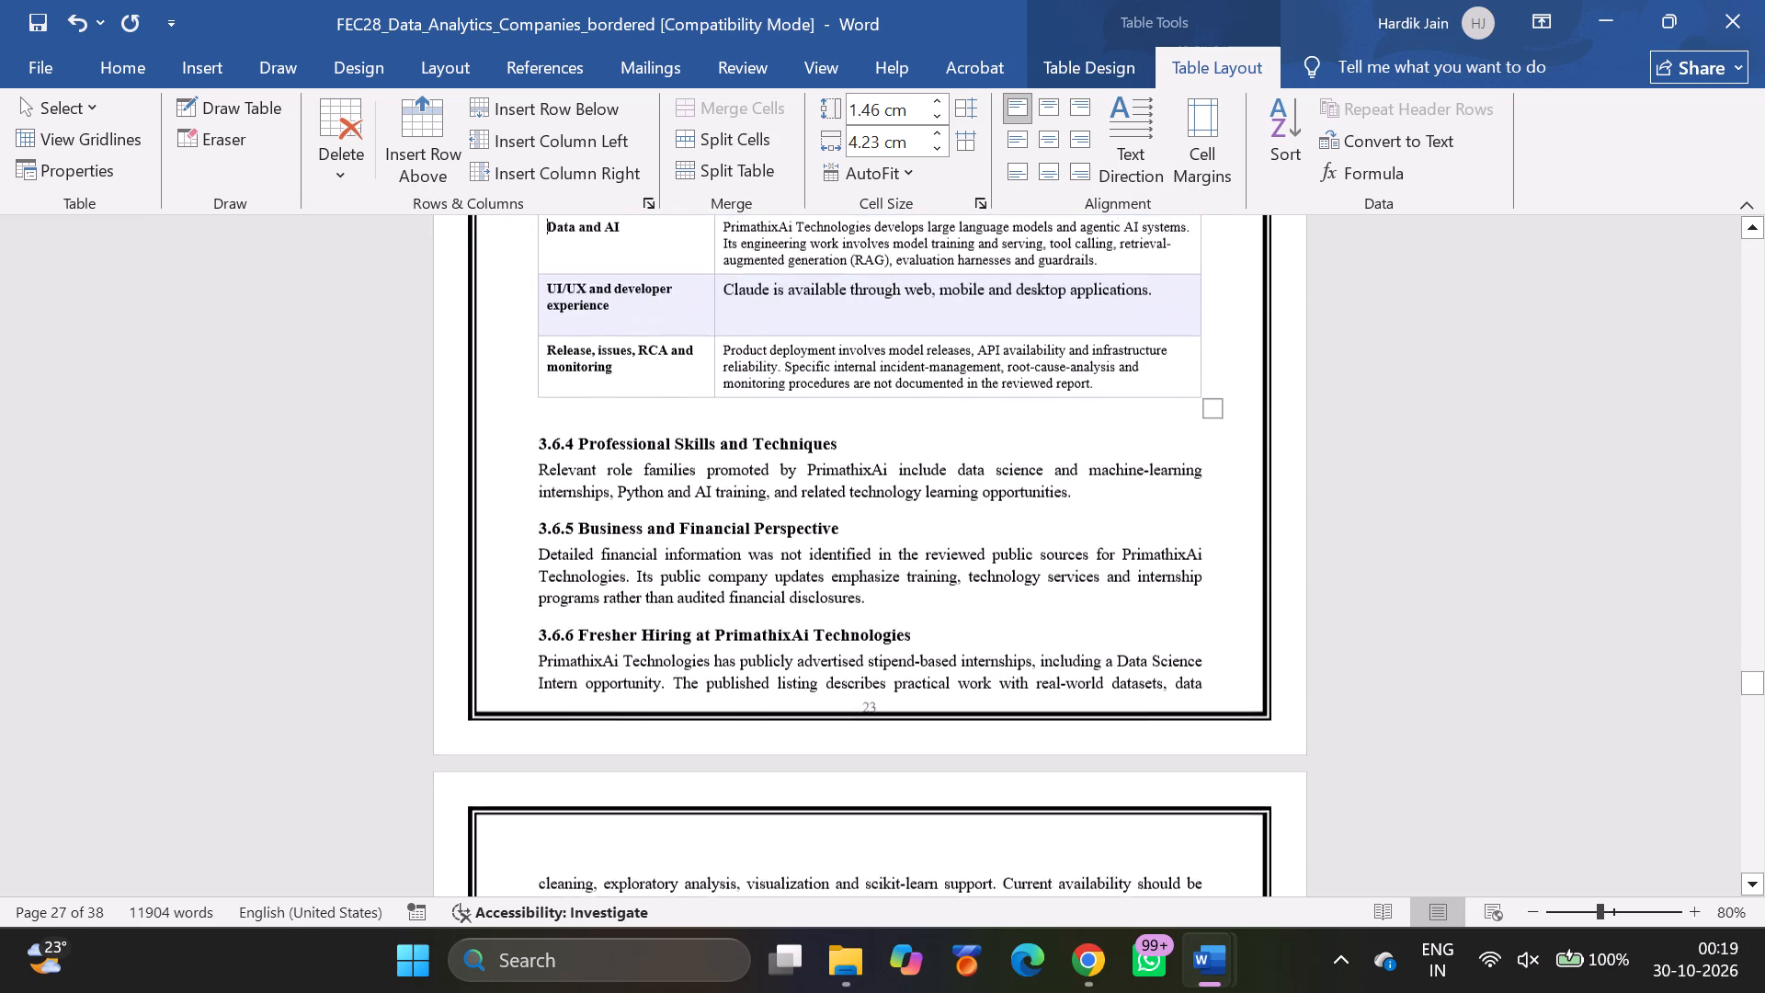
scroll(621, 535, down, 3)
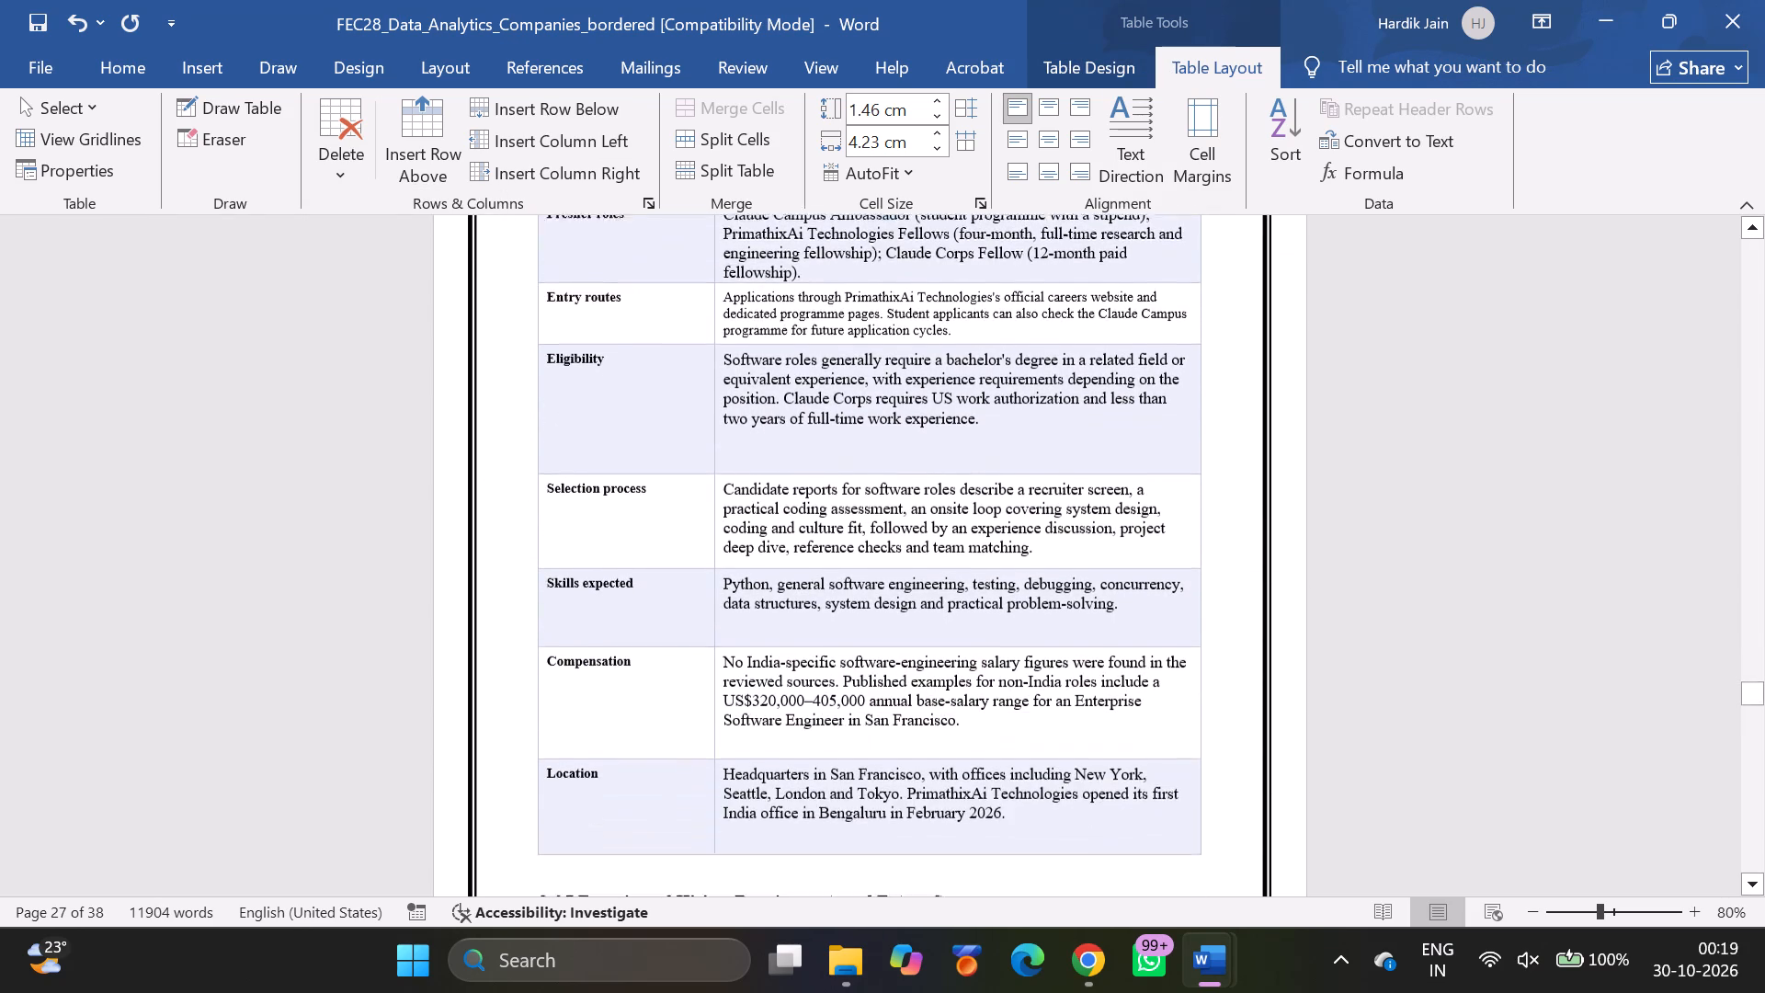
scroll(621, 535, down, 4)
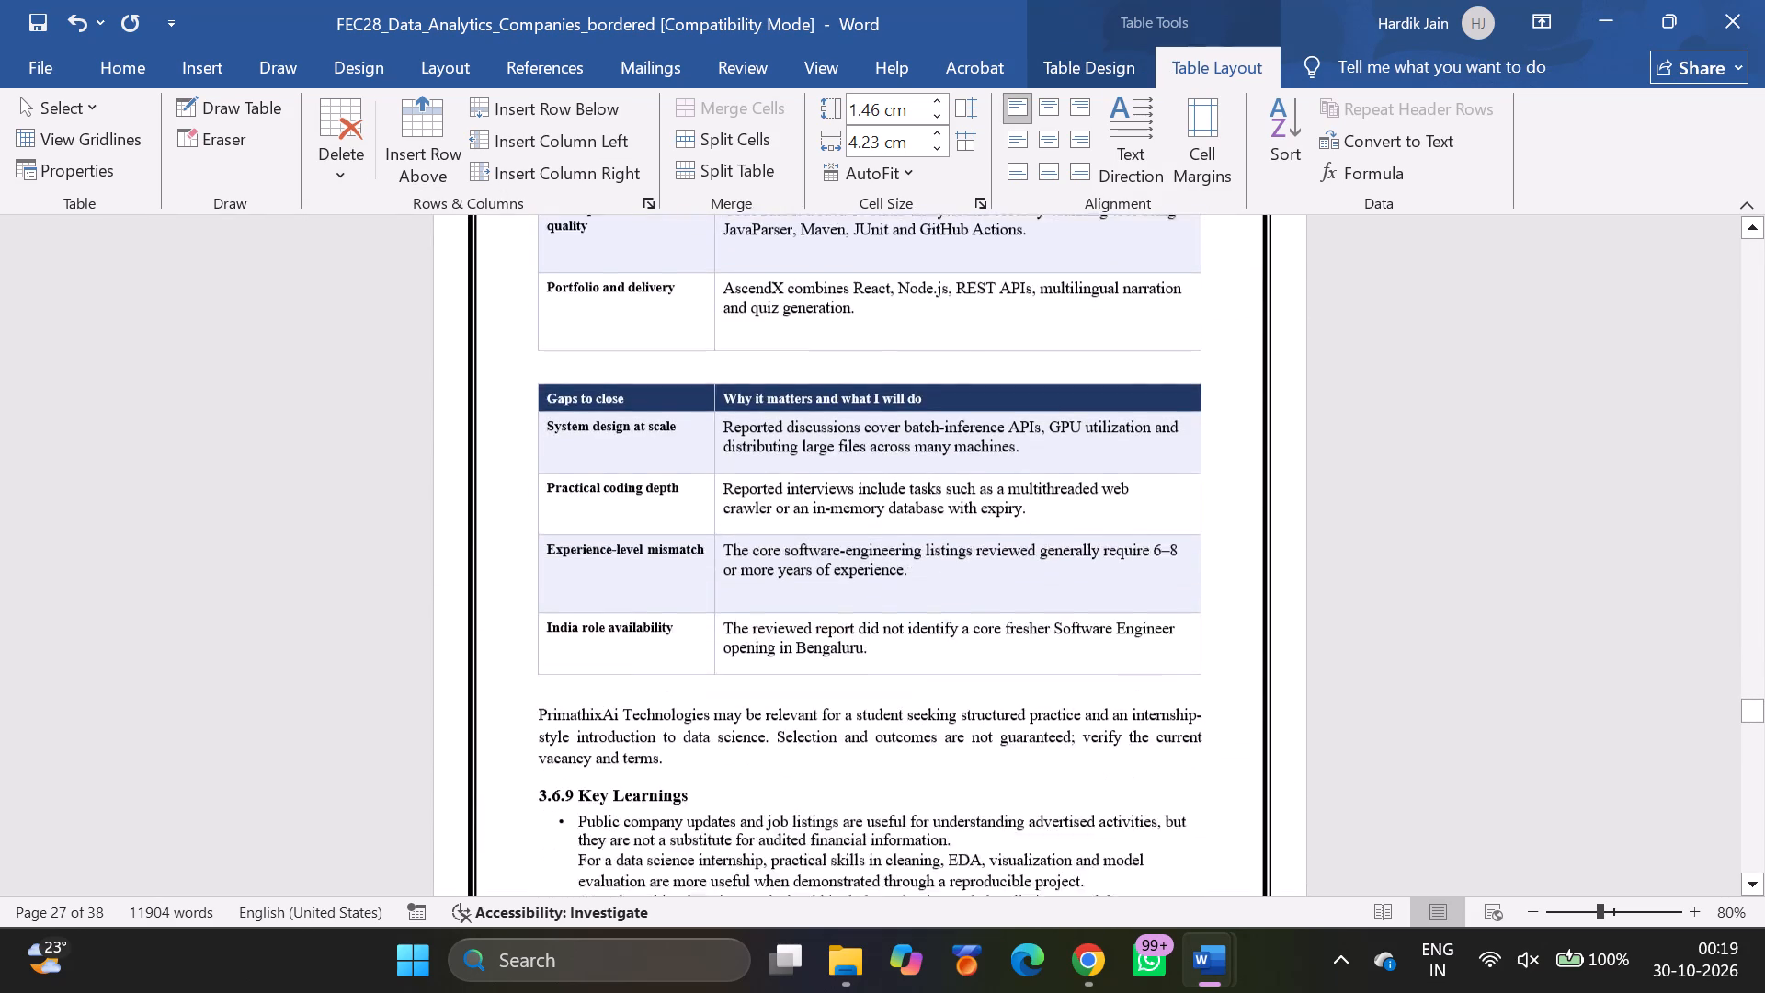
scroll(621, 535, down, 4)
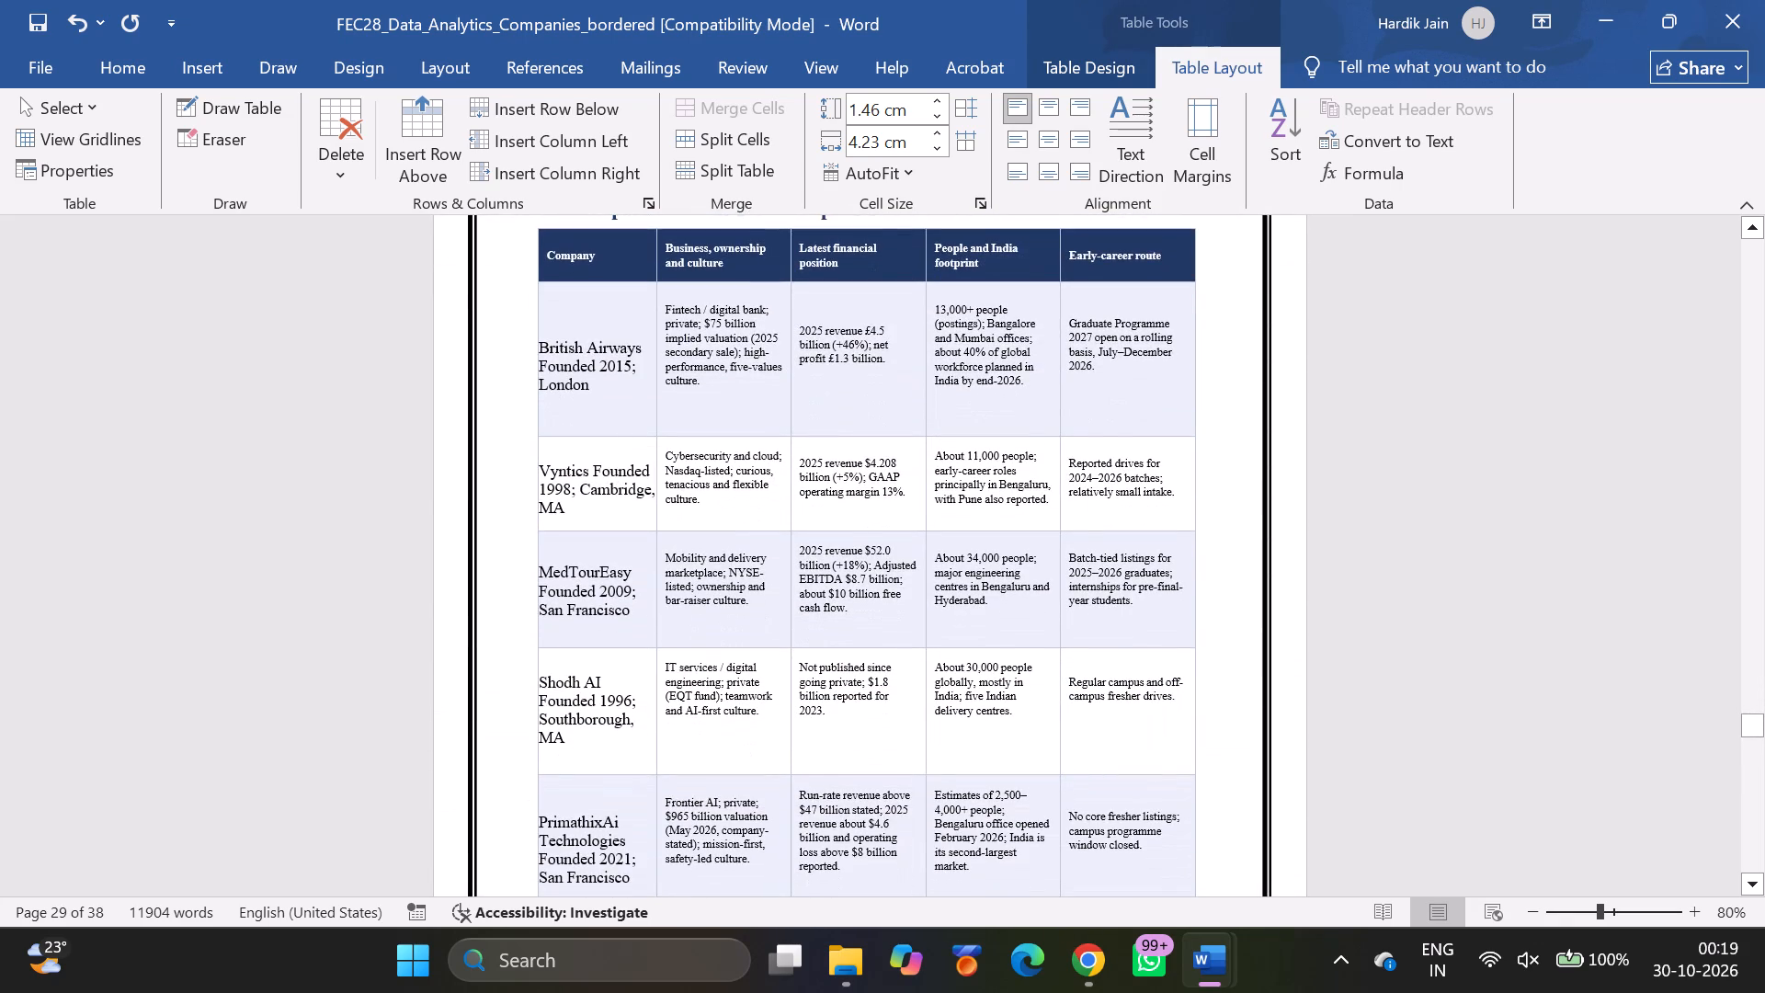
scroll(621, 535, down, 4)
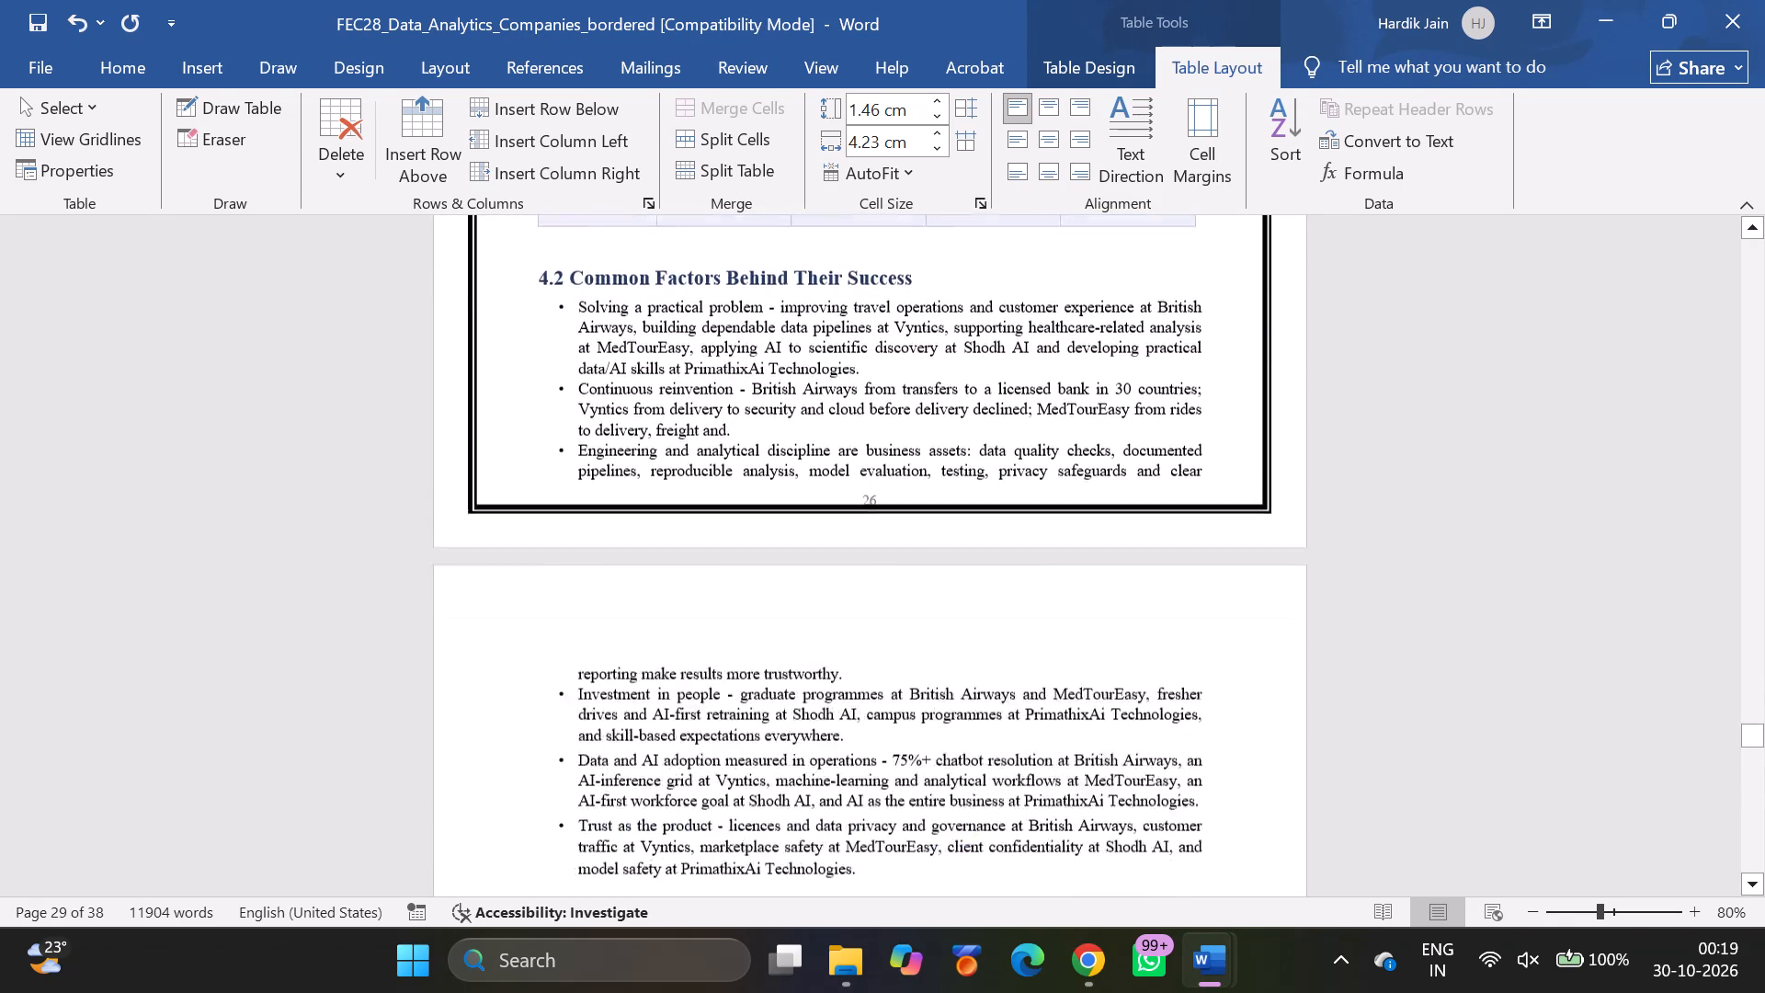
scroll(621, 535, down, 6)
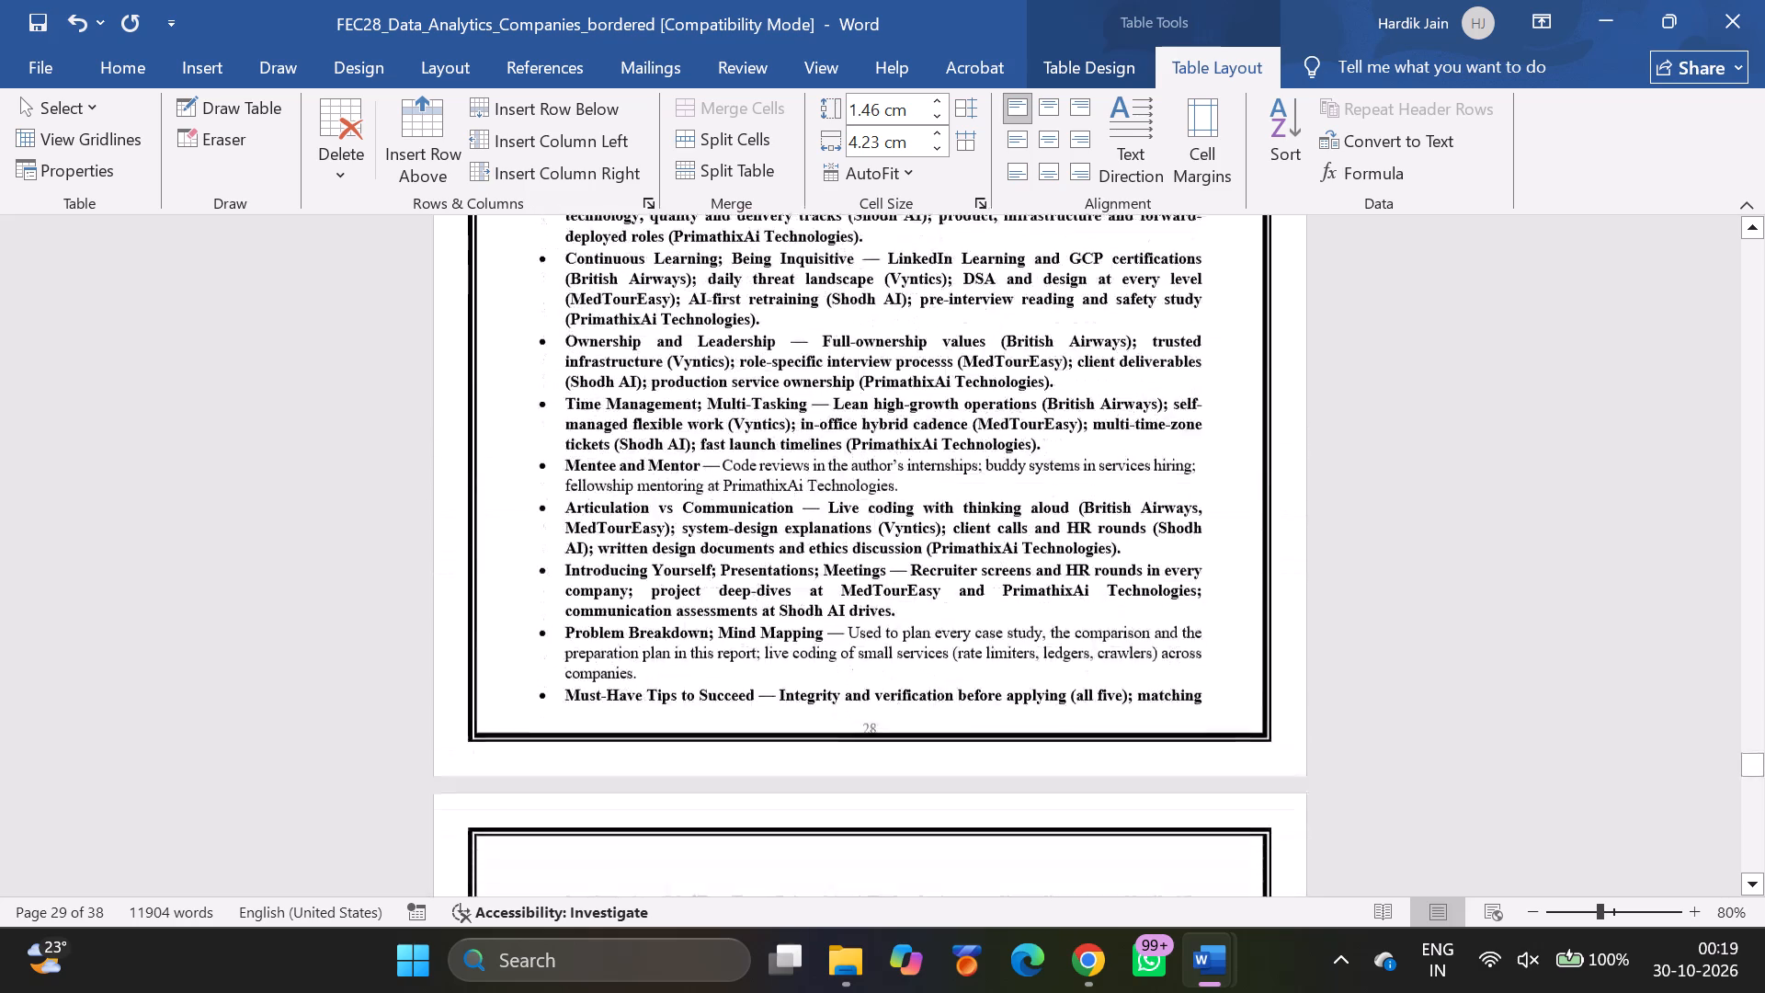
scroll(621, 535, down, 8)
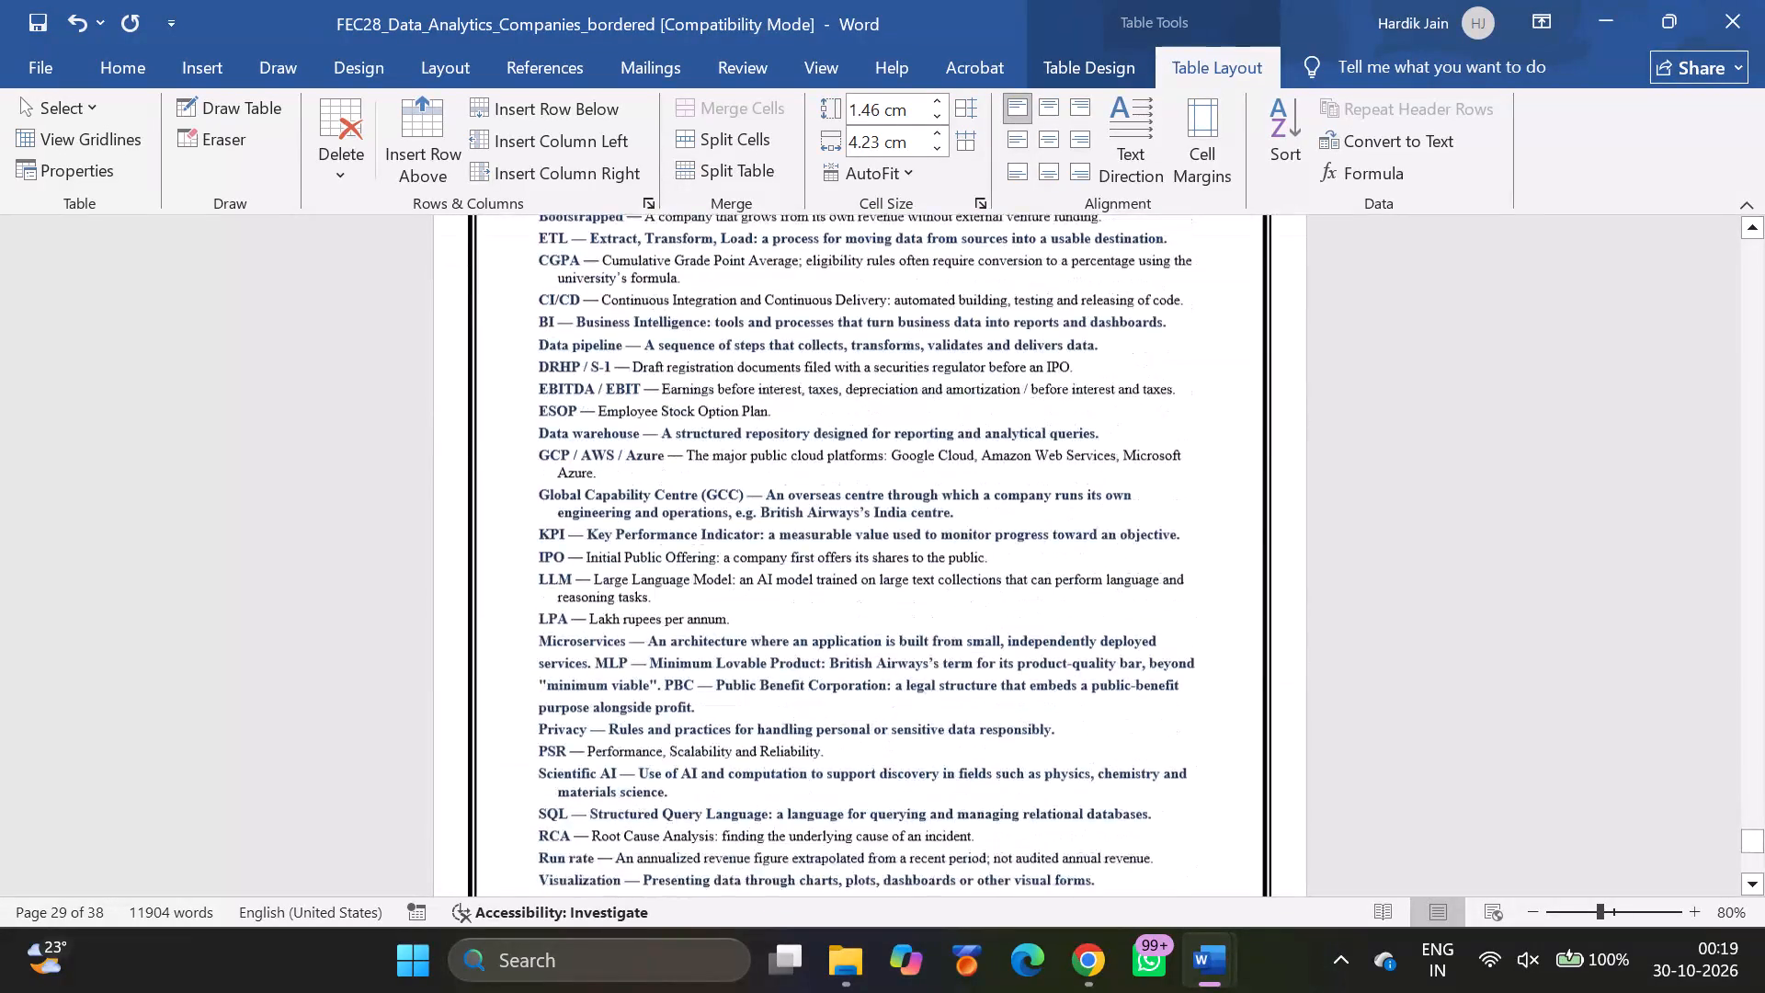
scroll(621, 535, down, 3)
Check the page borders from the References back to section 4.2, Common Factors Behind Their Success.
scroll(621, 535, up, 4)
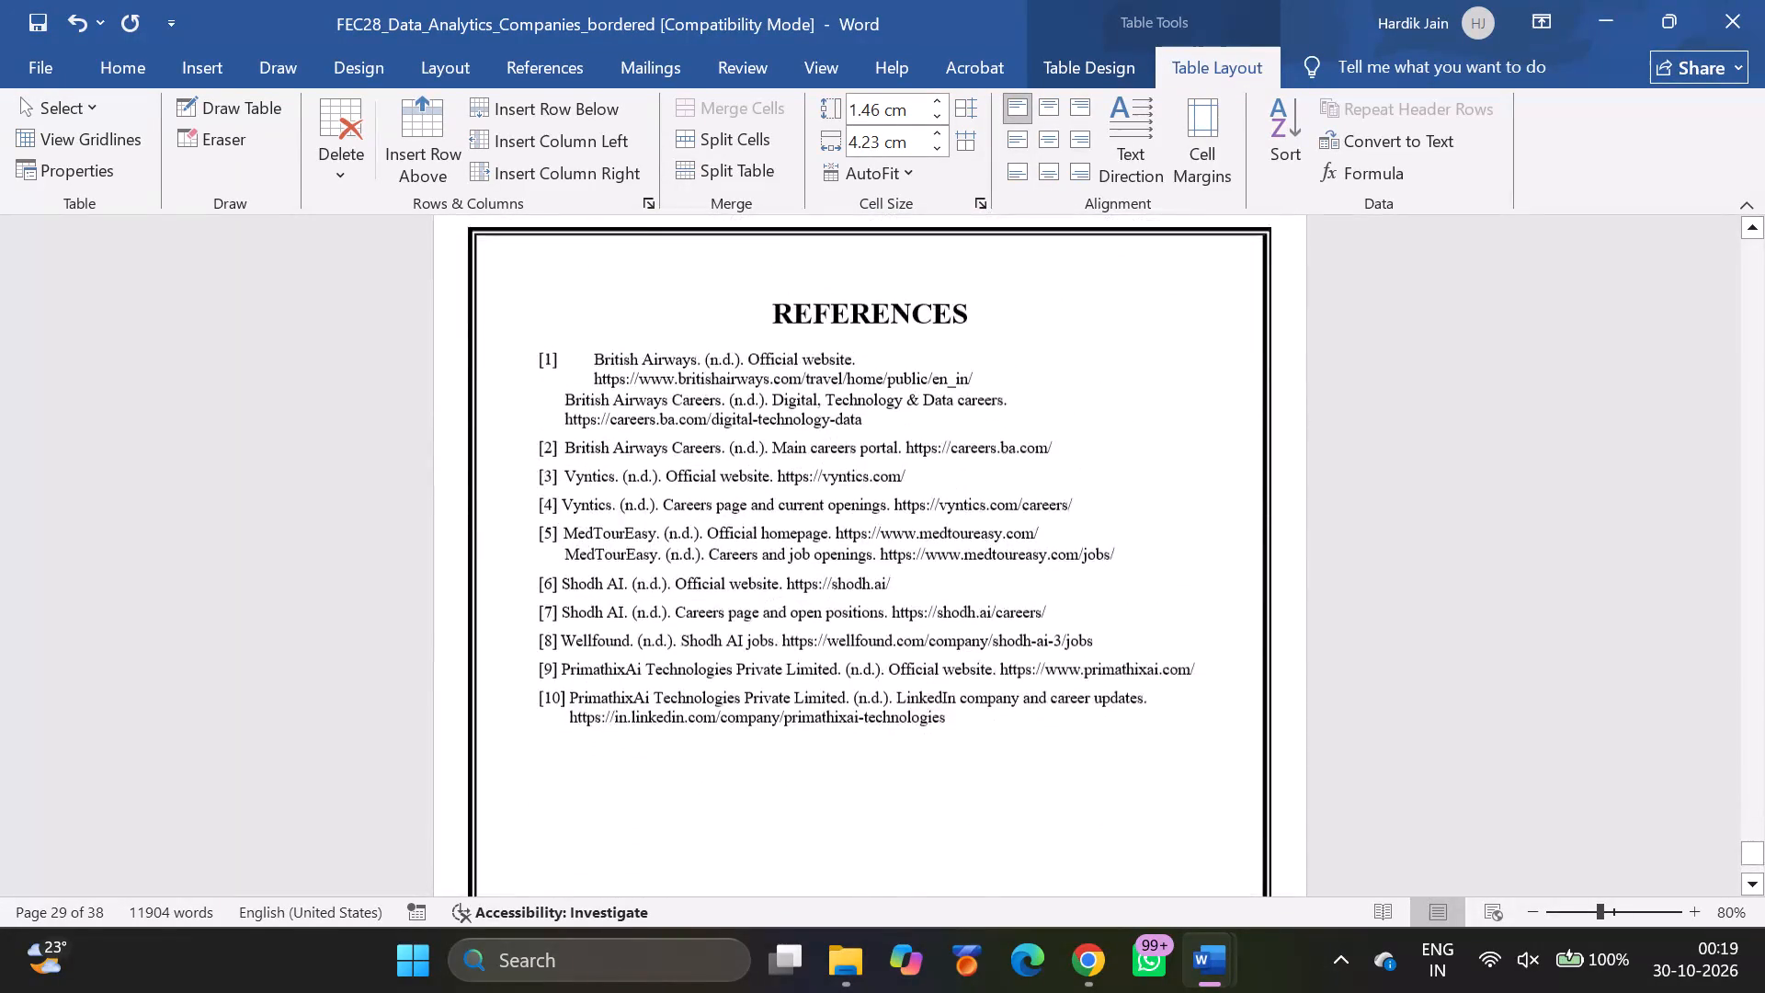
scroll(621, 535, up, 6)
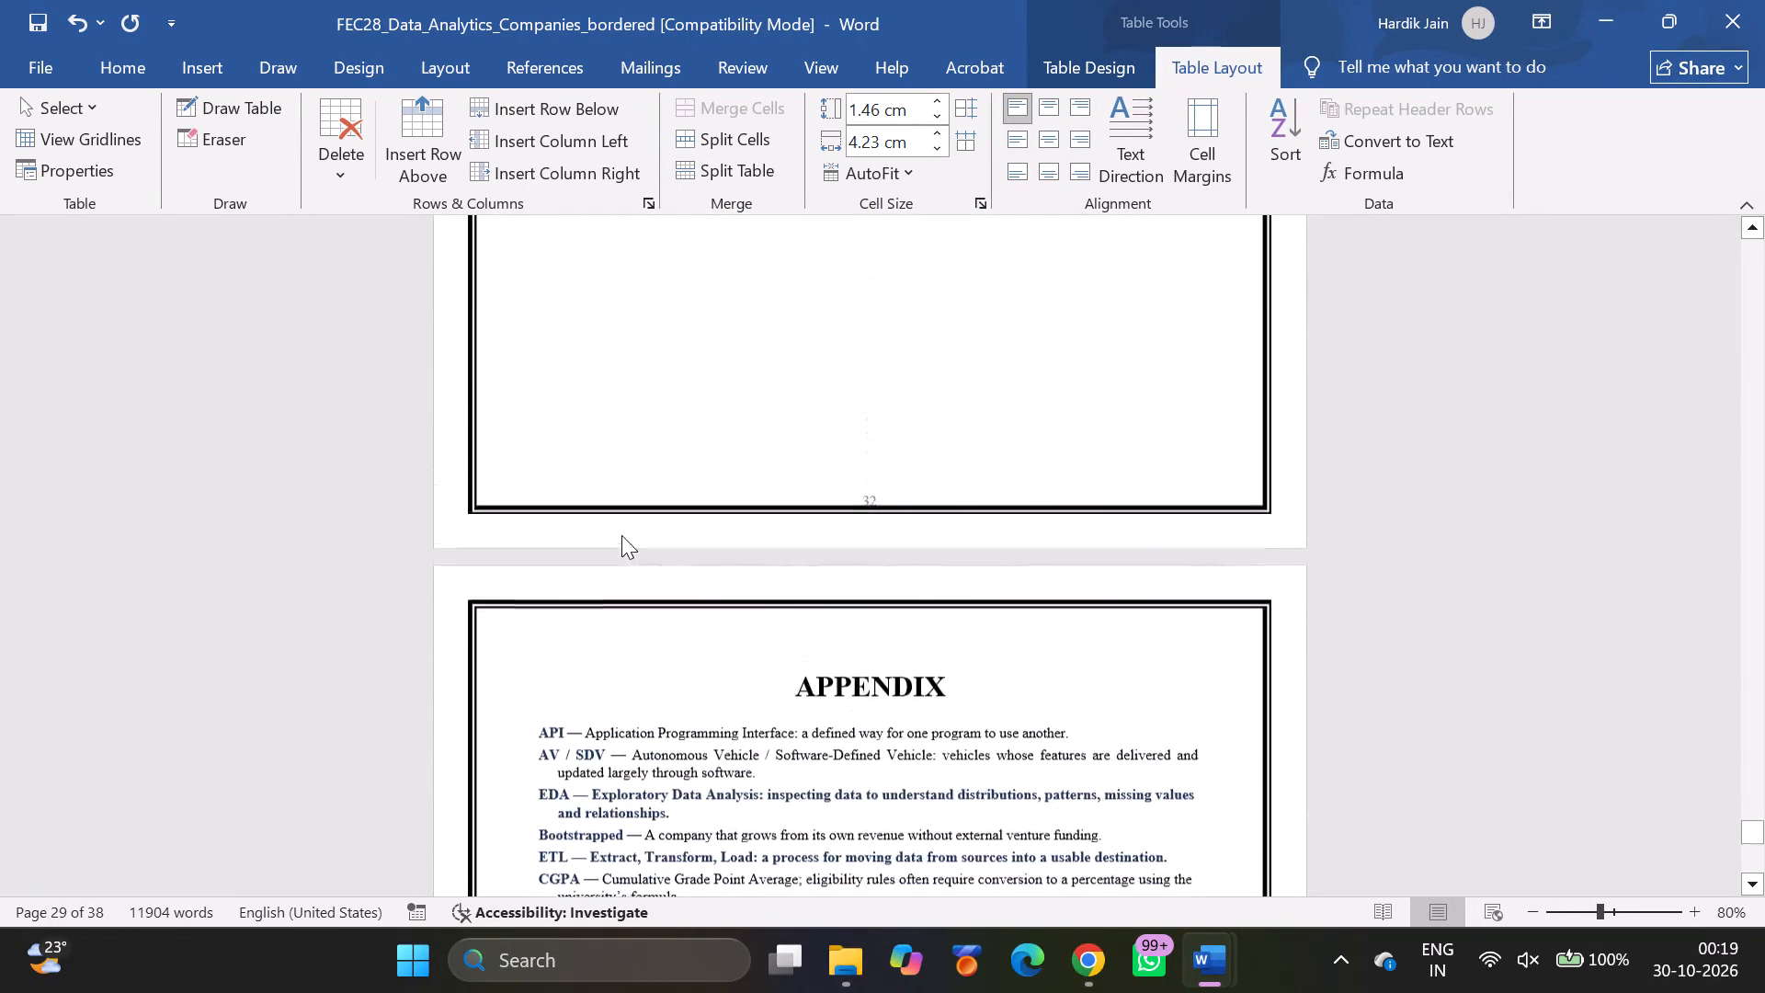
scroll(621, 535, up, 6)
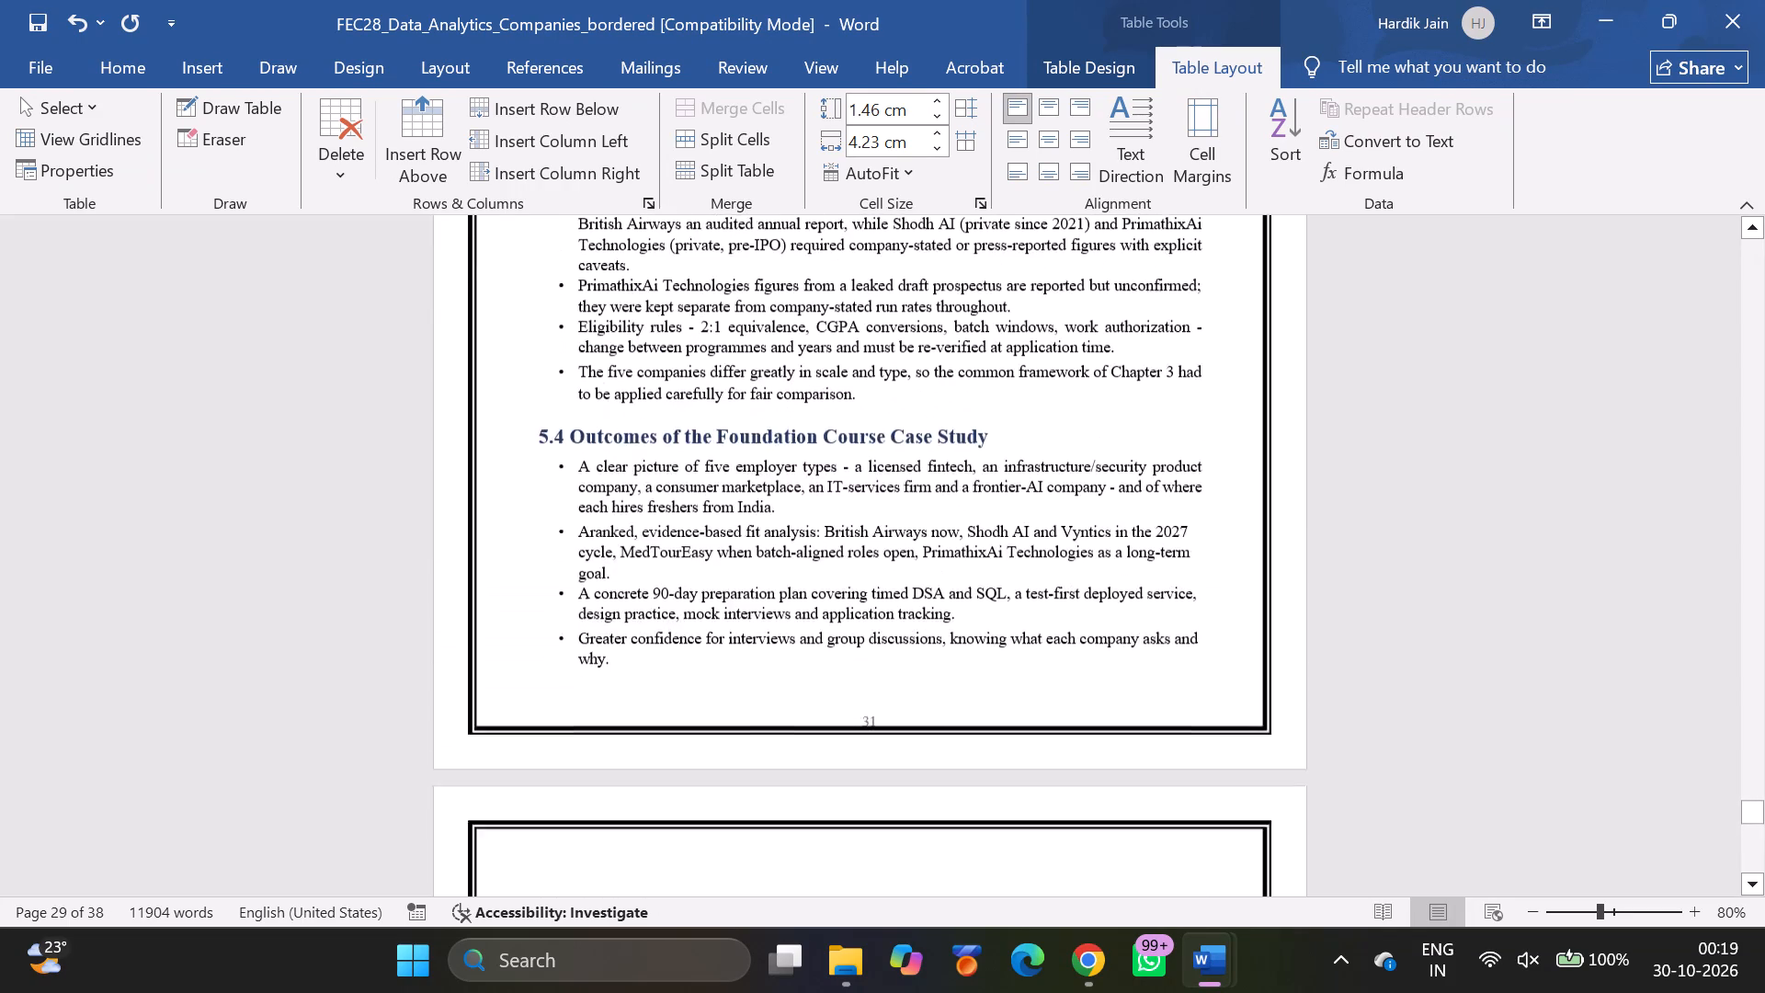
scroll(621, 535, up, 5)
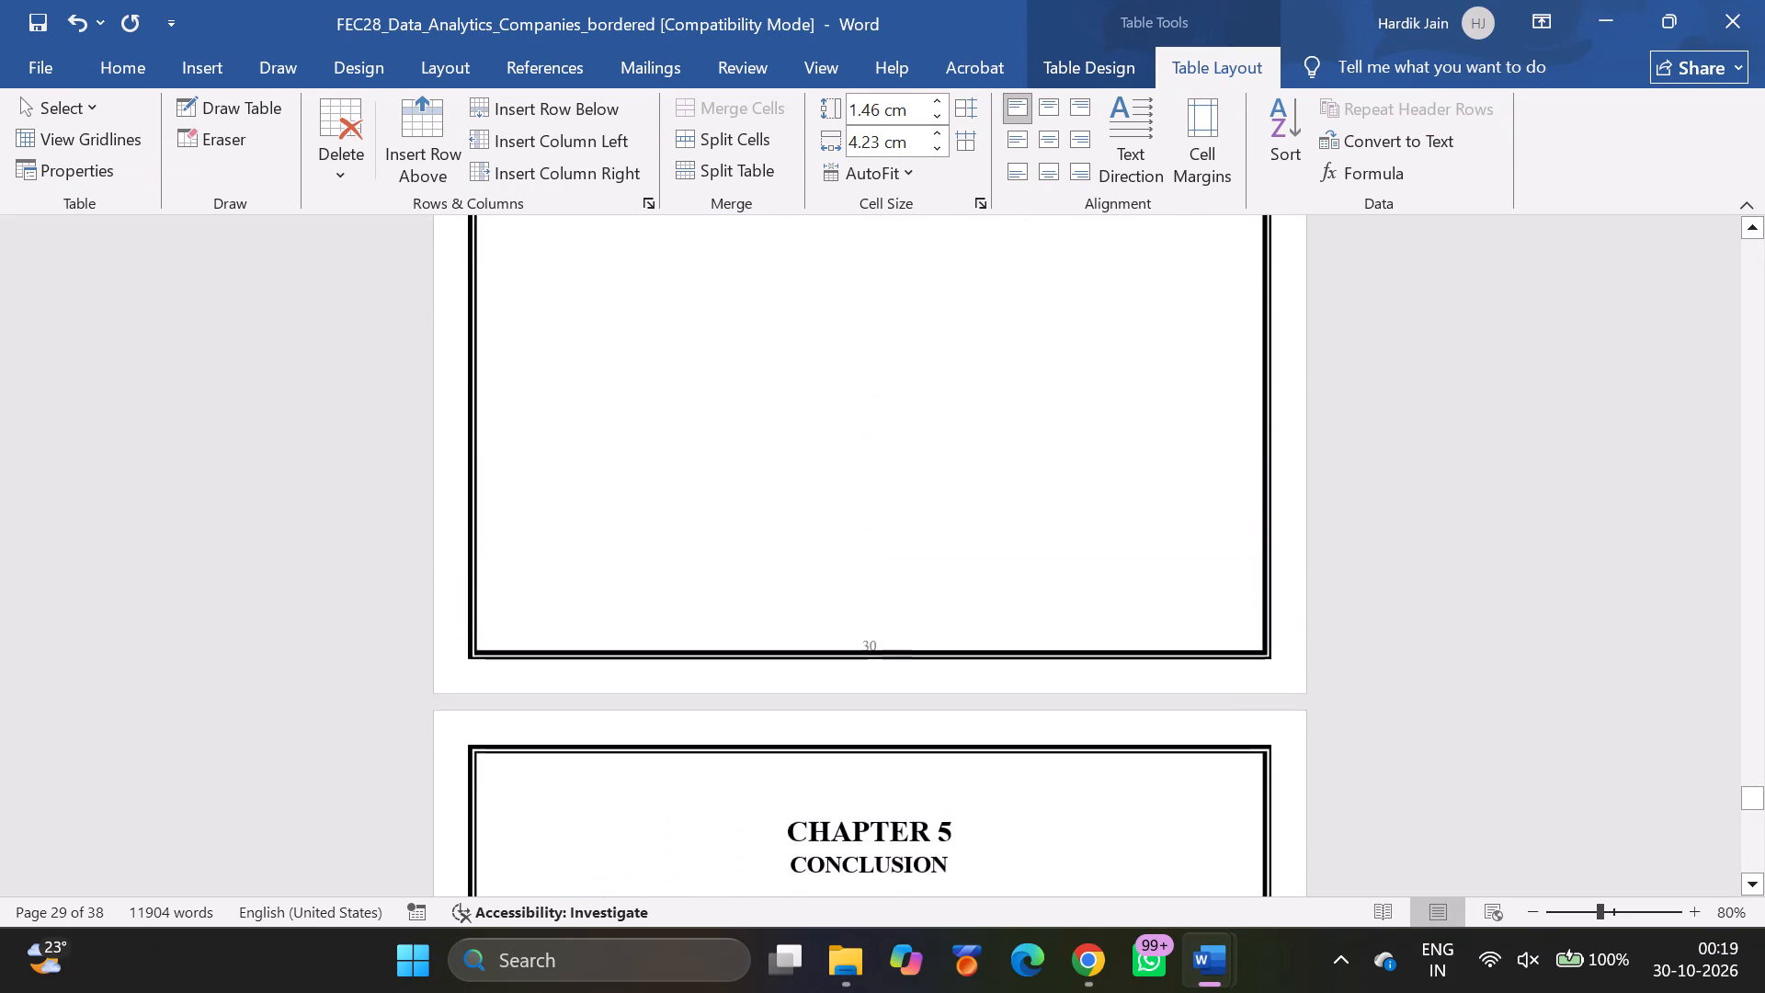
scroll(621, 535, up, 6)
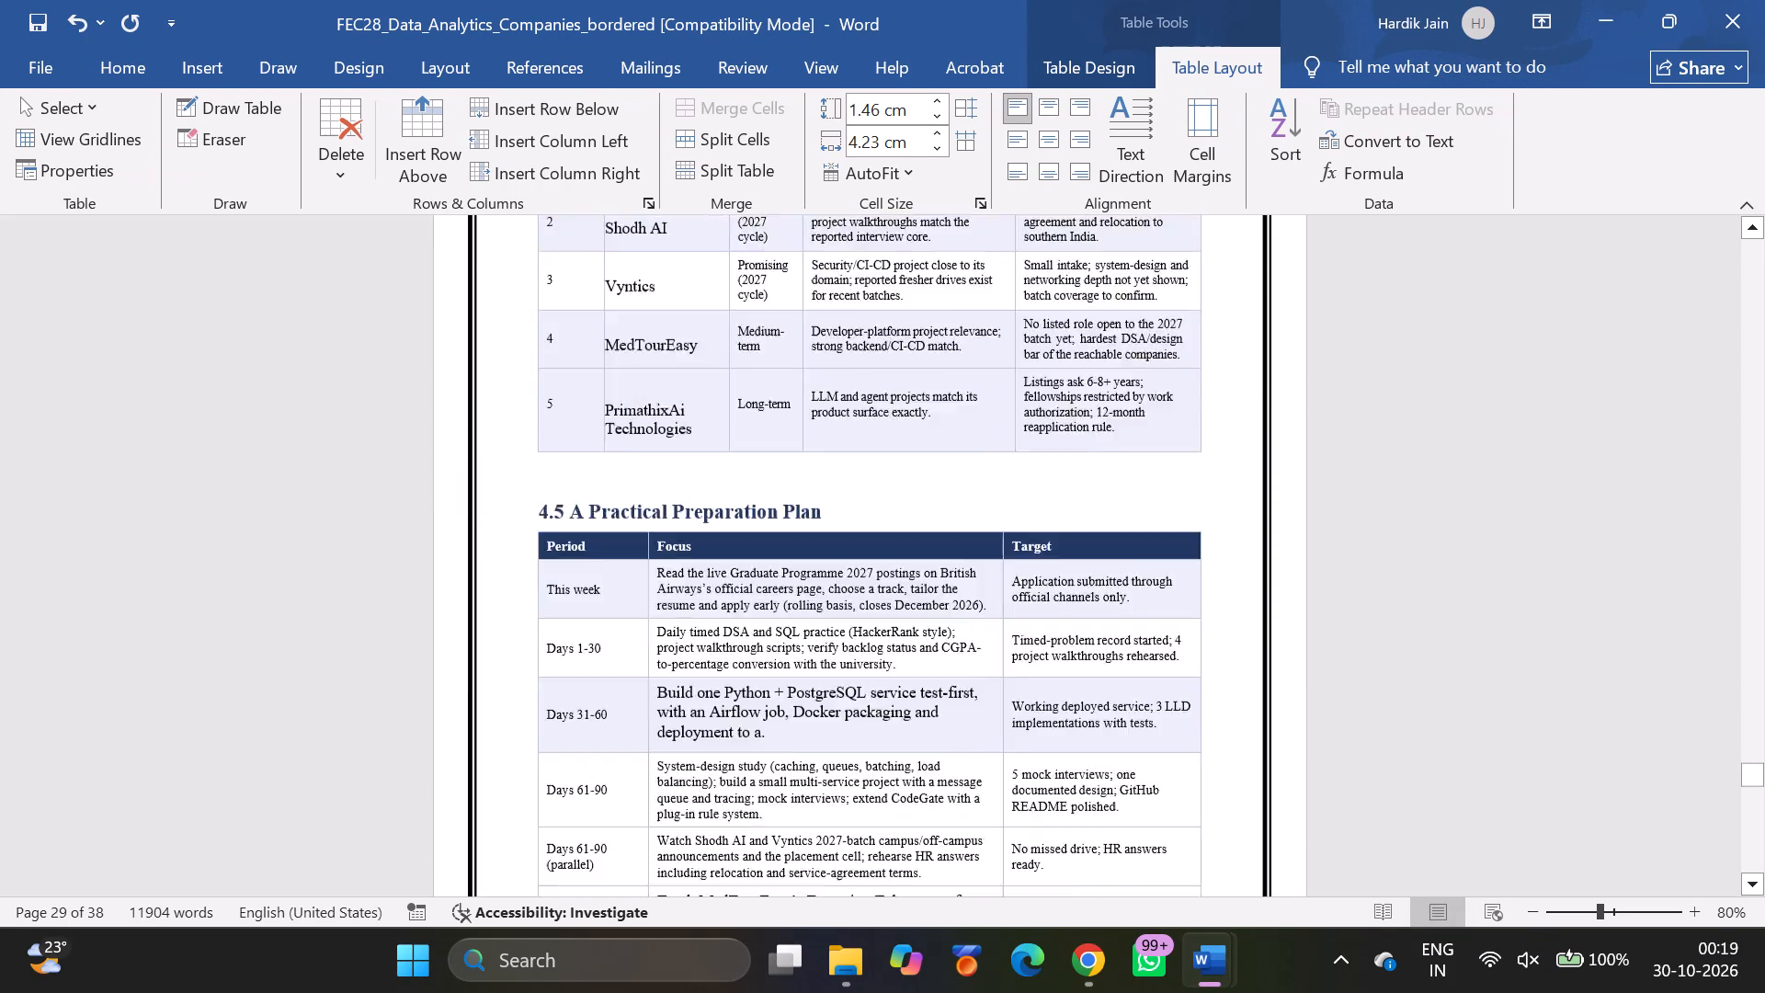
scroll(621, 535, up, 3)
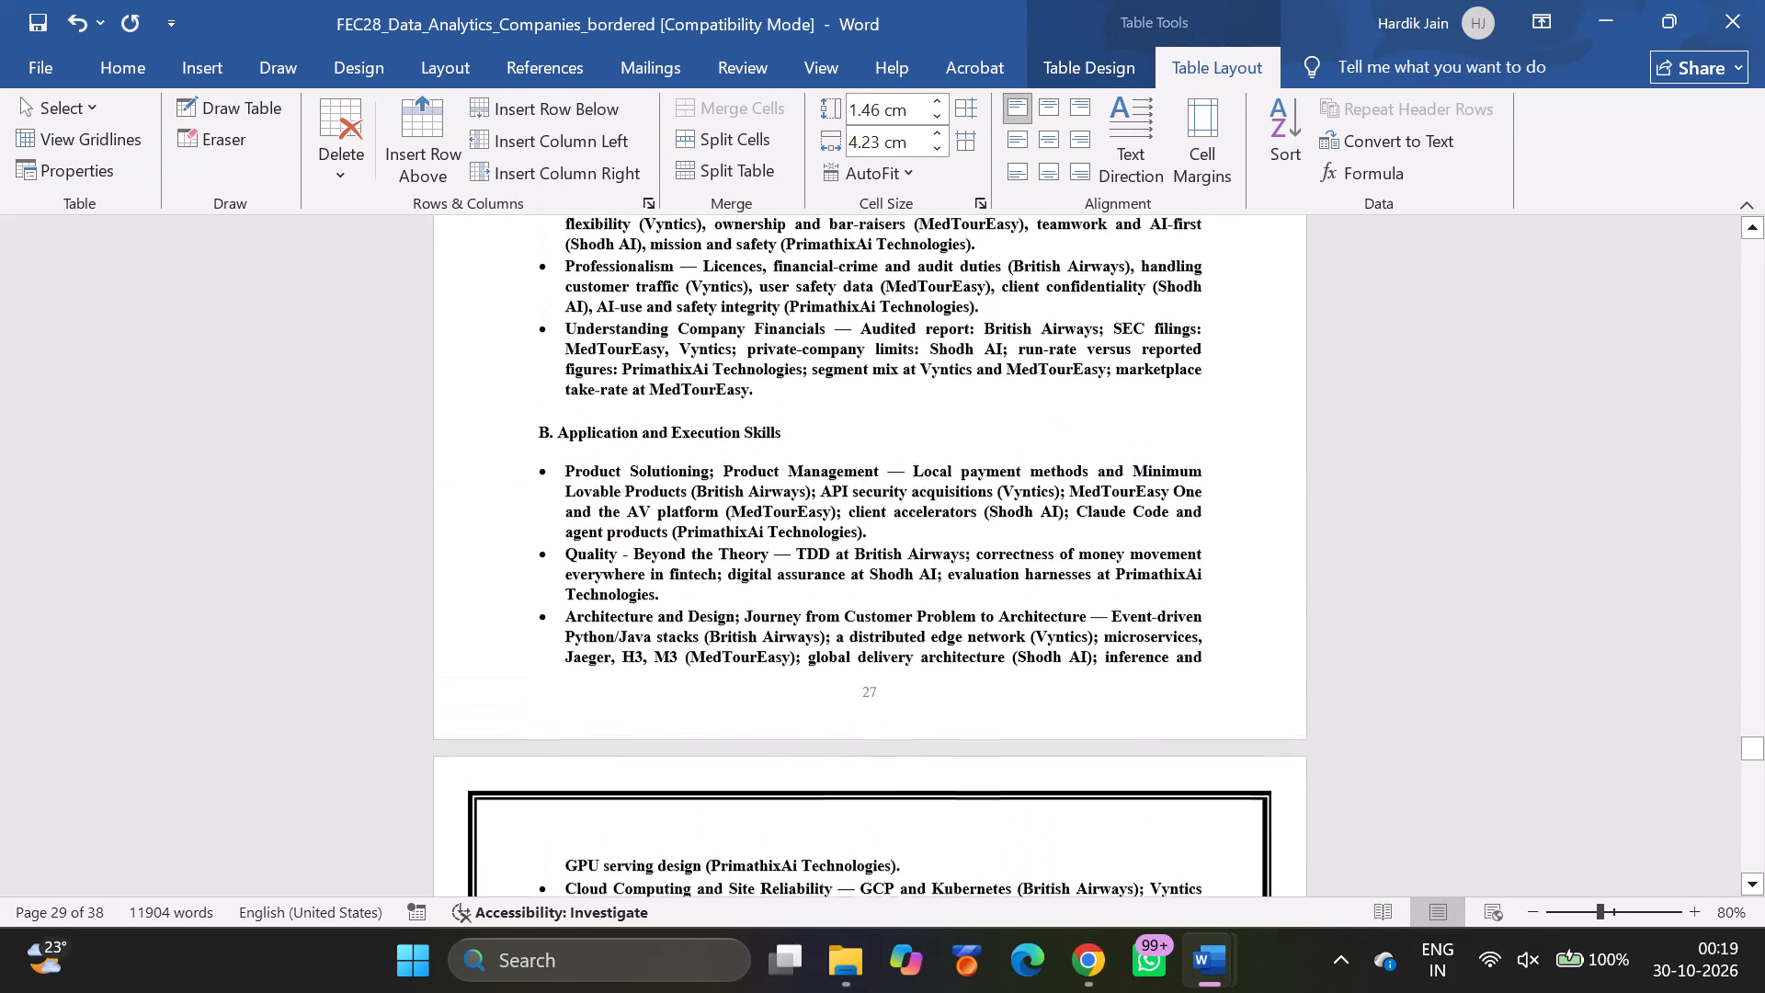
scroll(621, 535, up, 5)
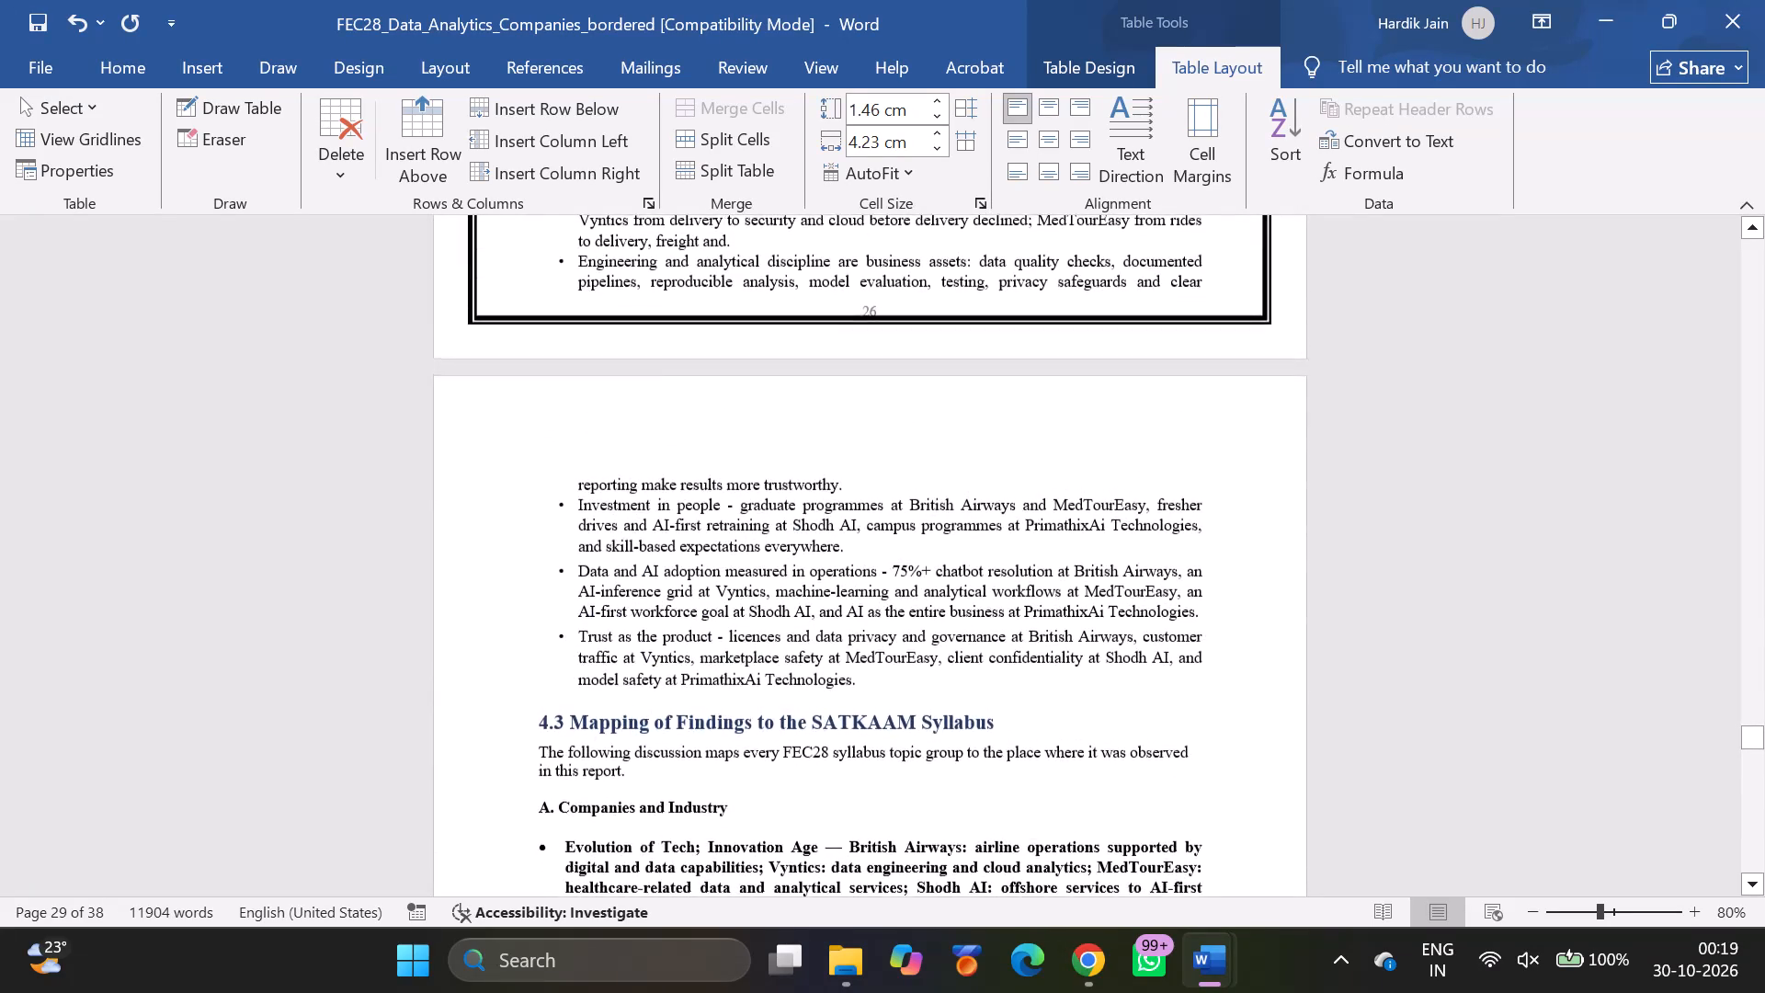
scroll(621, 535, up, 1)
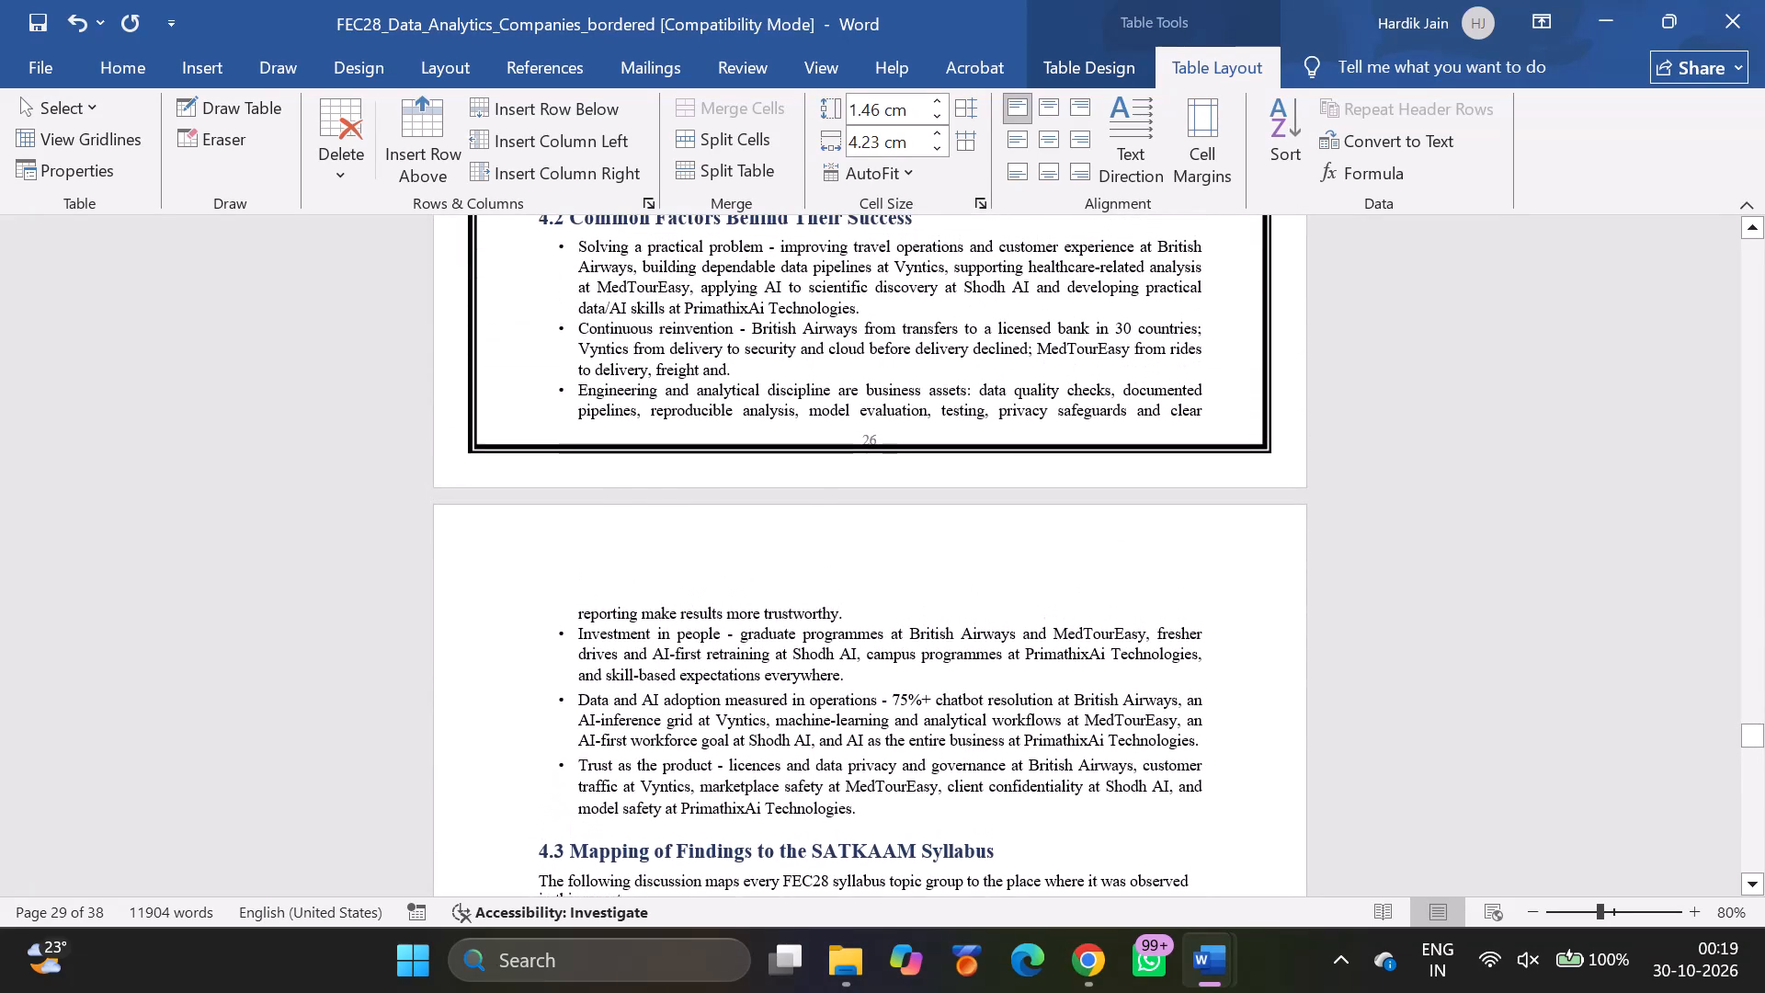
scroll(621, 535, up, 1)
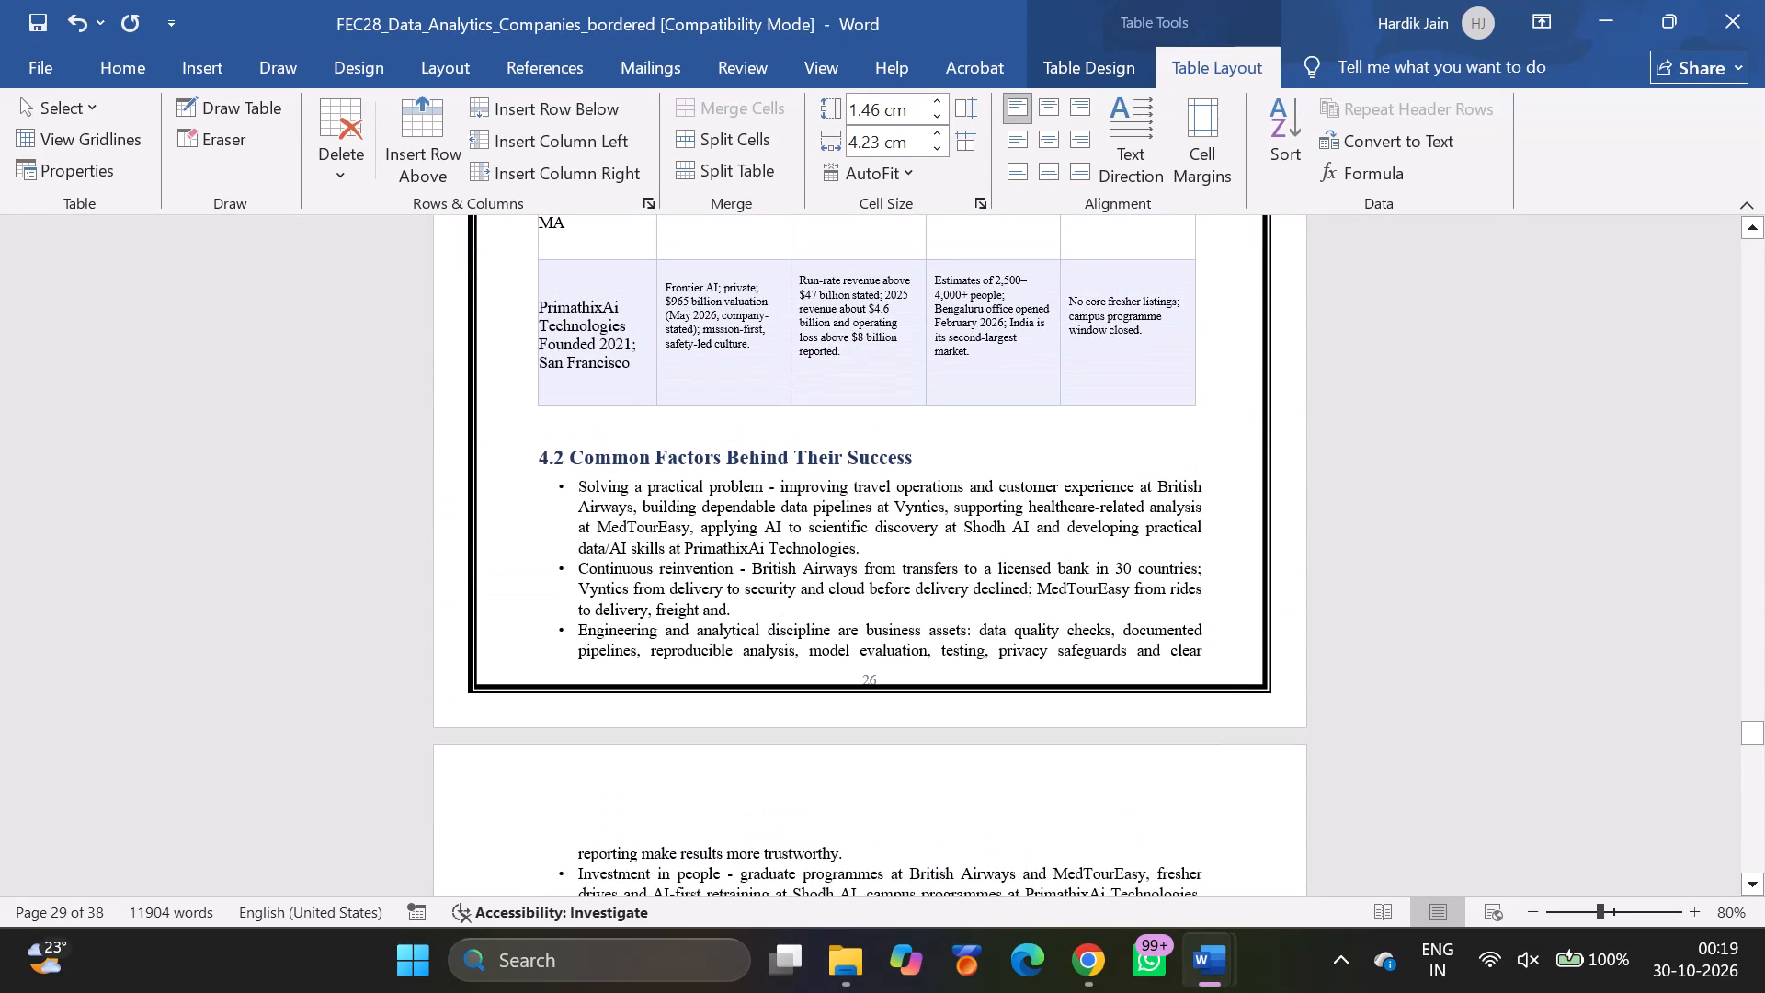
Copy the border frame of the section 4.2 page and paste it onto the unbordered page that contains heading 4.3.
click(471, 539)
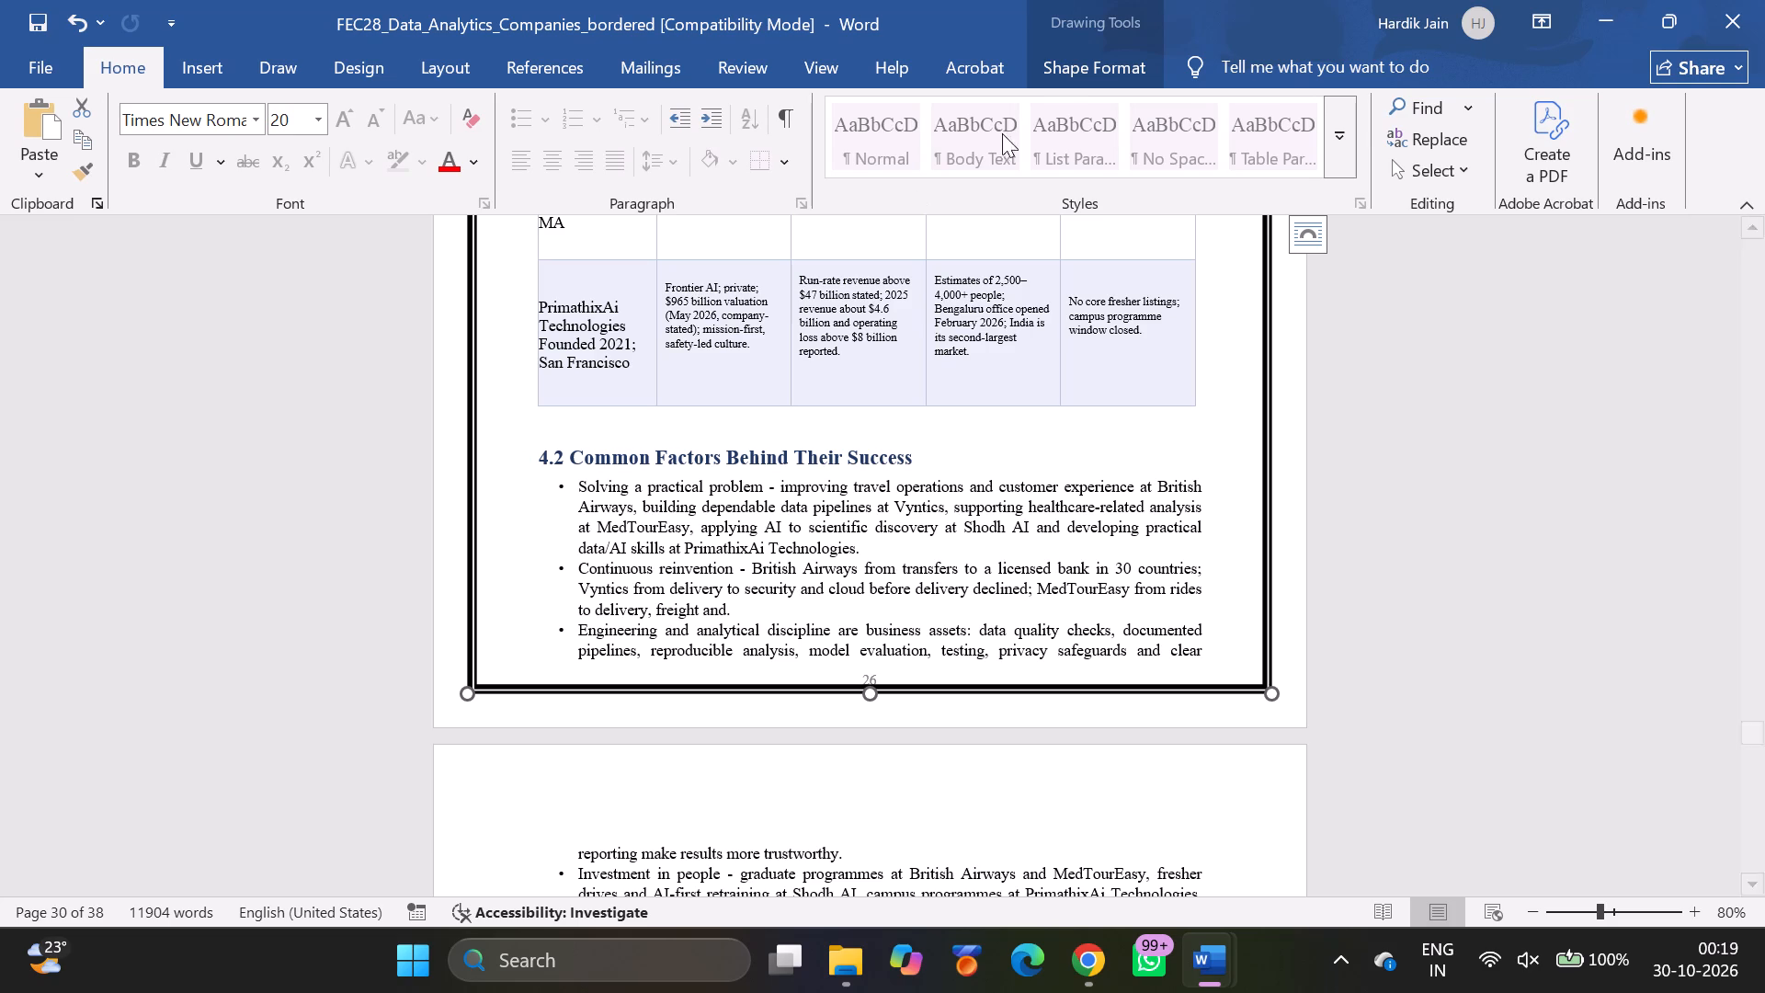
click(1061, 72)
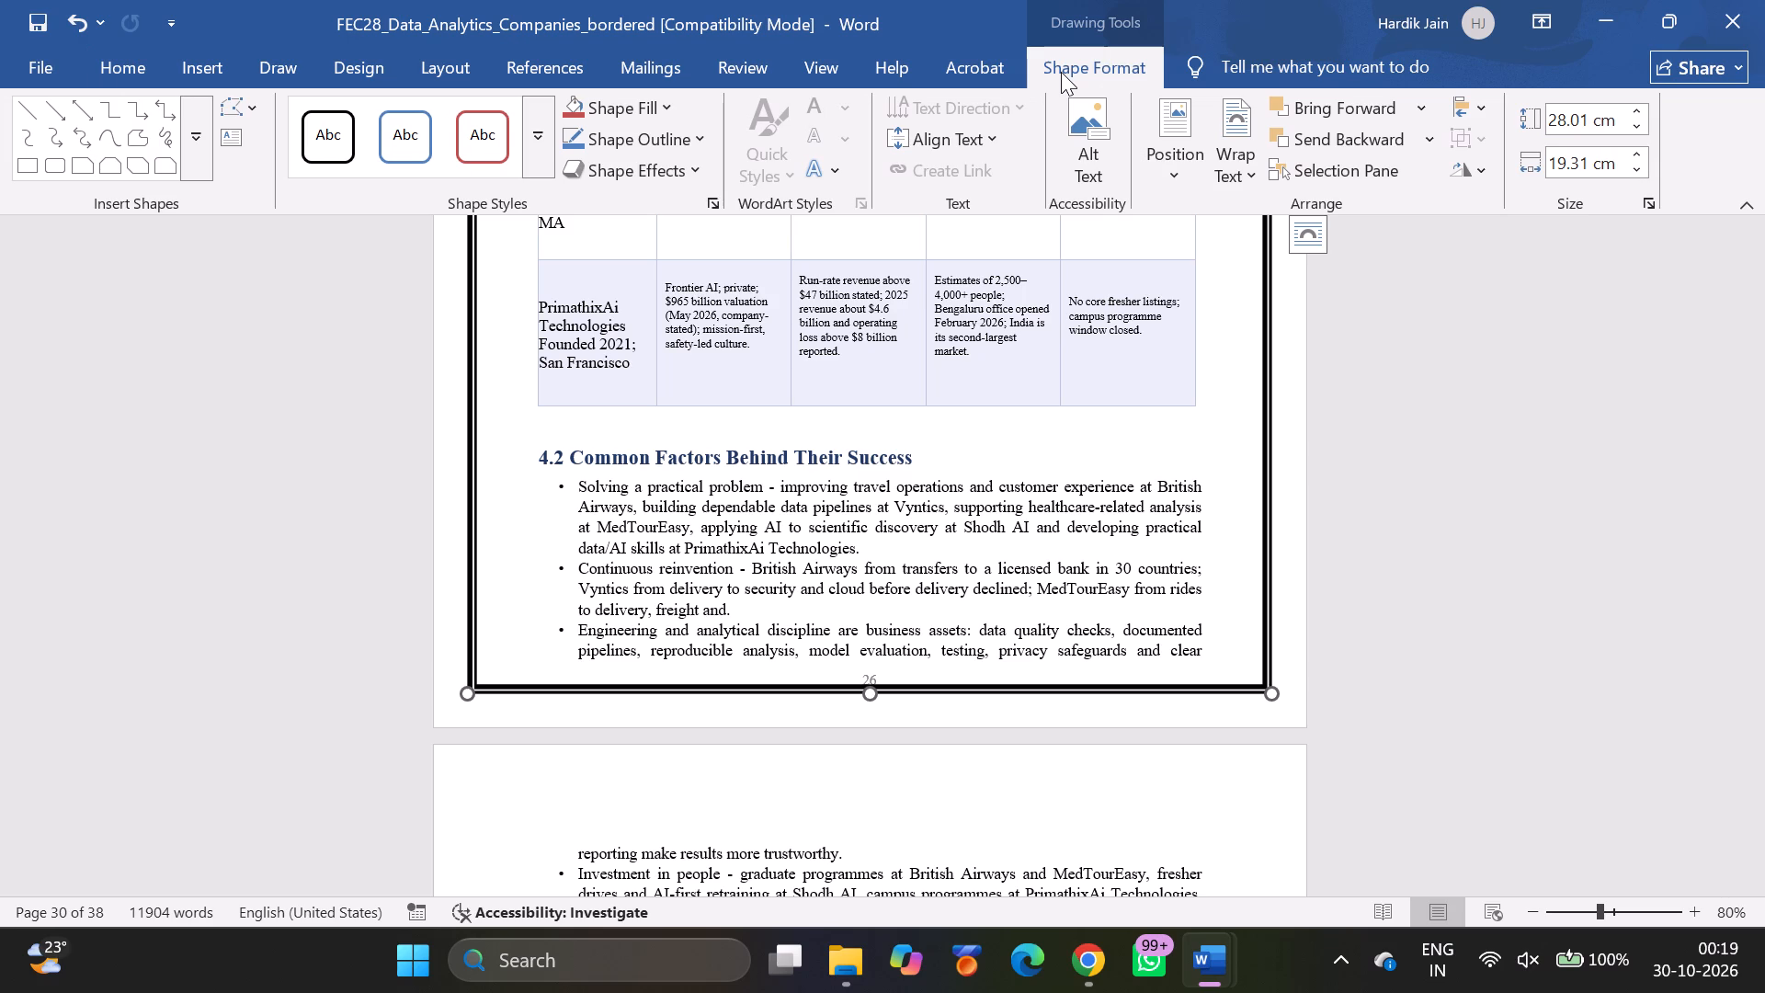
click(1178, 160)
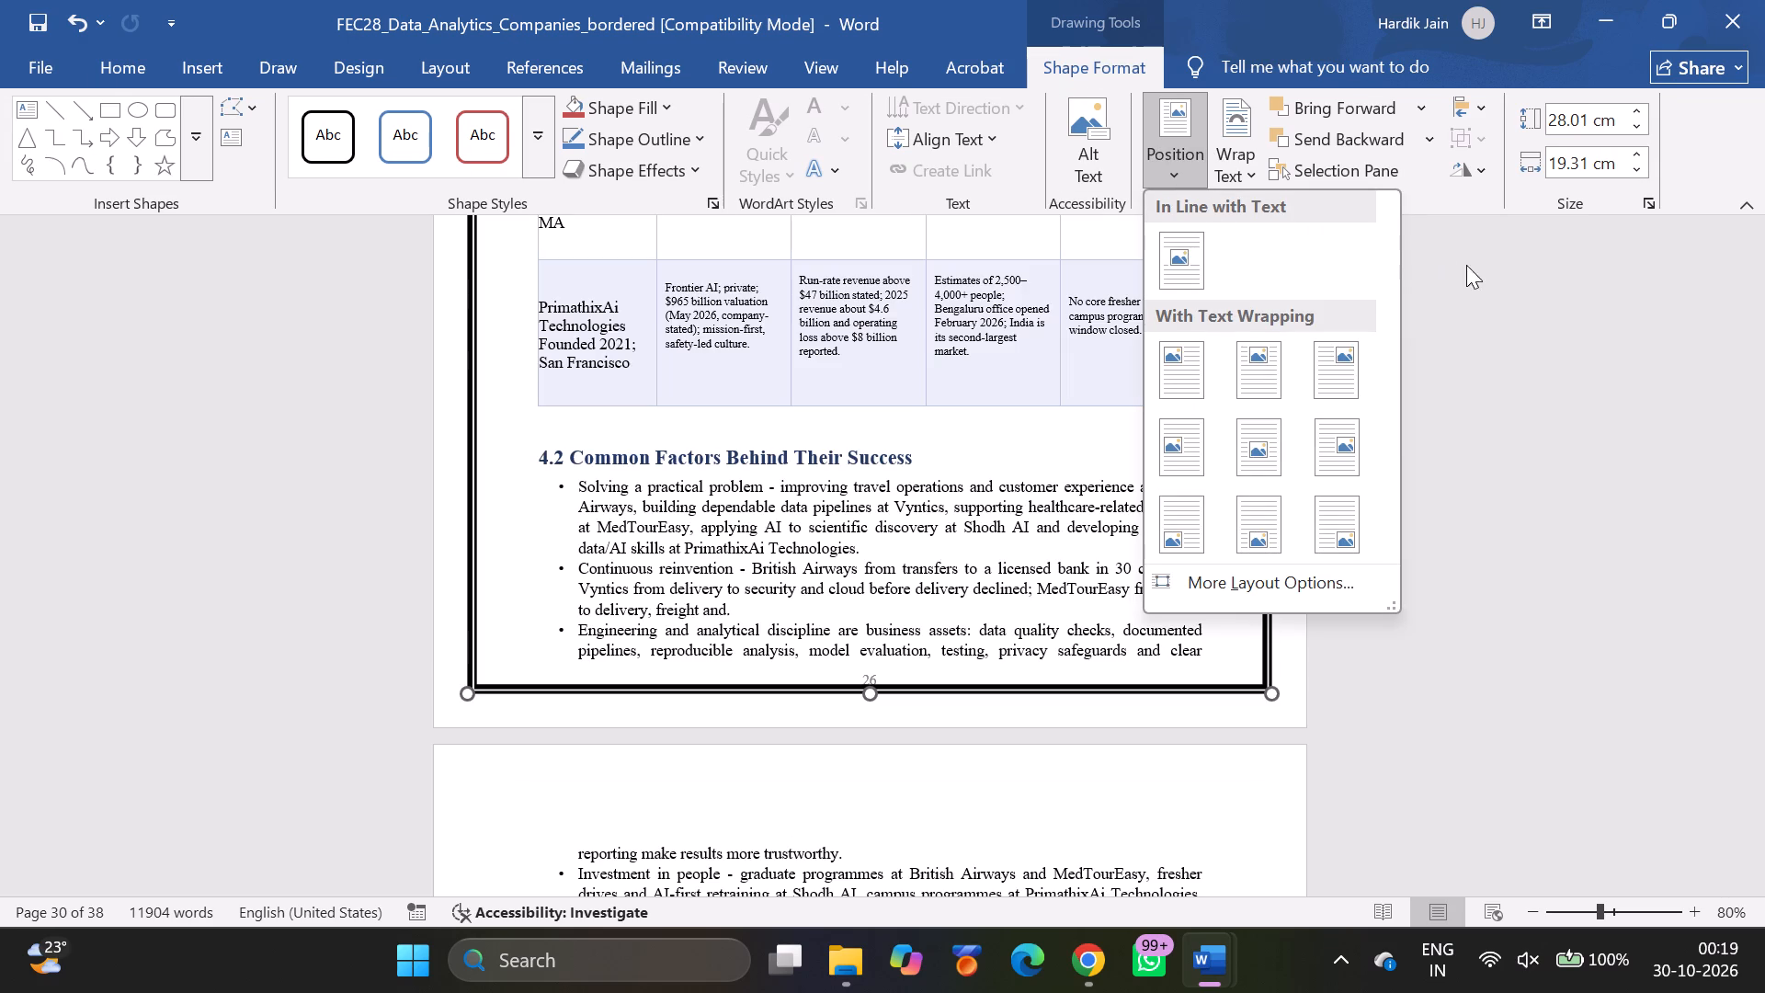
click(1480, 288)
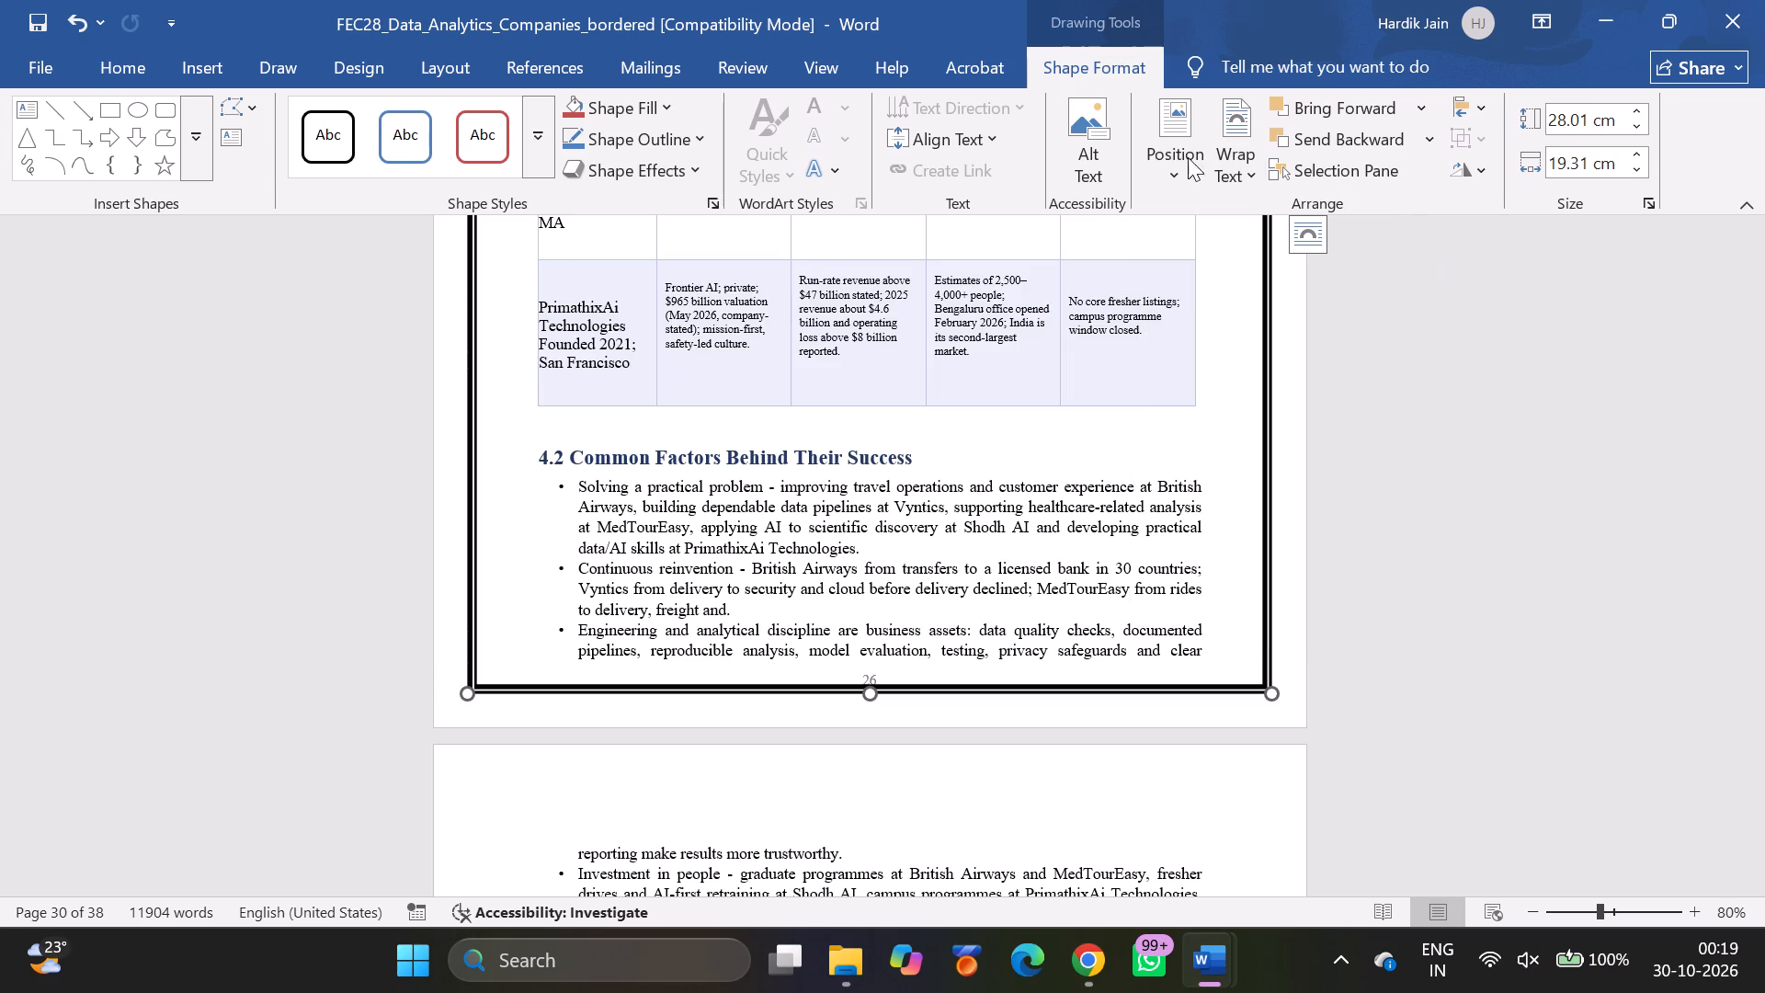
click(975, 131)
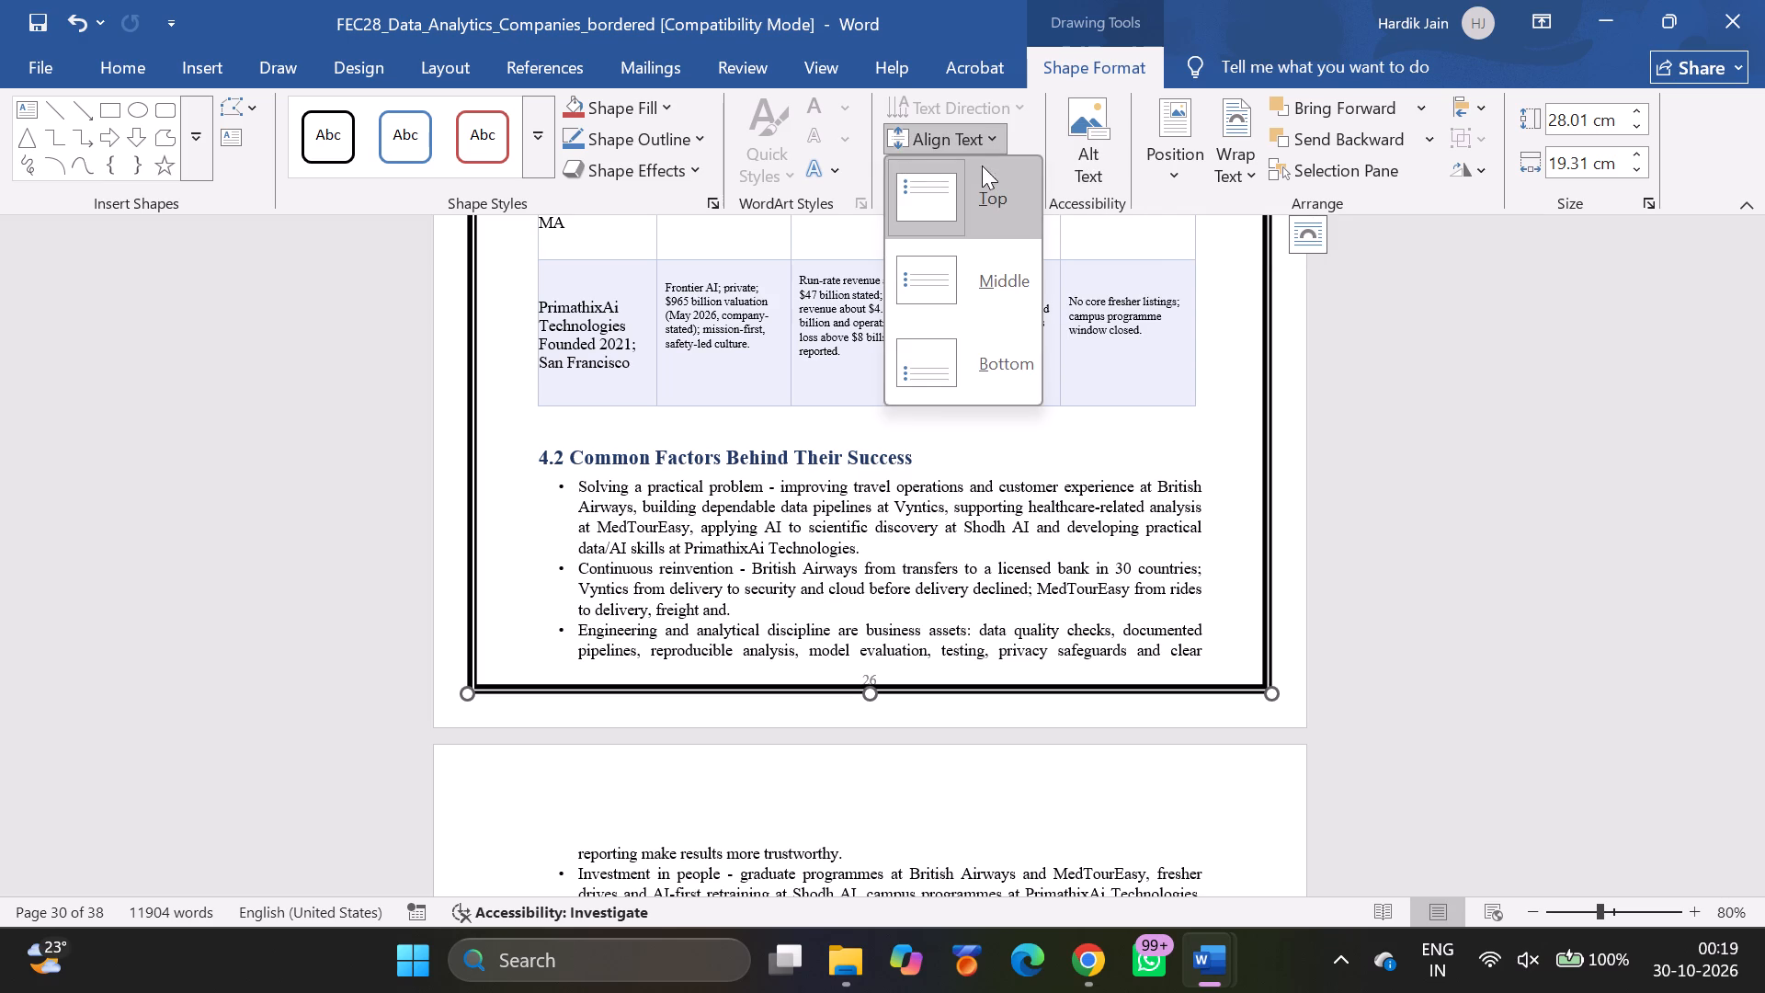
click(1378, 325)
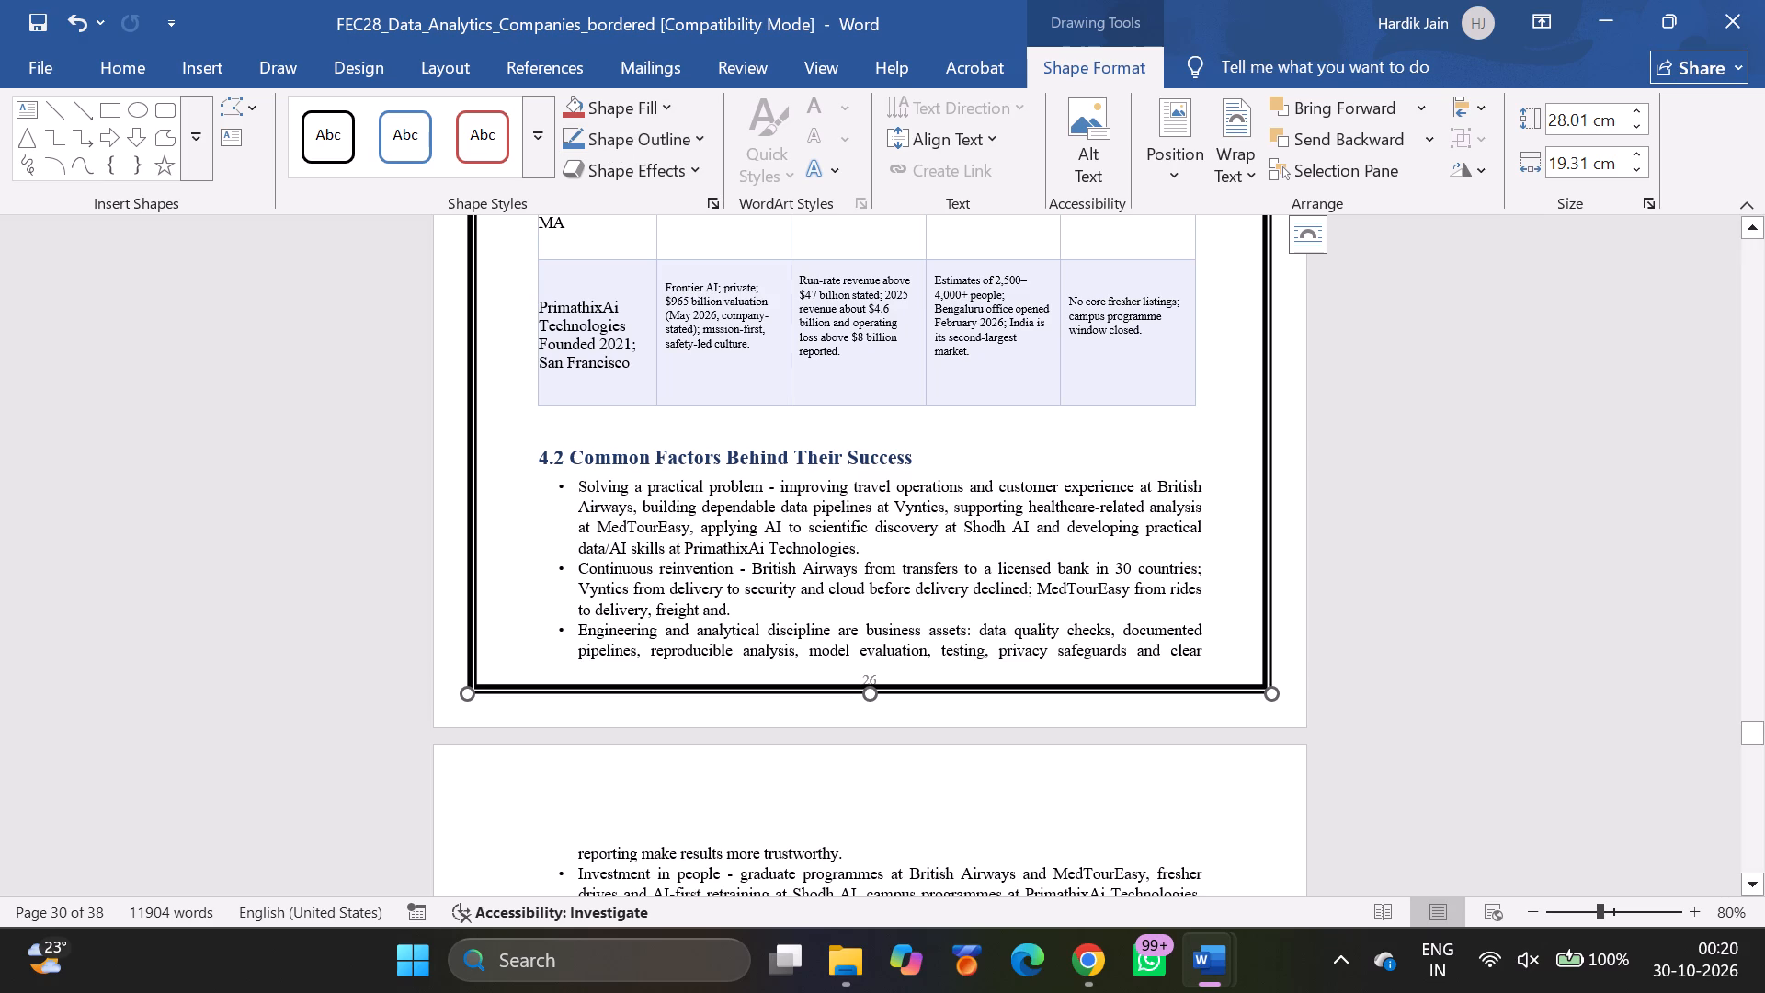
key(ctrl+c)
scroll(588, 782, down, 1)
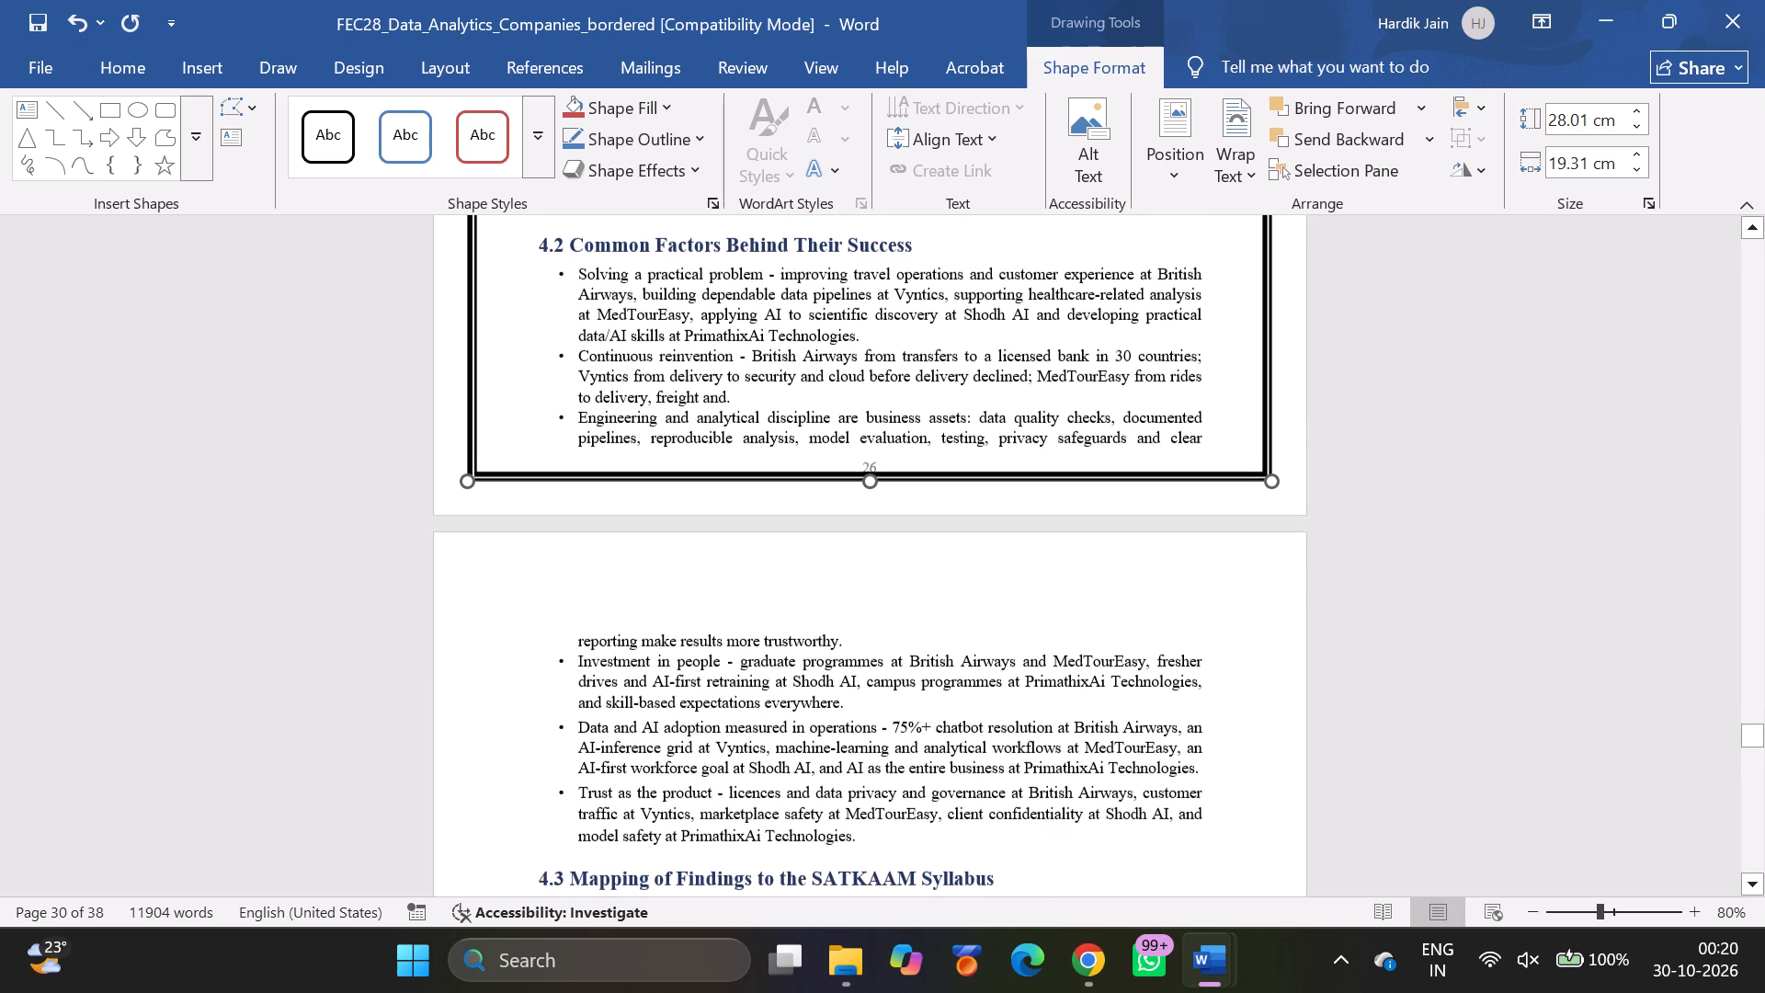
click(497, 640)
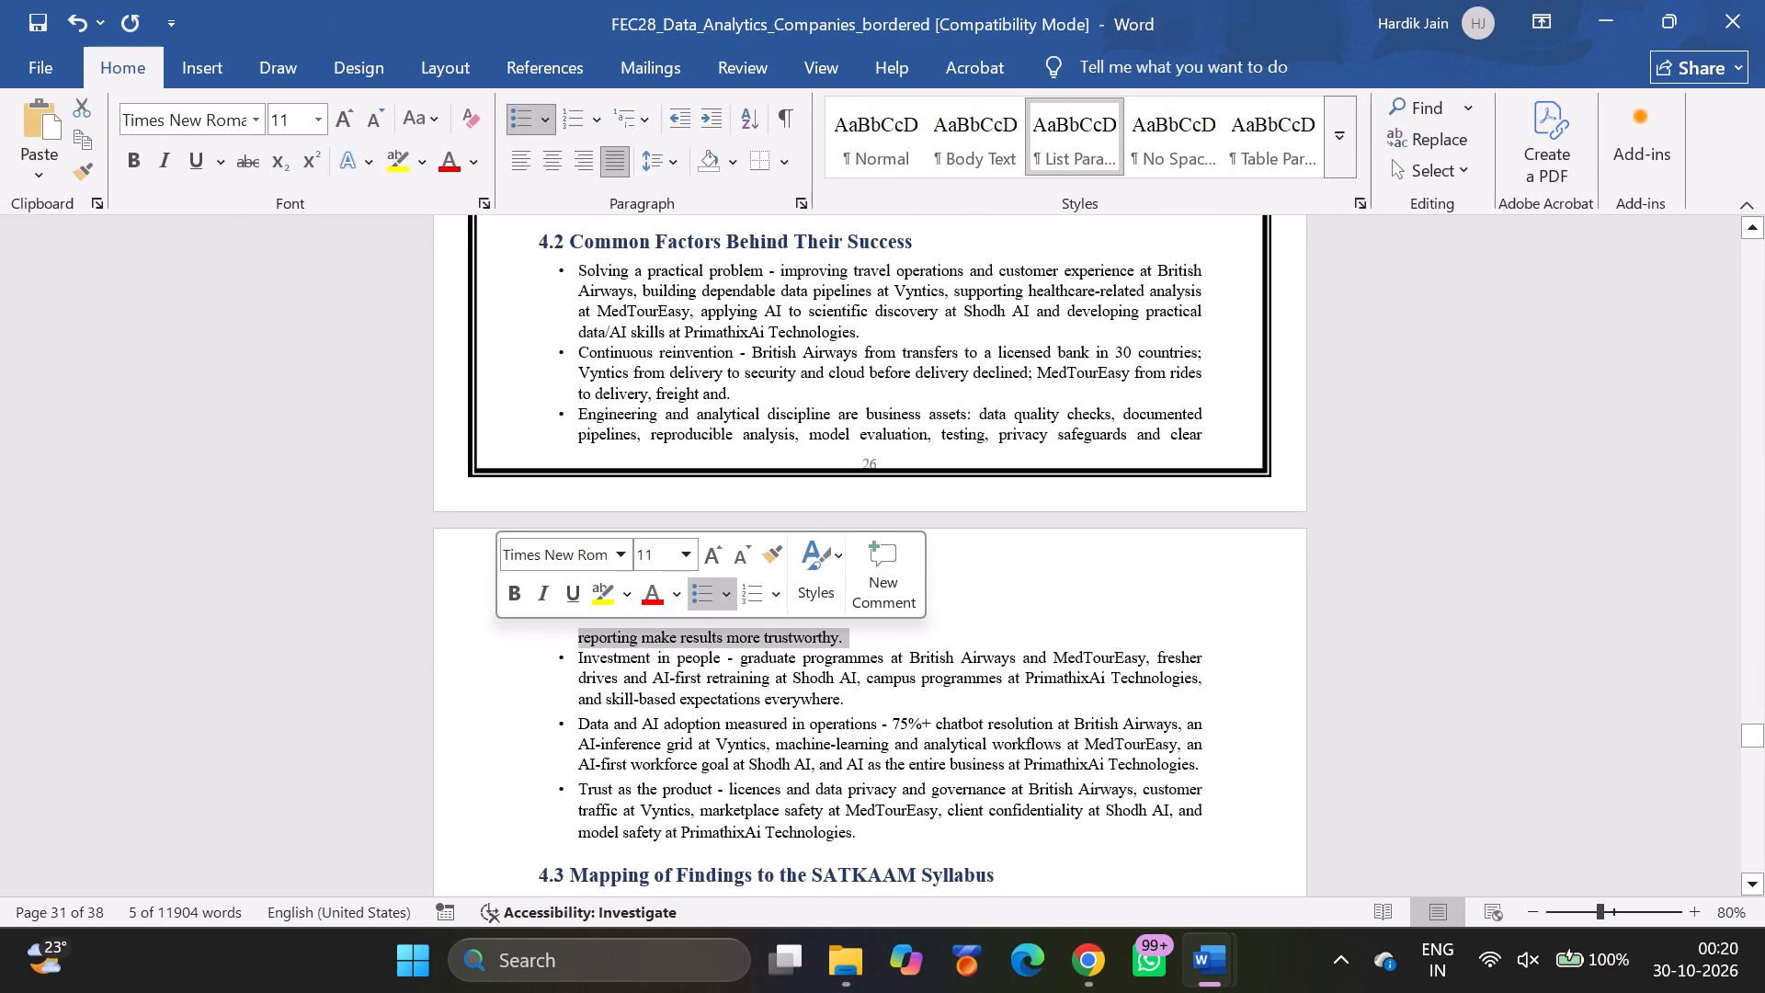
key(ctrl+v)
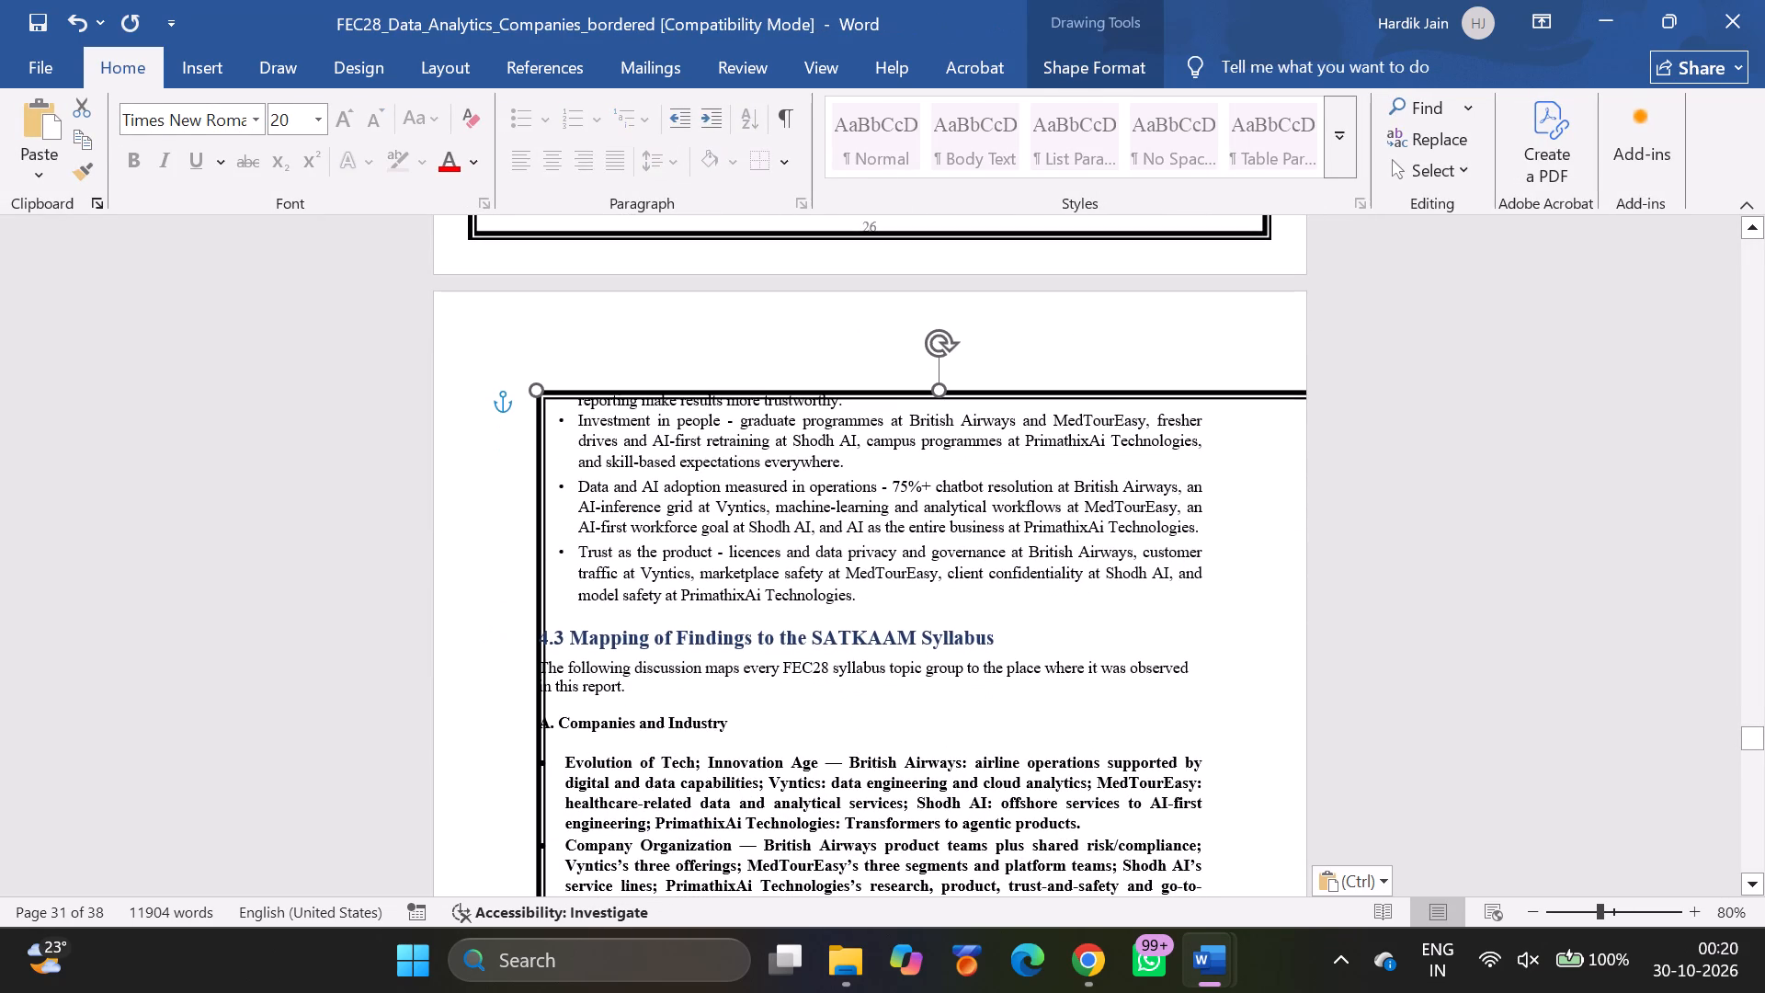
Move the pasted border frame around the text of the section 4.3 page, centred horizontally, with its upper edge near the page top.
drag(800, 394, 716, 330)
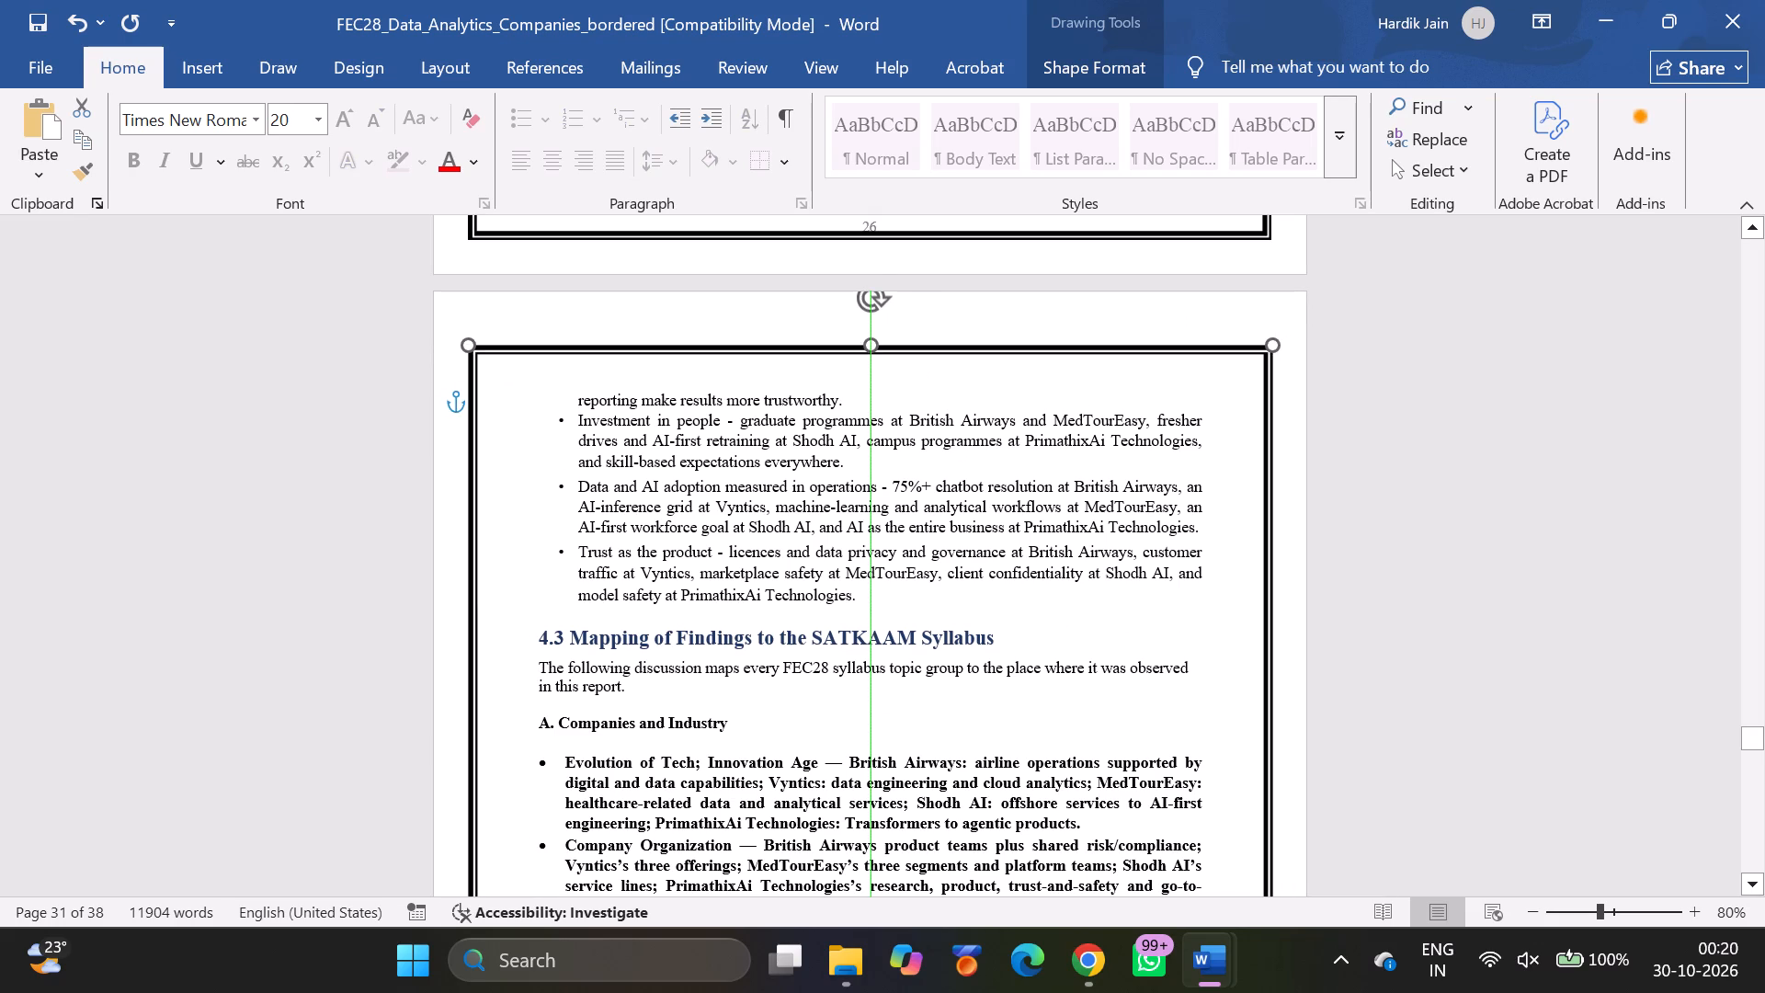
drag(716, 330, 750, 343)
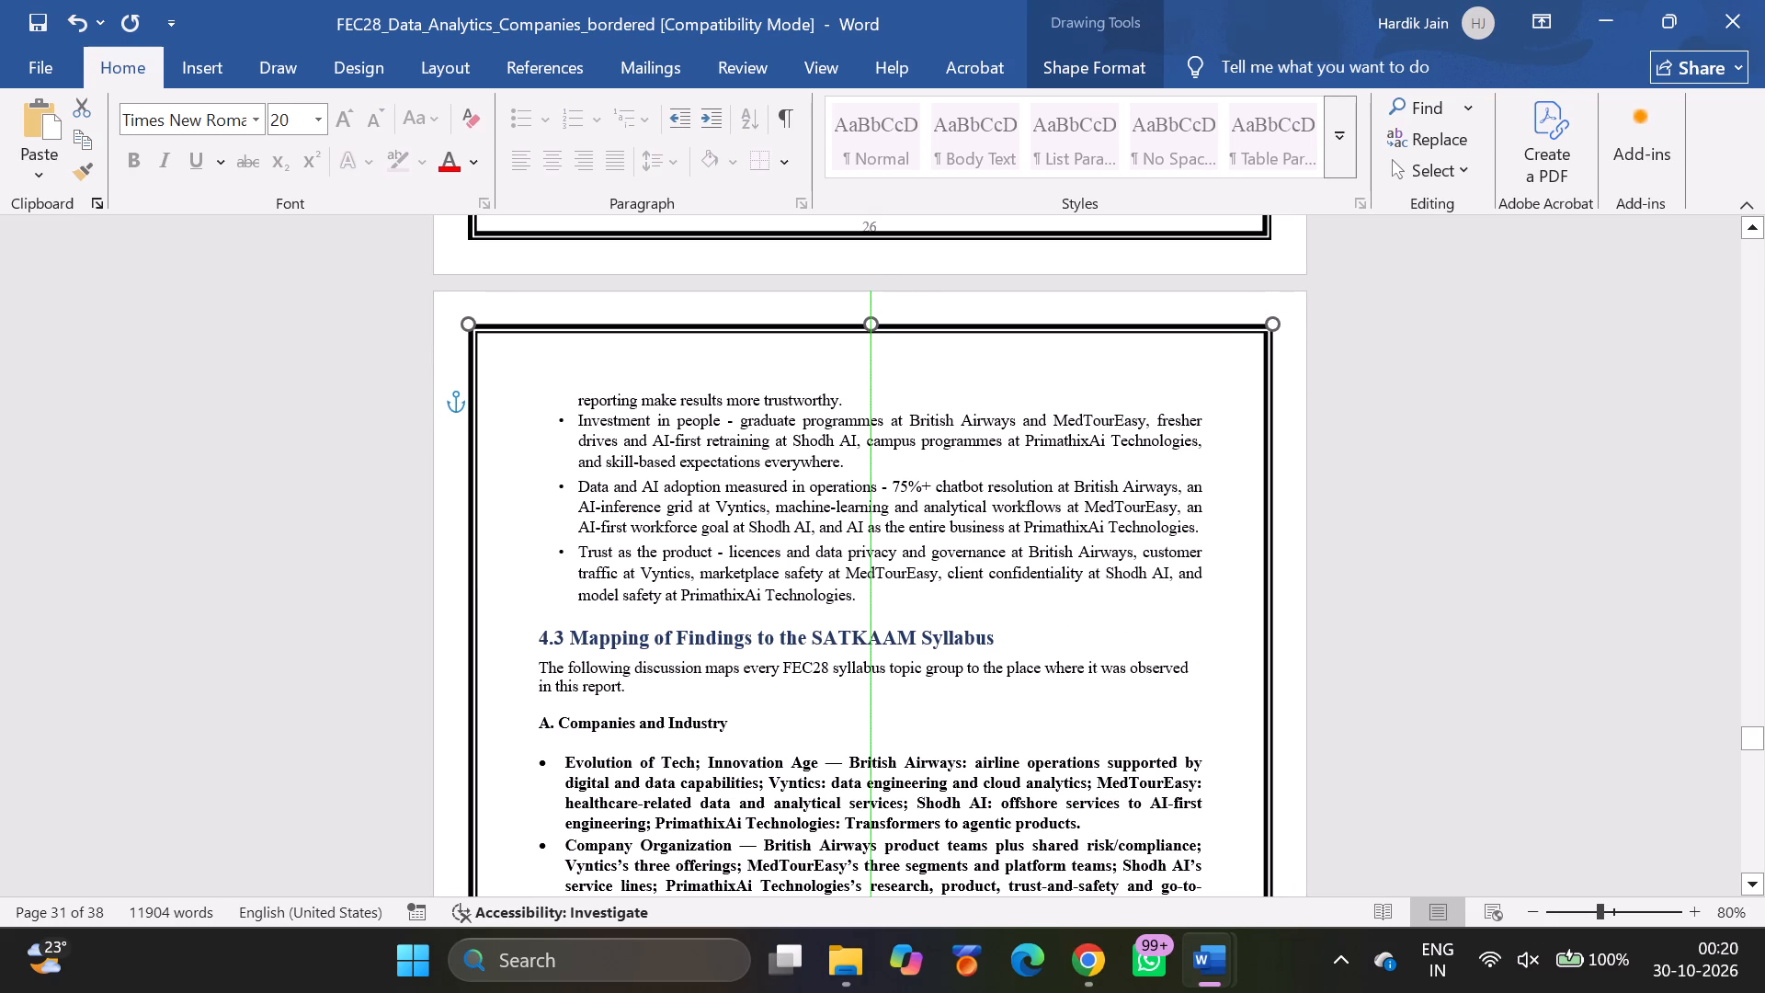
drag(750, 343, 752, 356)
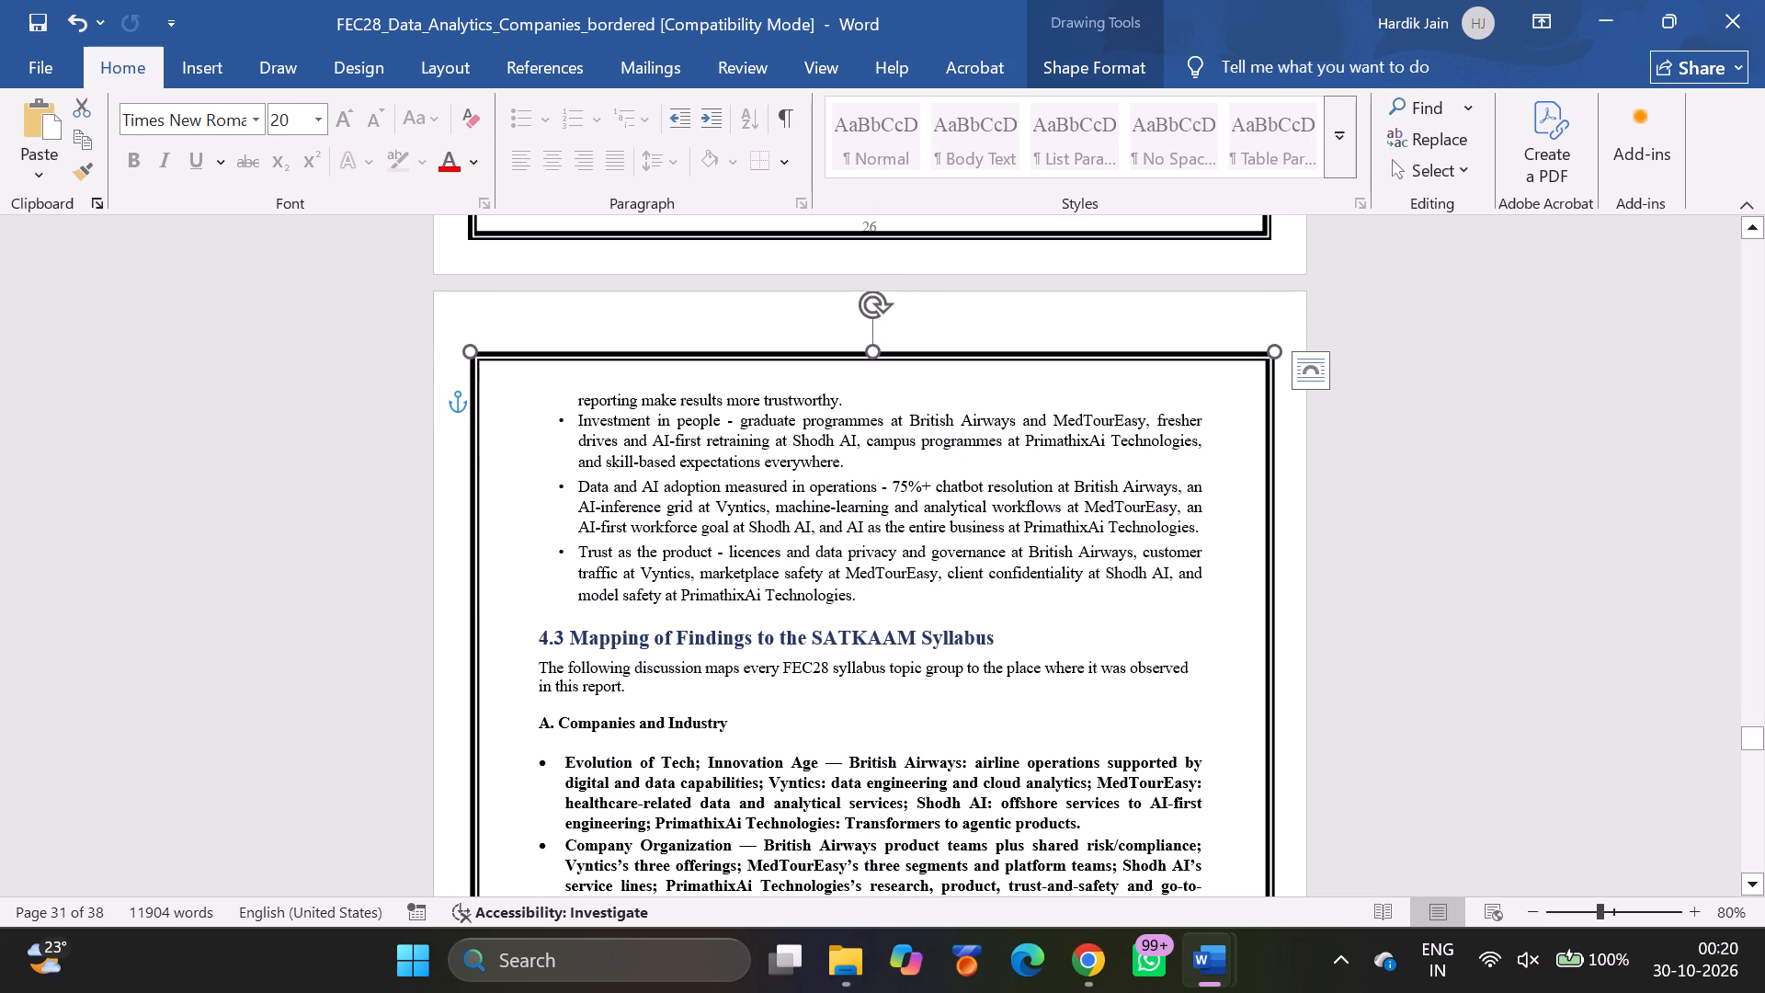
scroll(782, 545, down, 3)
scroll(782, 545, up, 1)
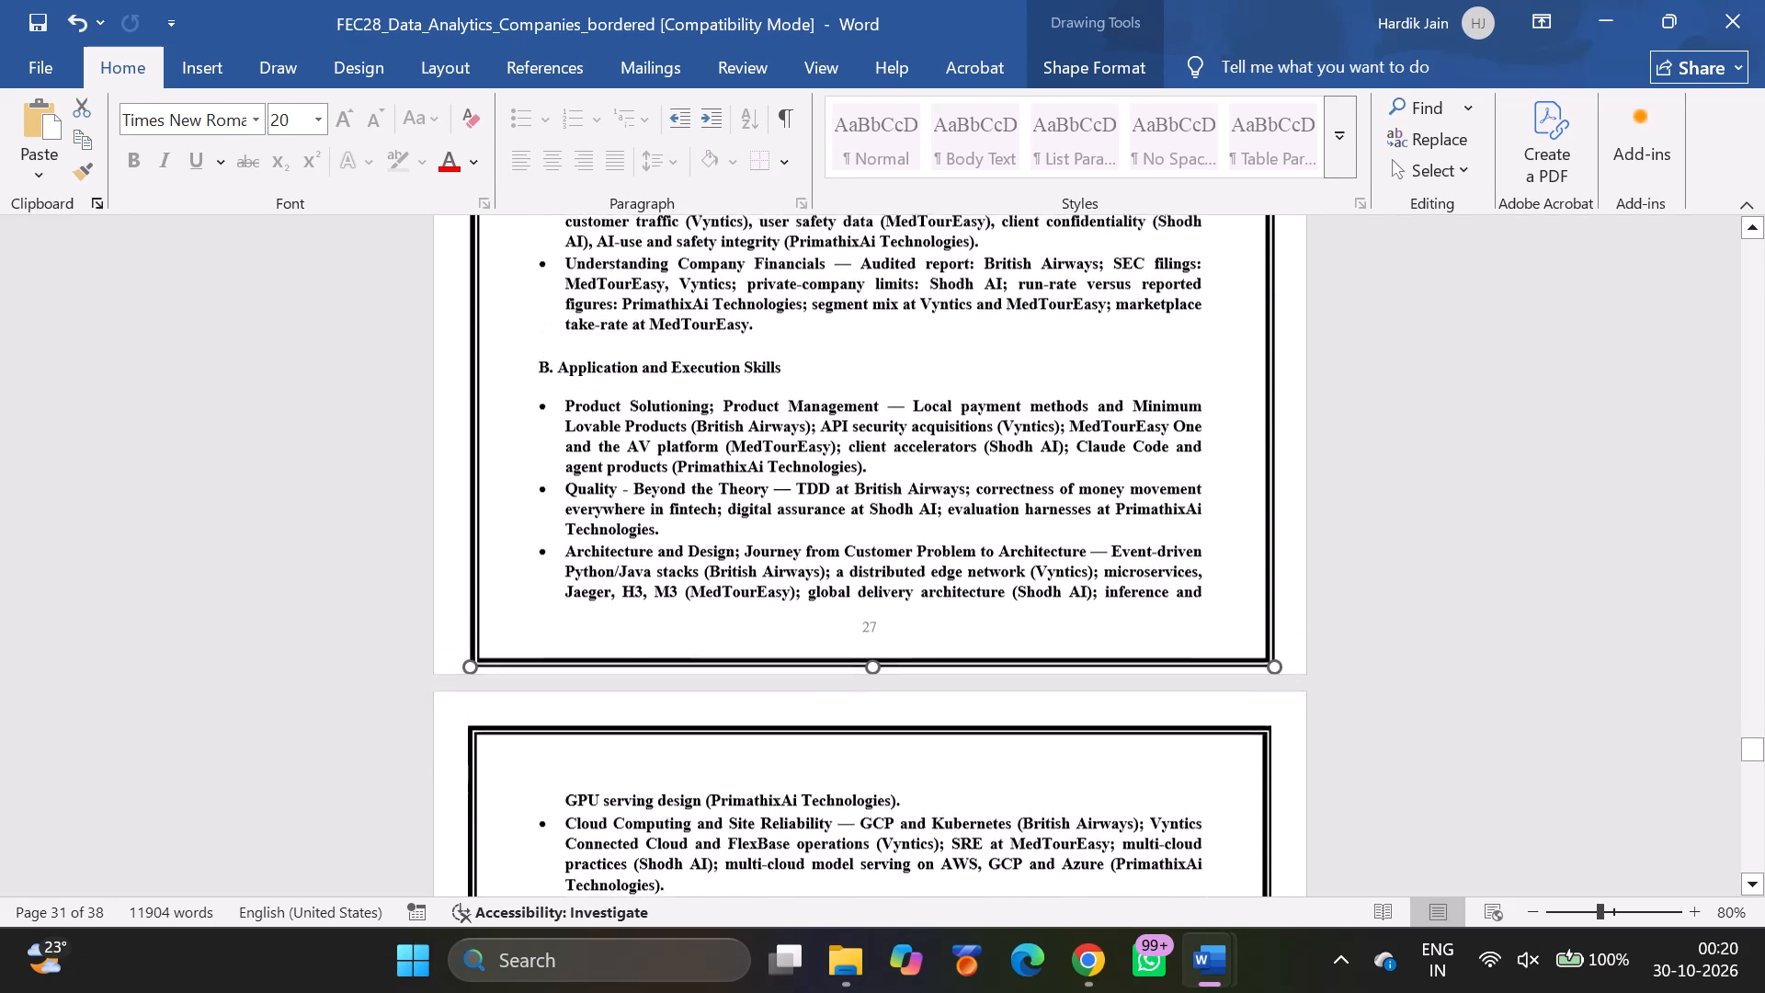
scroll(782, 545, up, 1)
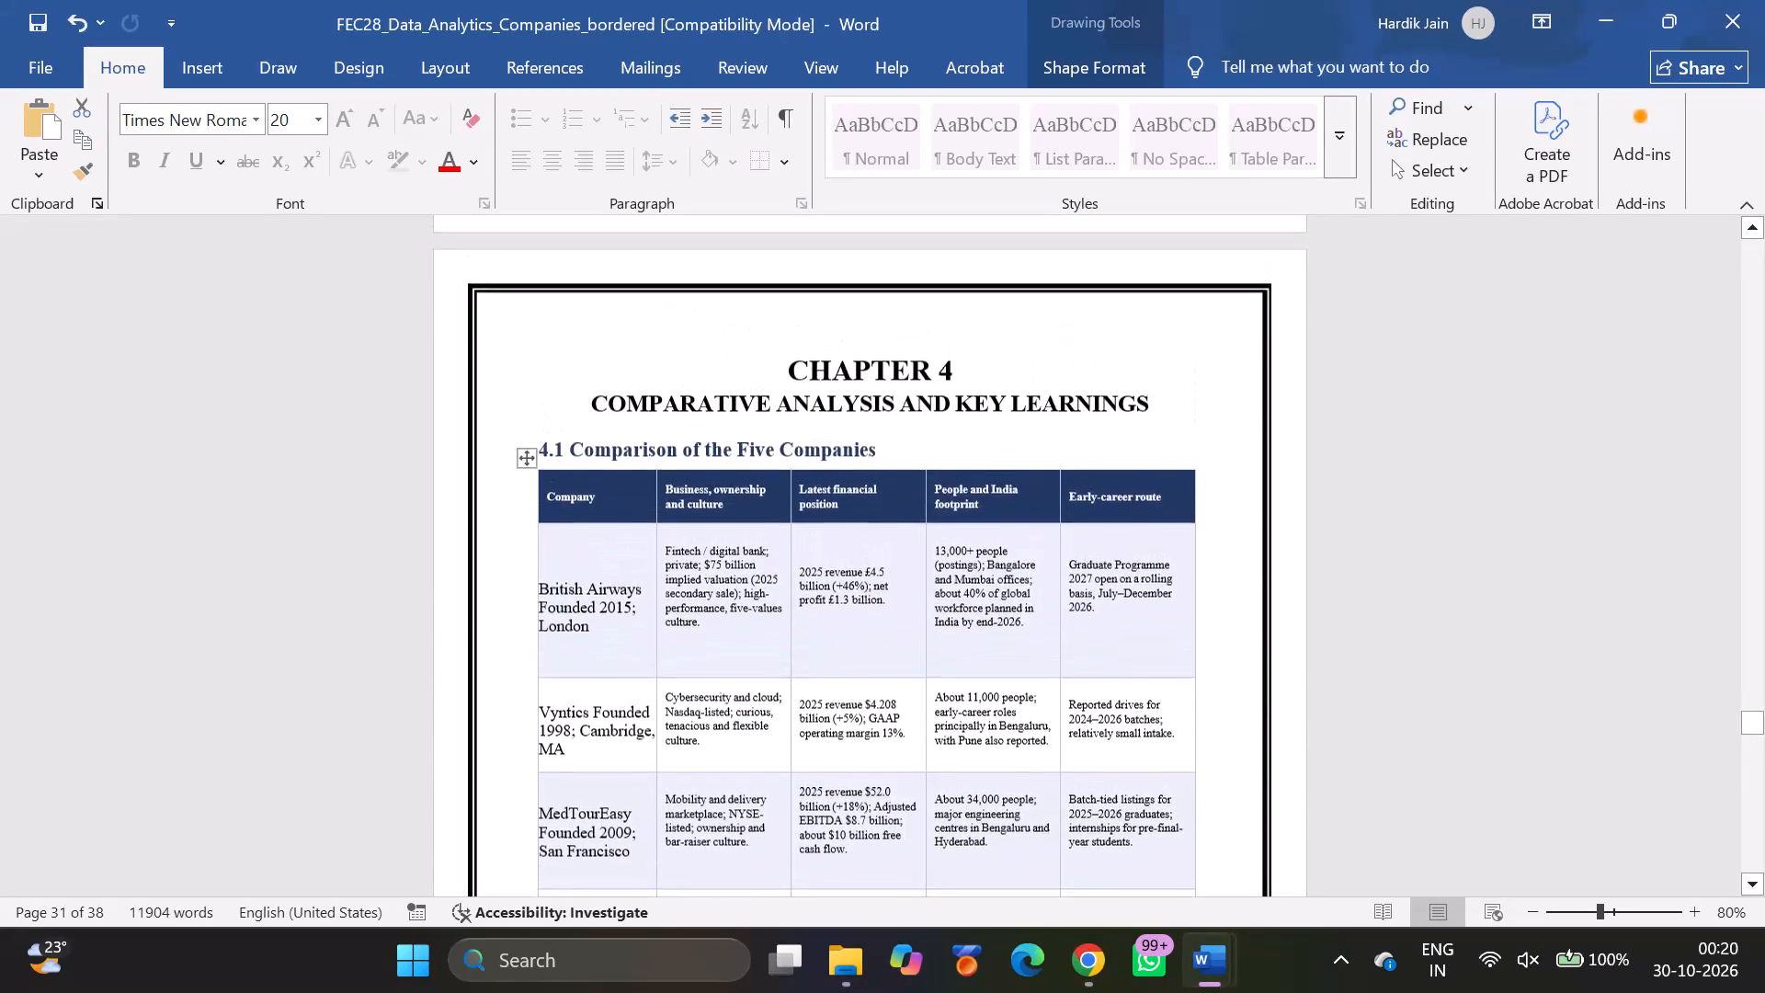
scroll(782, 545, up, 1)
scroll(782, 545, down, 1)
scroll(782, 545, up, 1)
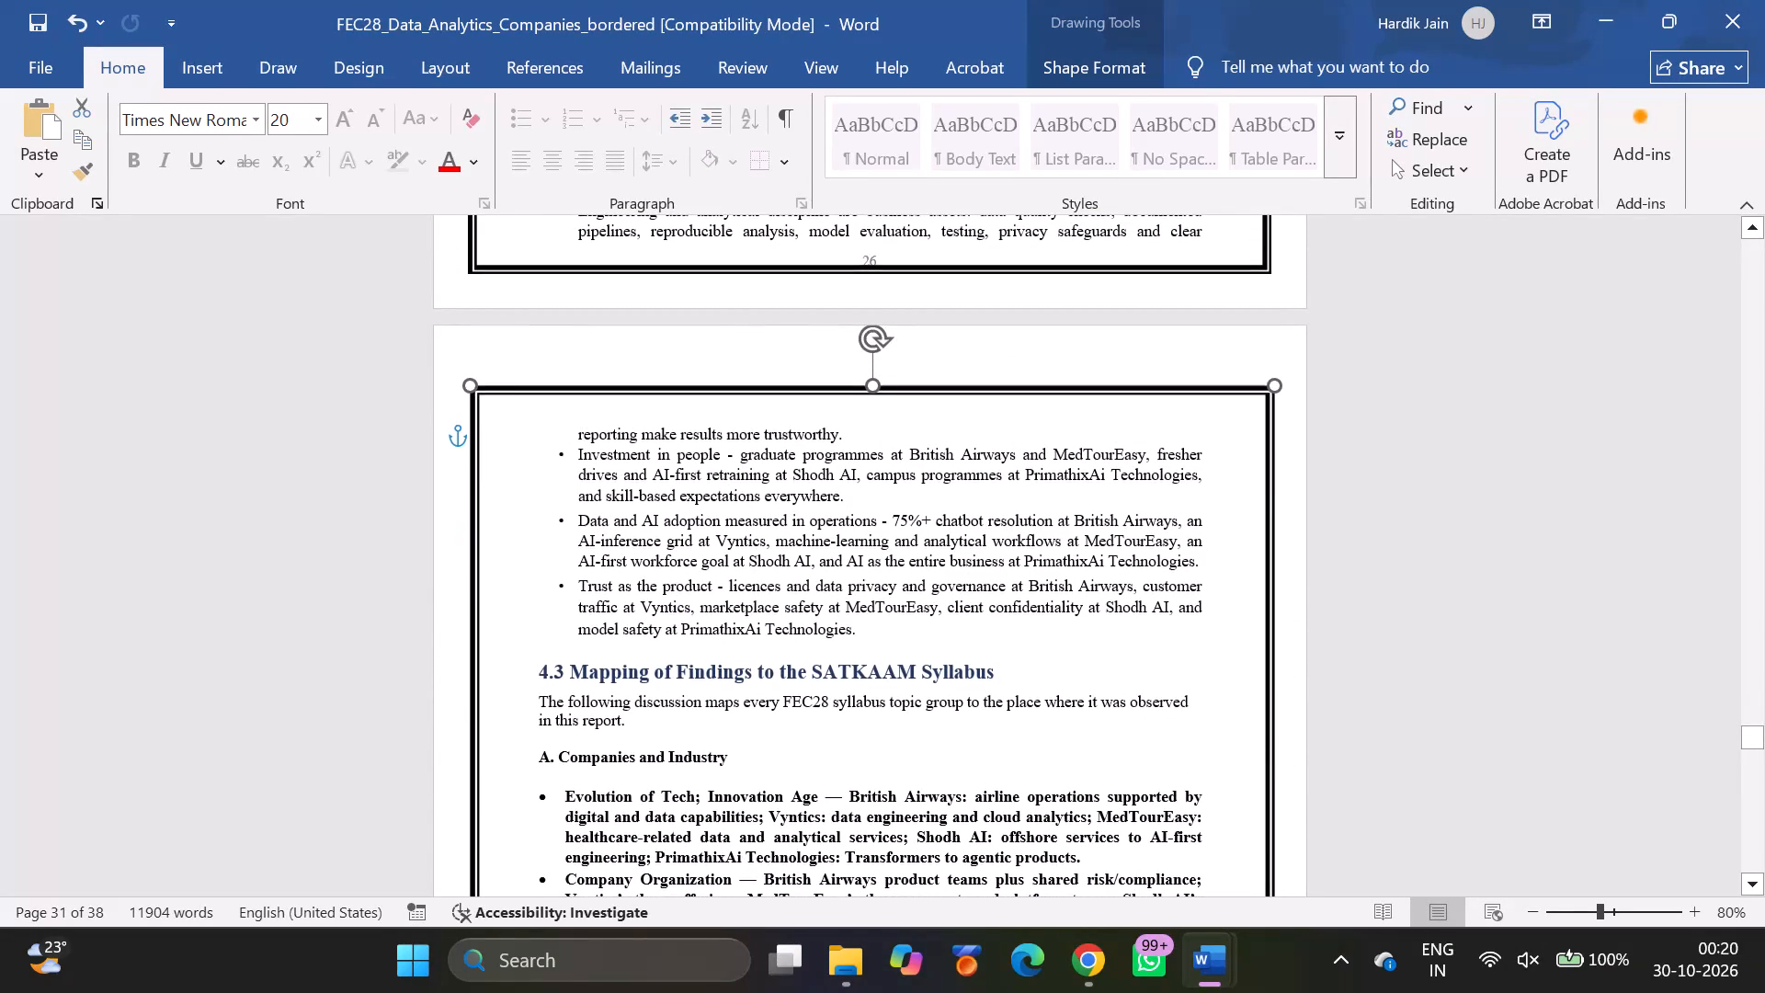
drag(790, 392, 790, 360)
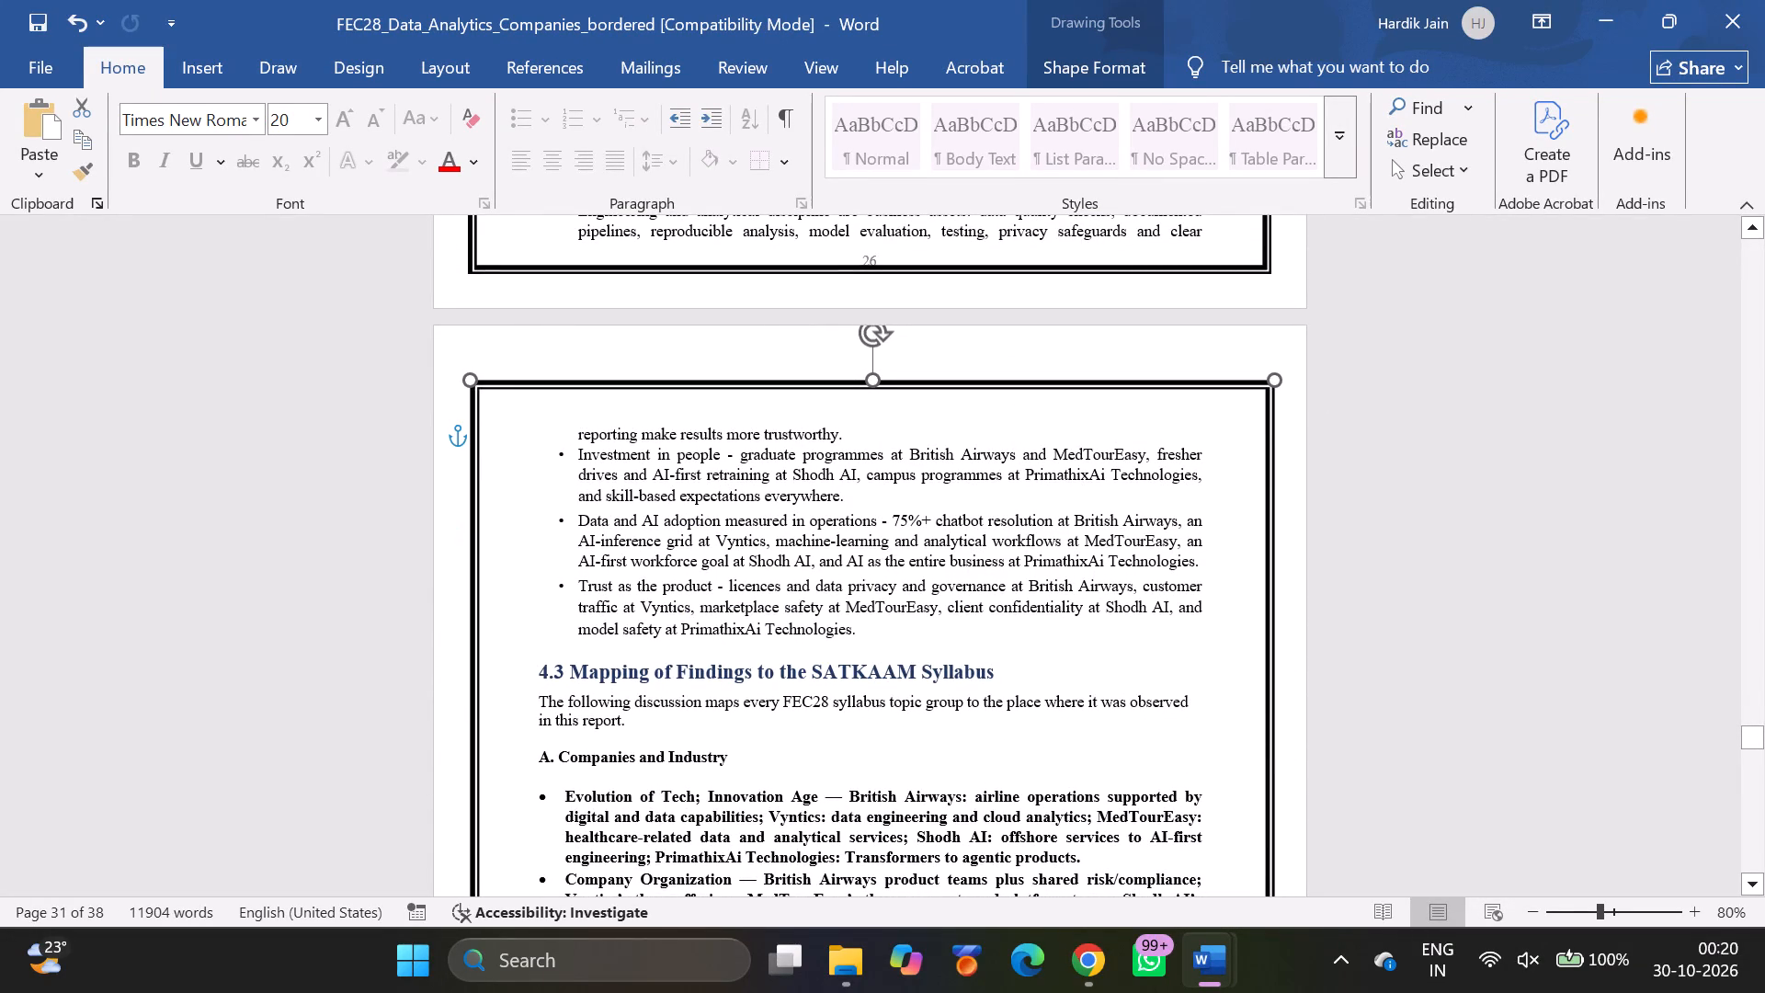
drag(790, 360, 789, 358)
Check the frame's lower edge, then lower the frame slightly and centre it horizontally on the section 4.3 page.
scroll(826, 491, down, 3)
scroll(826, 491, up, 1)
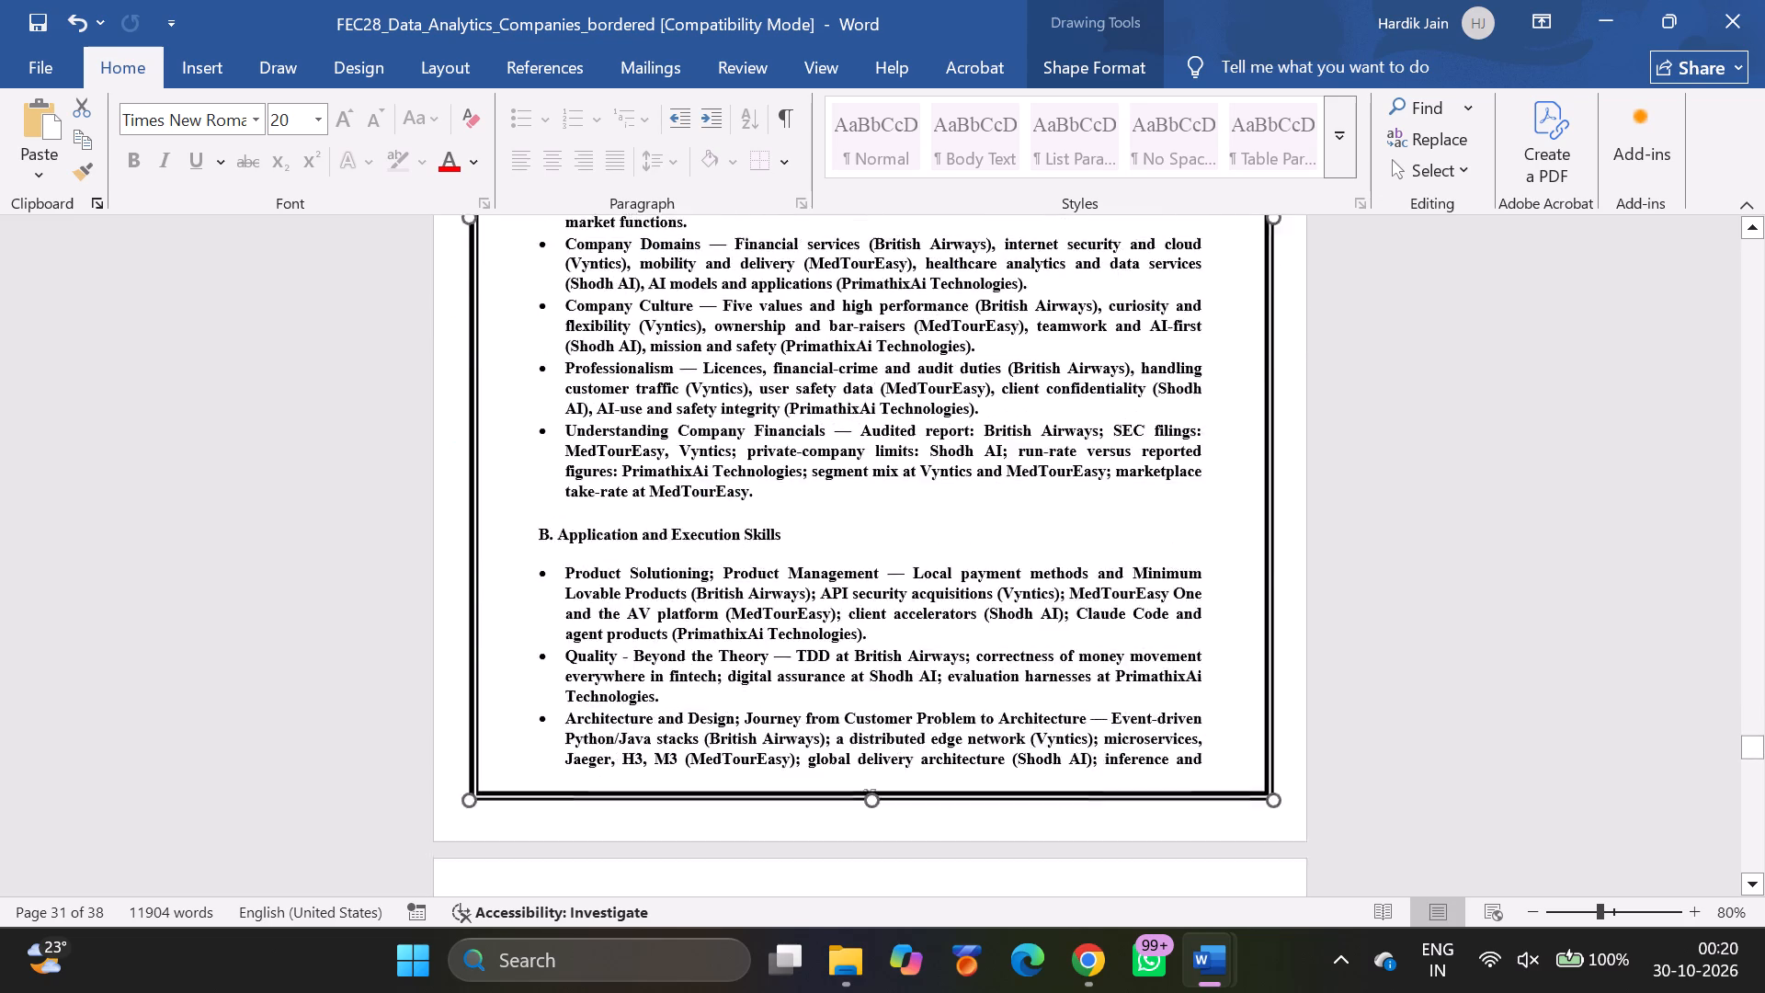
scroll(826, 491, up, 1)
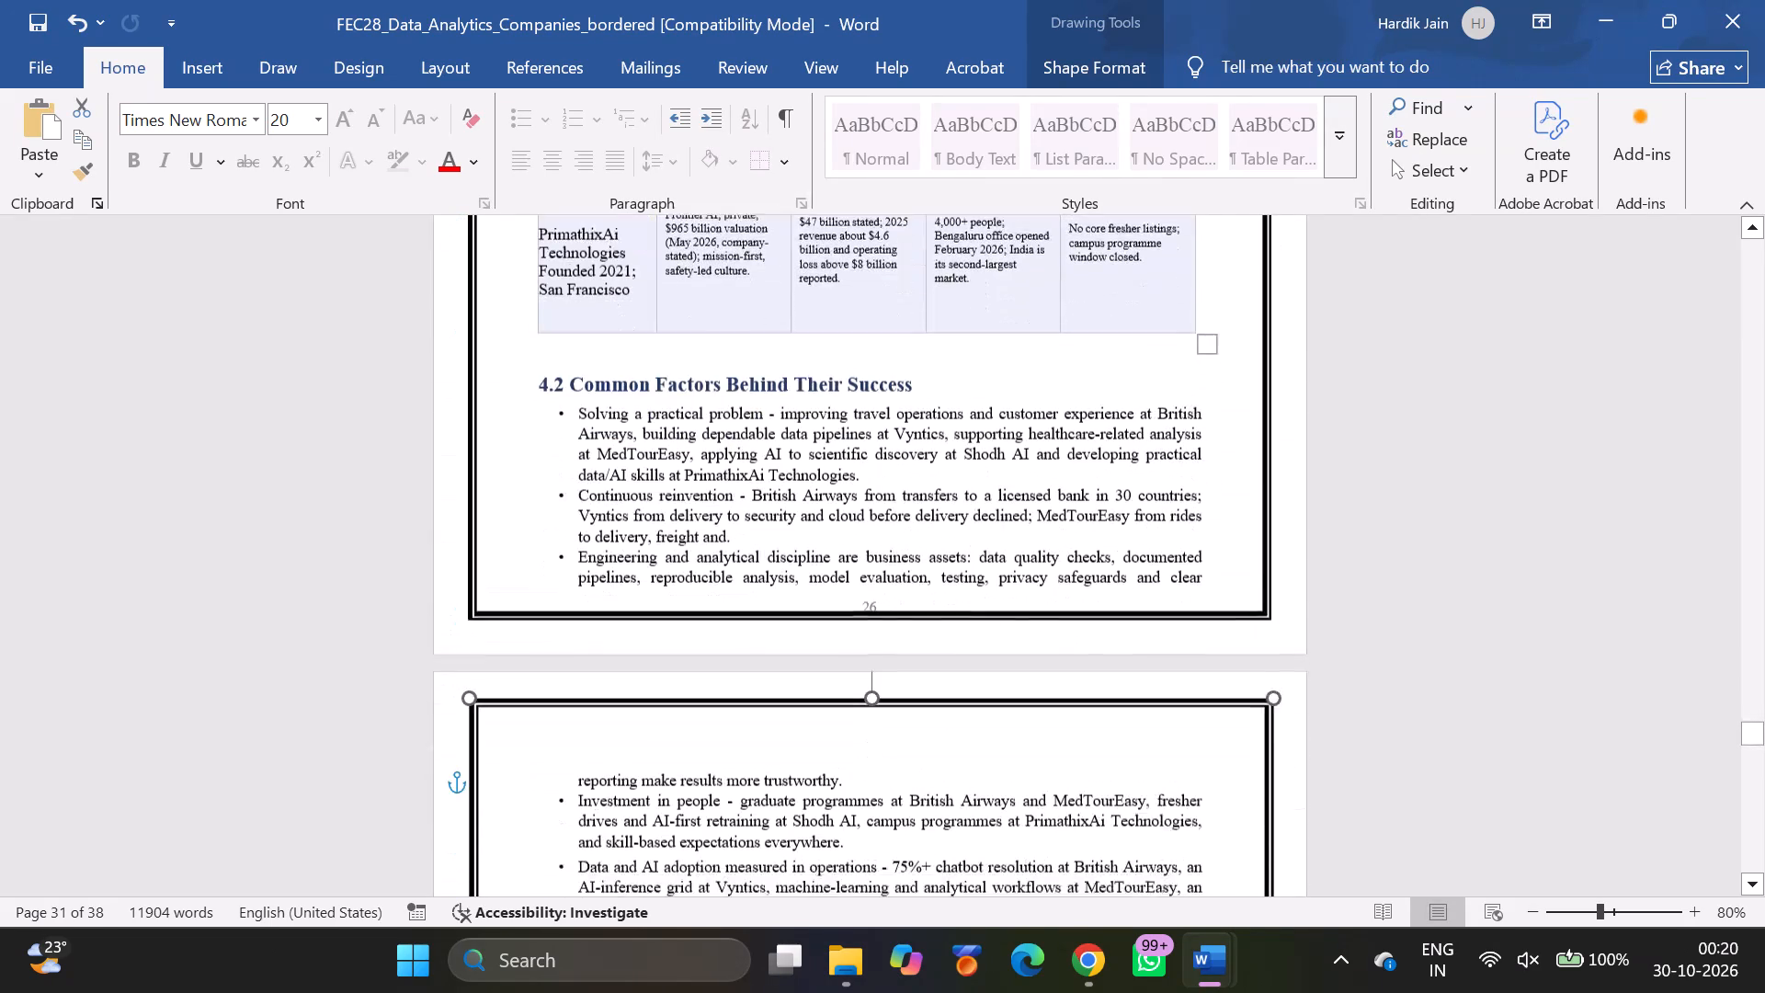
scroll(826, 491, up, 1)
drag(770, 654, 771, 652)
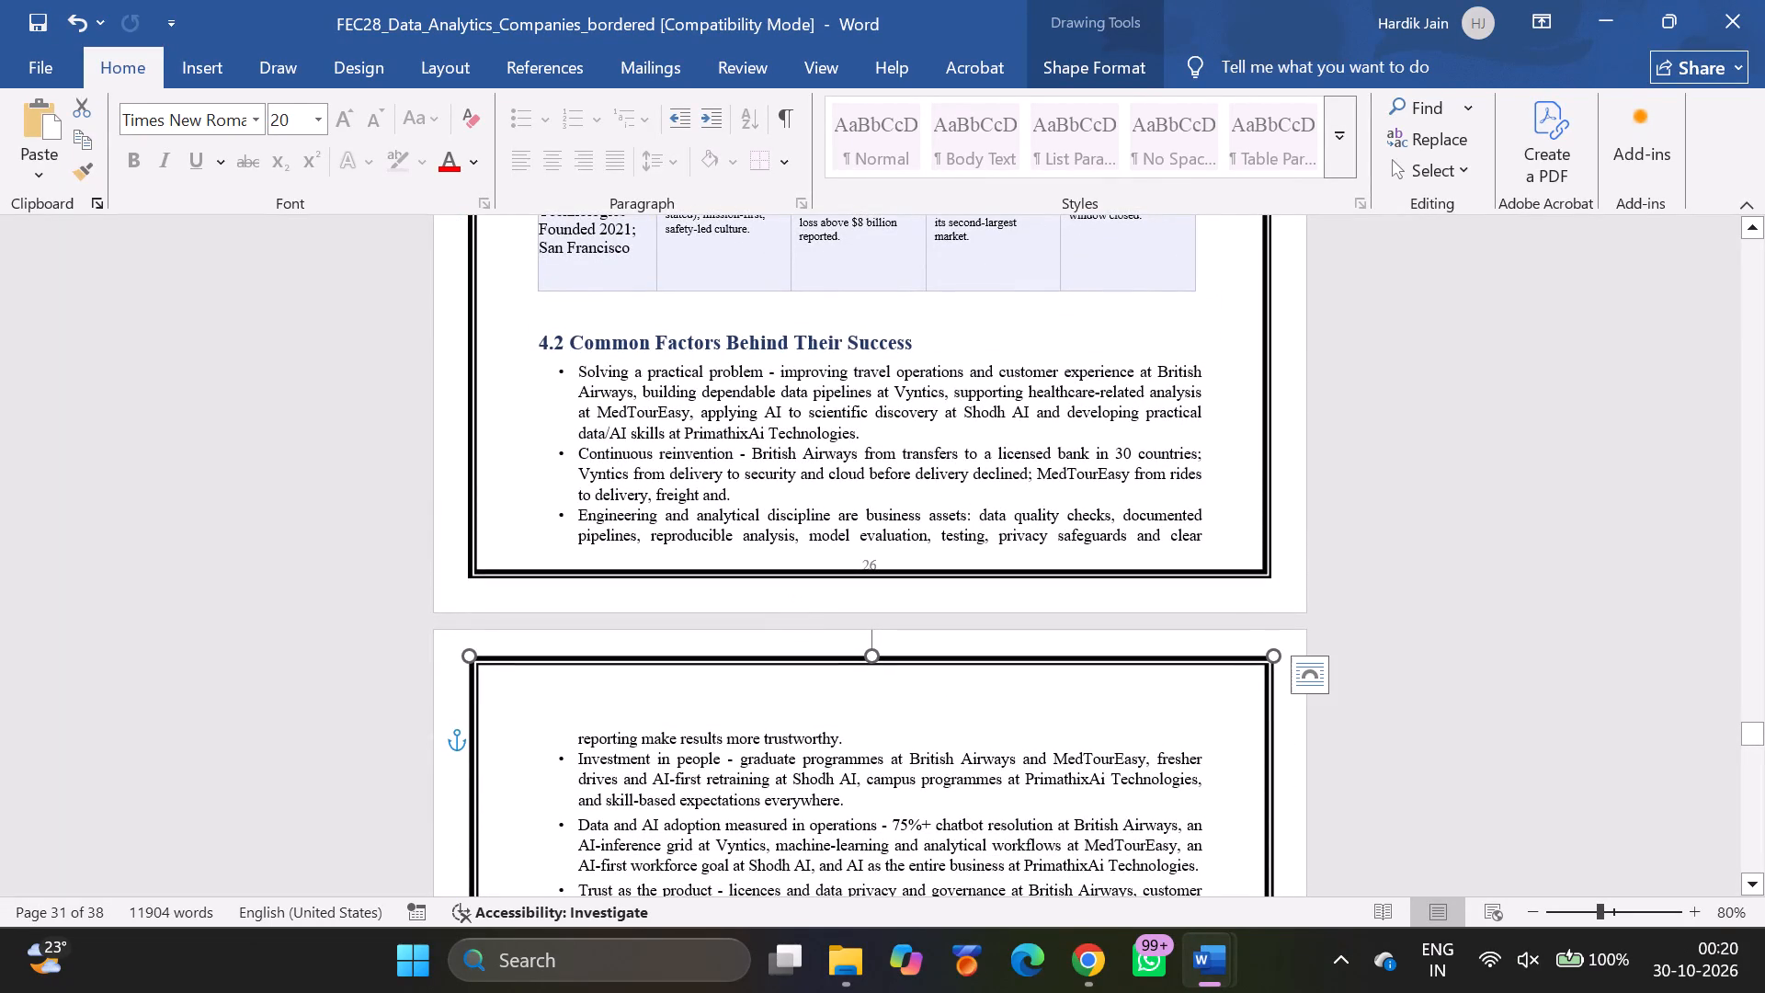
drag(771, 652, 768, 691)
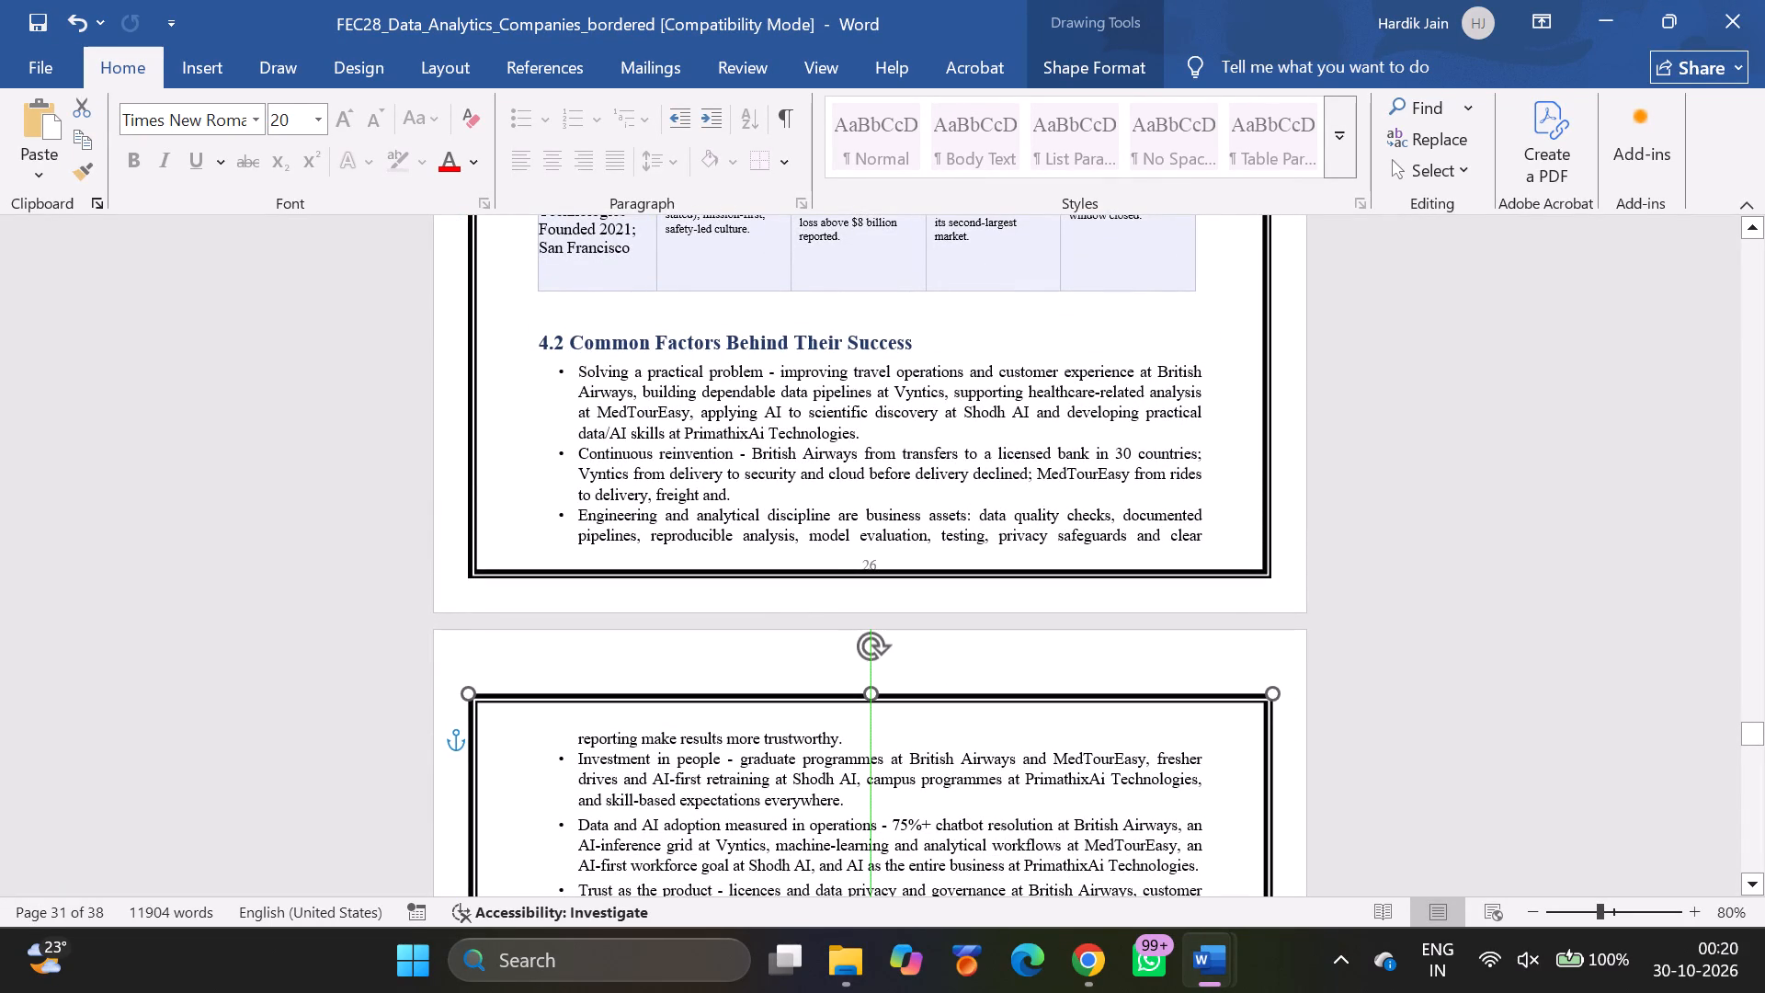
drag(768, 691, 769, 671)
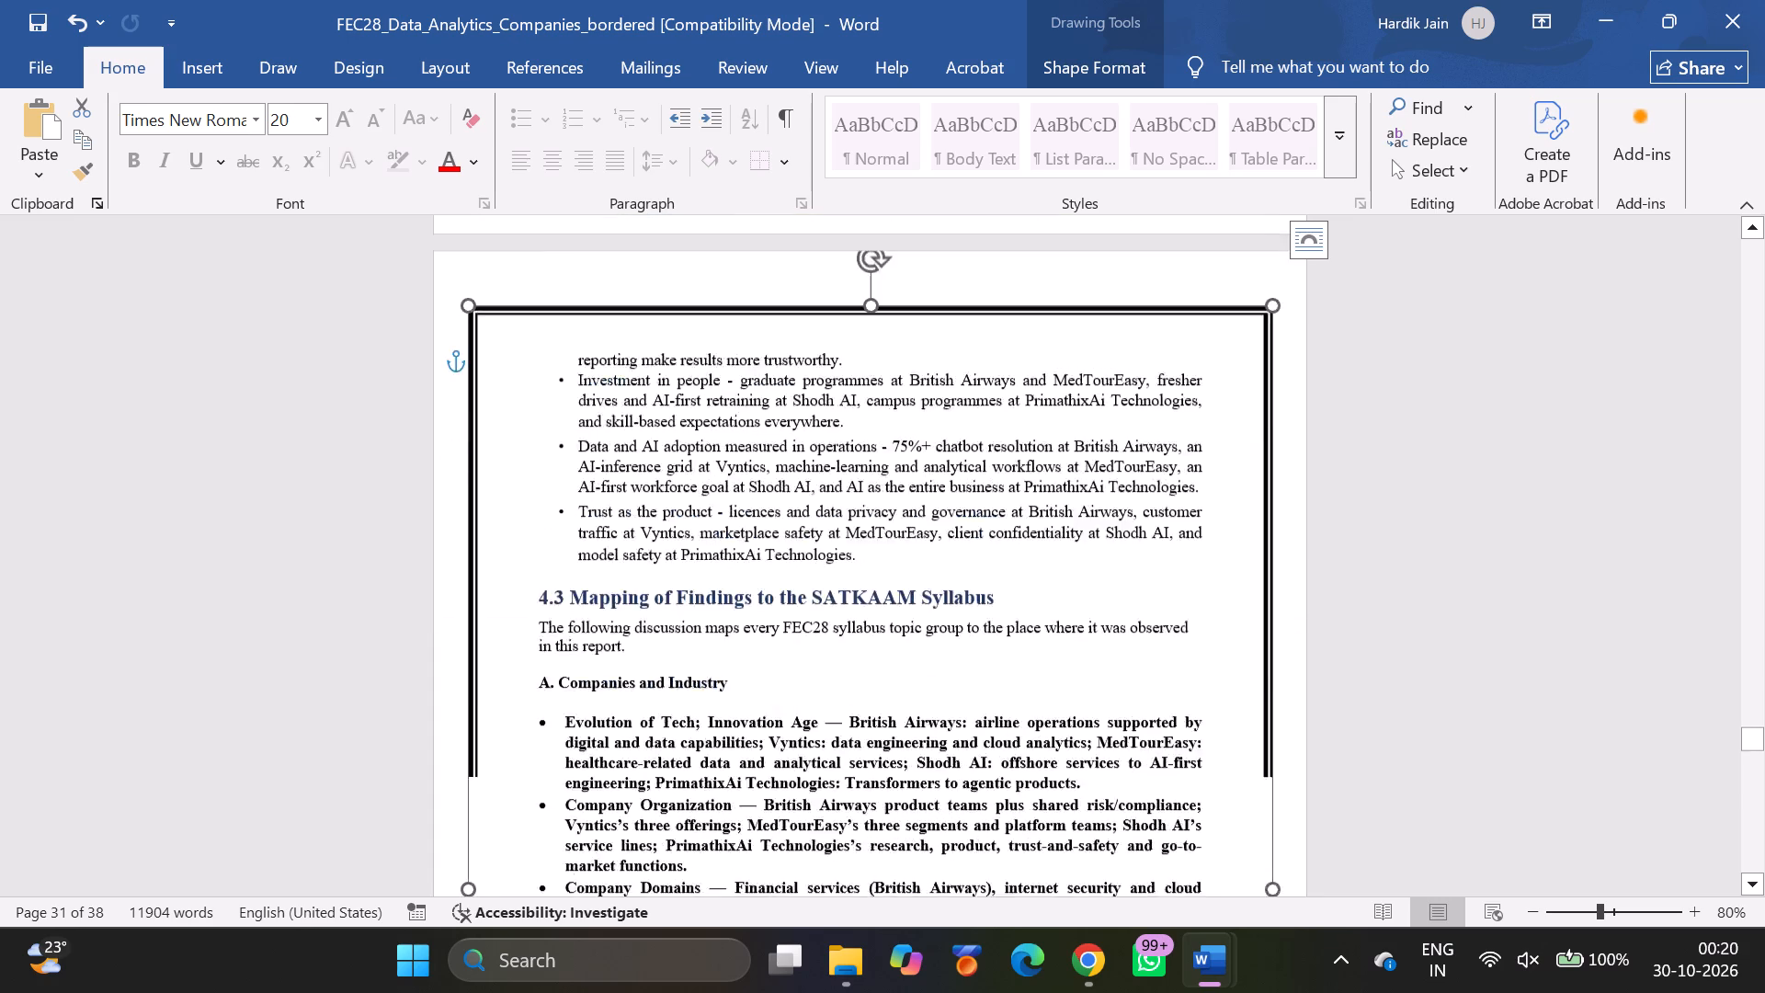
Compare the new frame's position with the borders of the preceding pages, back to the PrimathixAi Technologies fresher roles table.
scroll(792, 776, down, 2)
scroll(792, 776, up, 3)
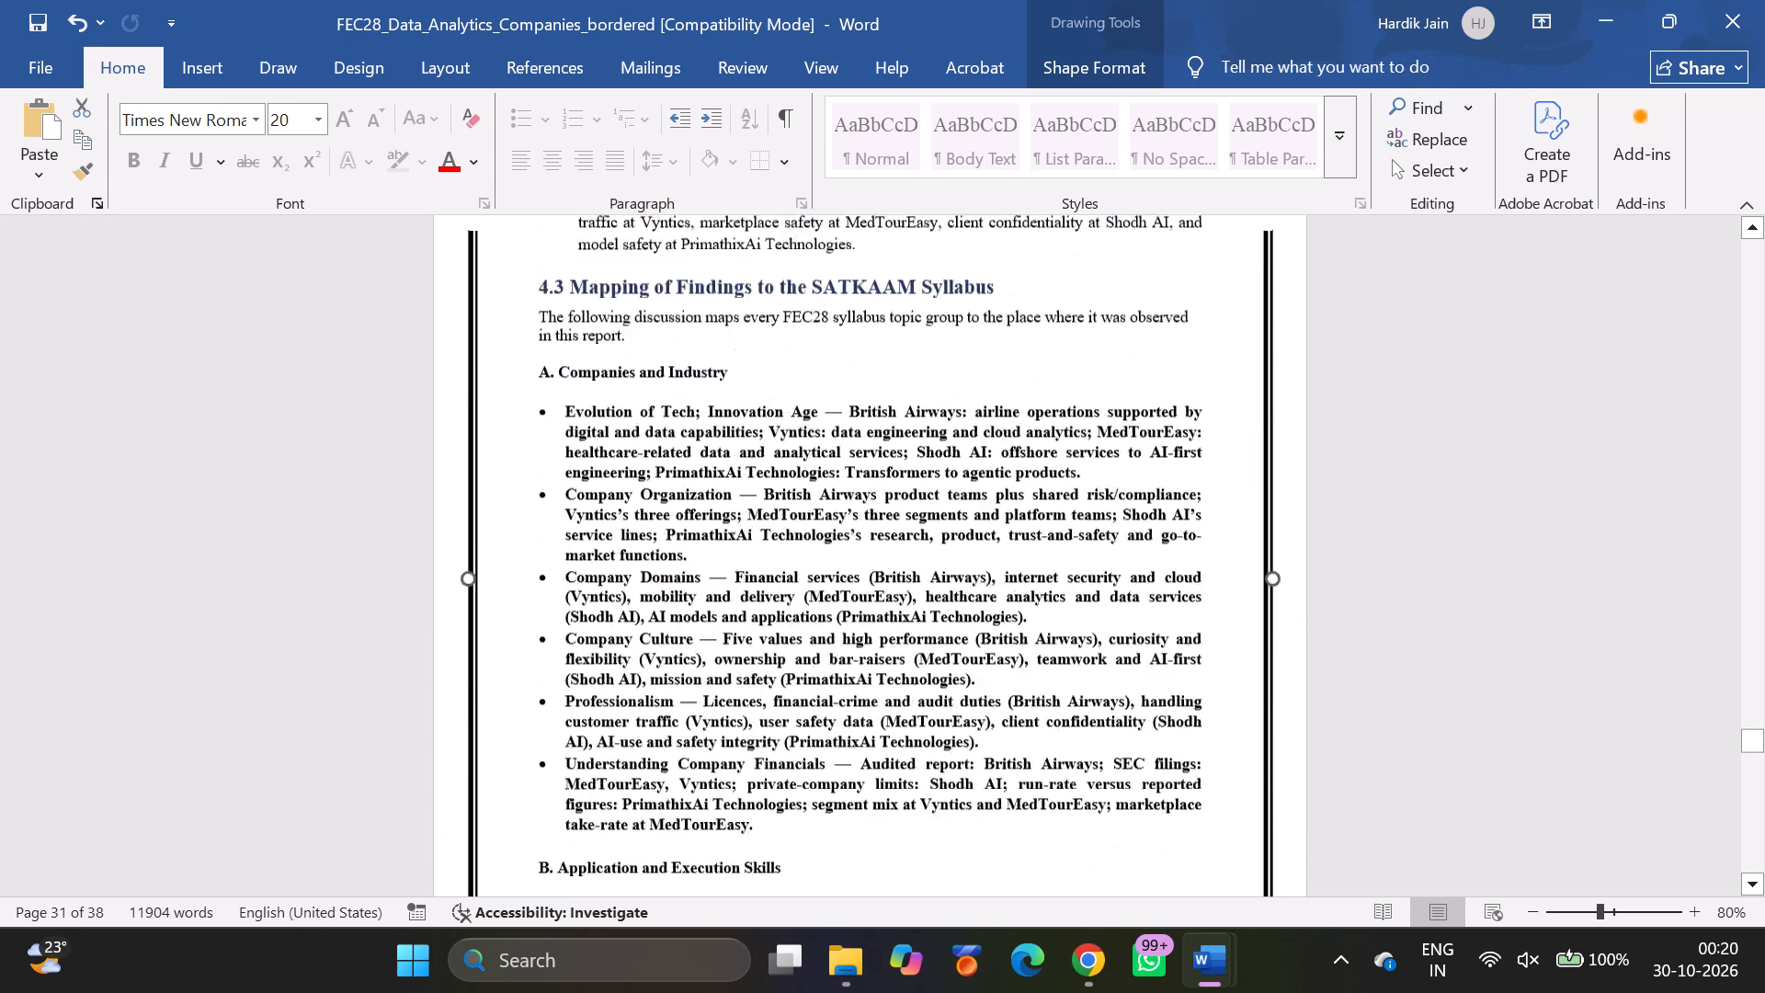
scroll(792, 776, up, 2)
scroll(792, 776, down, 3)
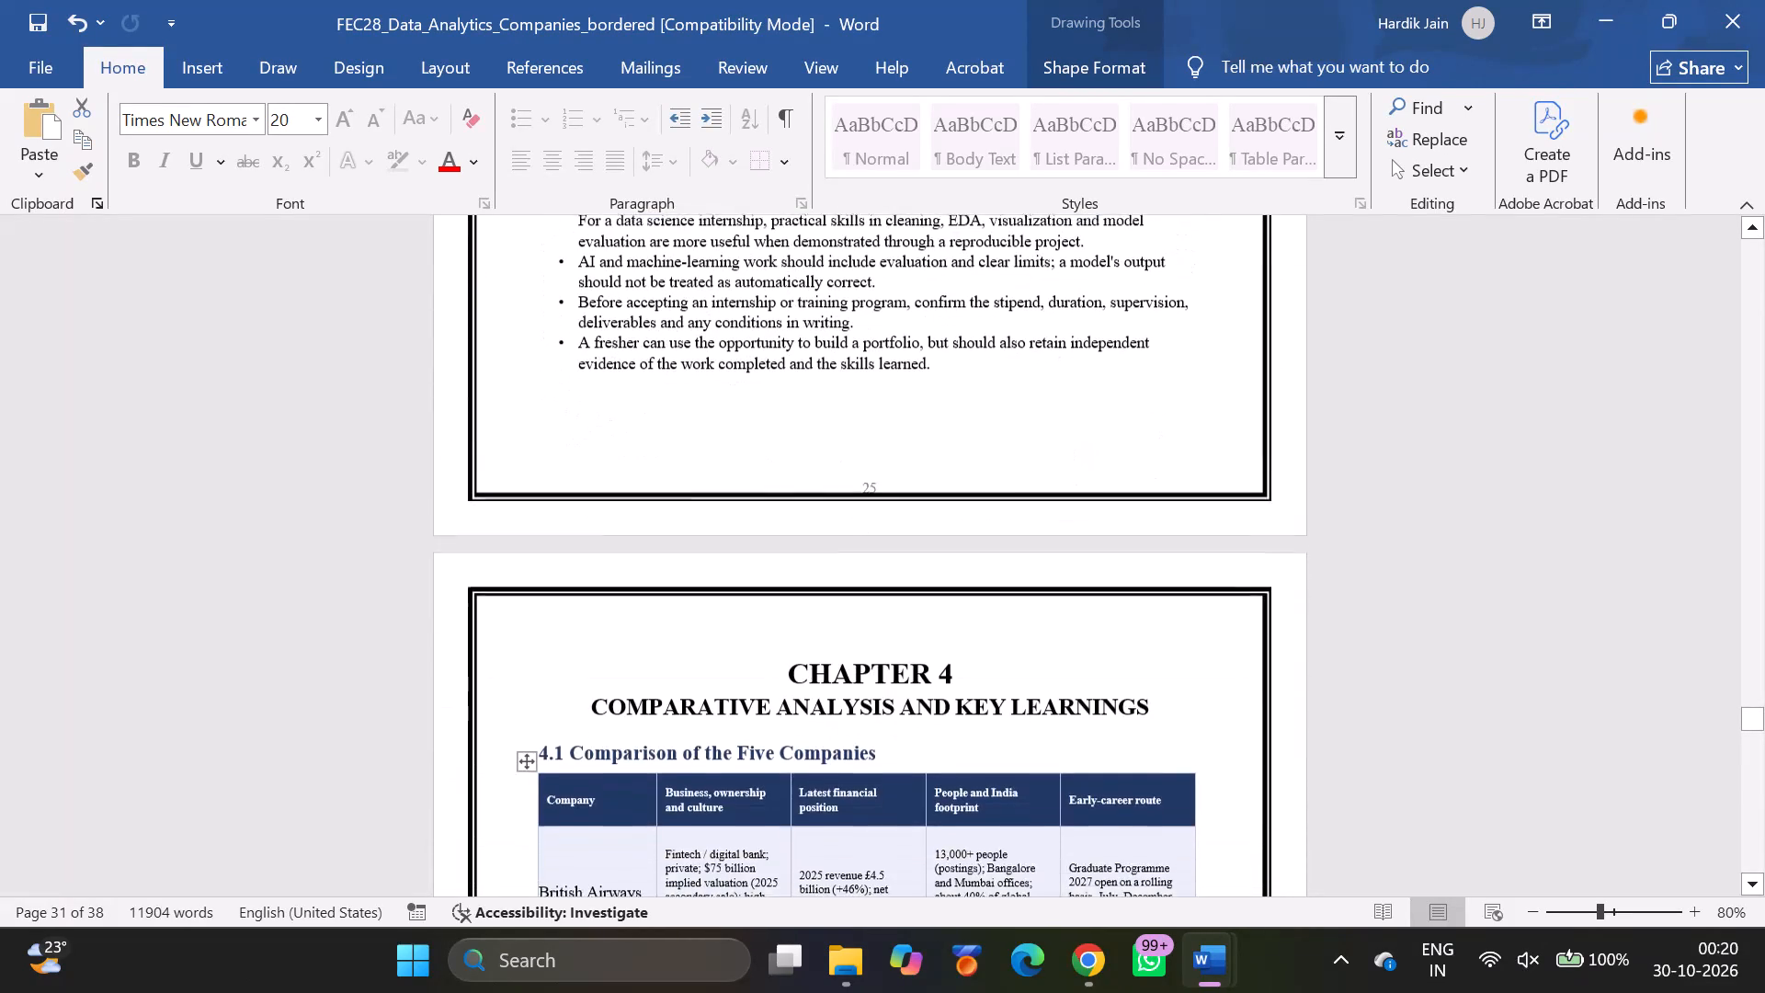
scroll(792, 776, up, 4)
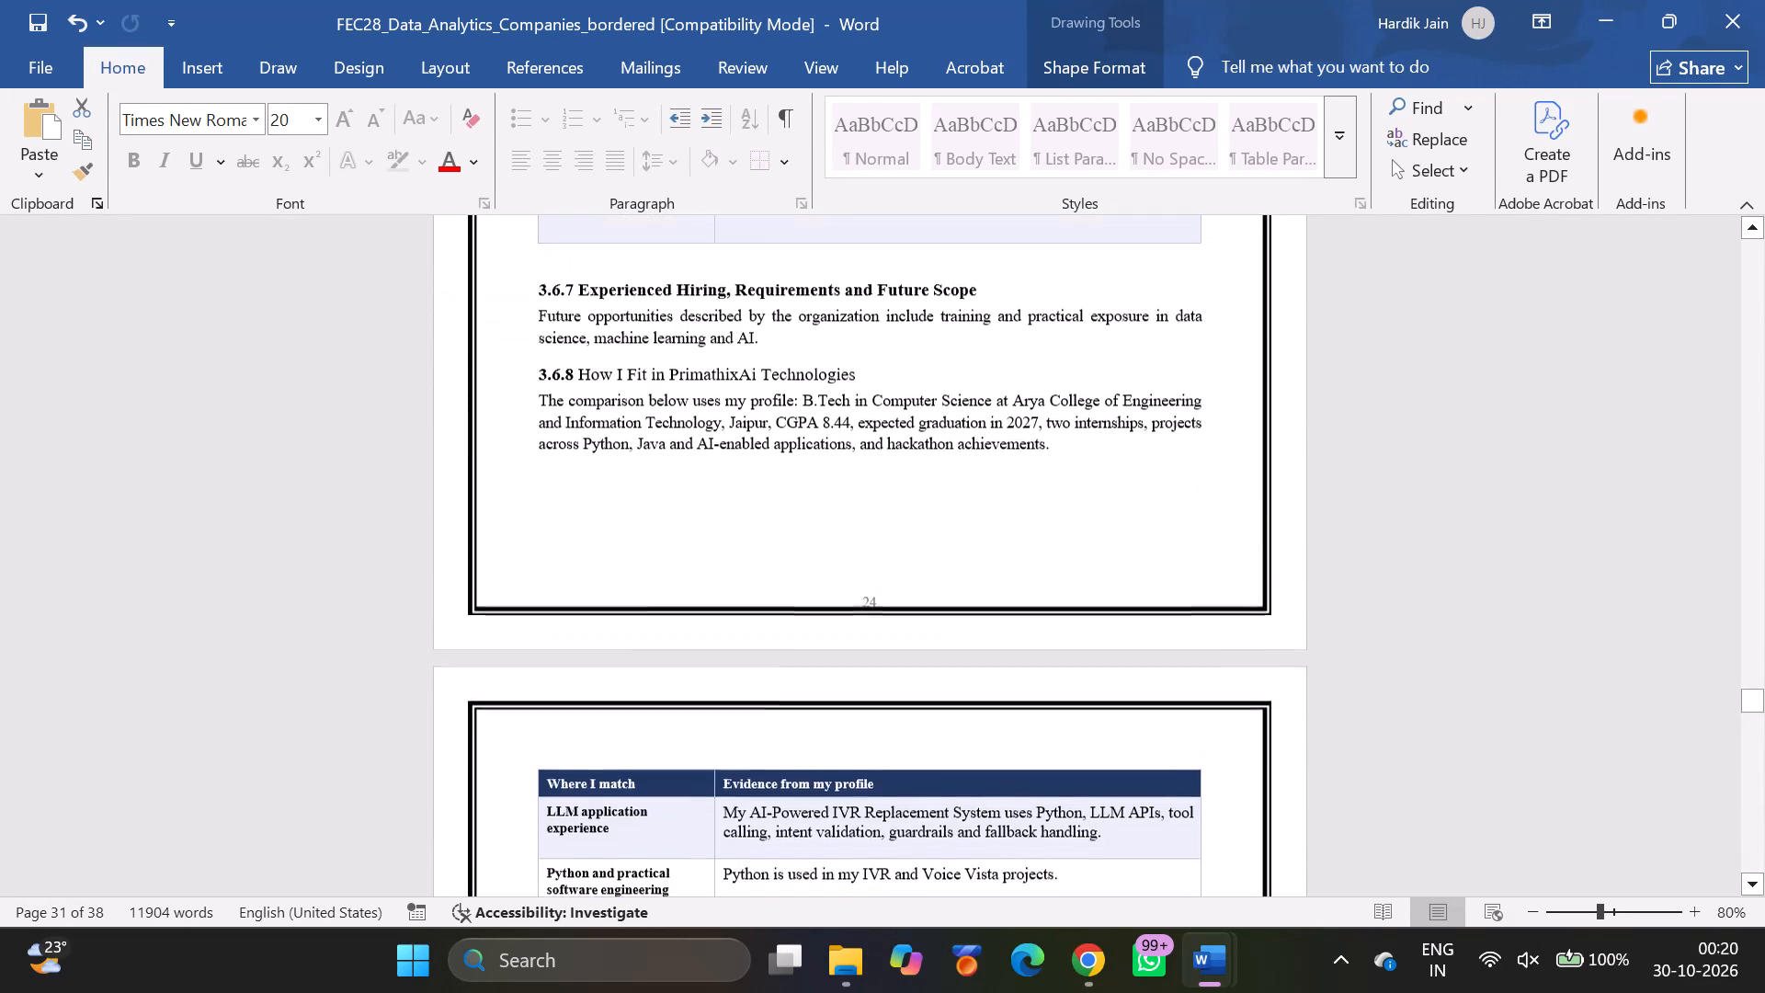
scroll(792, 776, up, 5)
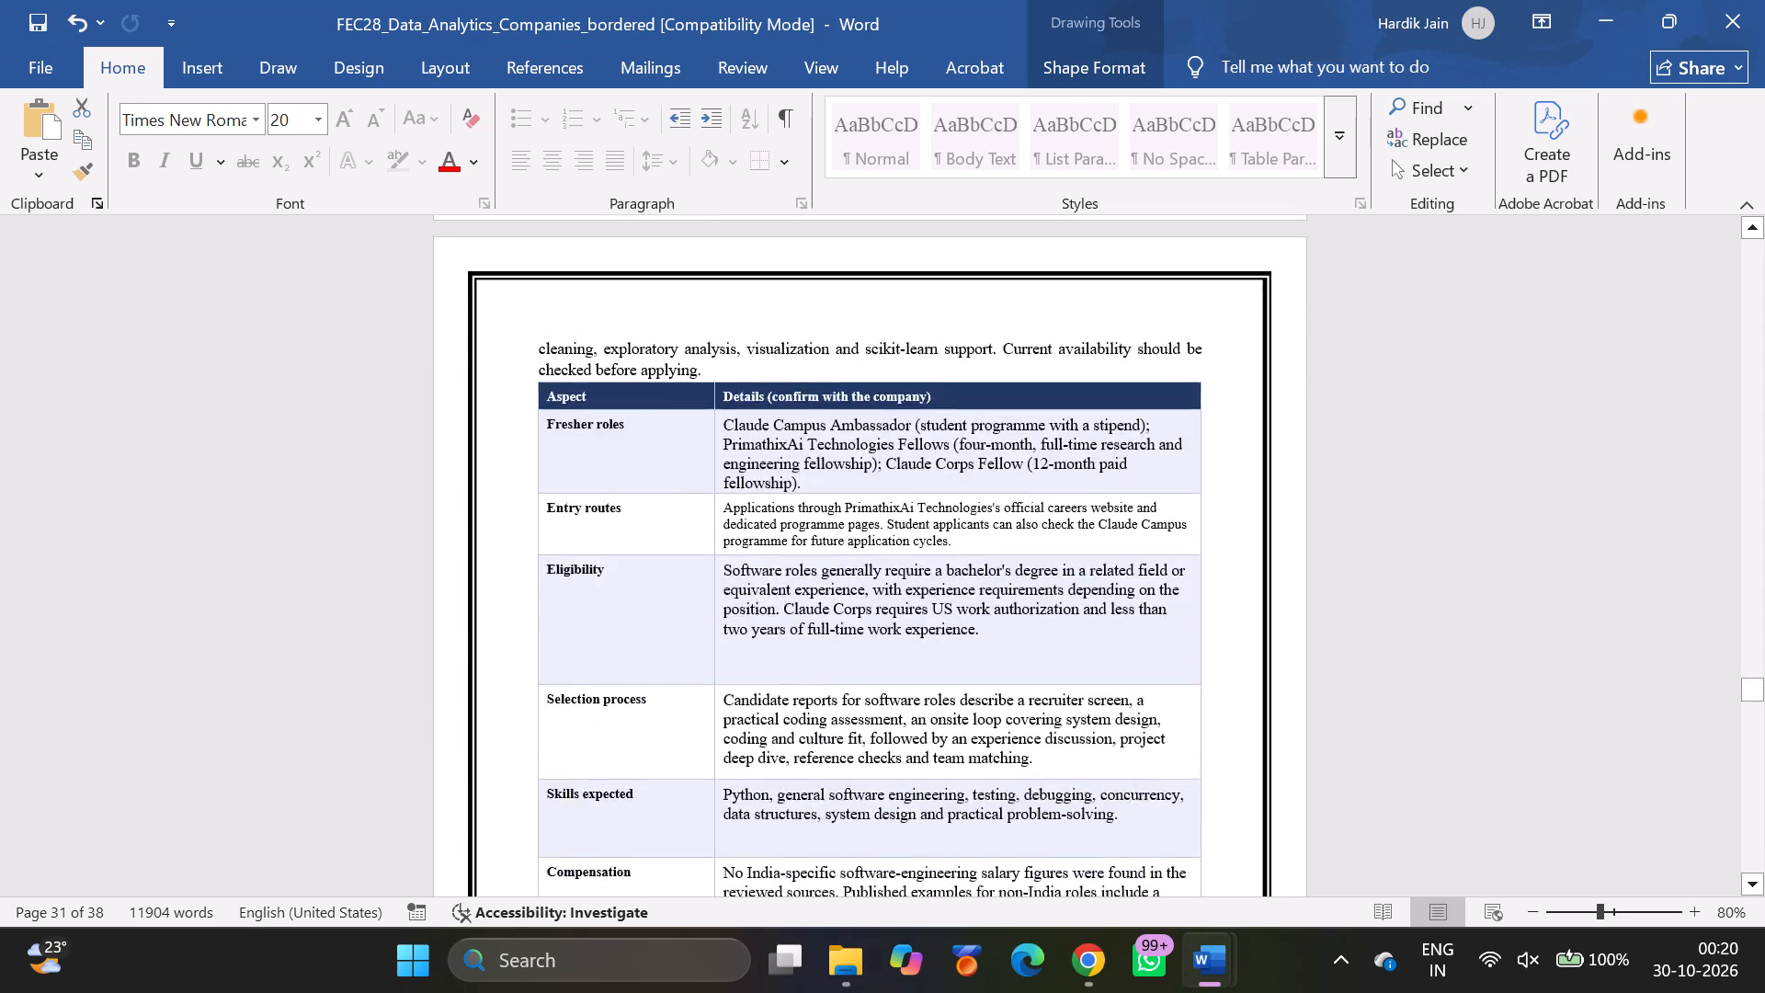
scroll(792, 776, down, 3)
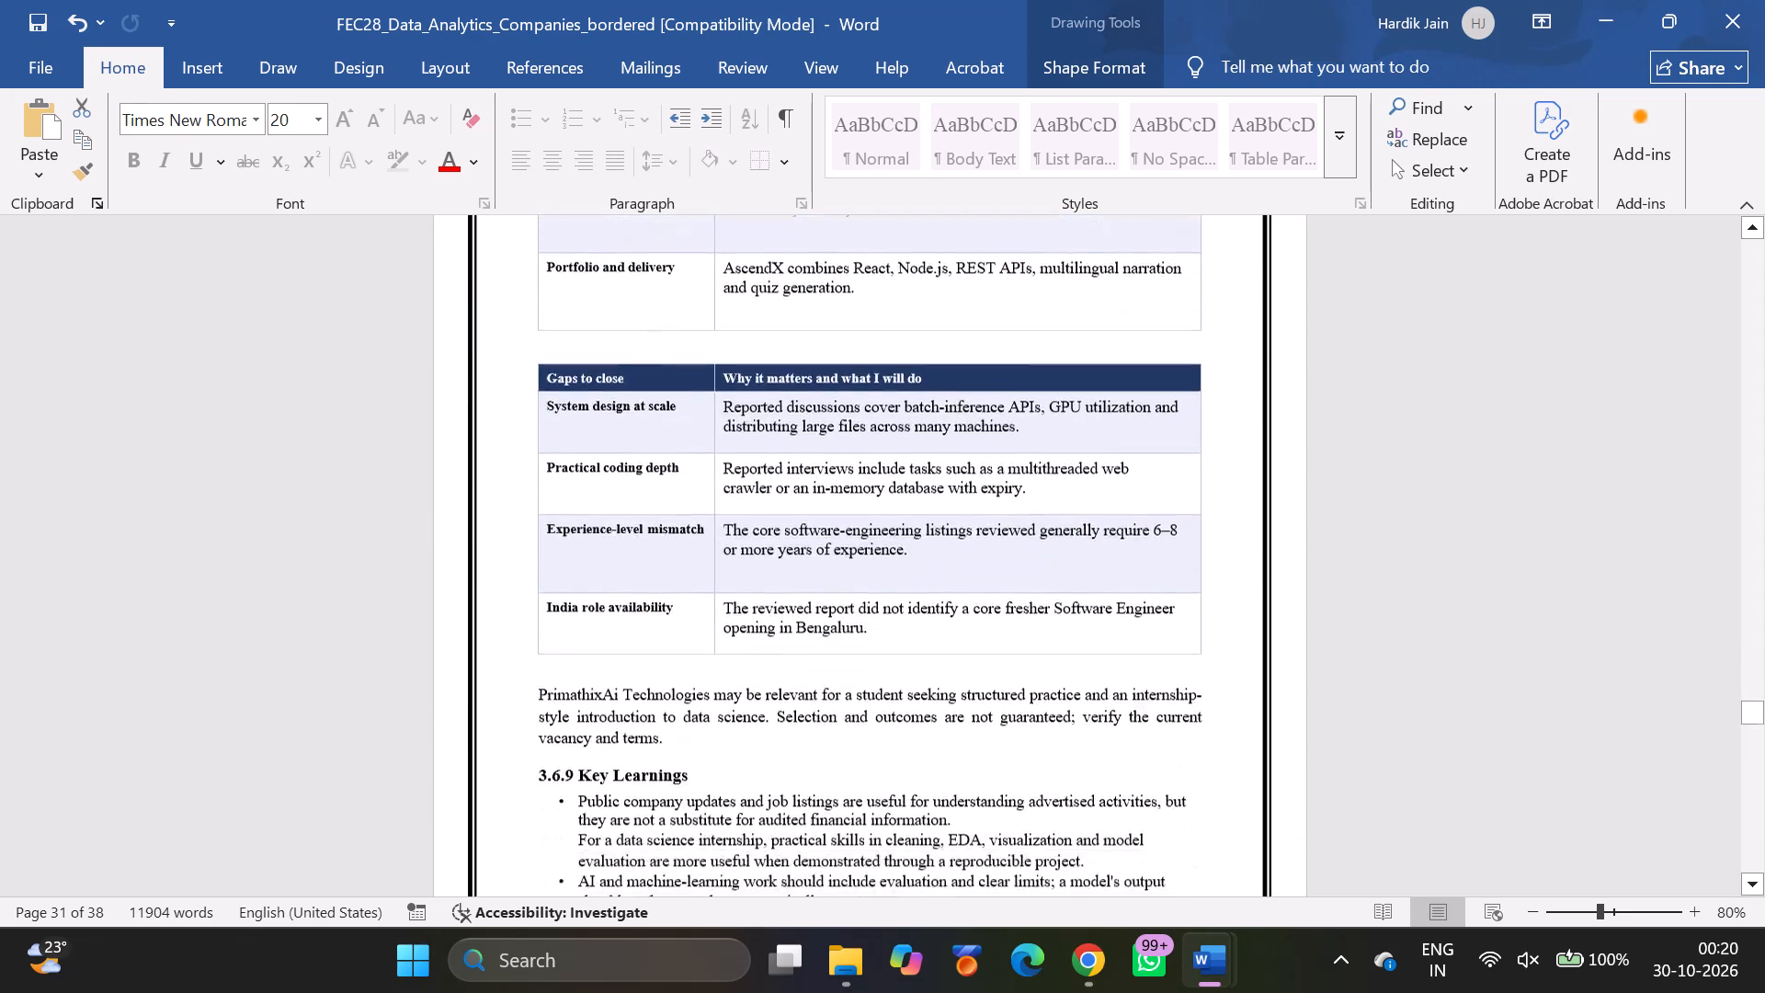
scroll(792, 776, down, 4)
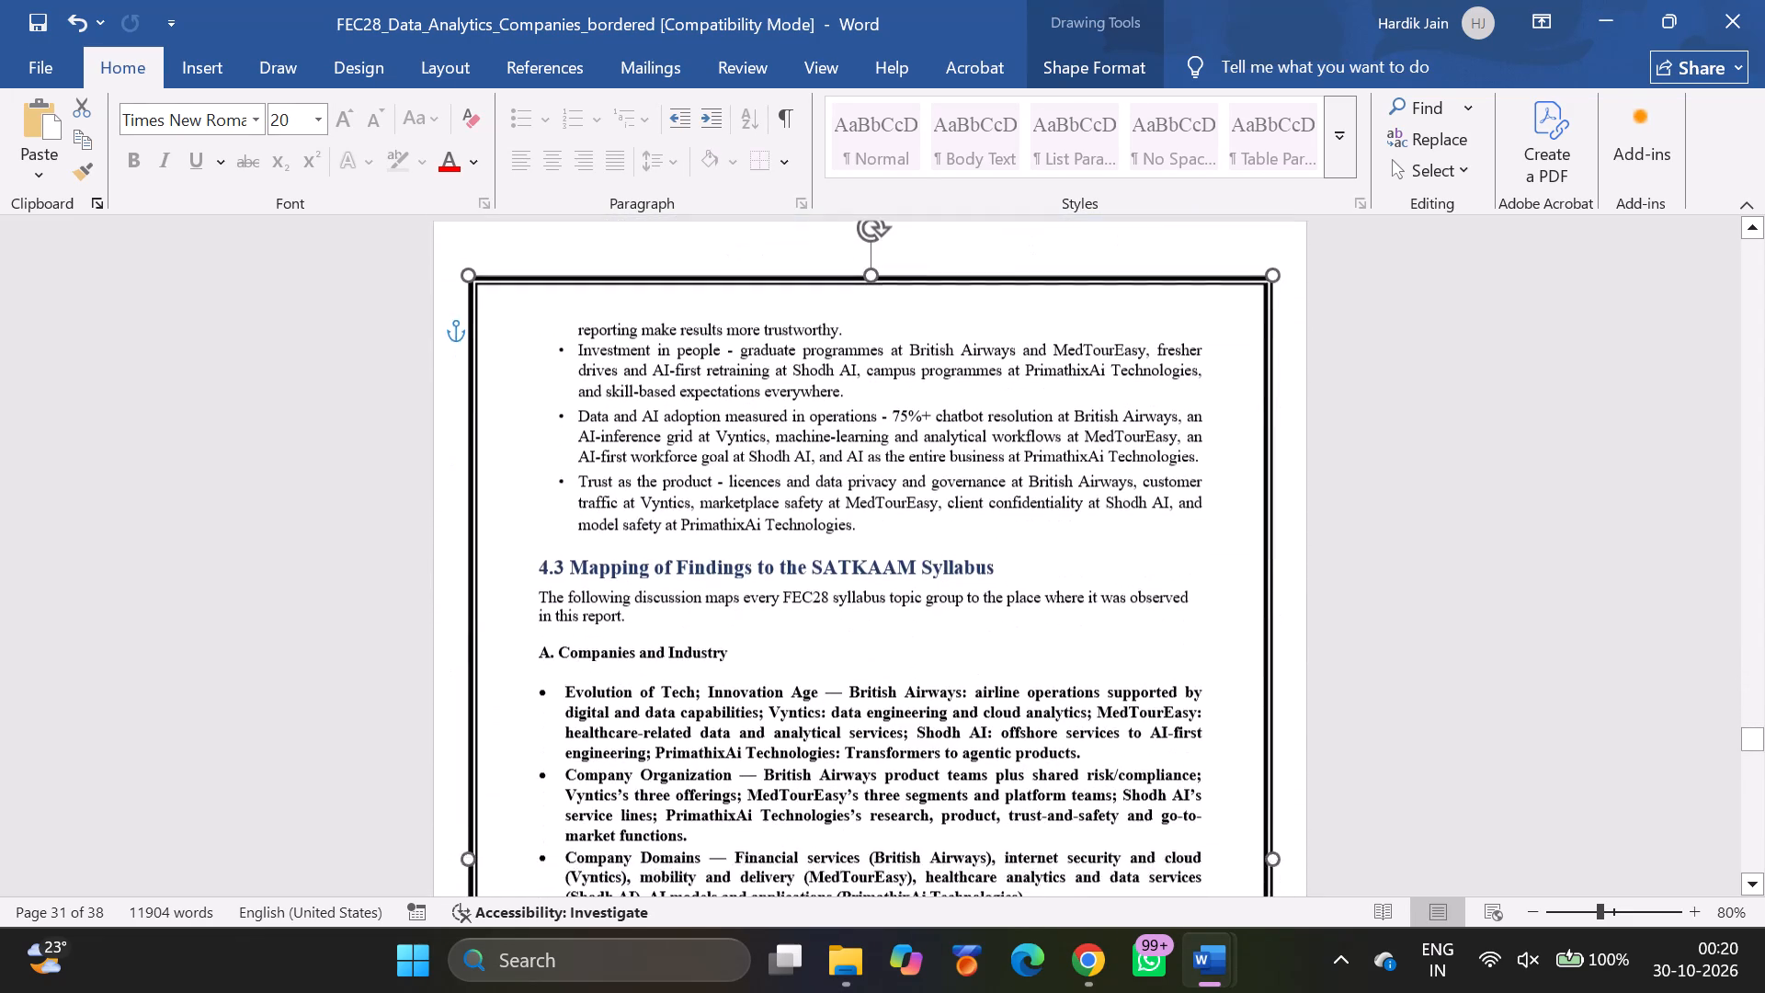
scroll(792, 776, down, 2)
Raise the border frame on the section 4.3 page slightly so its top margin matches the other pages' borders.
drag(776, 326, 771, 307)
scroll(799, 492, down, 1)
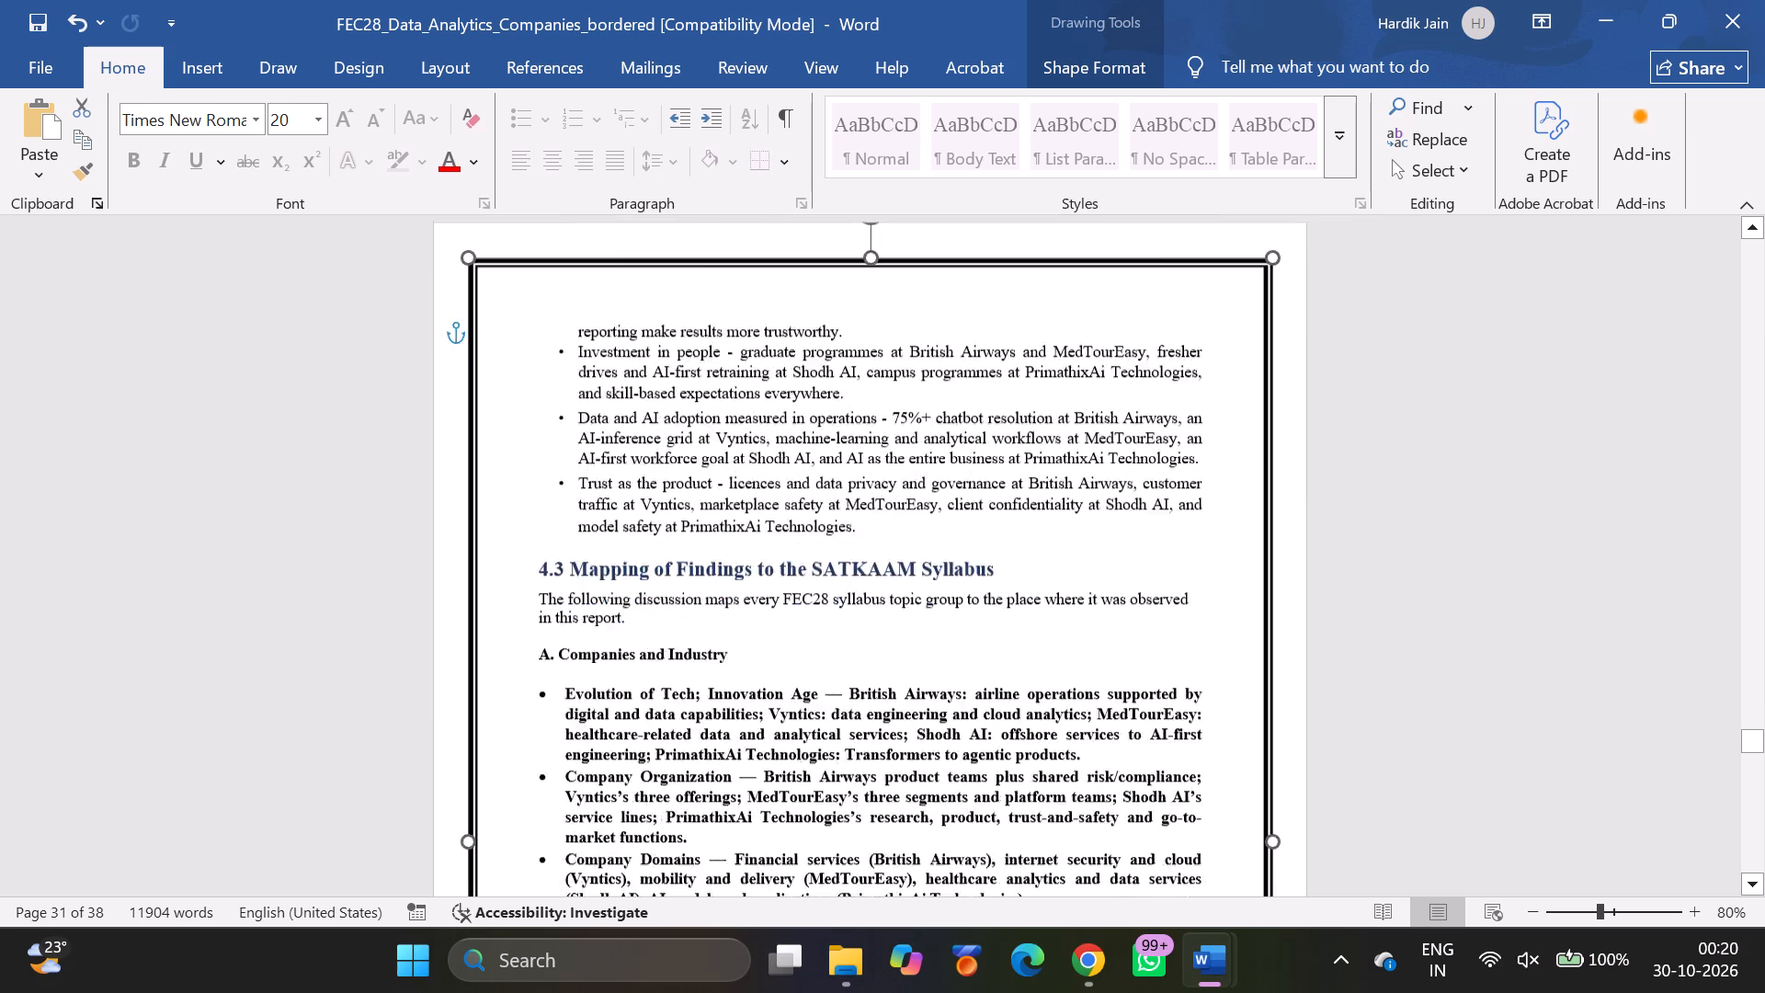
scroll(799, 492, down, 2)
scroll(799, 492, up, 3)
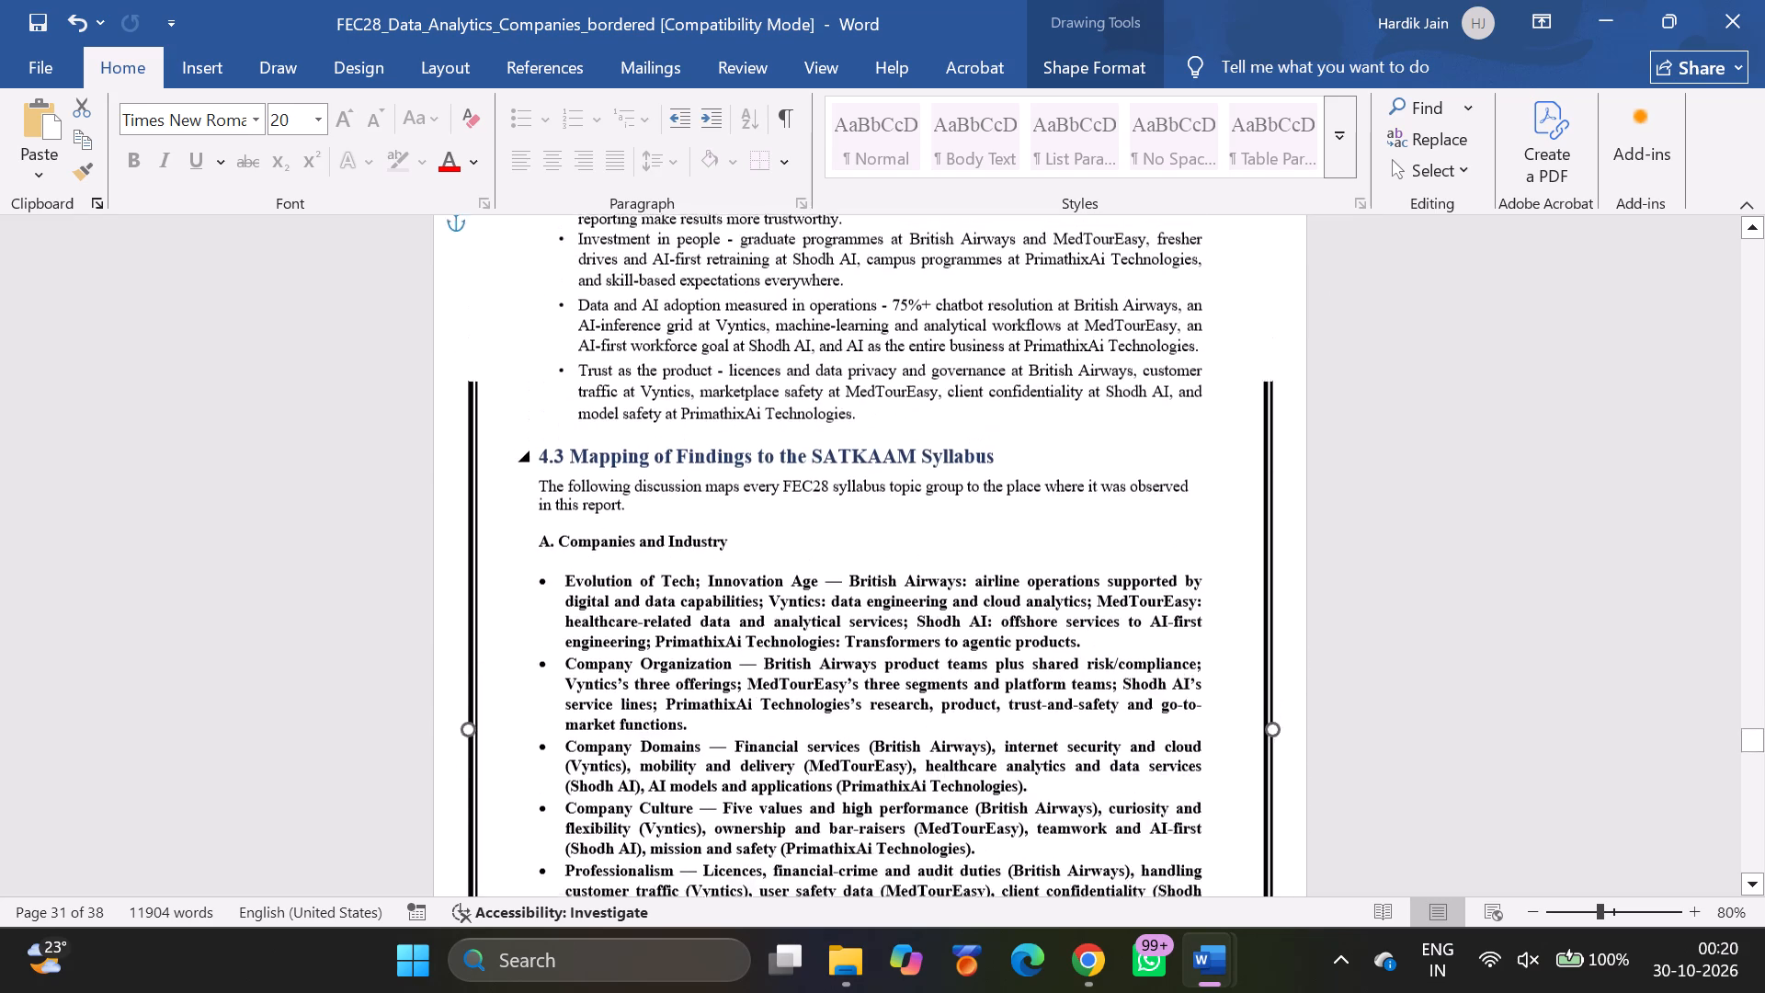
scroll(799, 492, up, 1)
click(1375, 587)
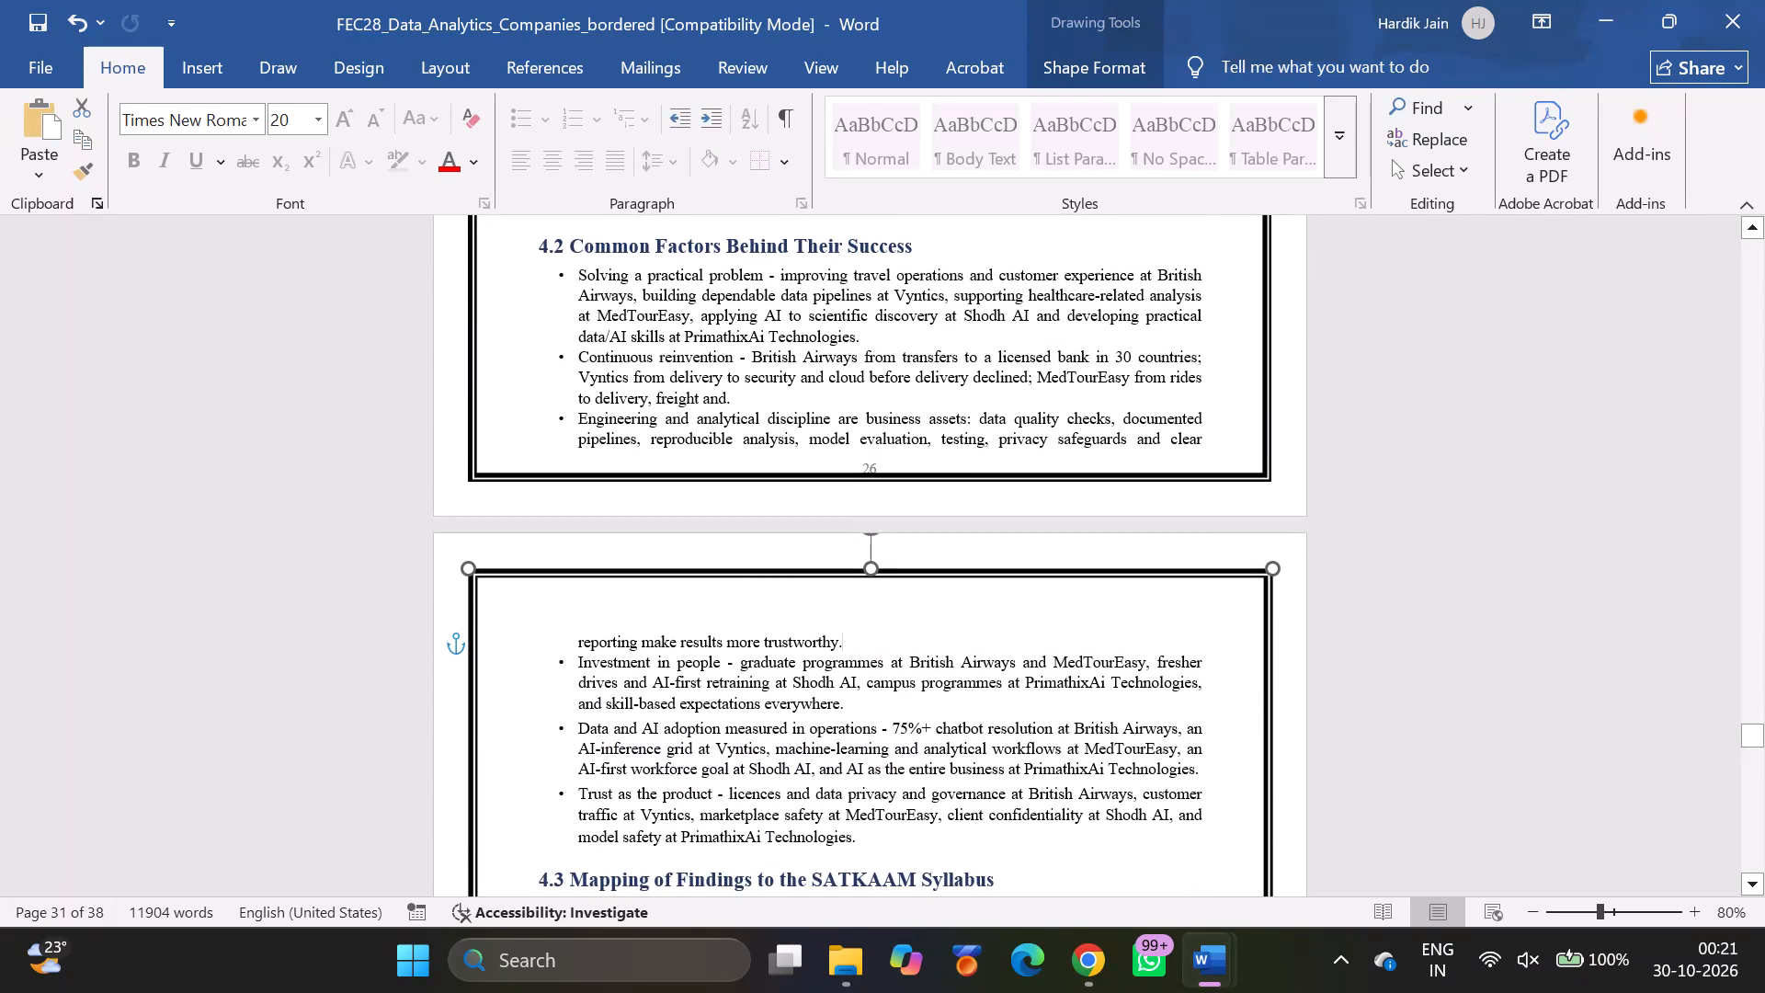
Save the report.
key(ctrl+s)
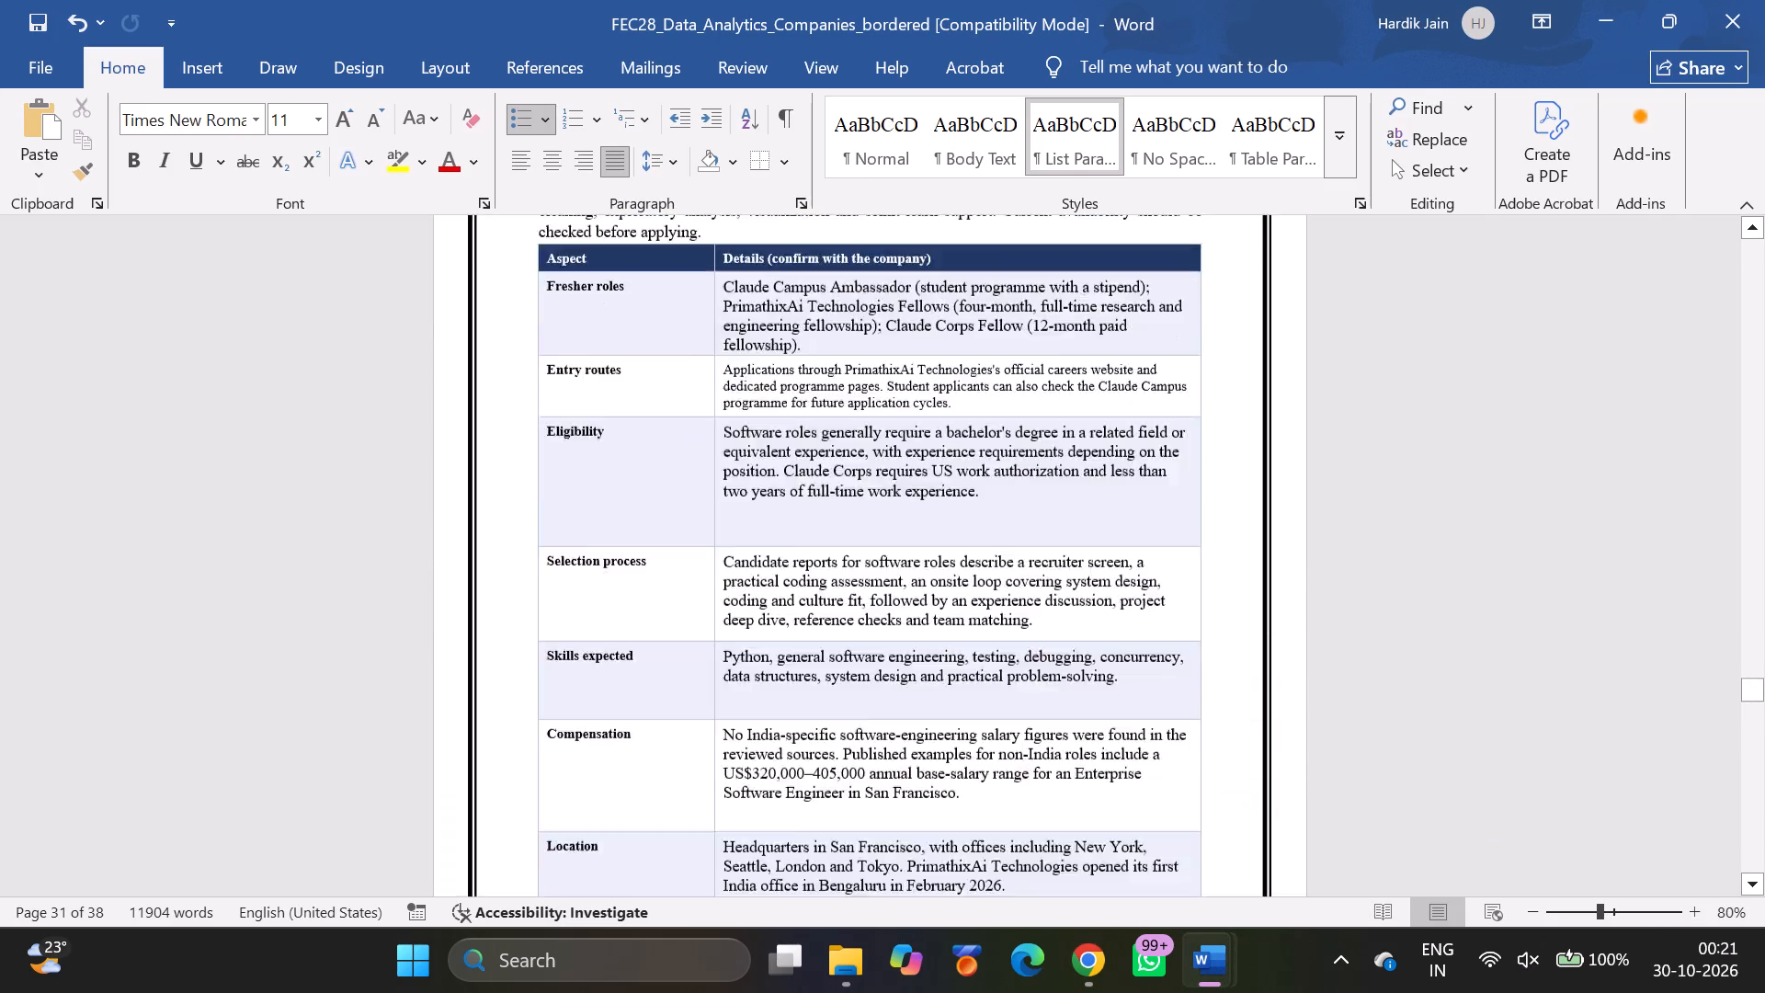
scroll(1015, 606, up, 9)
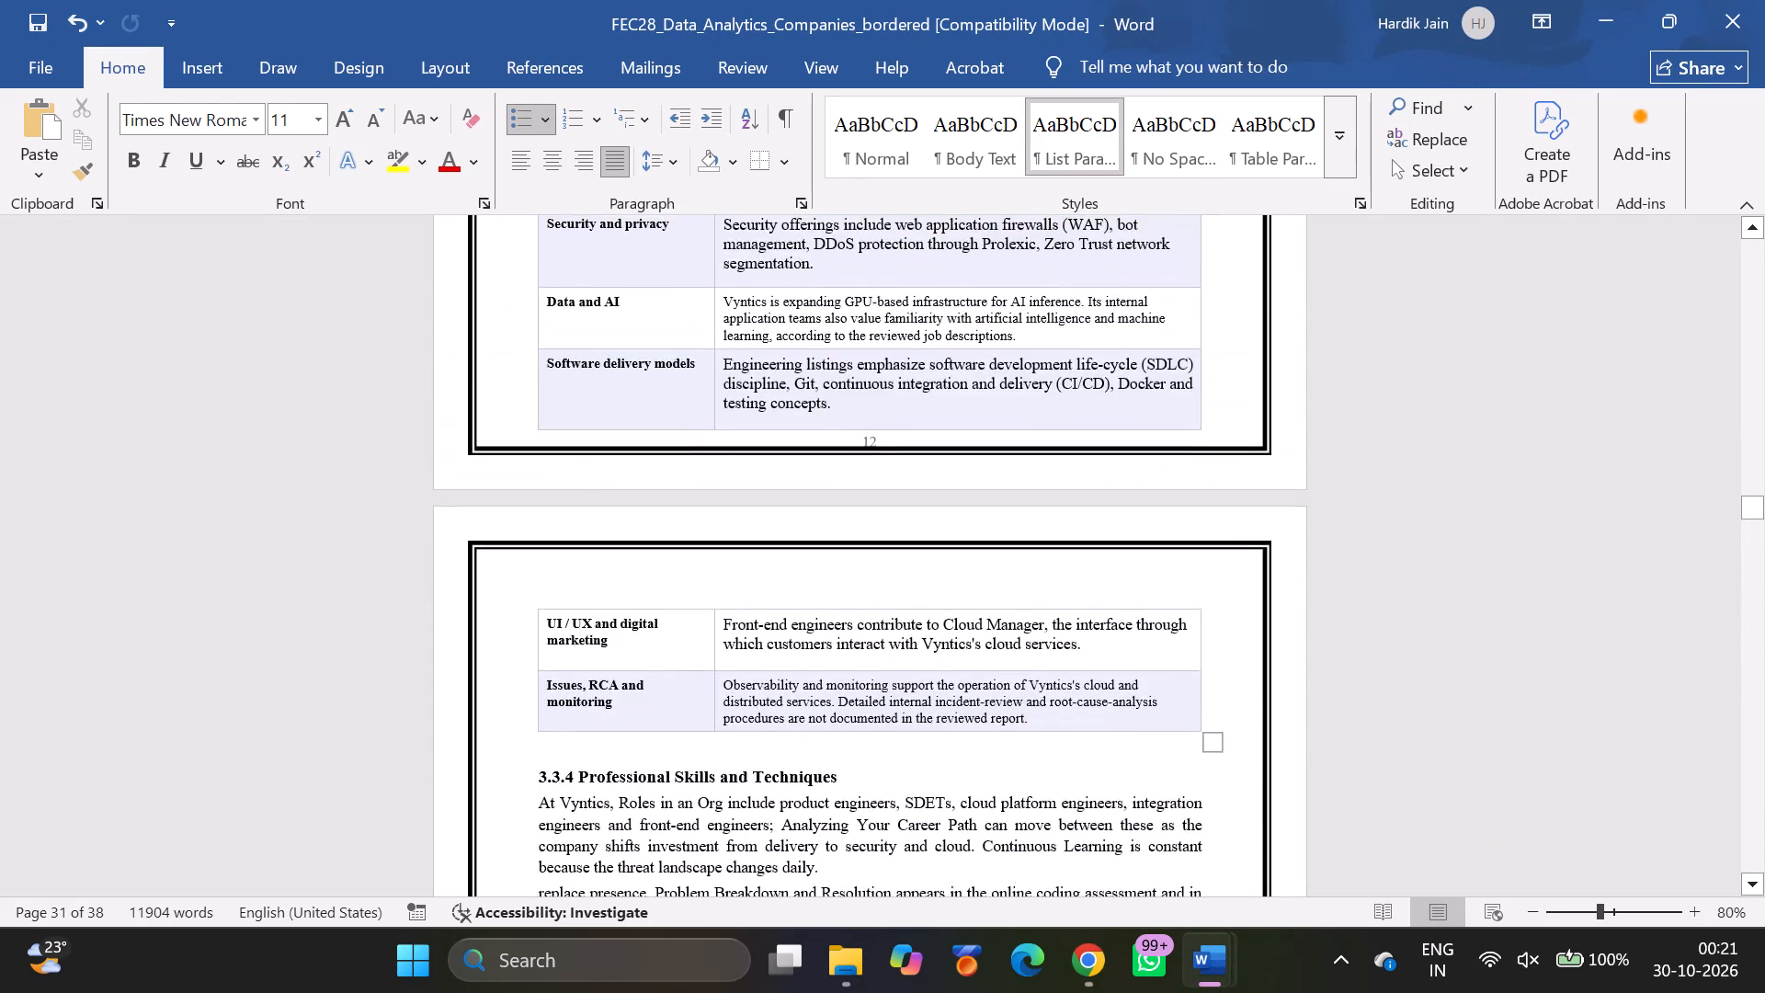
scroll(1015, 606, up, 19)
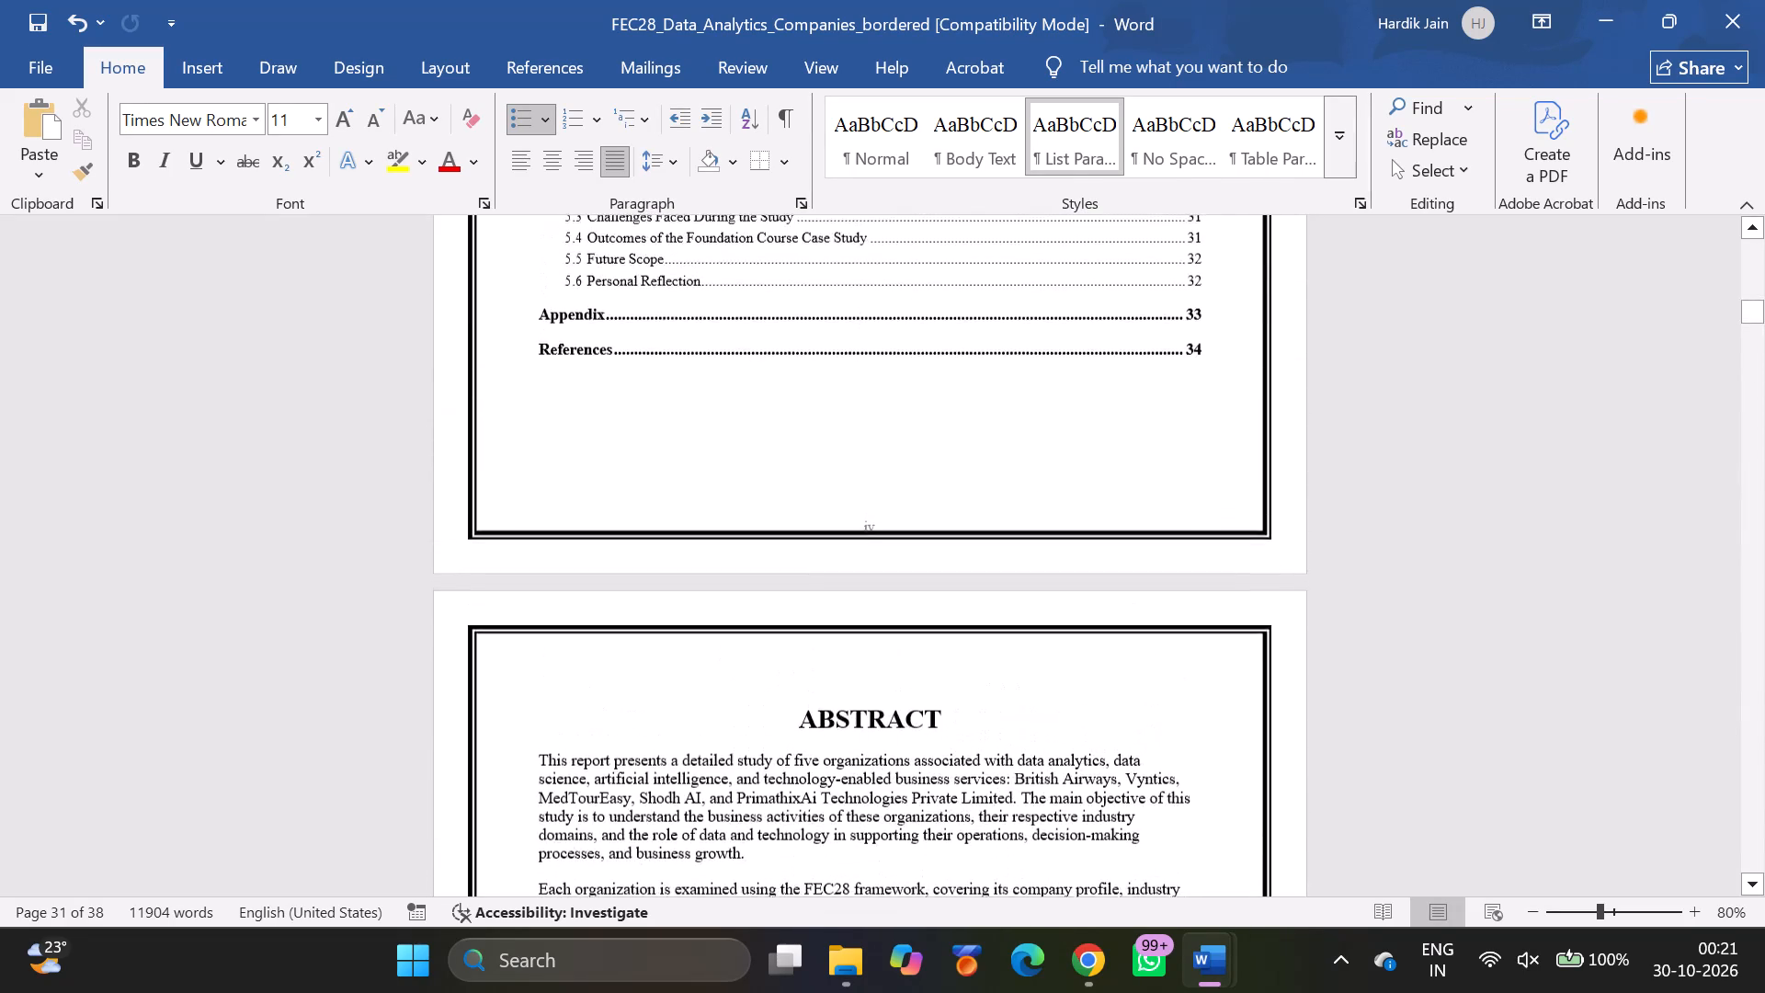
scroll(1015, 606, up, 1)
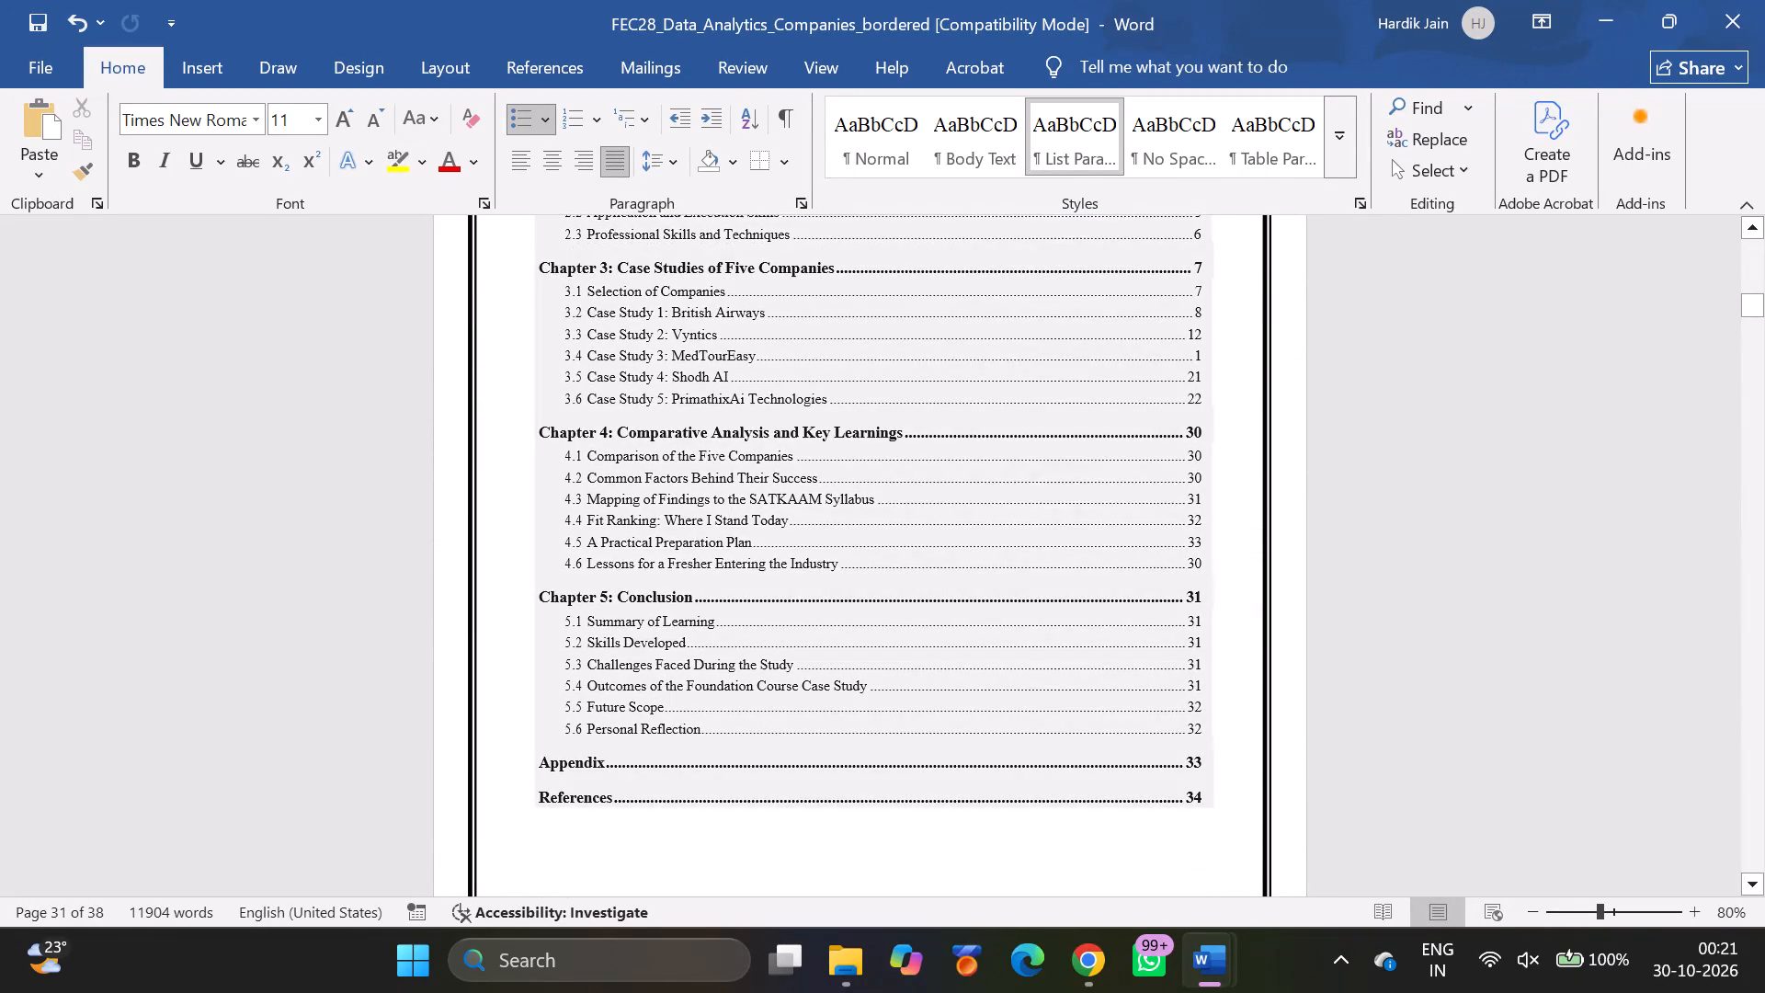
click(1194, 476)
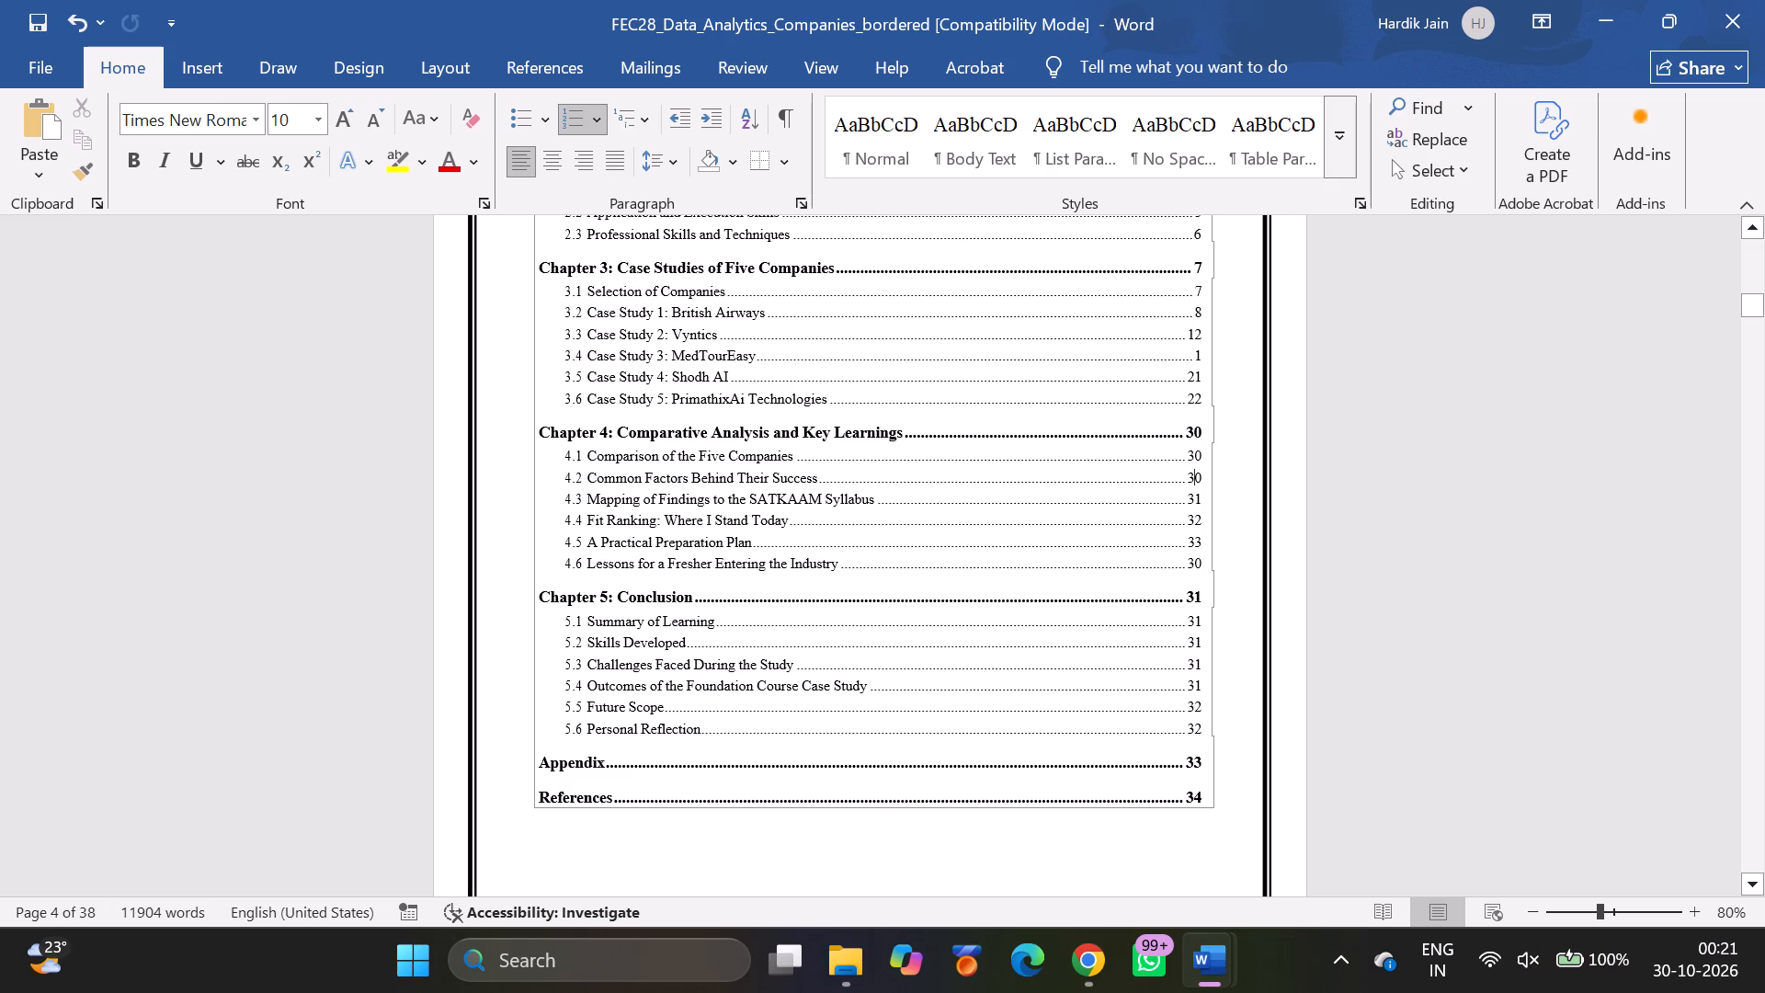
text(26)
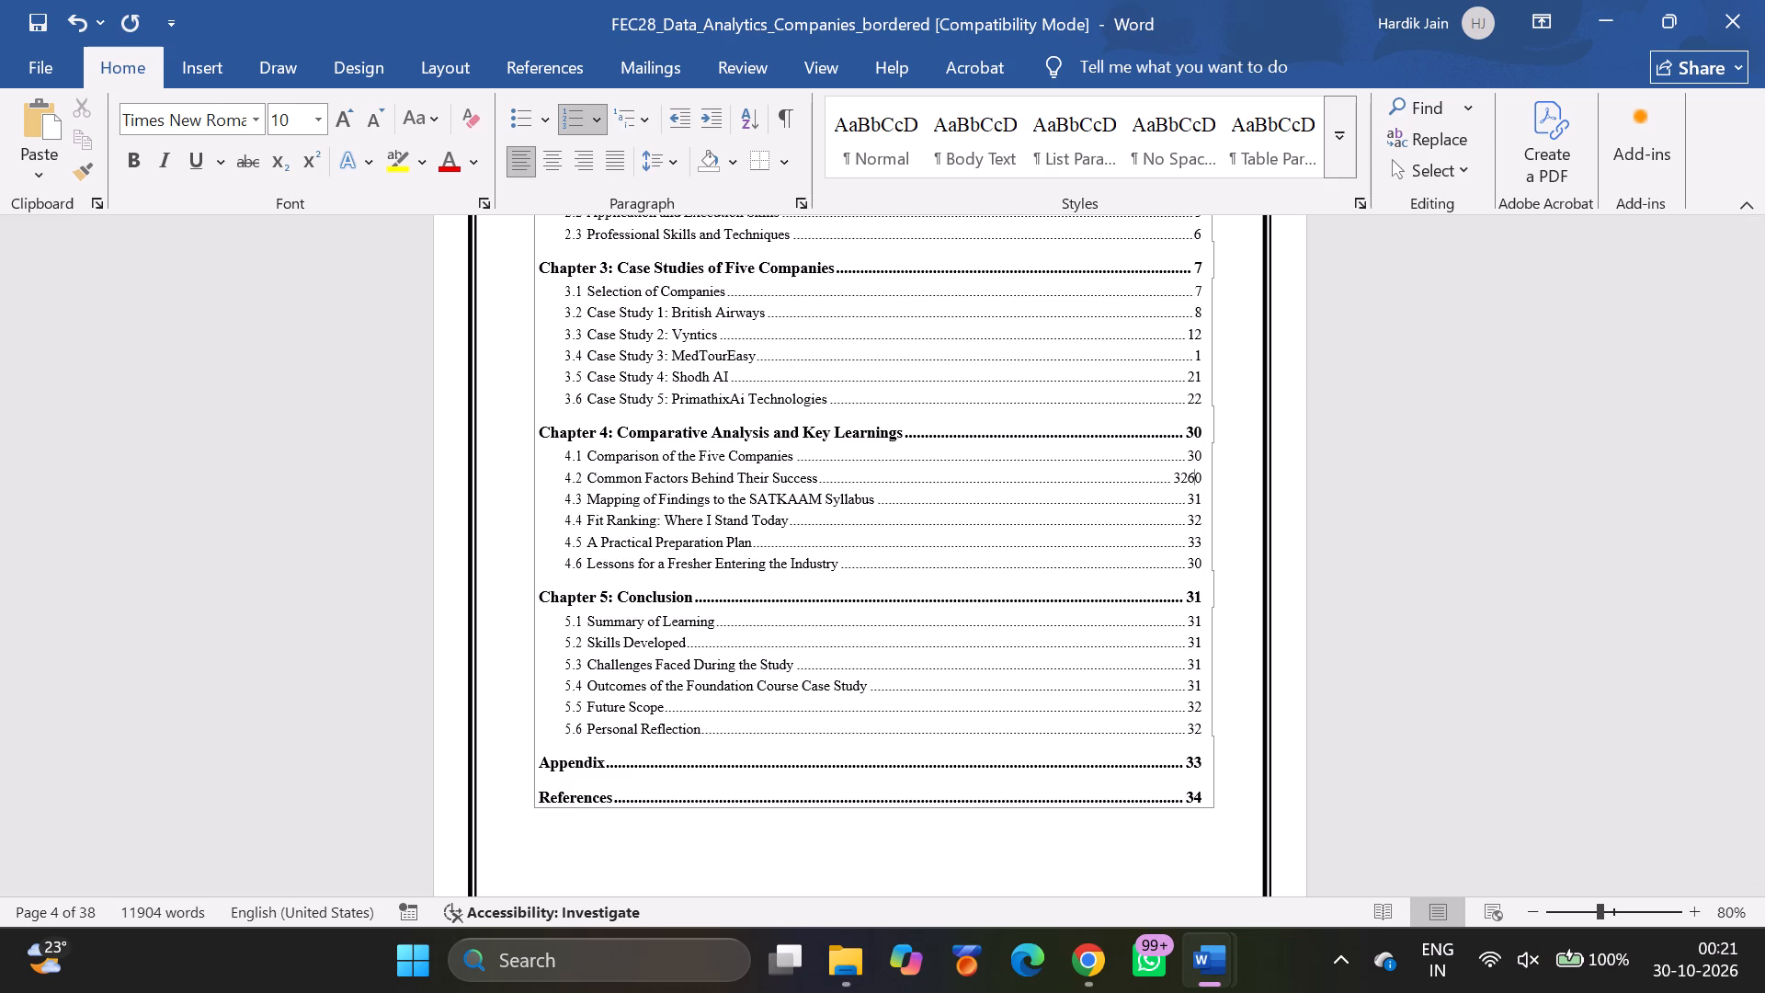
key(Delete)
key(Left)
key(Left)
key(BackSpace)
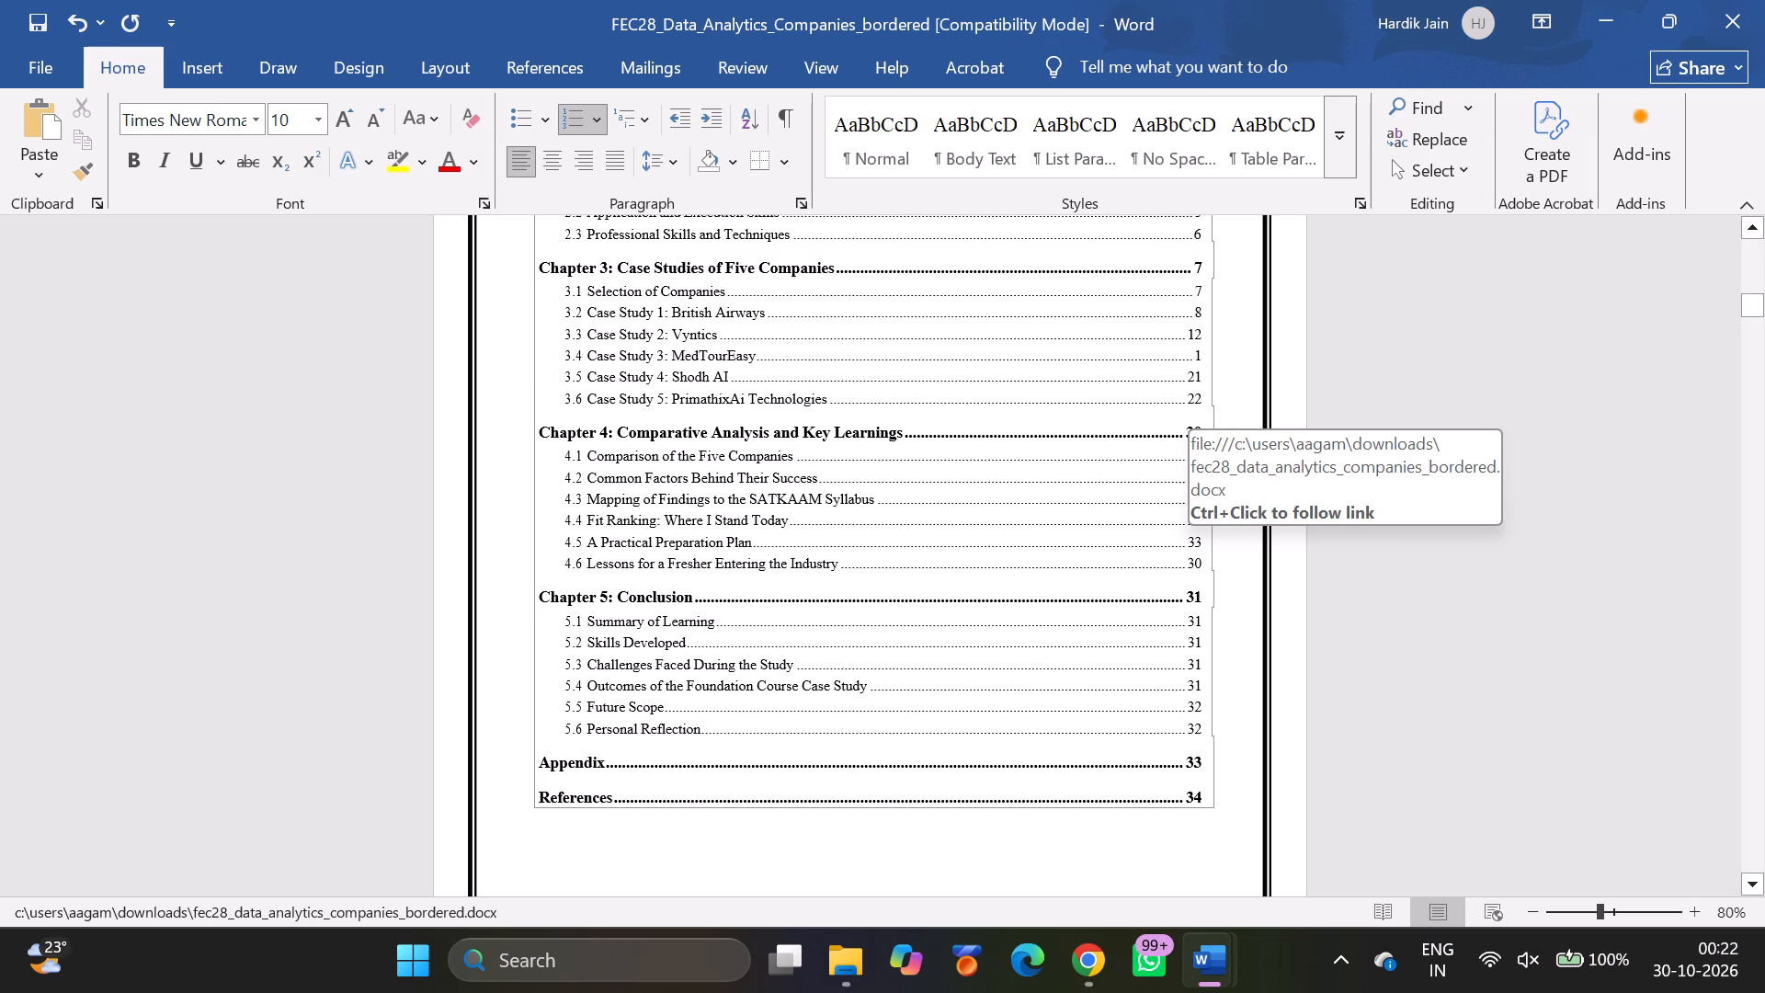
Compare the table of contents page numbers with the actual pages of Chapter 3 and section 3.2 British Airways.
scroll(1162, 547, down, 5)
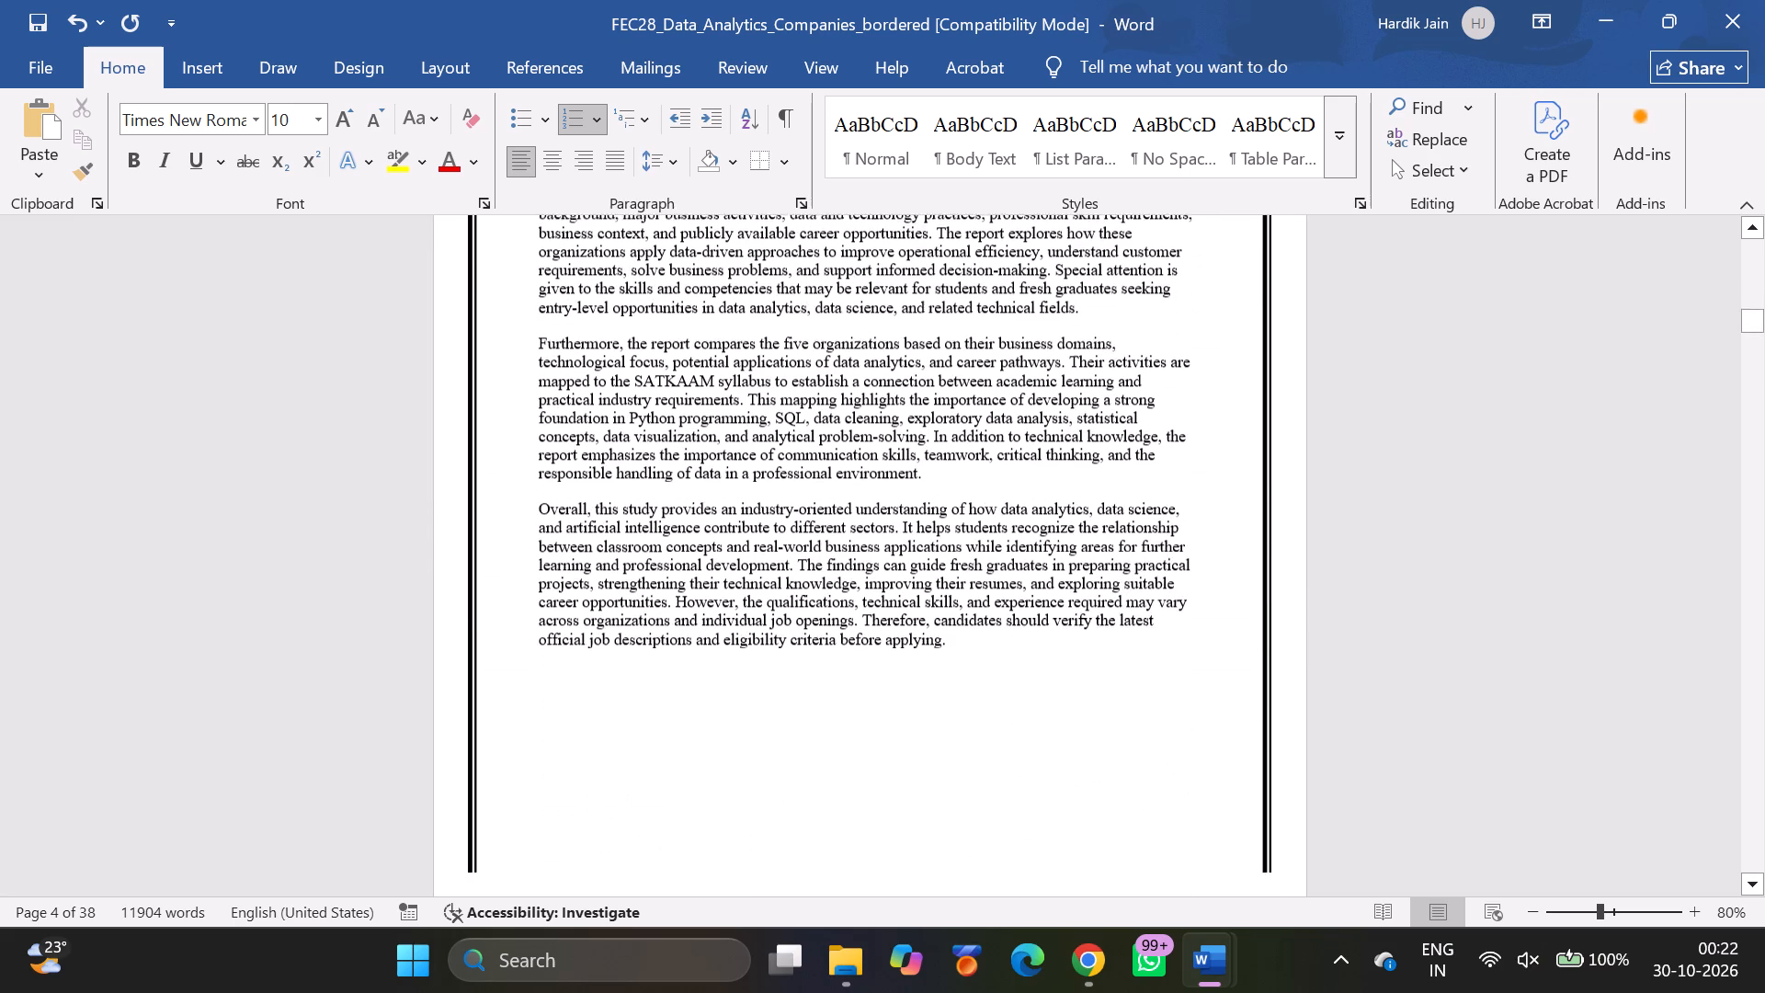
scroll(1162, 547, up, 6)
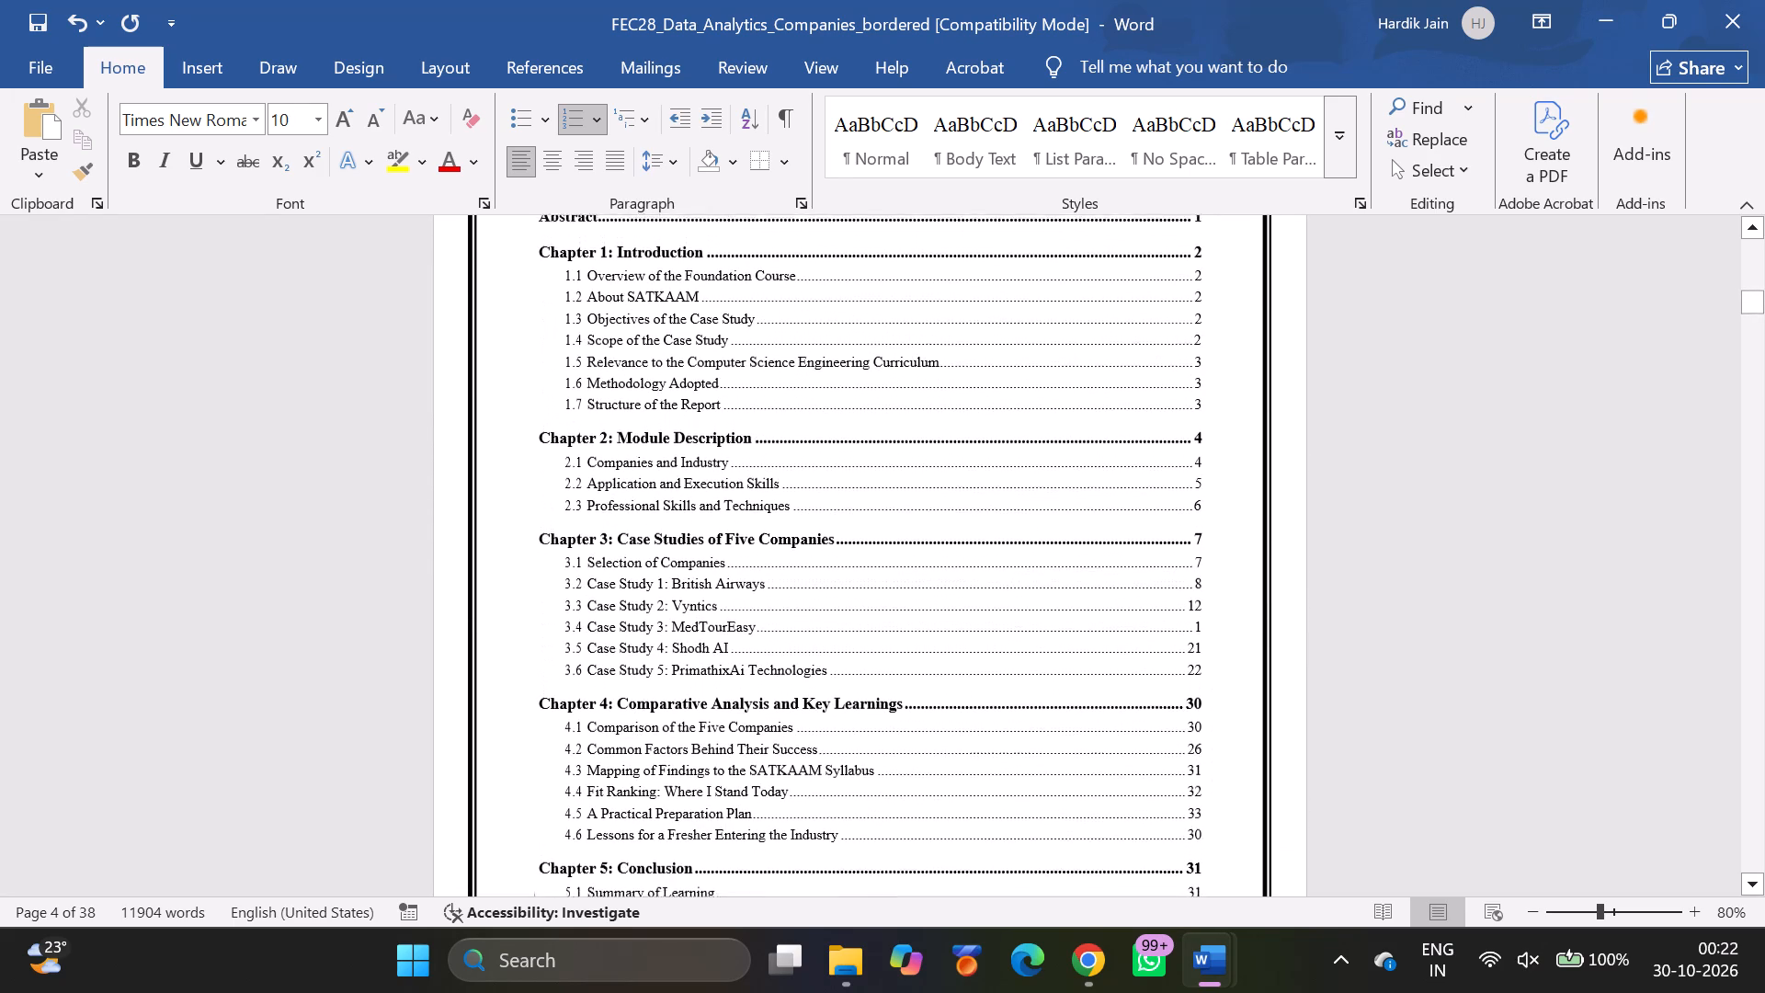
scroll(1162, 547, up, 1)
scroll(1162, 547, down, 1)
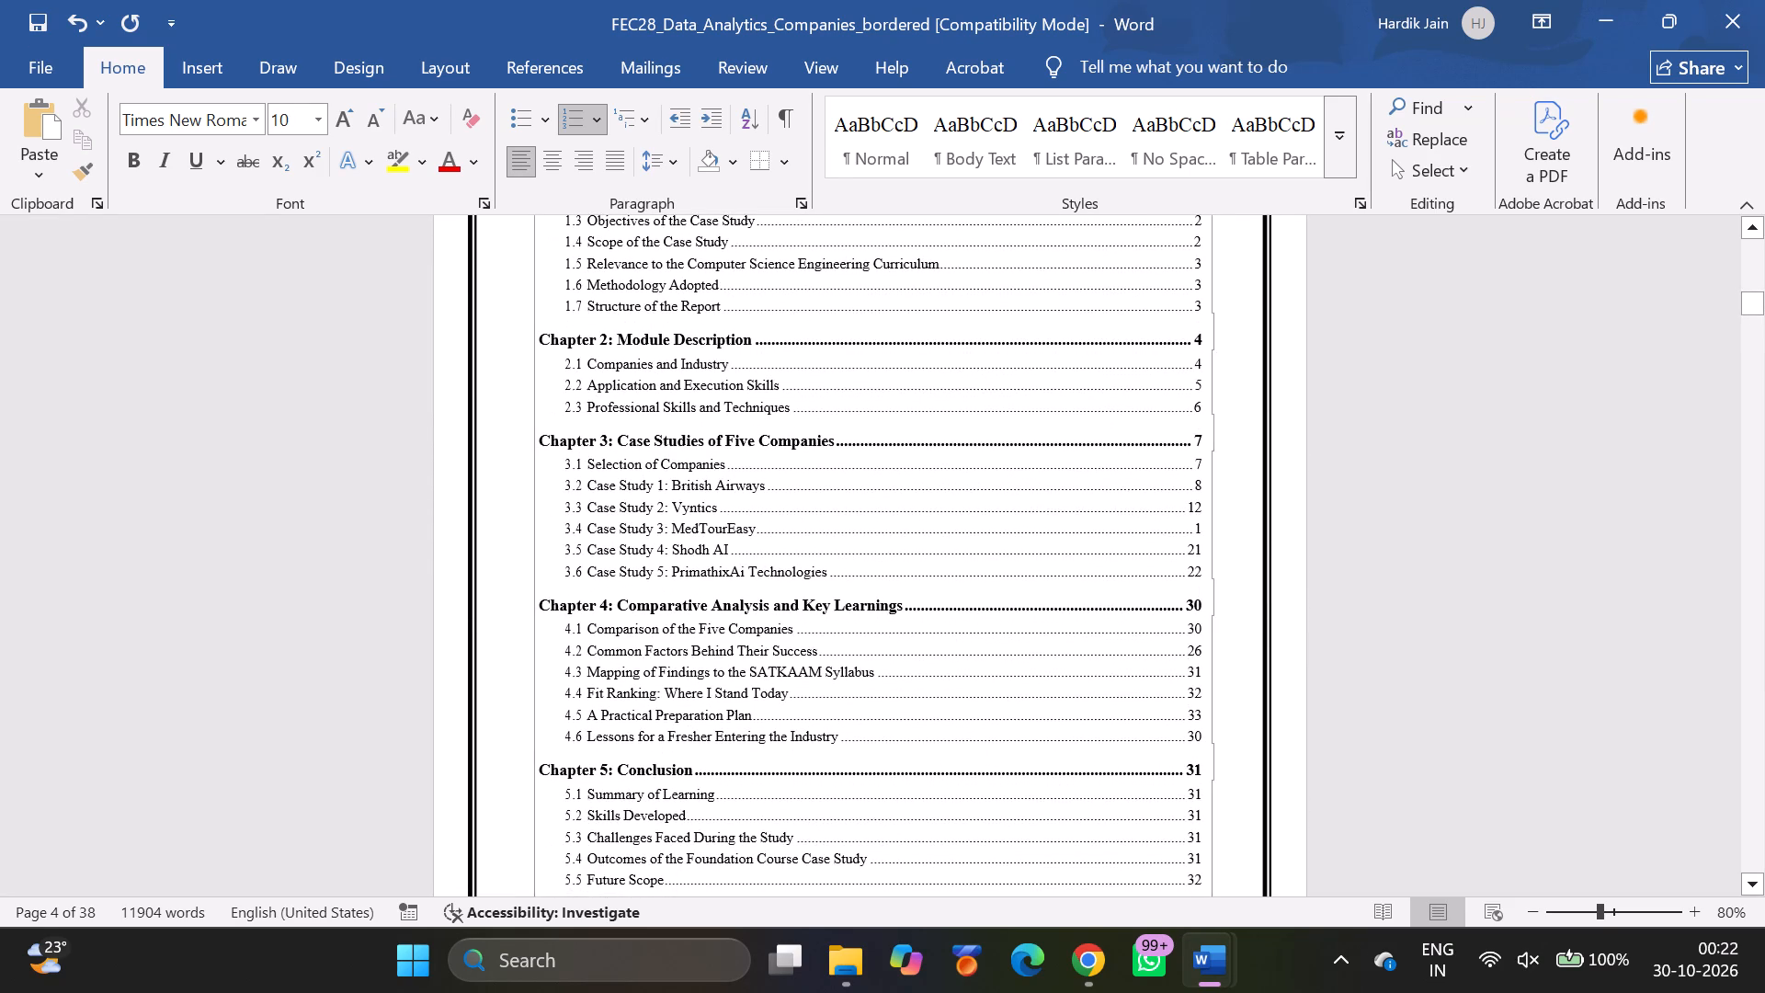
scroll(1162, 547, down, 2)
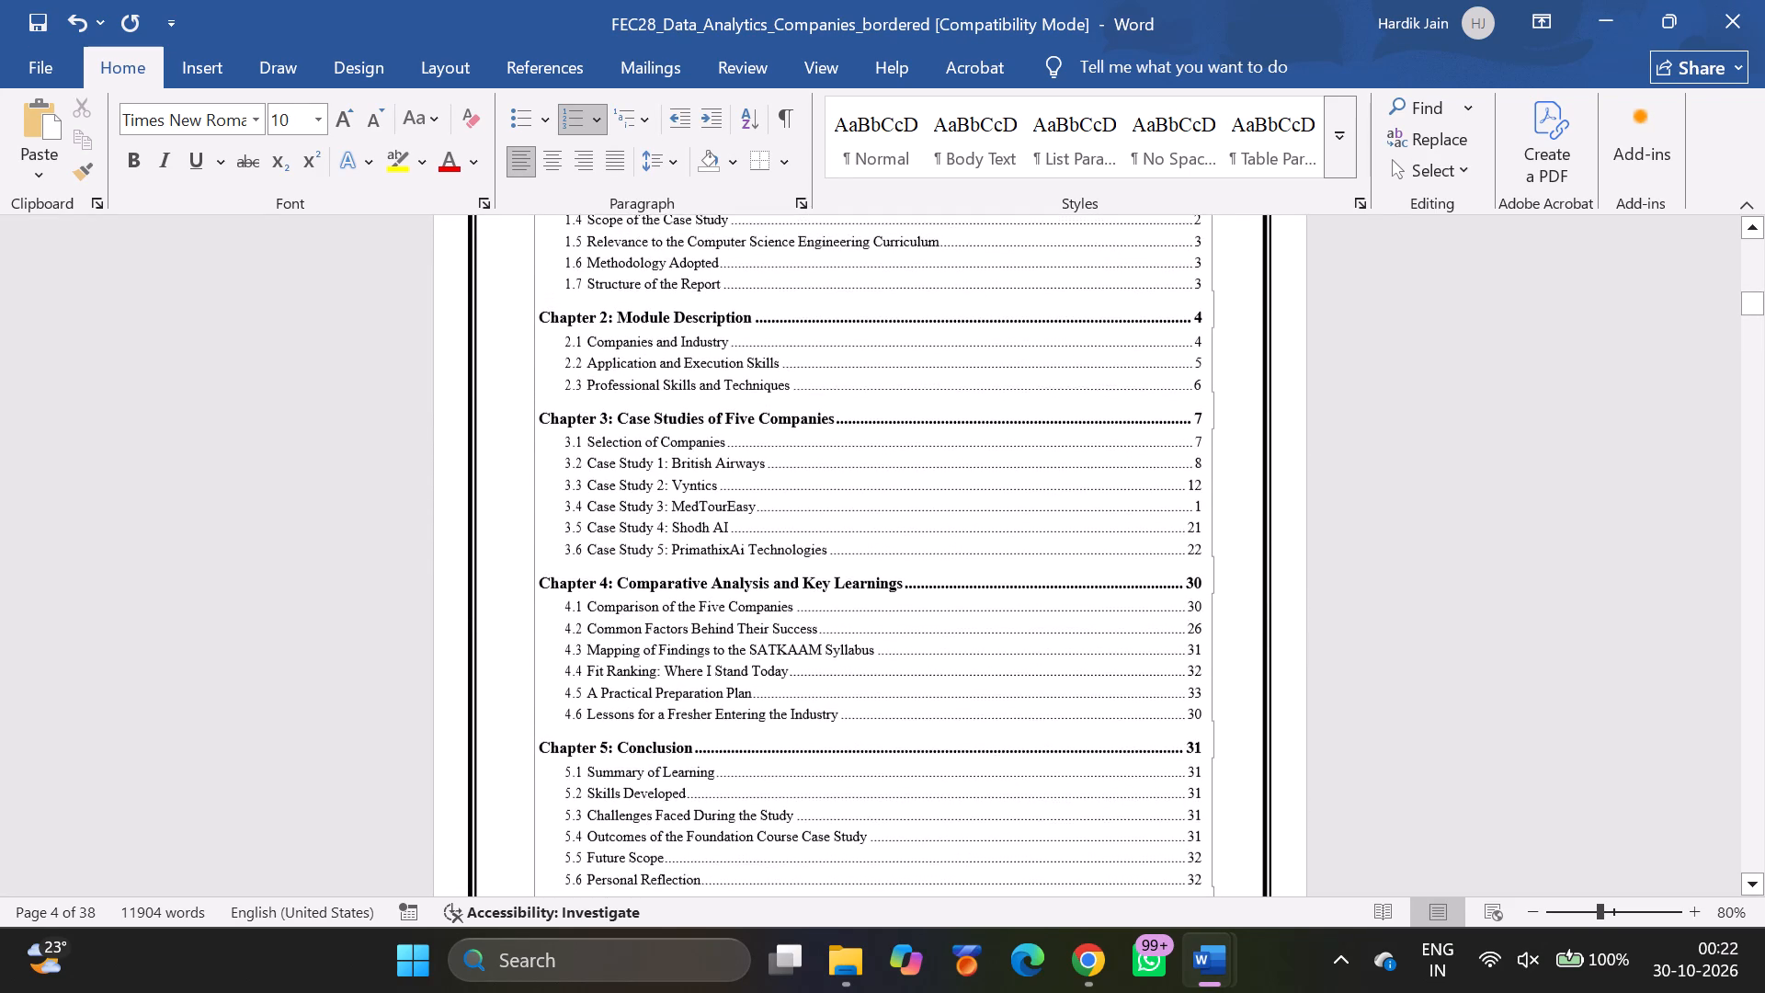
scroll(1162, 547, down, 6)
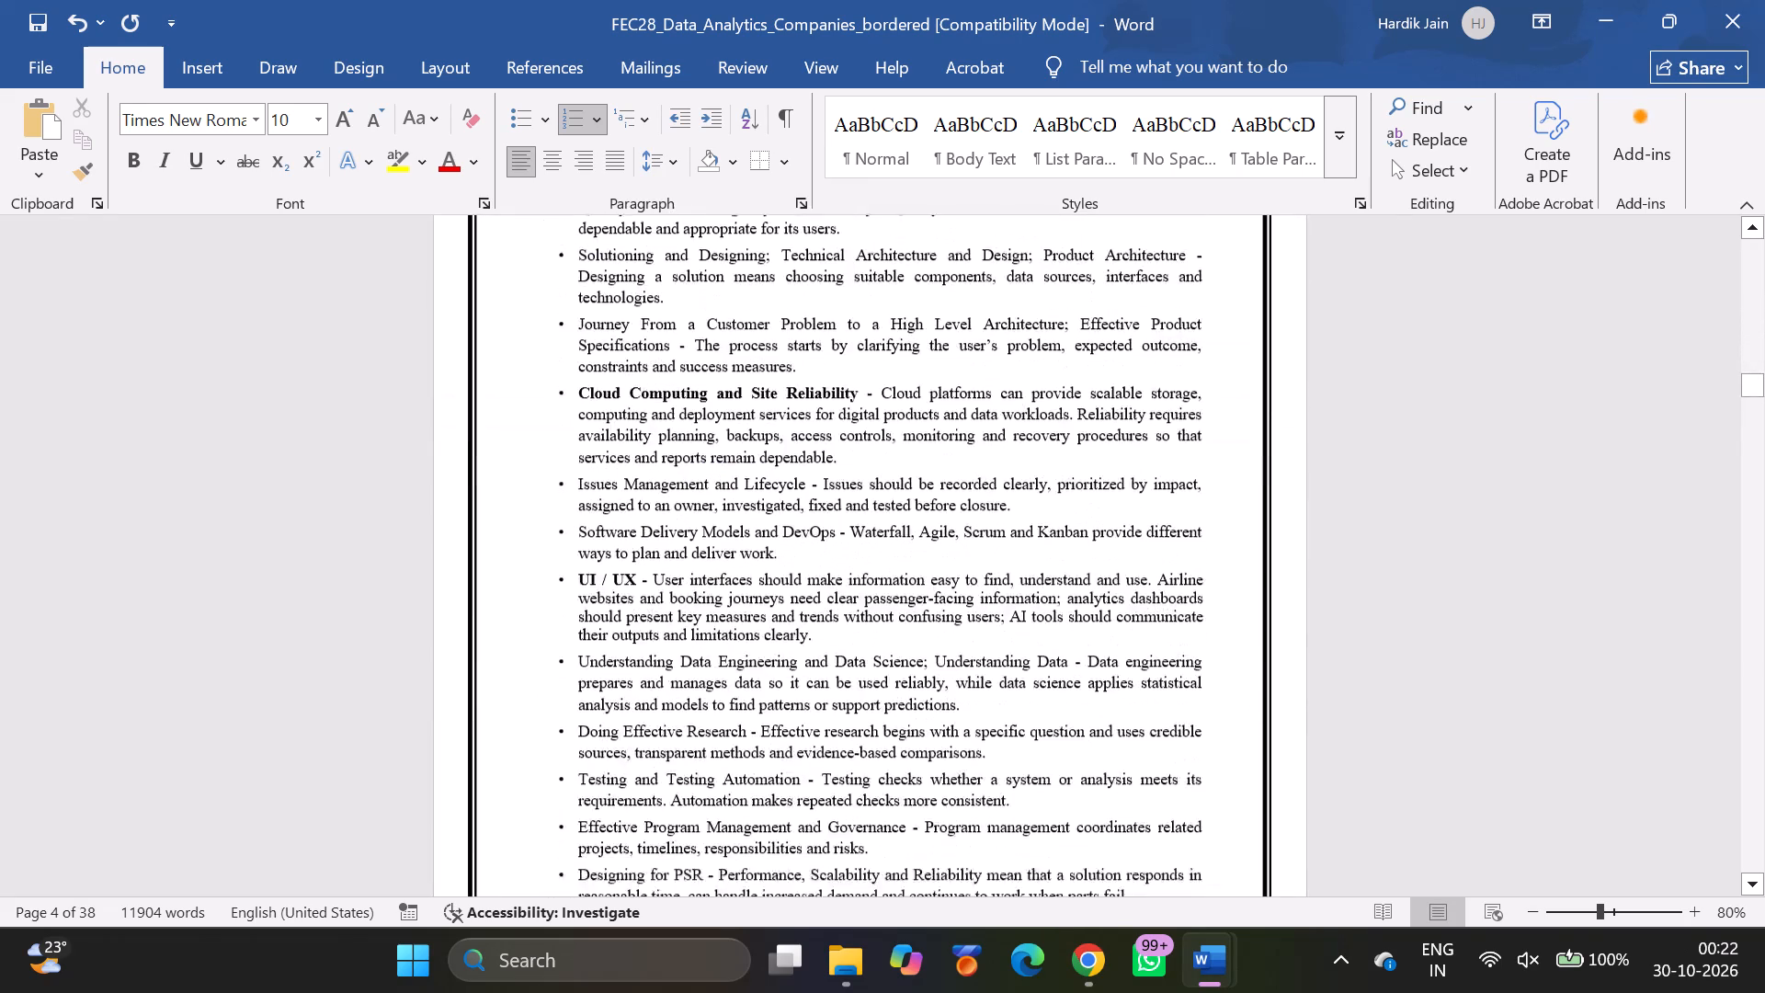
scroll(1162, 547, down, 3)
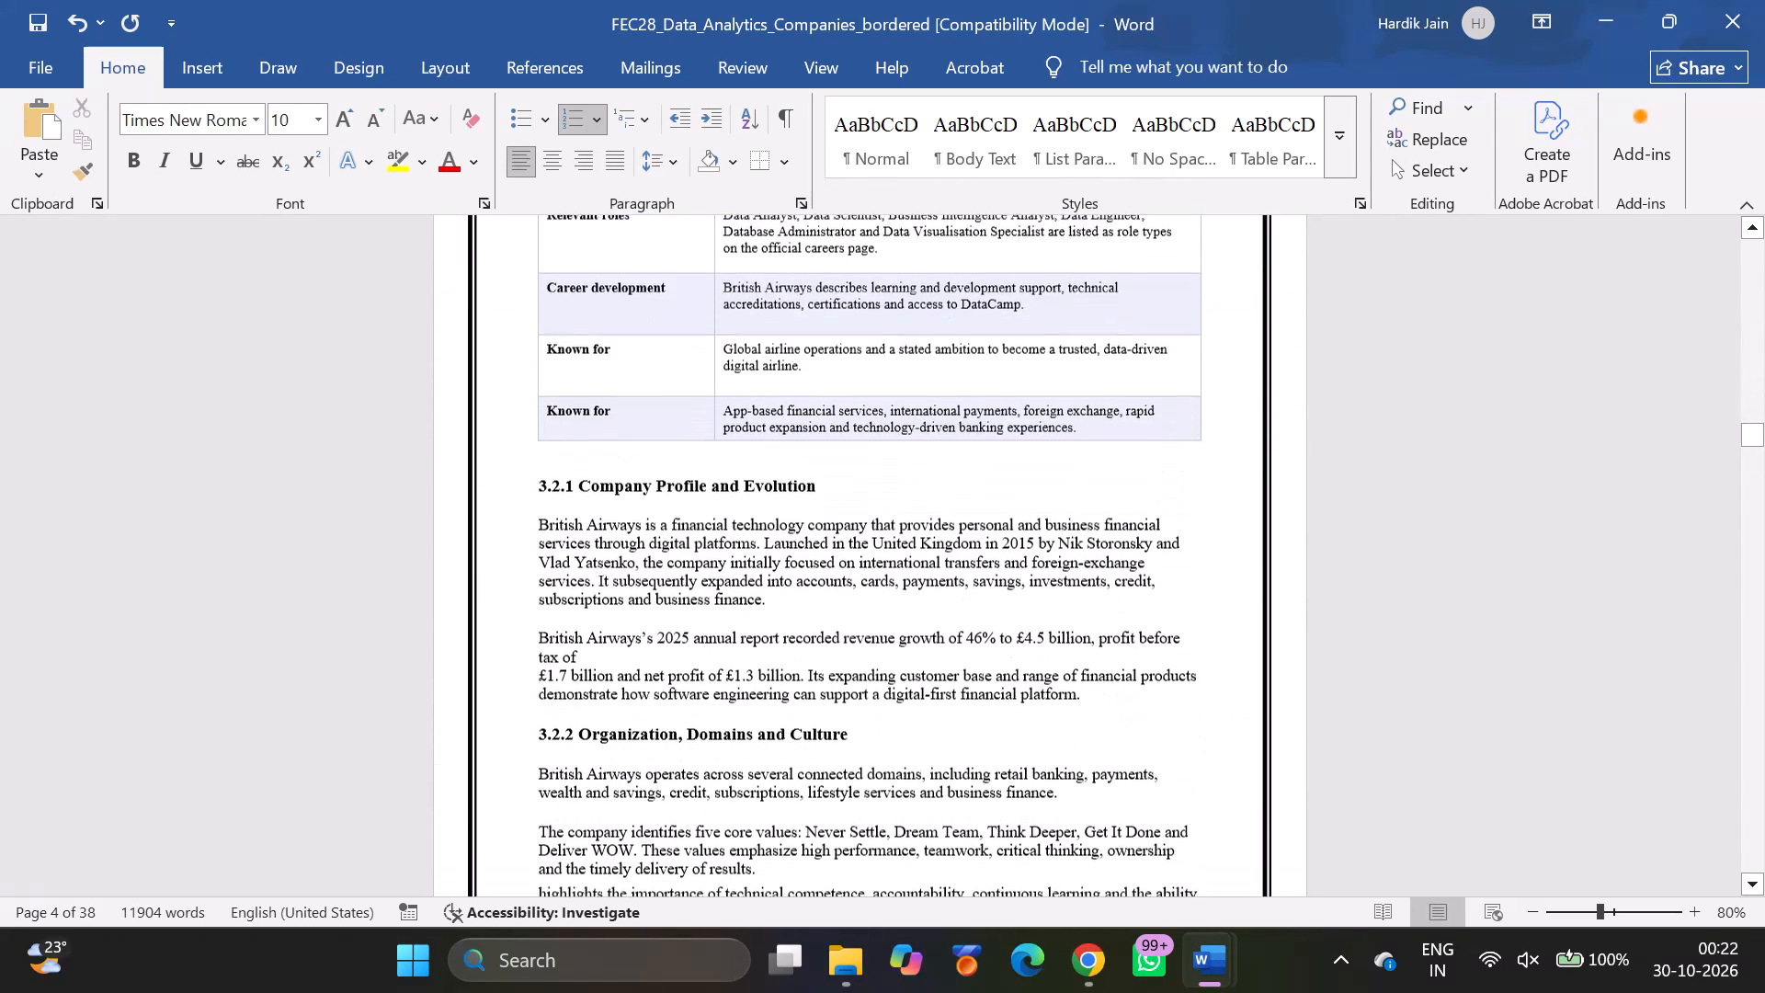
scroll(1162, 547, up, 2)
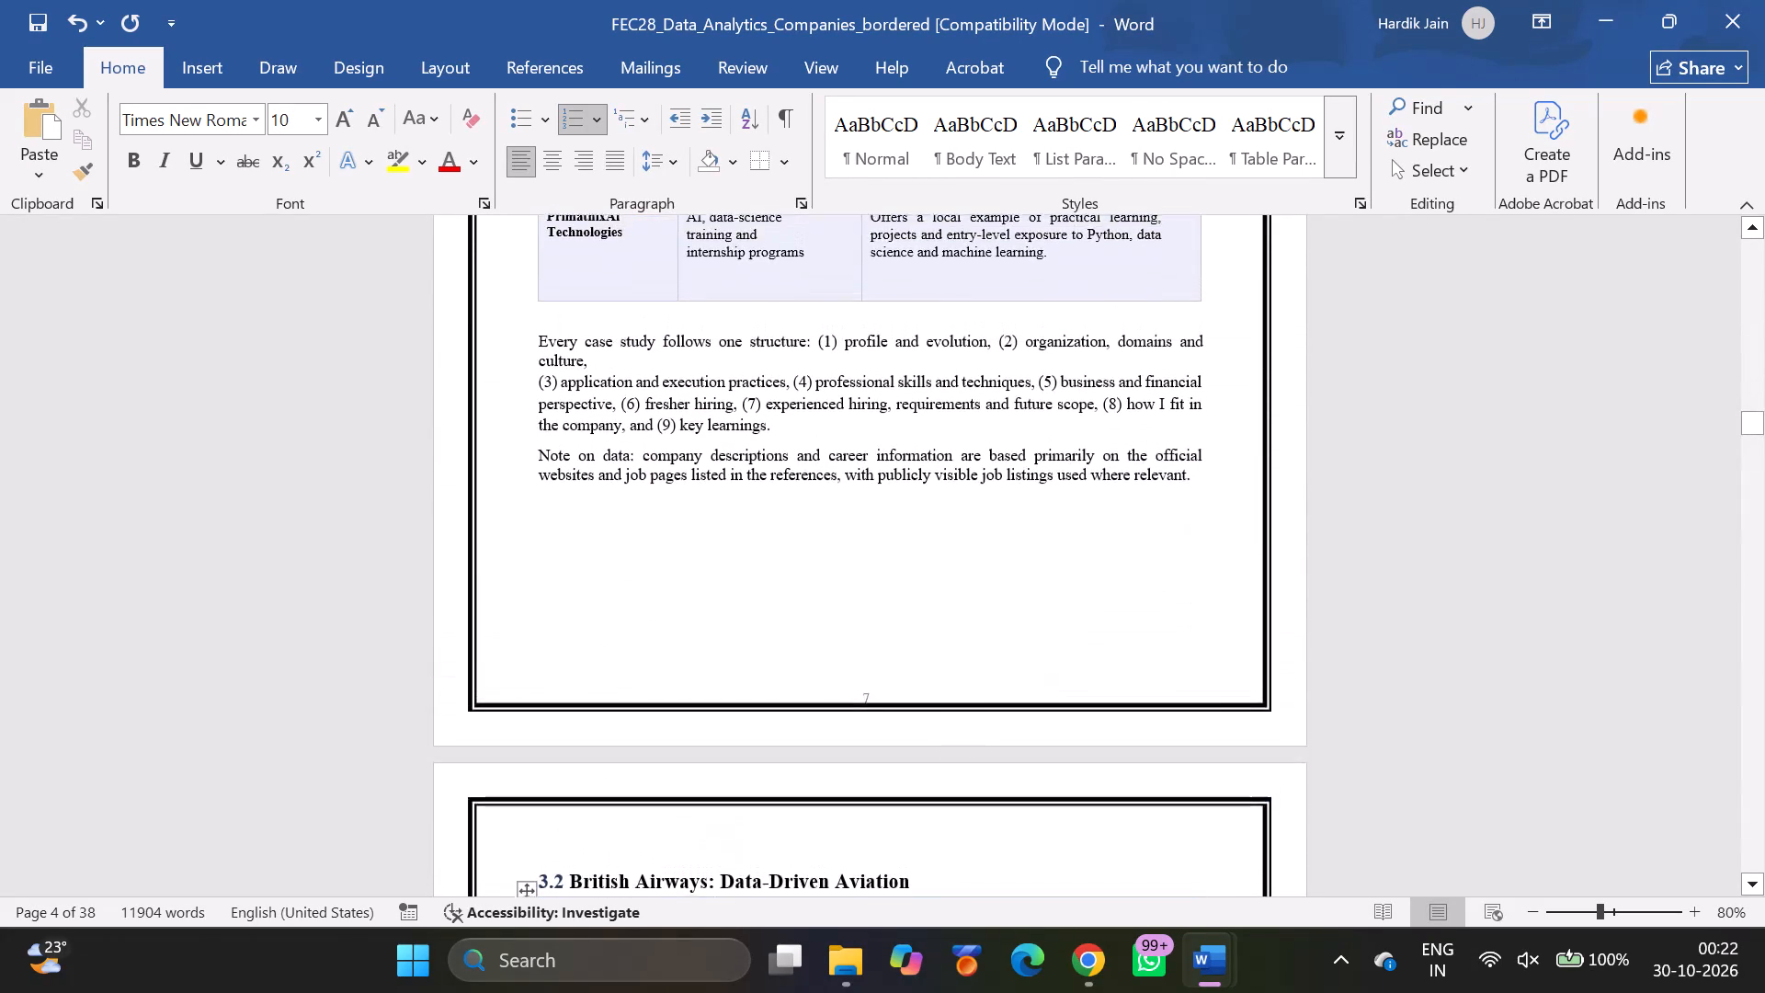
scroll(1162, 547, up, 2)
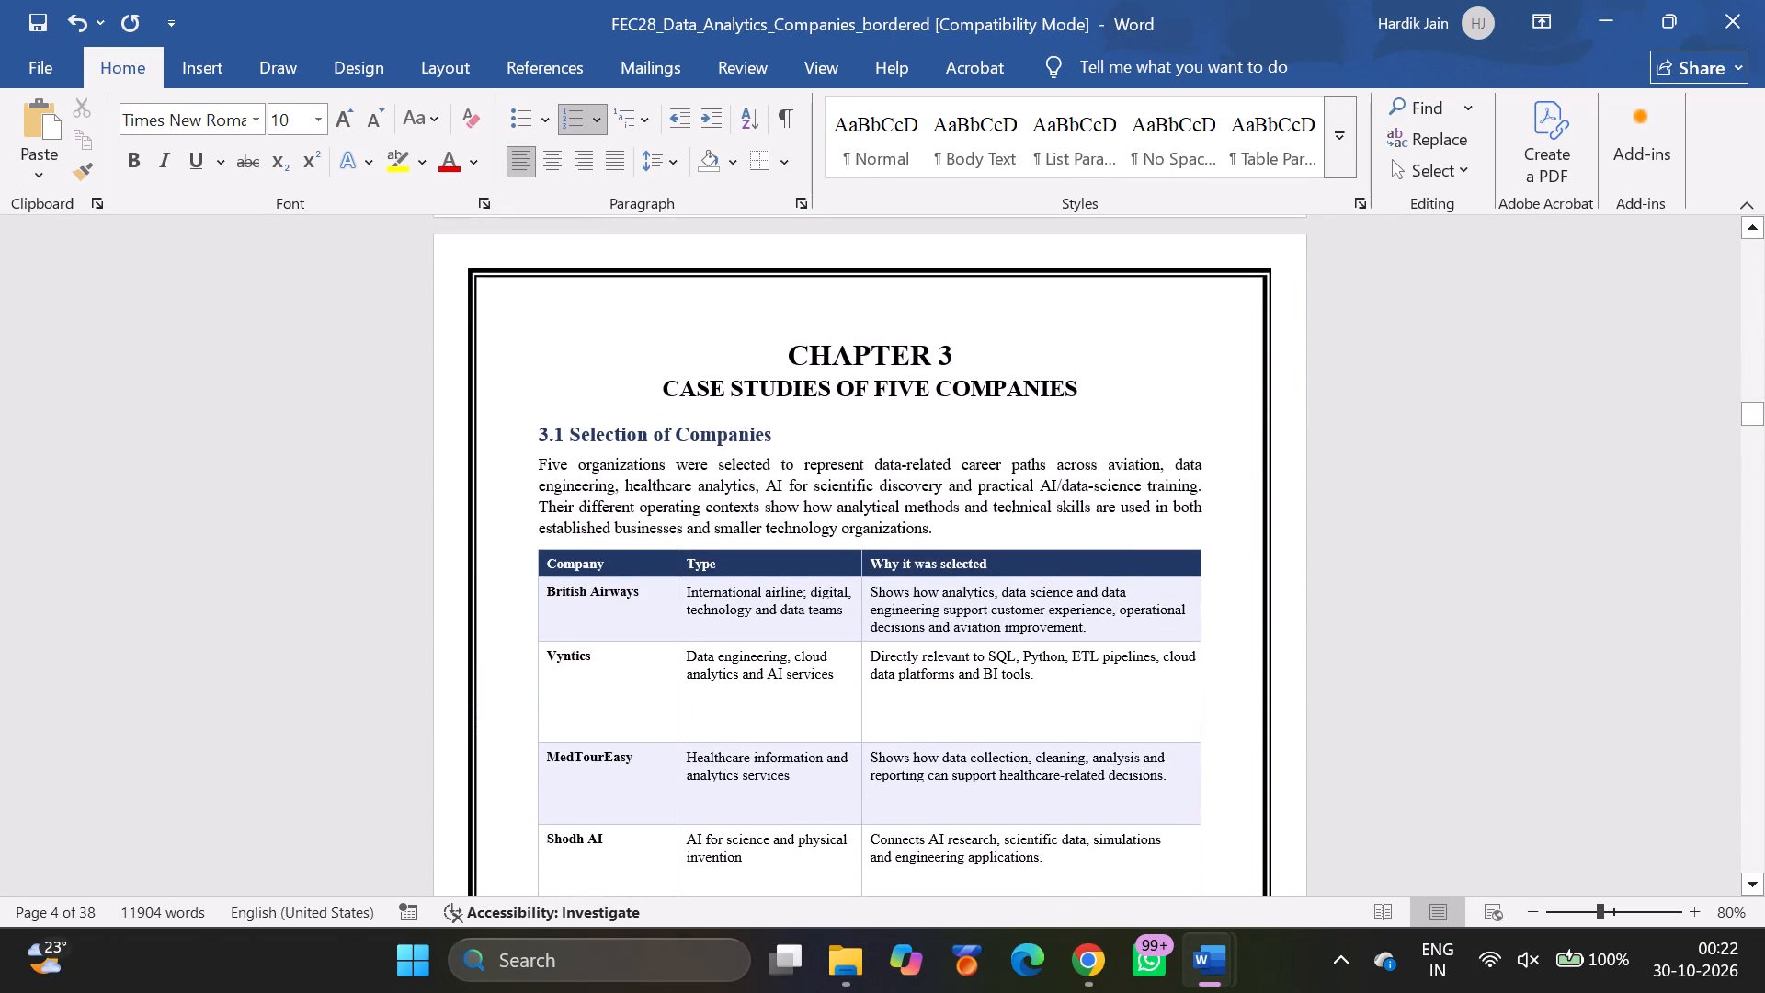
scroll(1162, 547, up, 2)
scroll(1162, 547, down, 3)
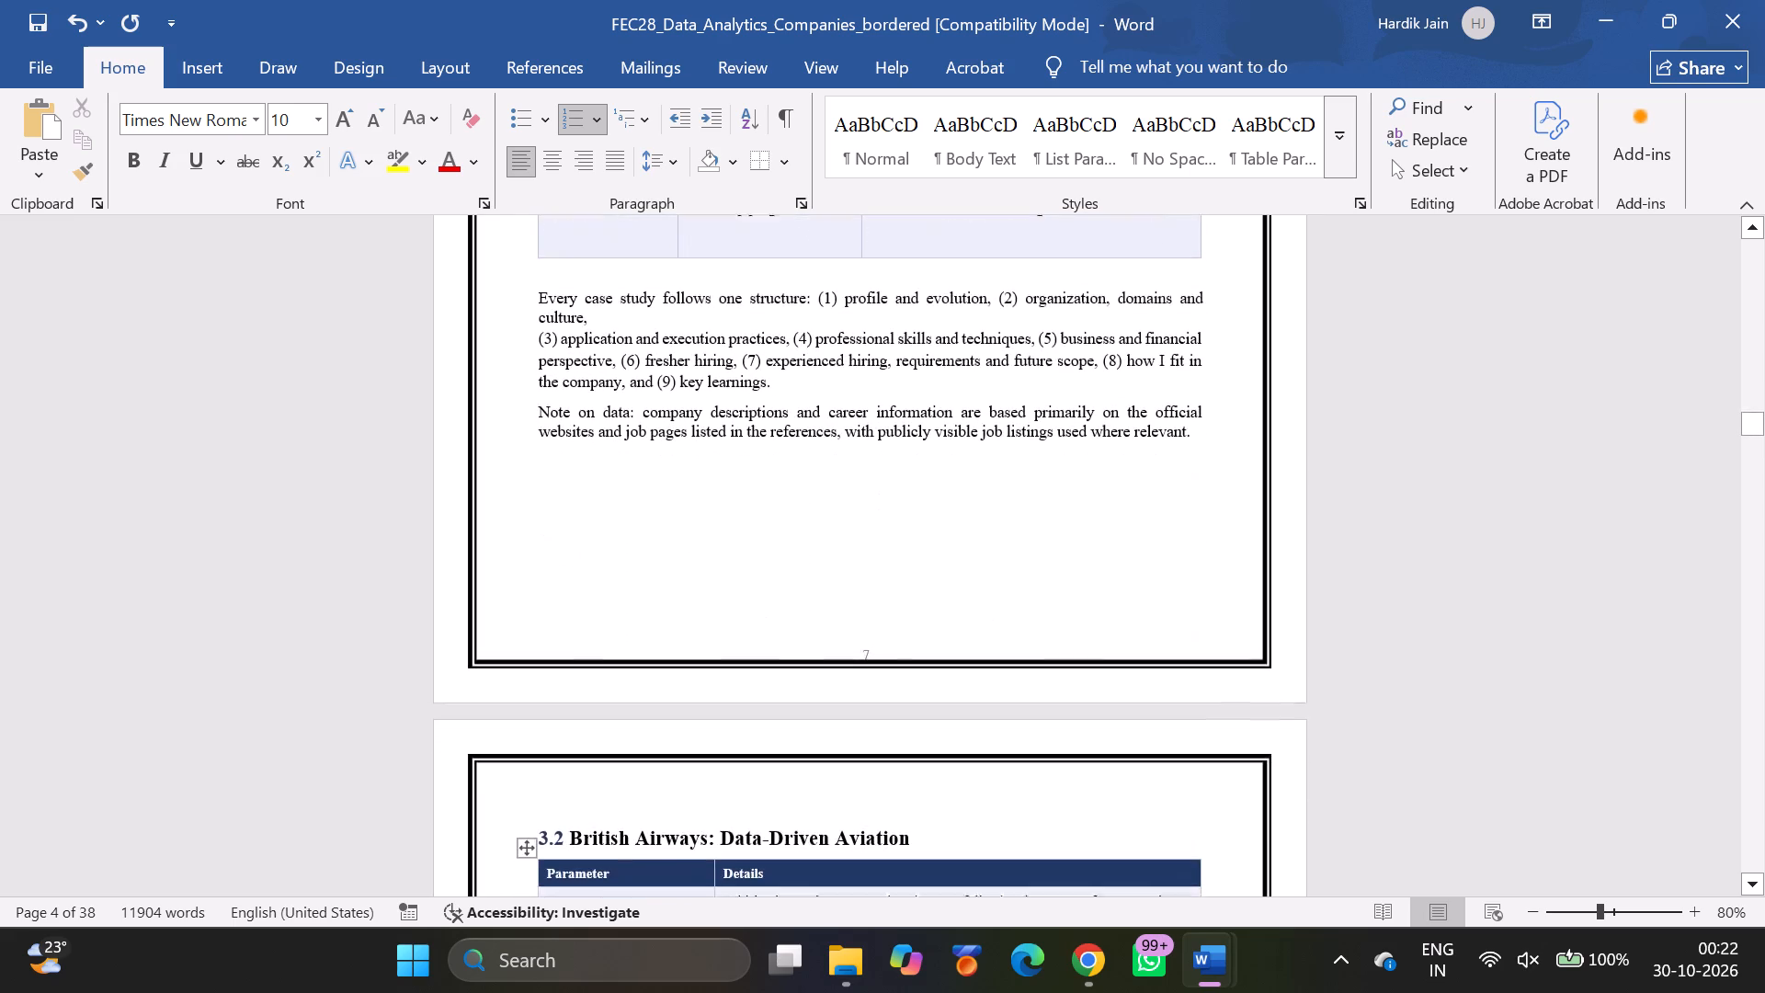
scroll(1162, 547, down, 1)
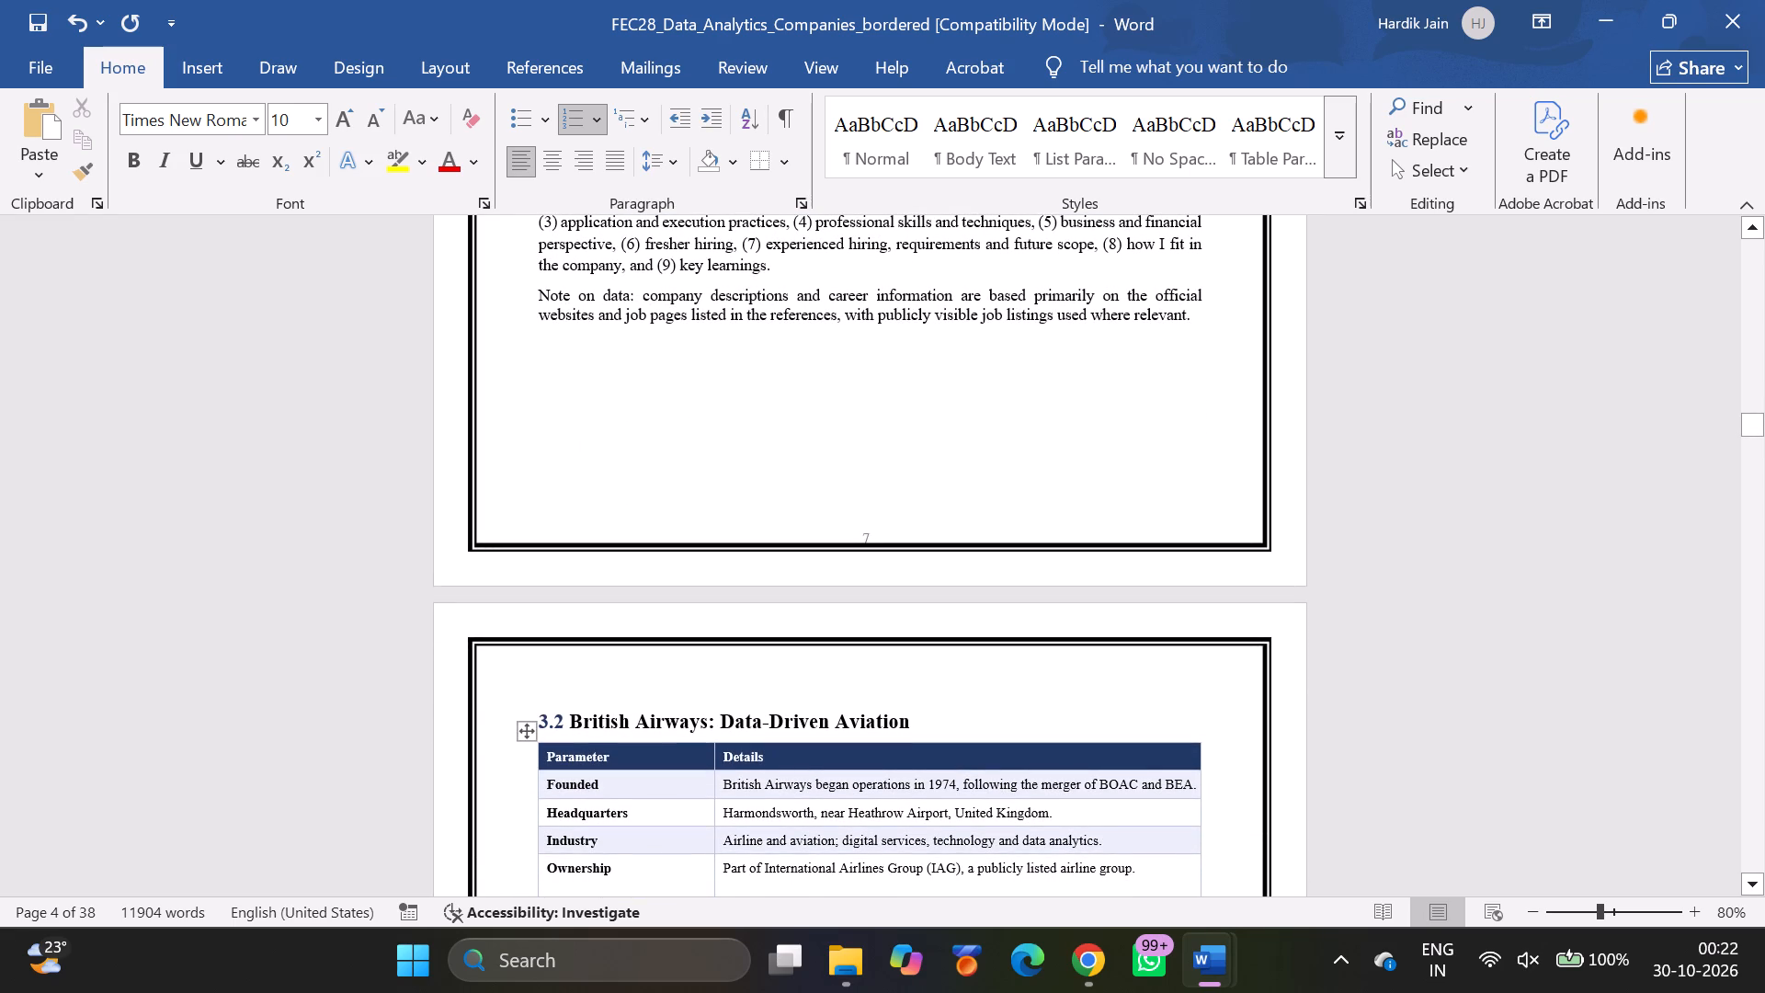
scroll(1162, 547, down, 2)
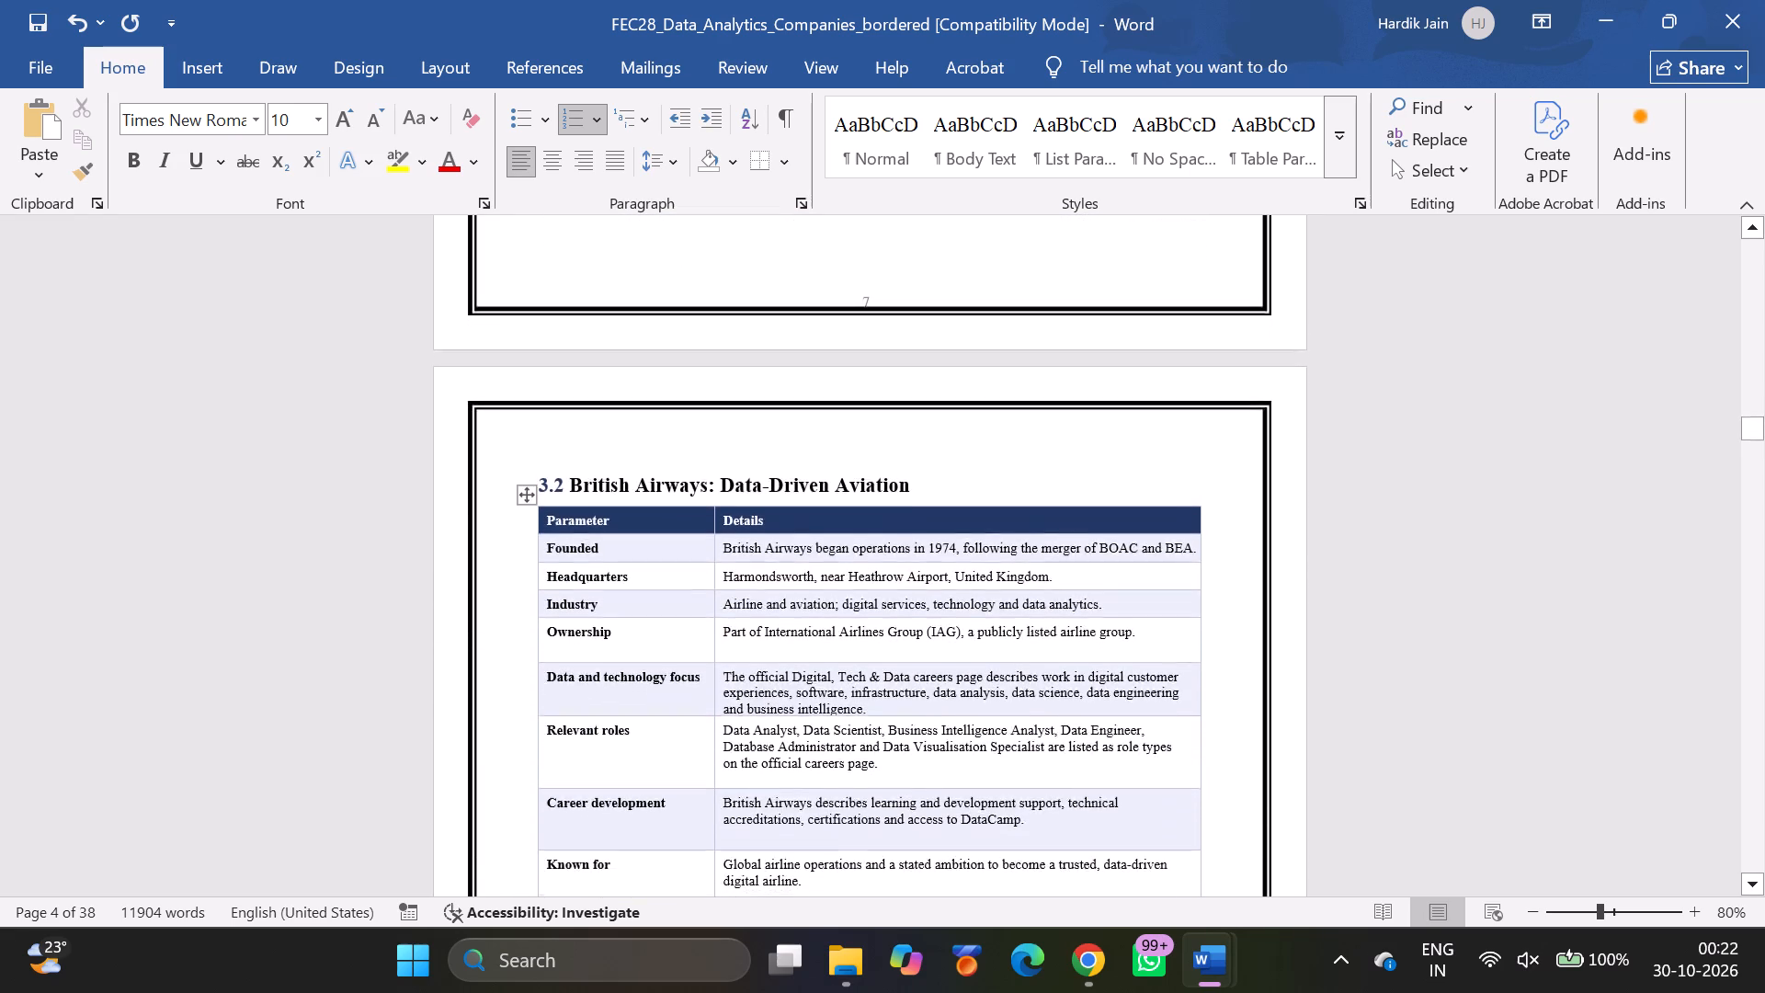
scroll(1162, 547, down, 3)
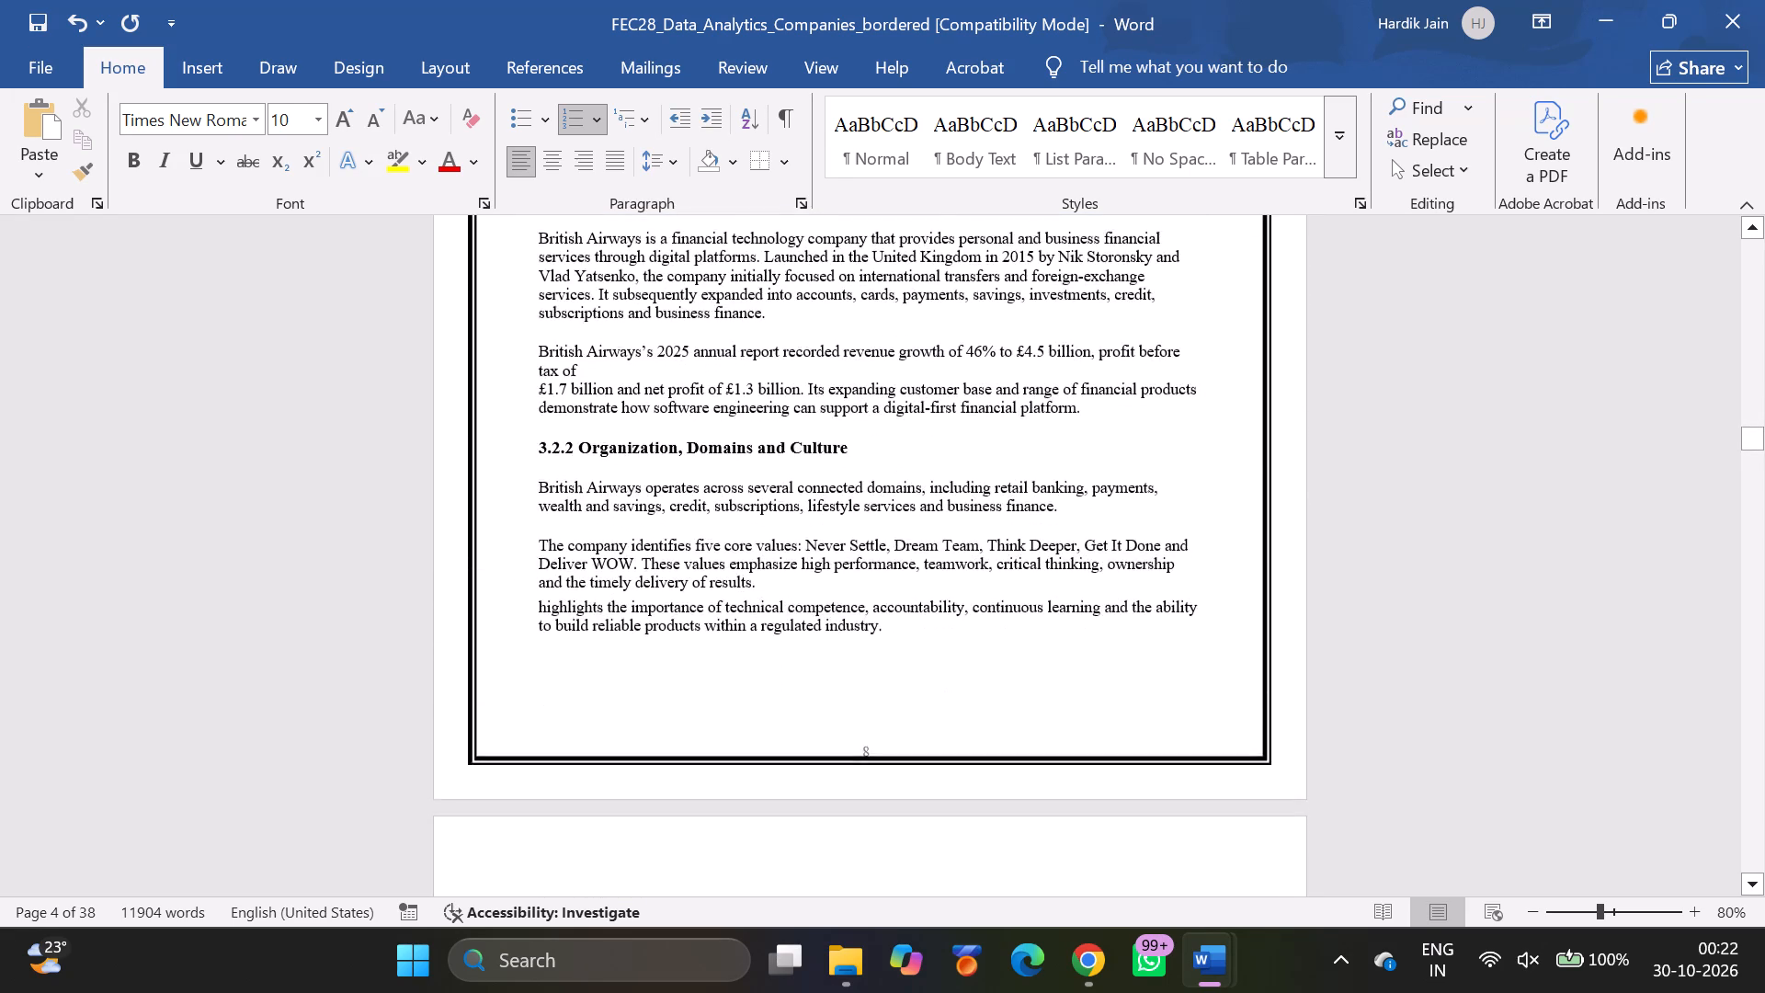
scroll(1162, 547, up, 14)
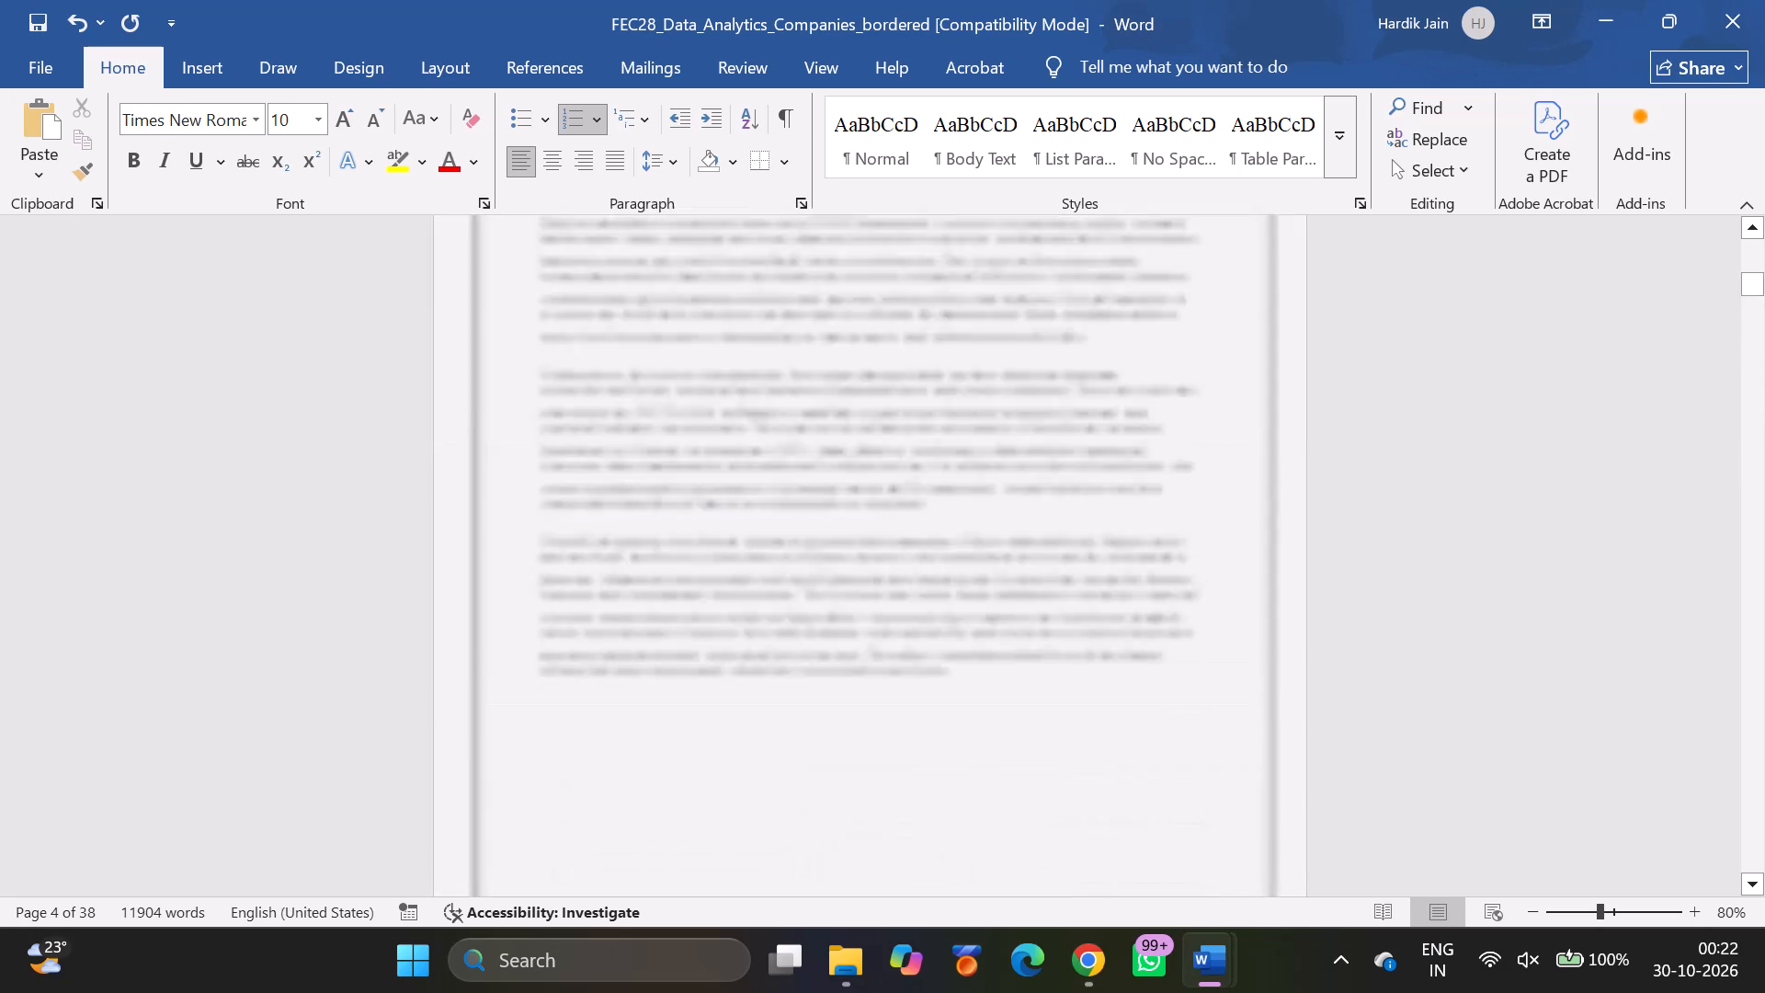
scroll(1162, 547, down, 8)
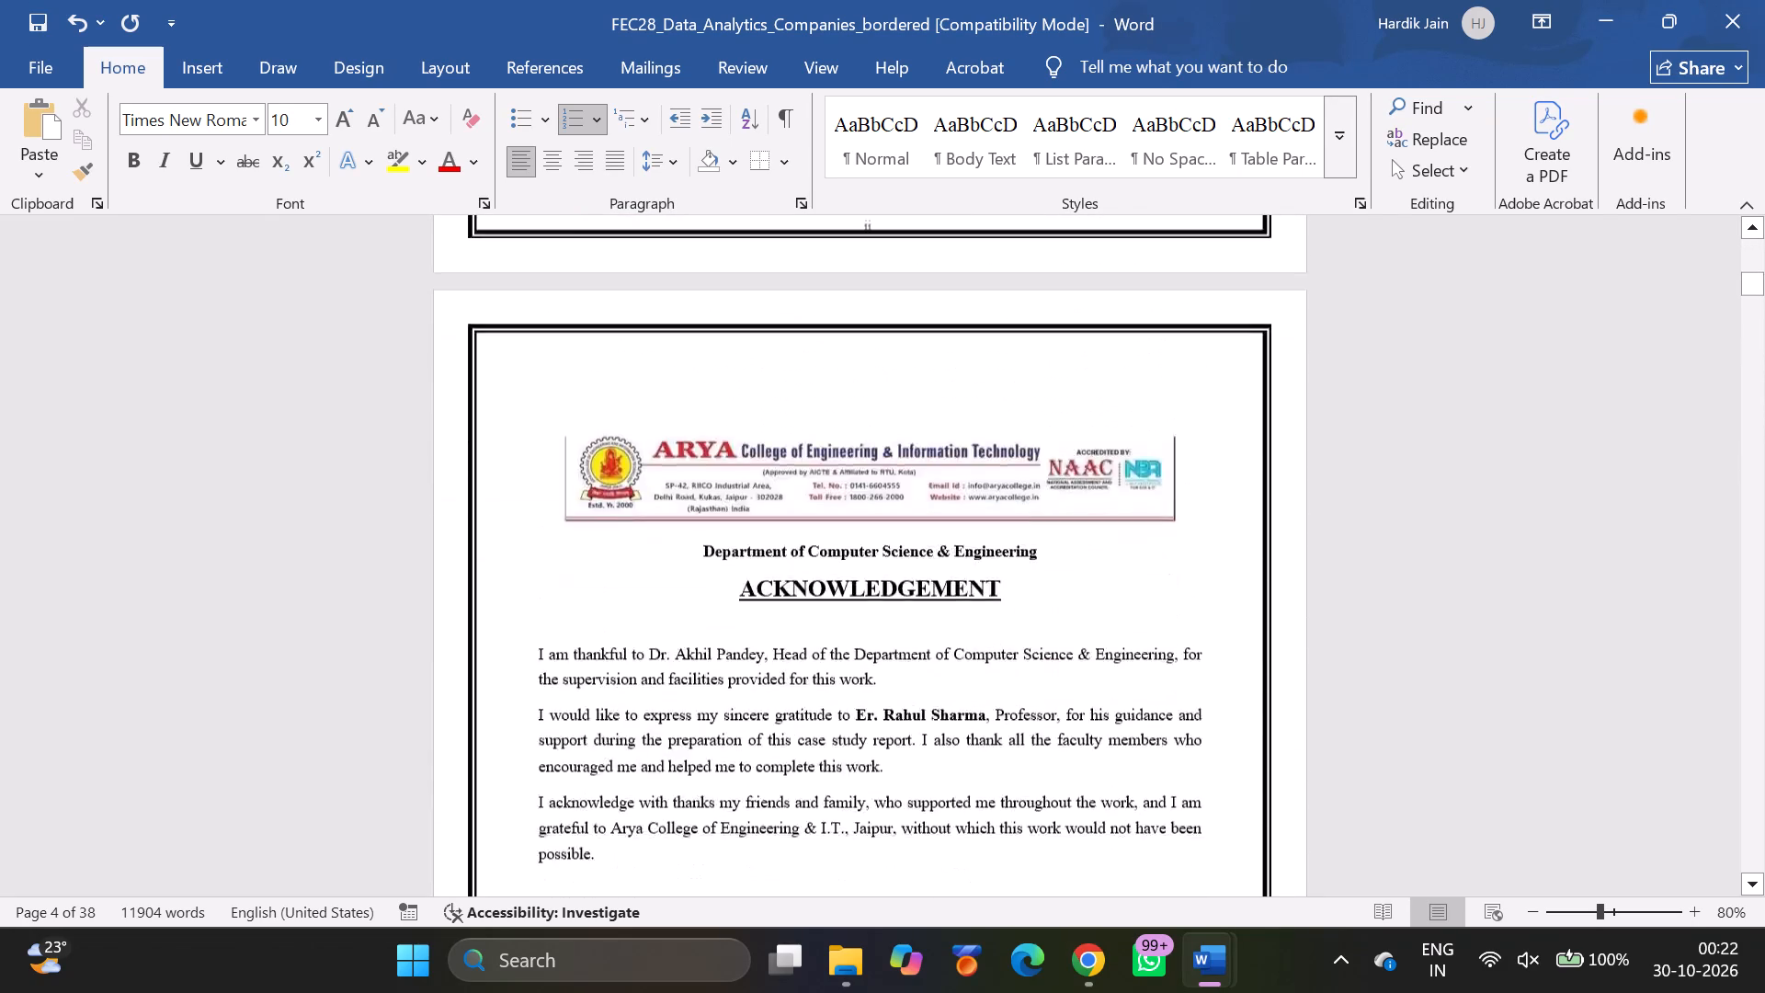
scroll(1162, 547, down, 3)
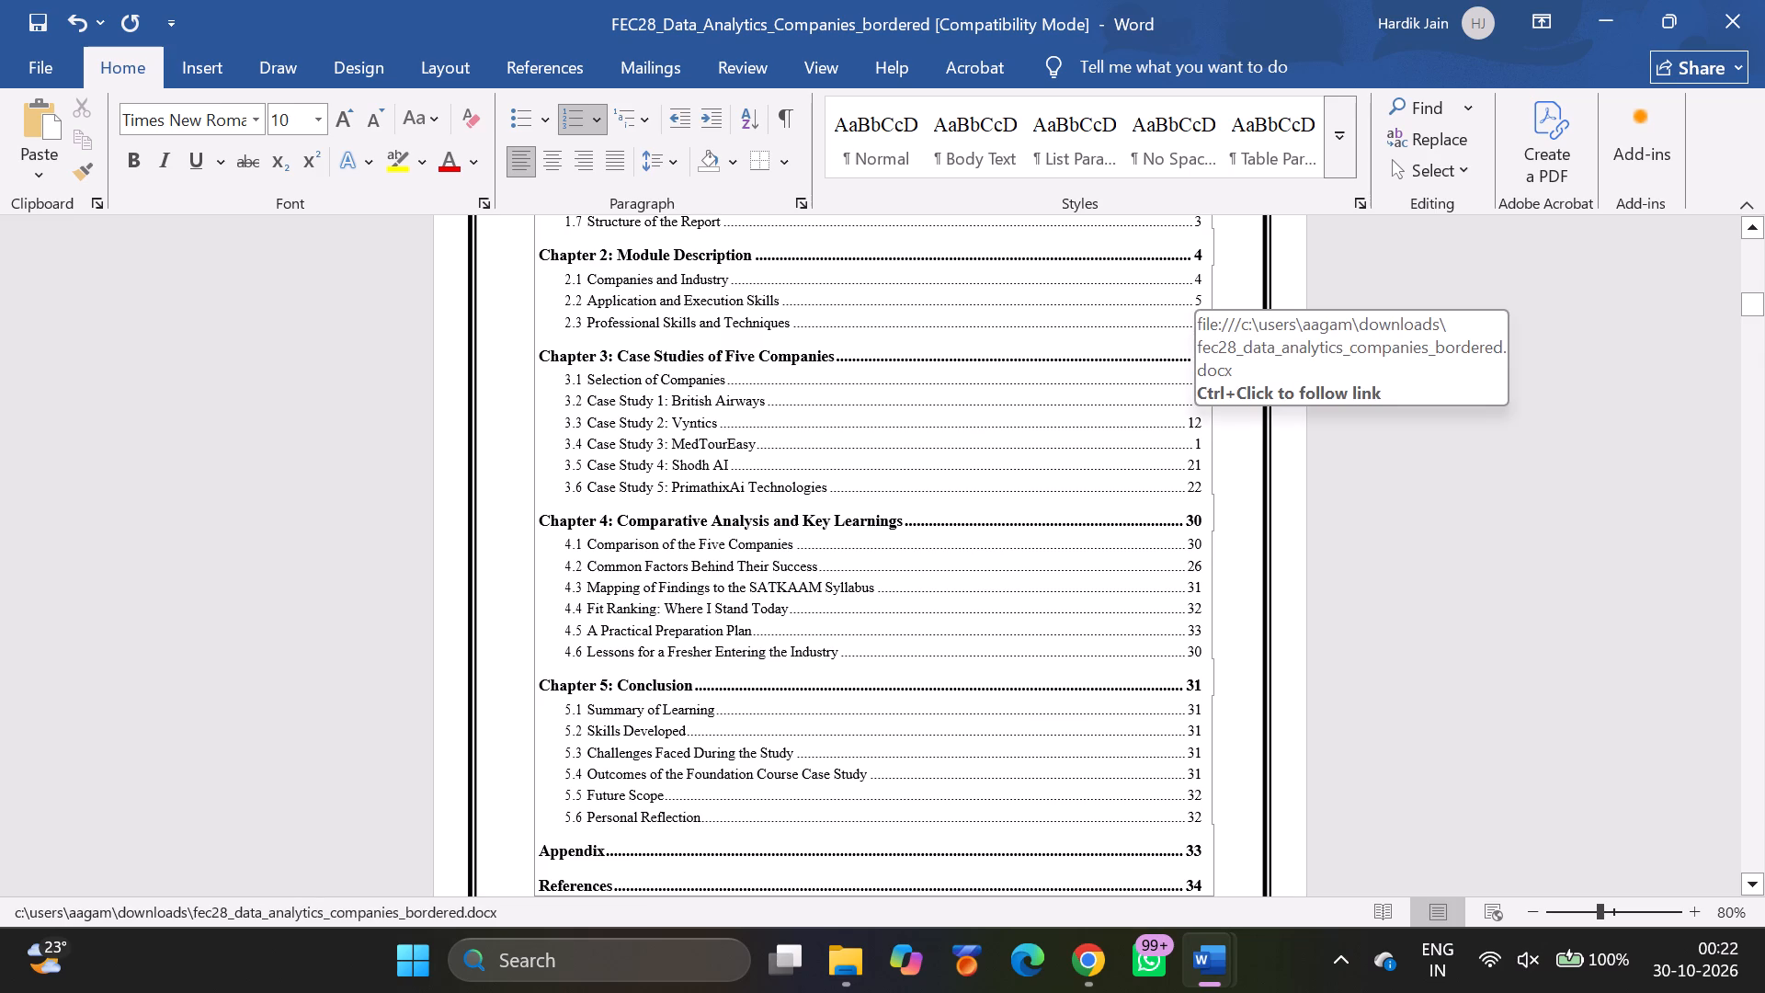
Remove the extra blank space between the 3.2.9 Key Learnings bullets and the 3.3 Vyntics heading, and check the table's page break.
scroll(1188, 428, down, 10)
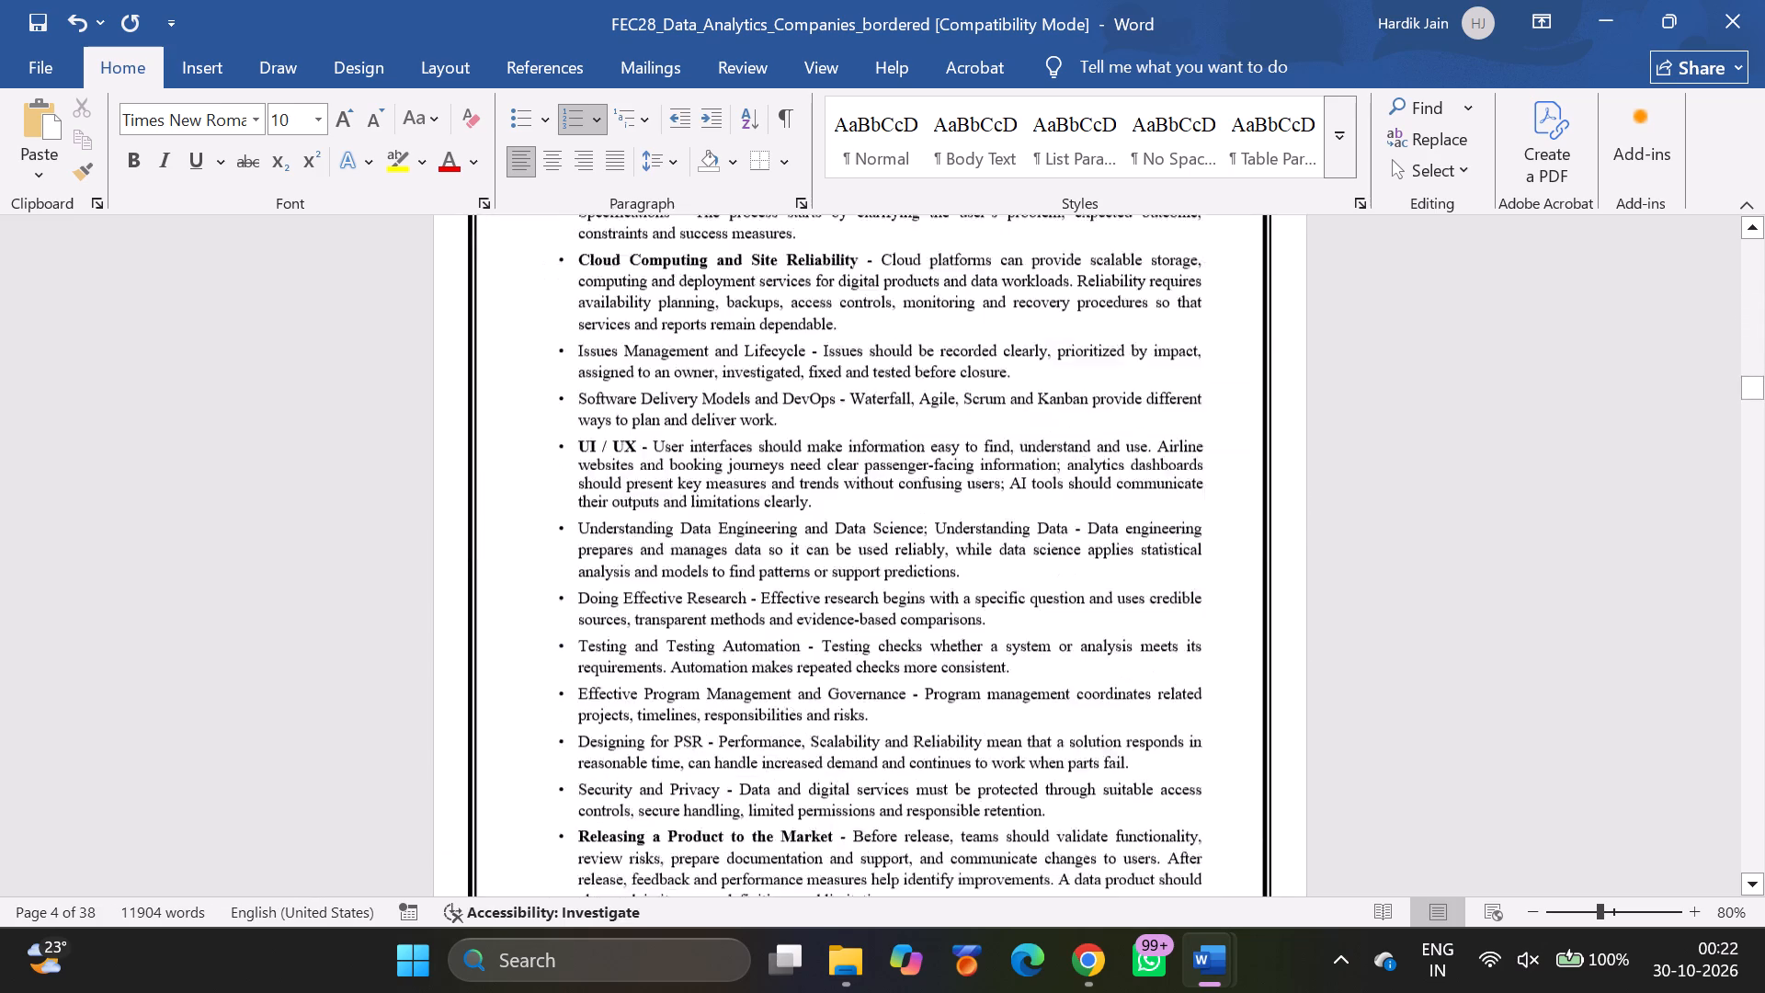
scroll(1188, 428, down, 8)
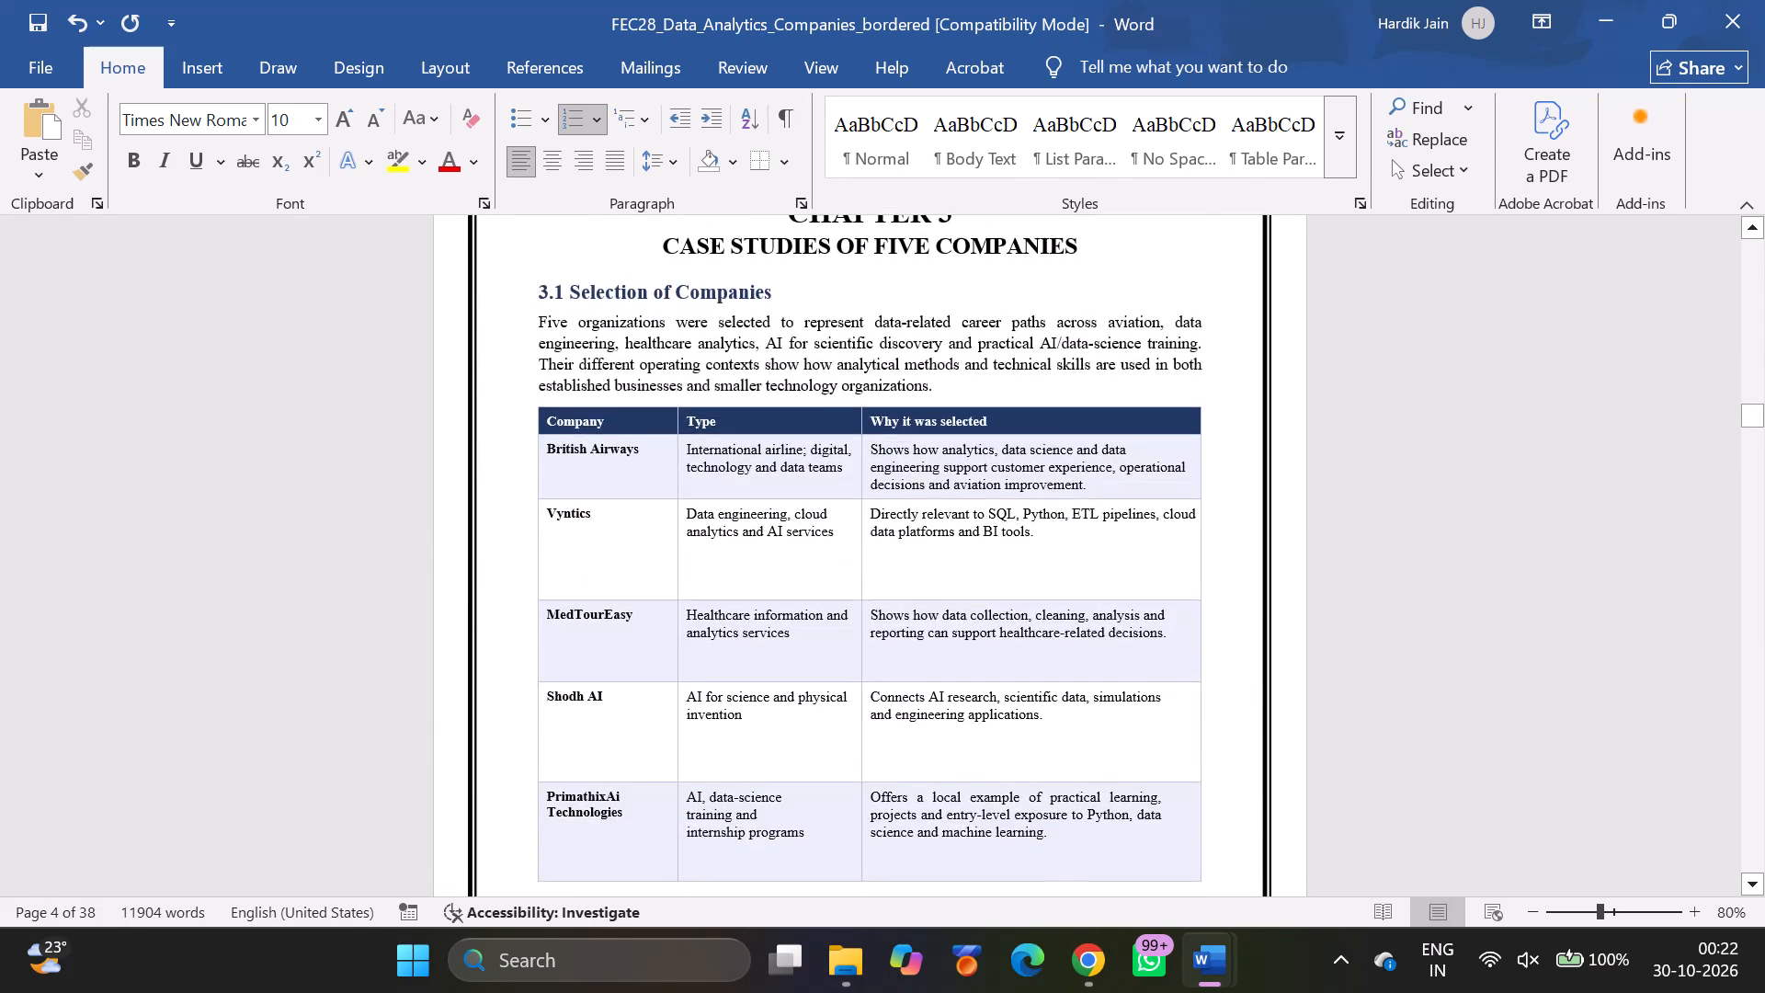
scroll(1140, 558, down, 7)
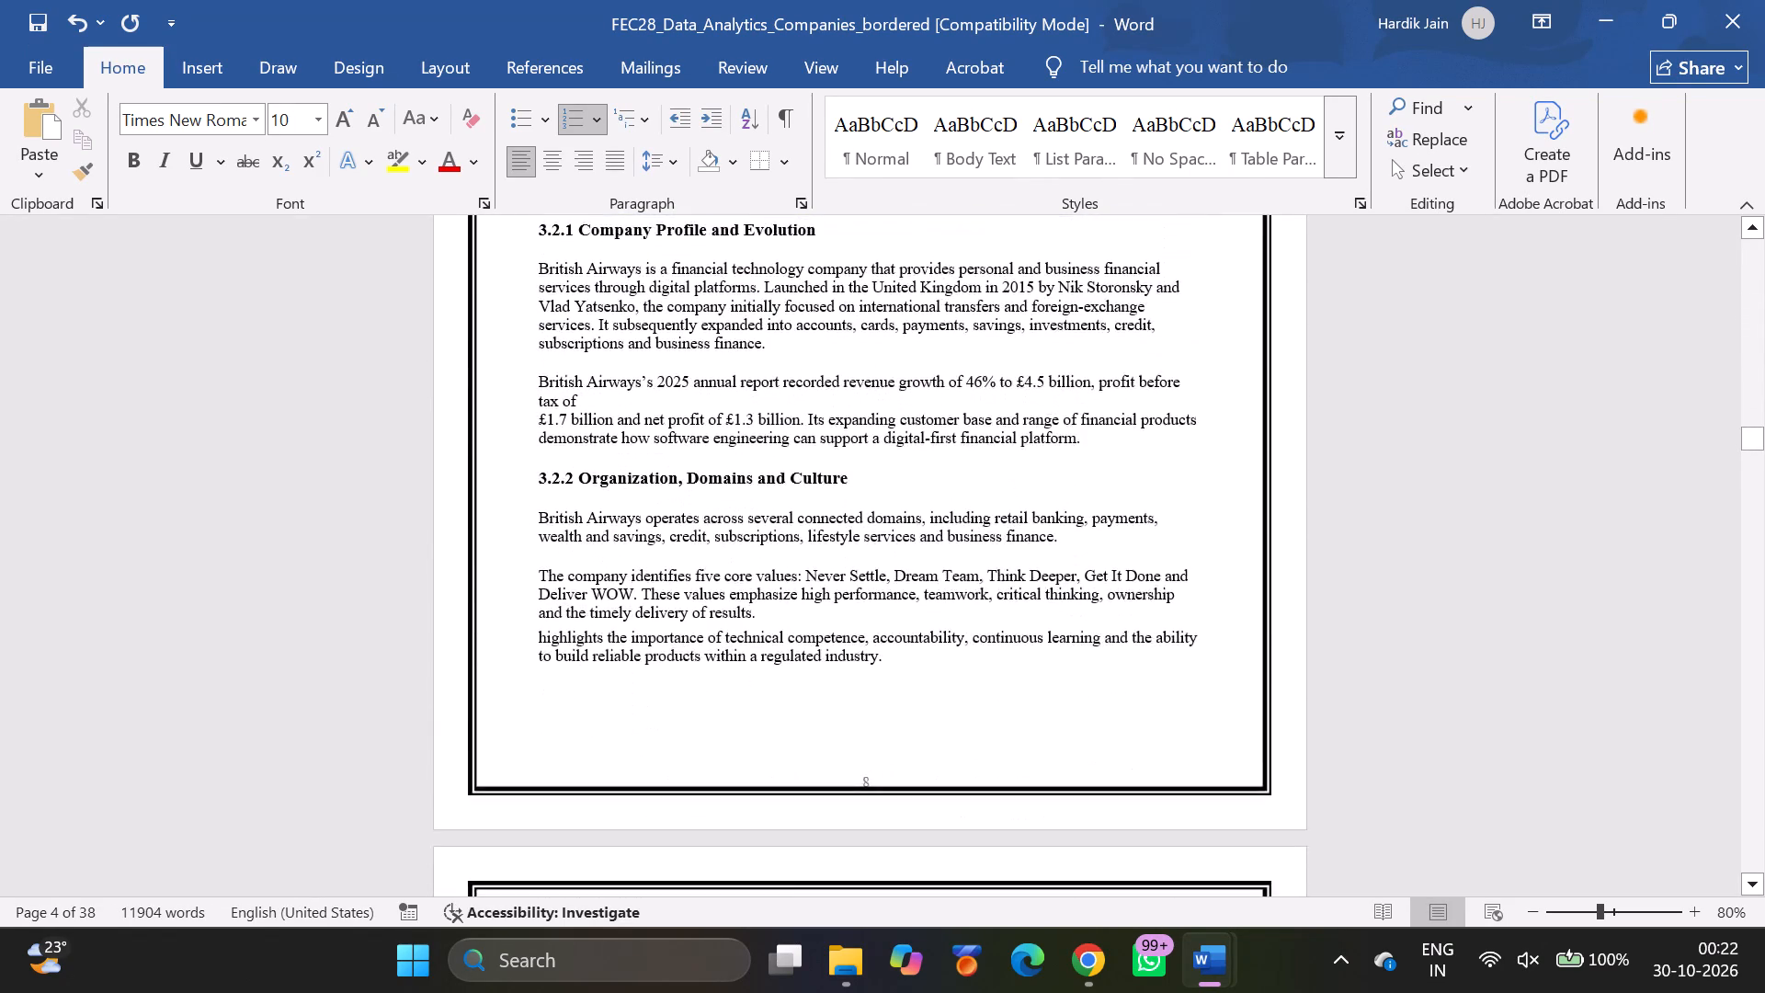
scroll(1140, 558, down, 2)
scroll(1052, 713, down, 2)
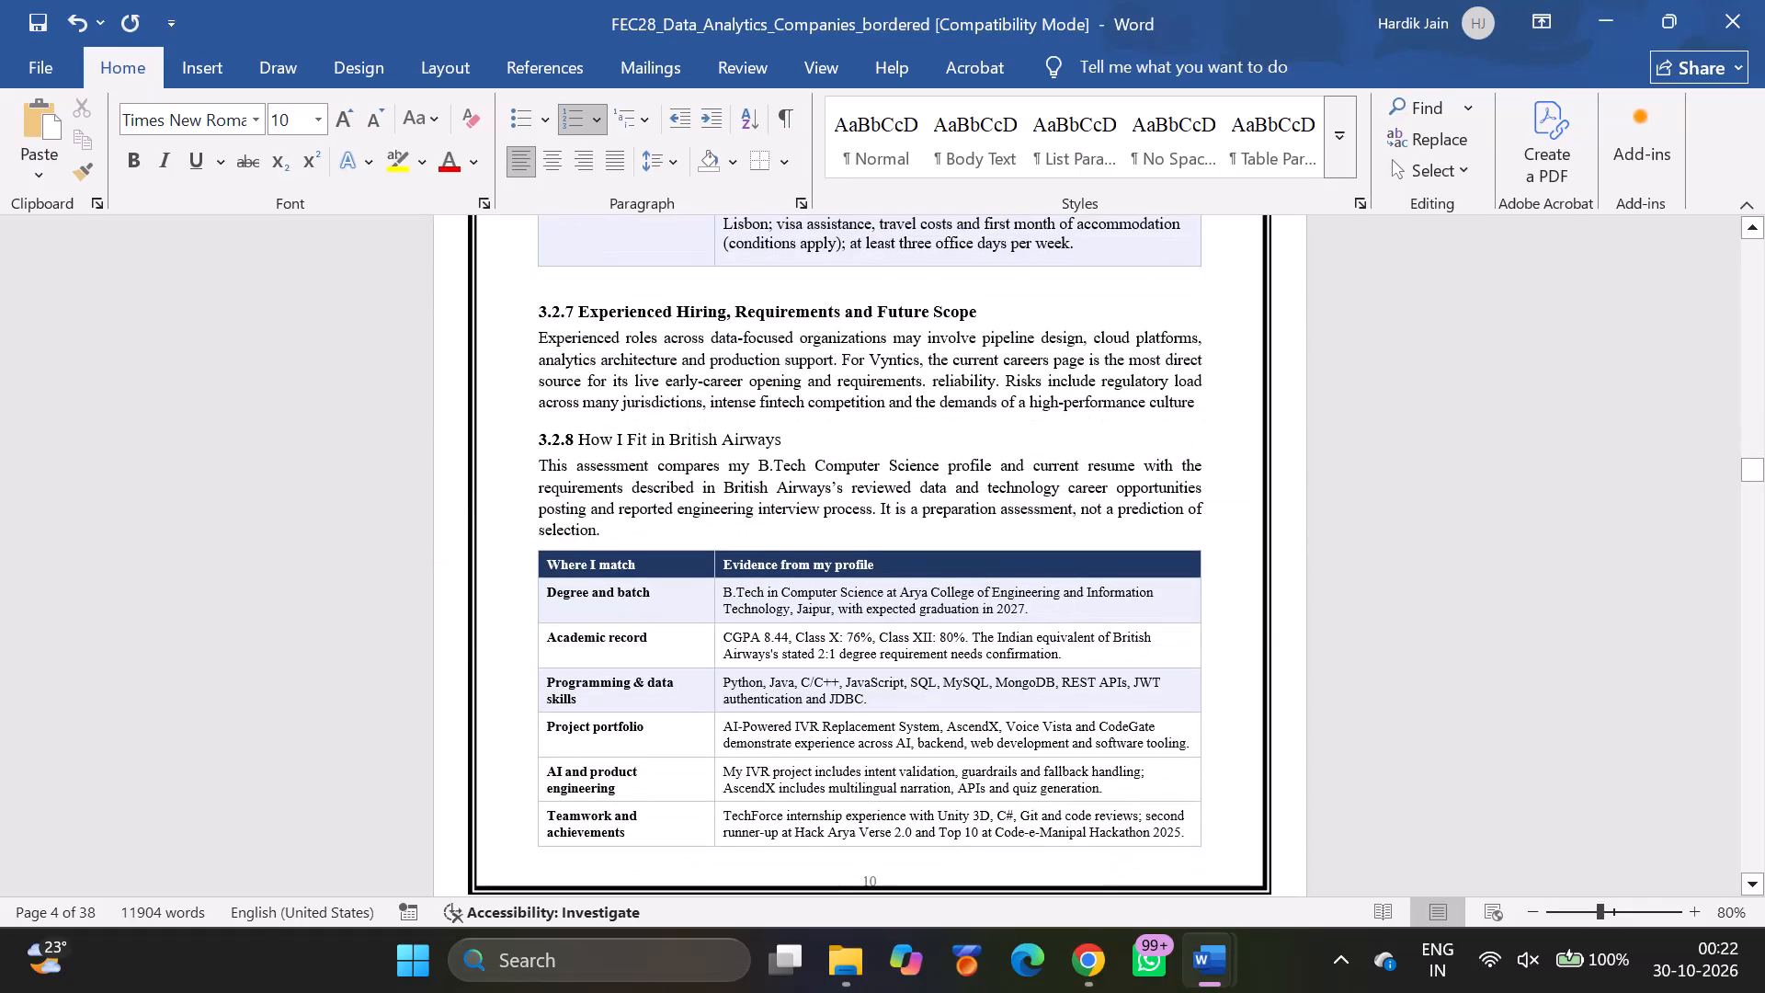
scroll(1052, 713, down, 3)
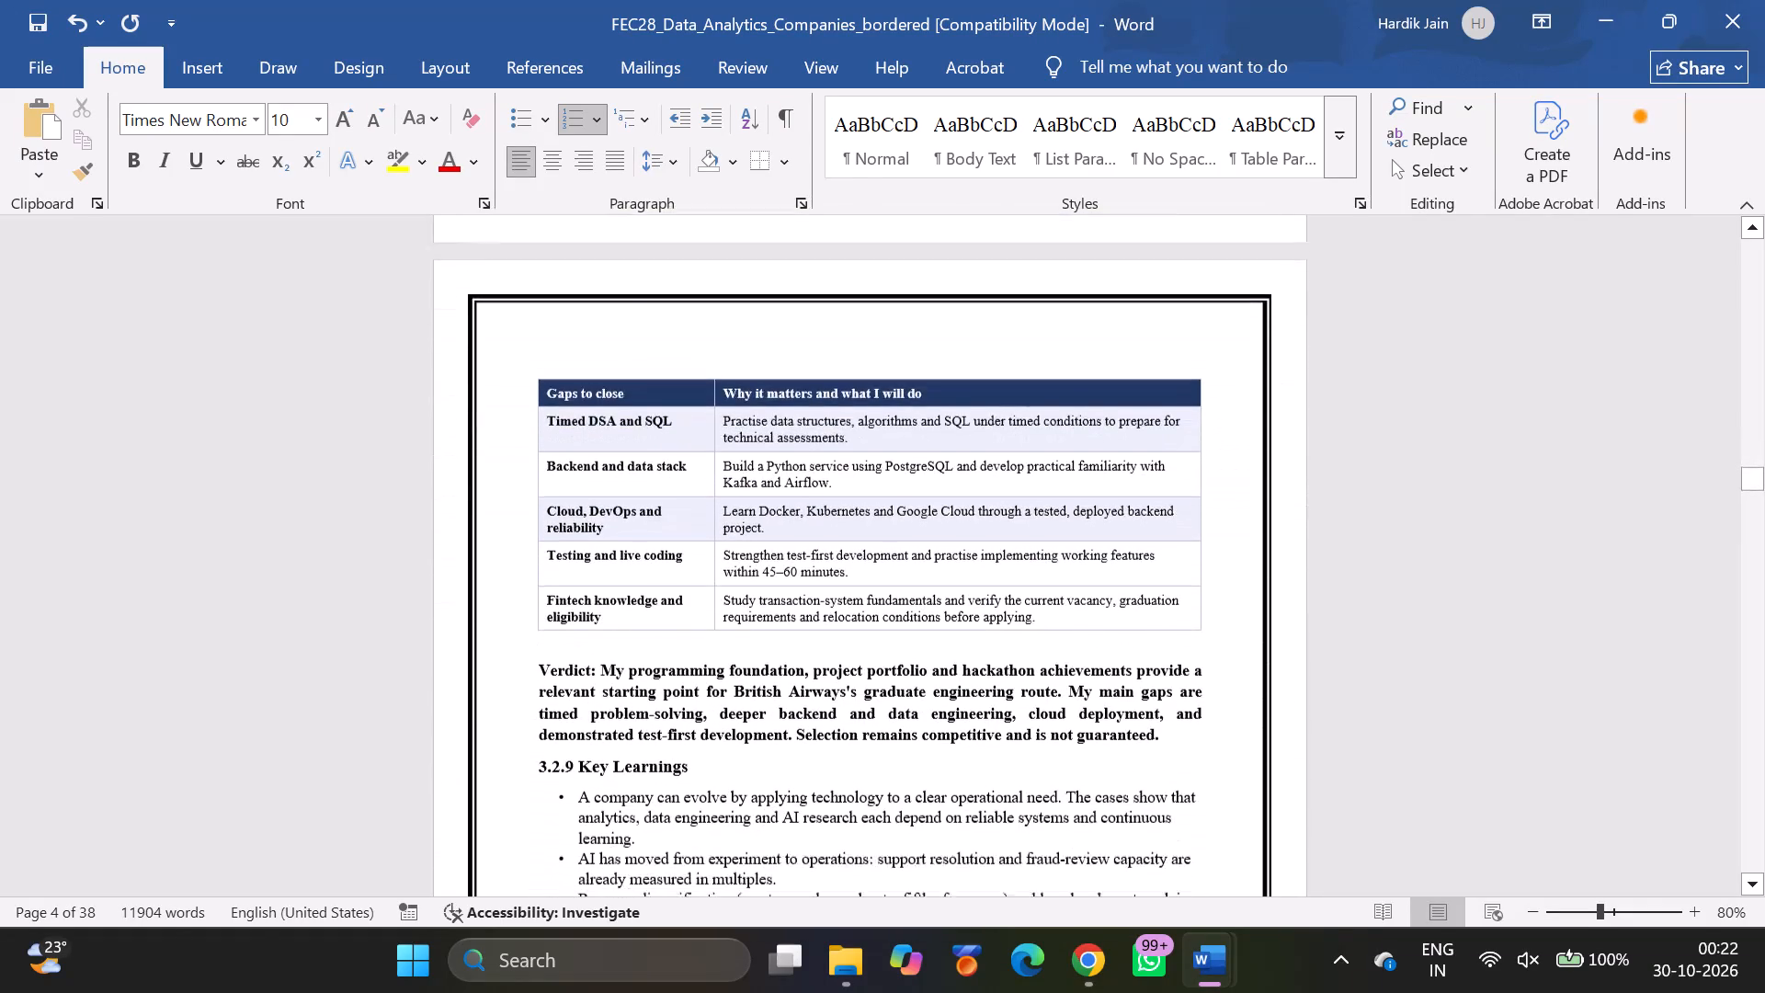
scroll(1052, 713, down, 4)
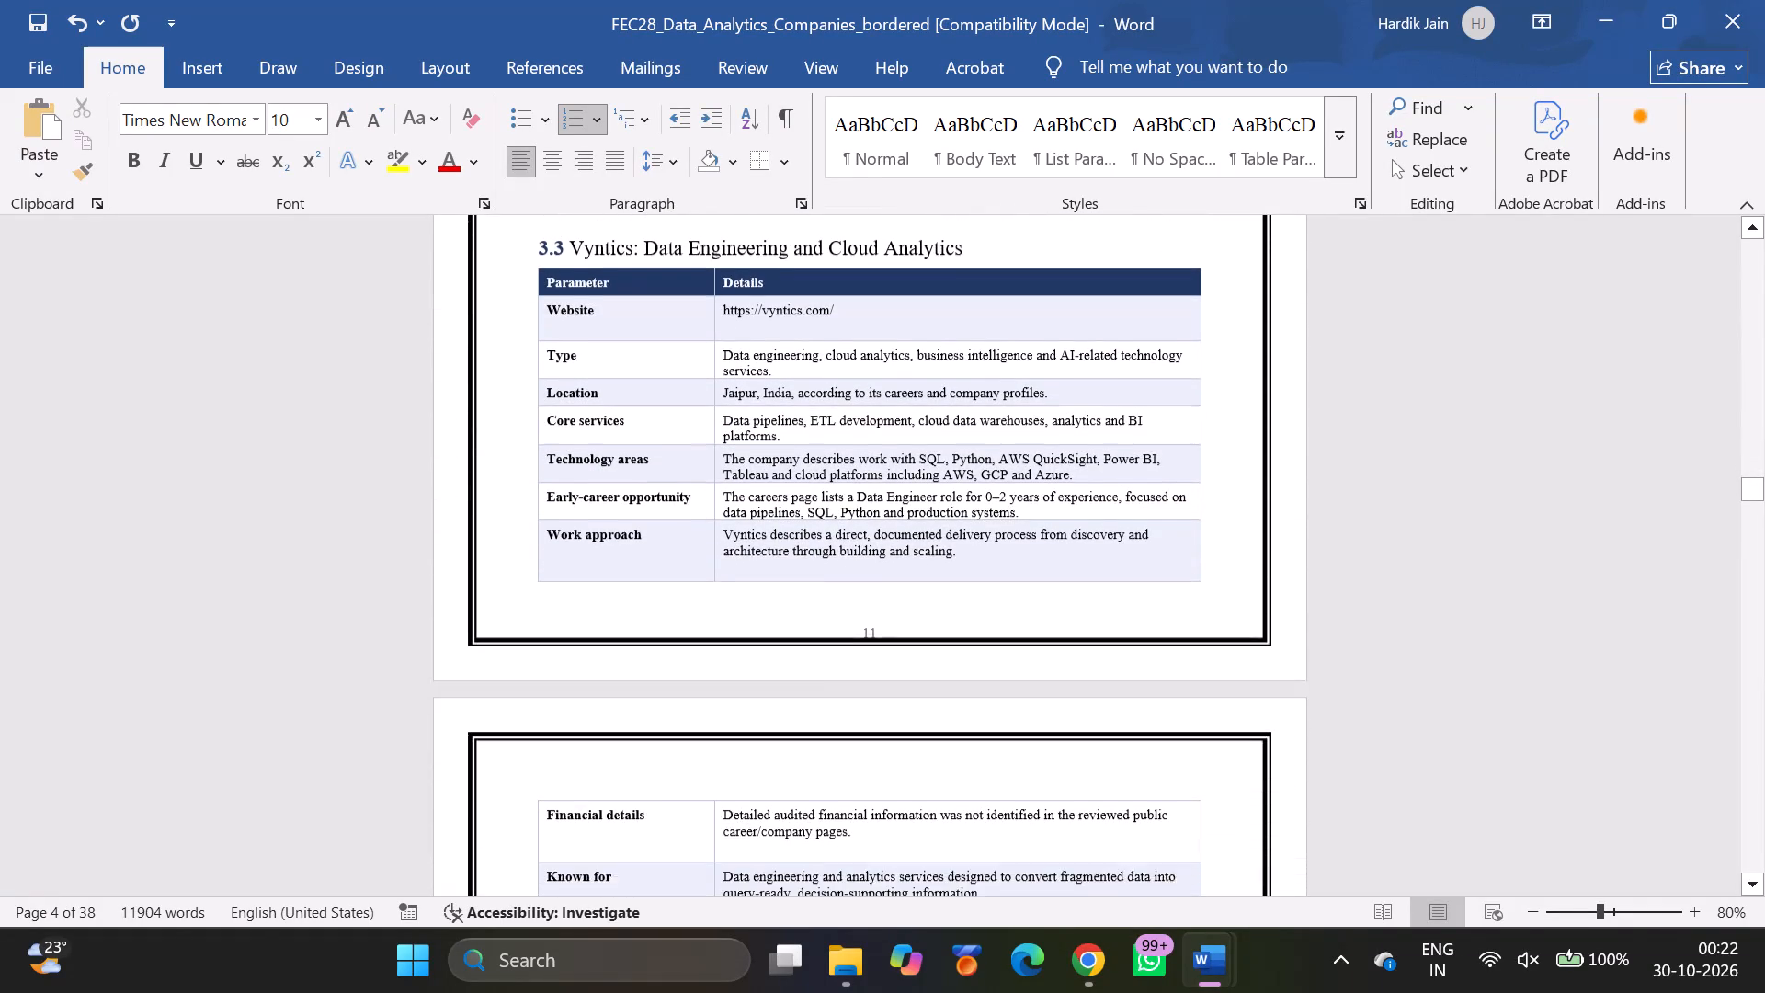
scroll(1052, 713, down, 1)
scroll(911, 671, up, 1)
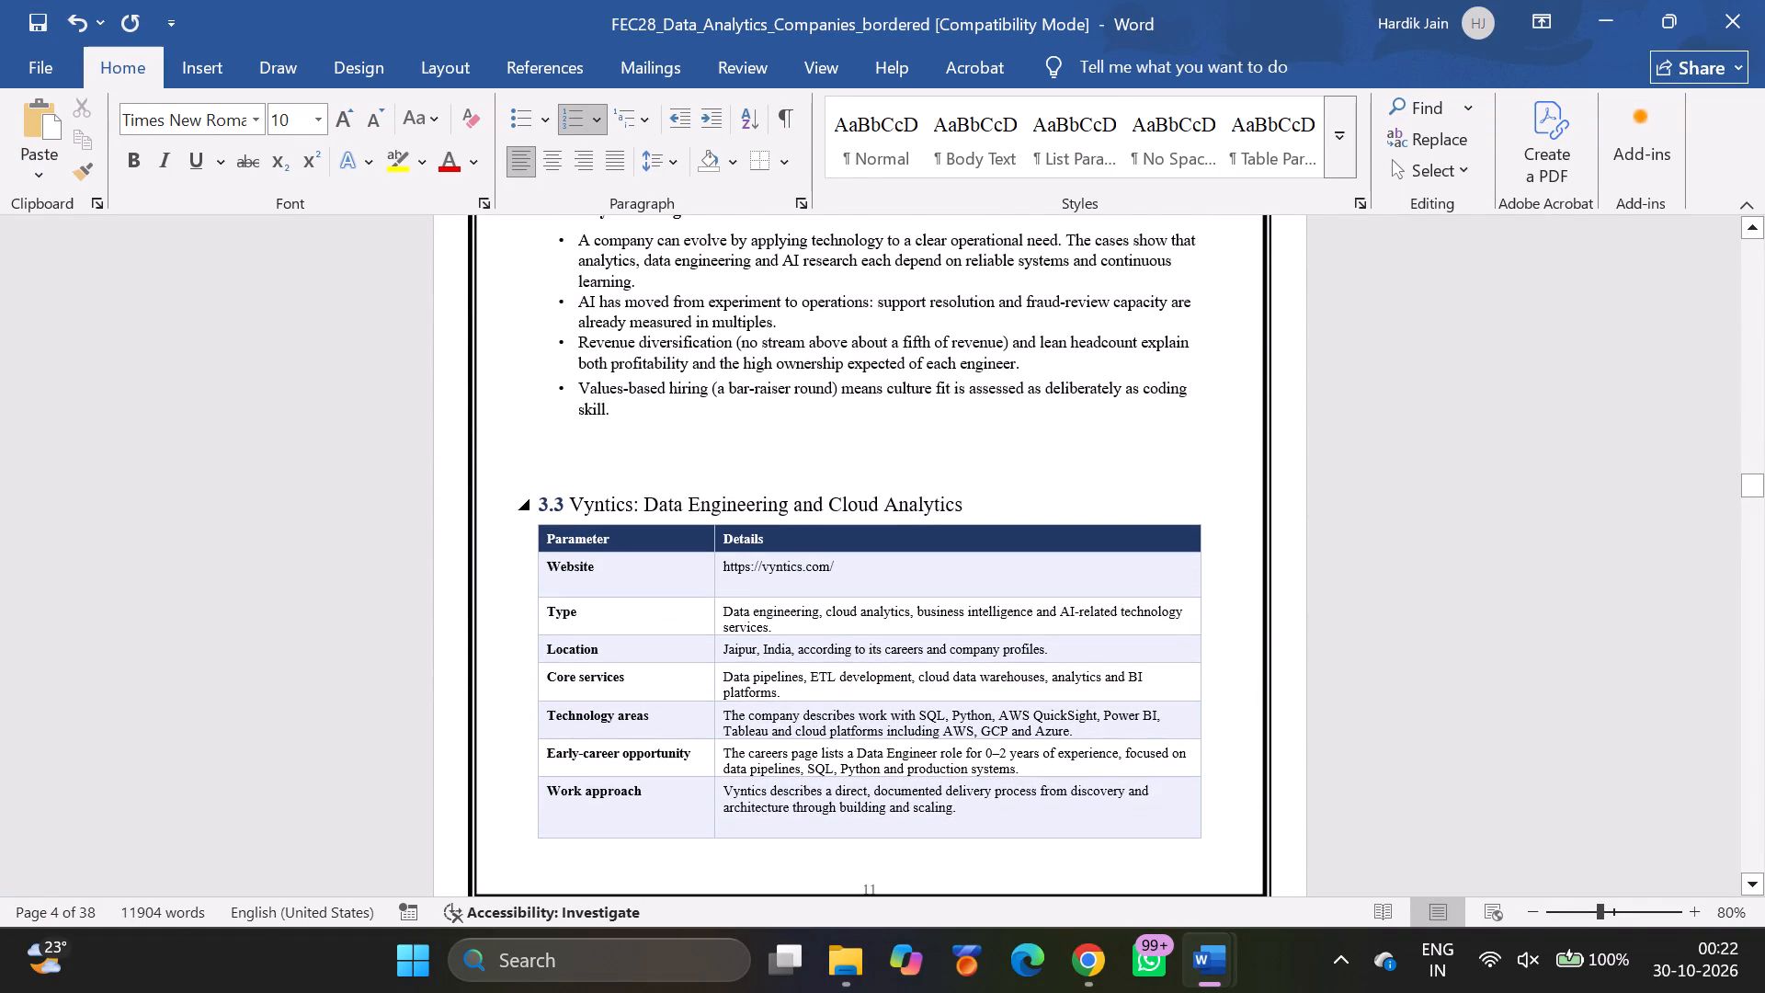
click(567, 444)
key(BackSpace)
key(BackSpace)
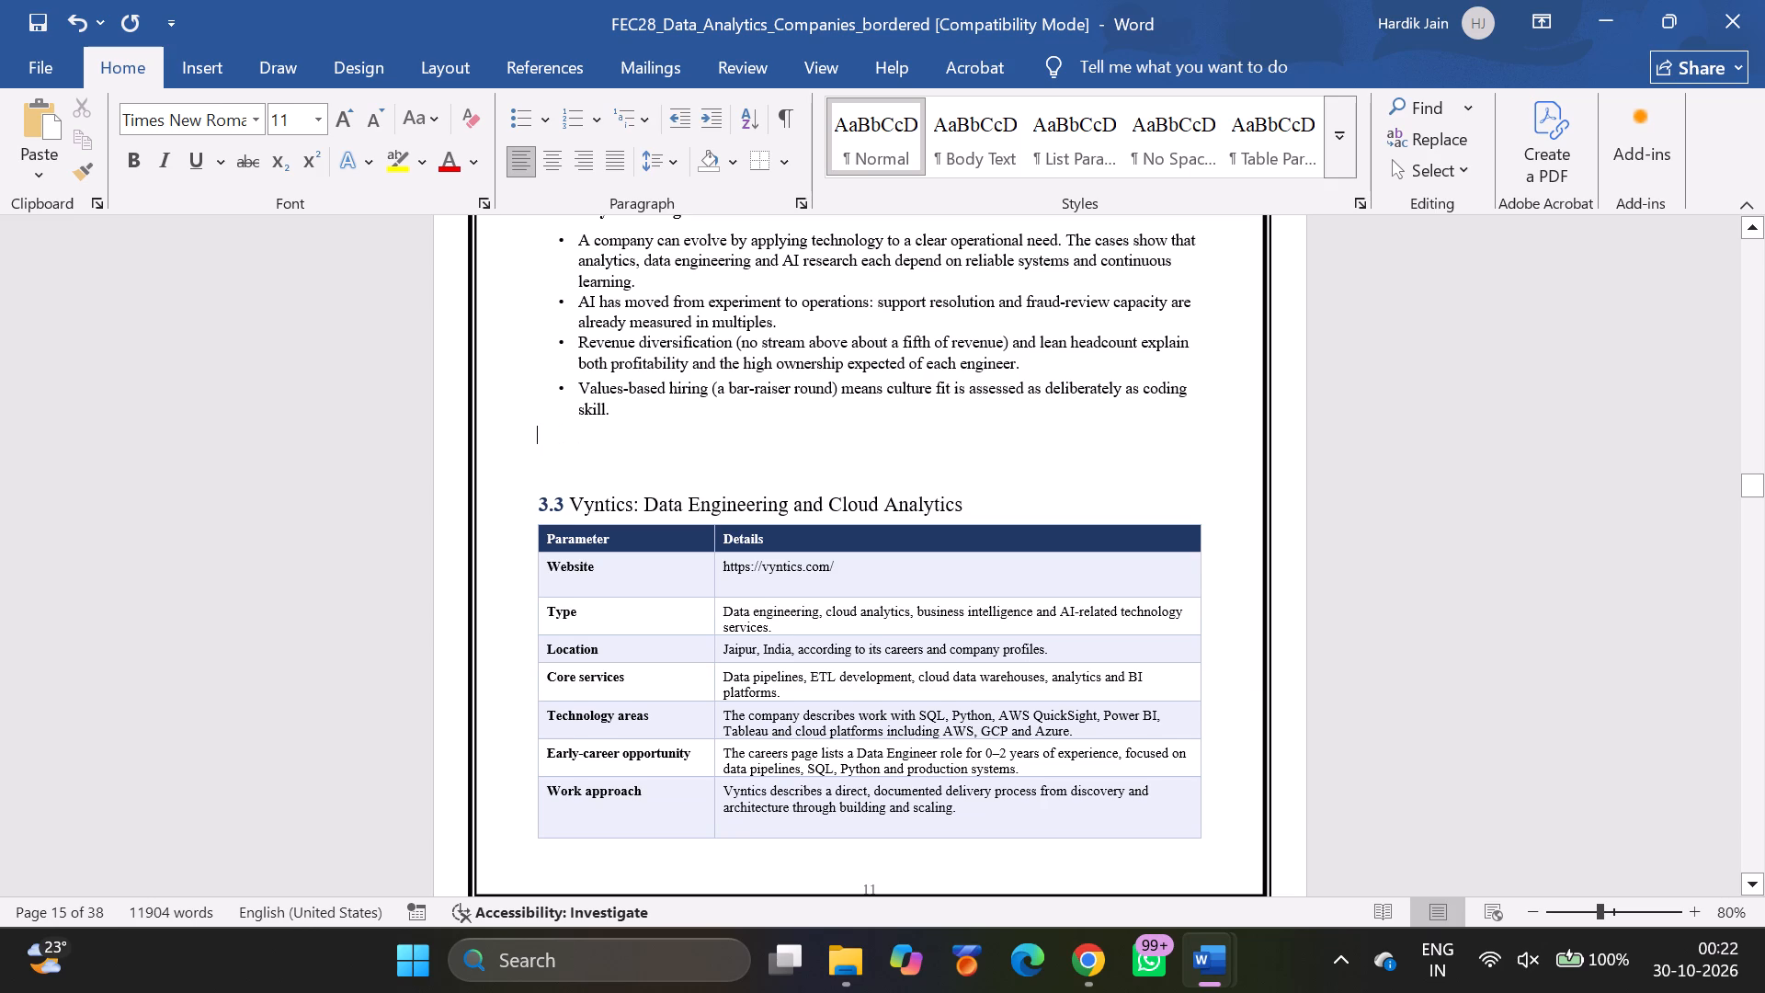
key(BackSpace)
scroll(662, 514, down, 1)
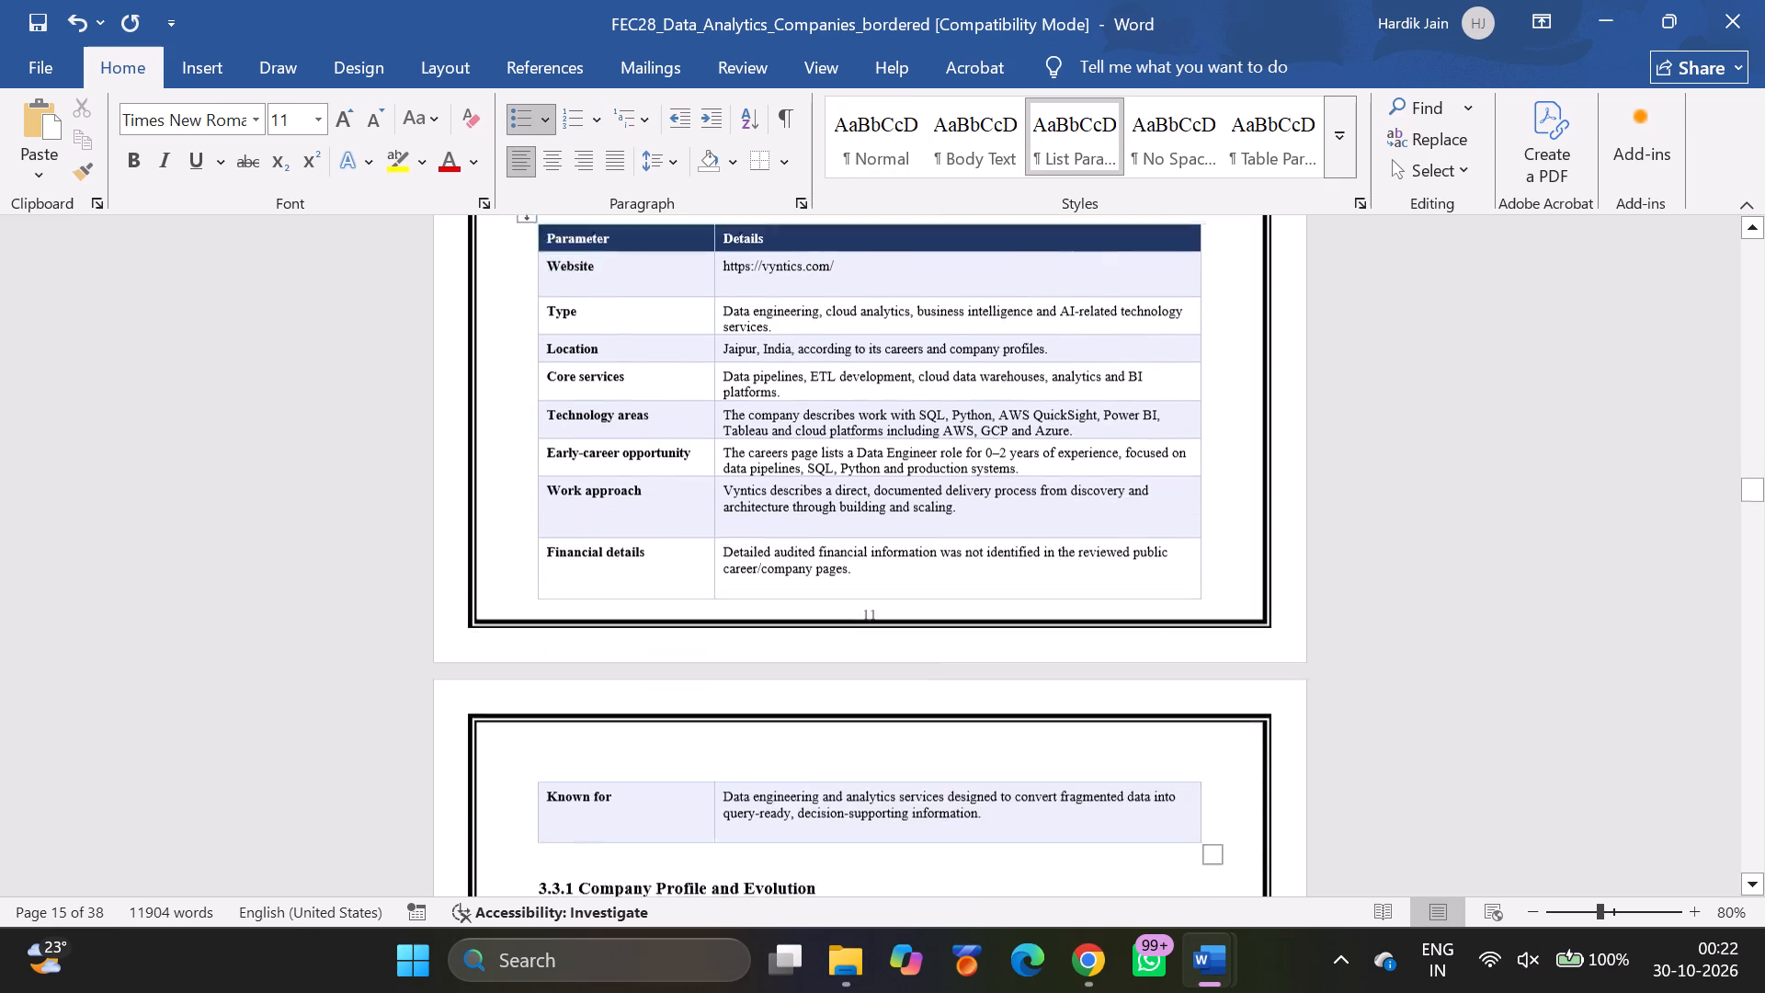
scroll(662, 514, down, 1)
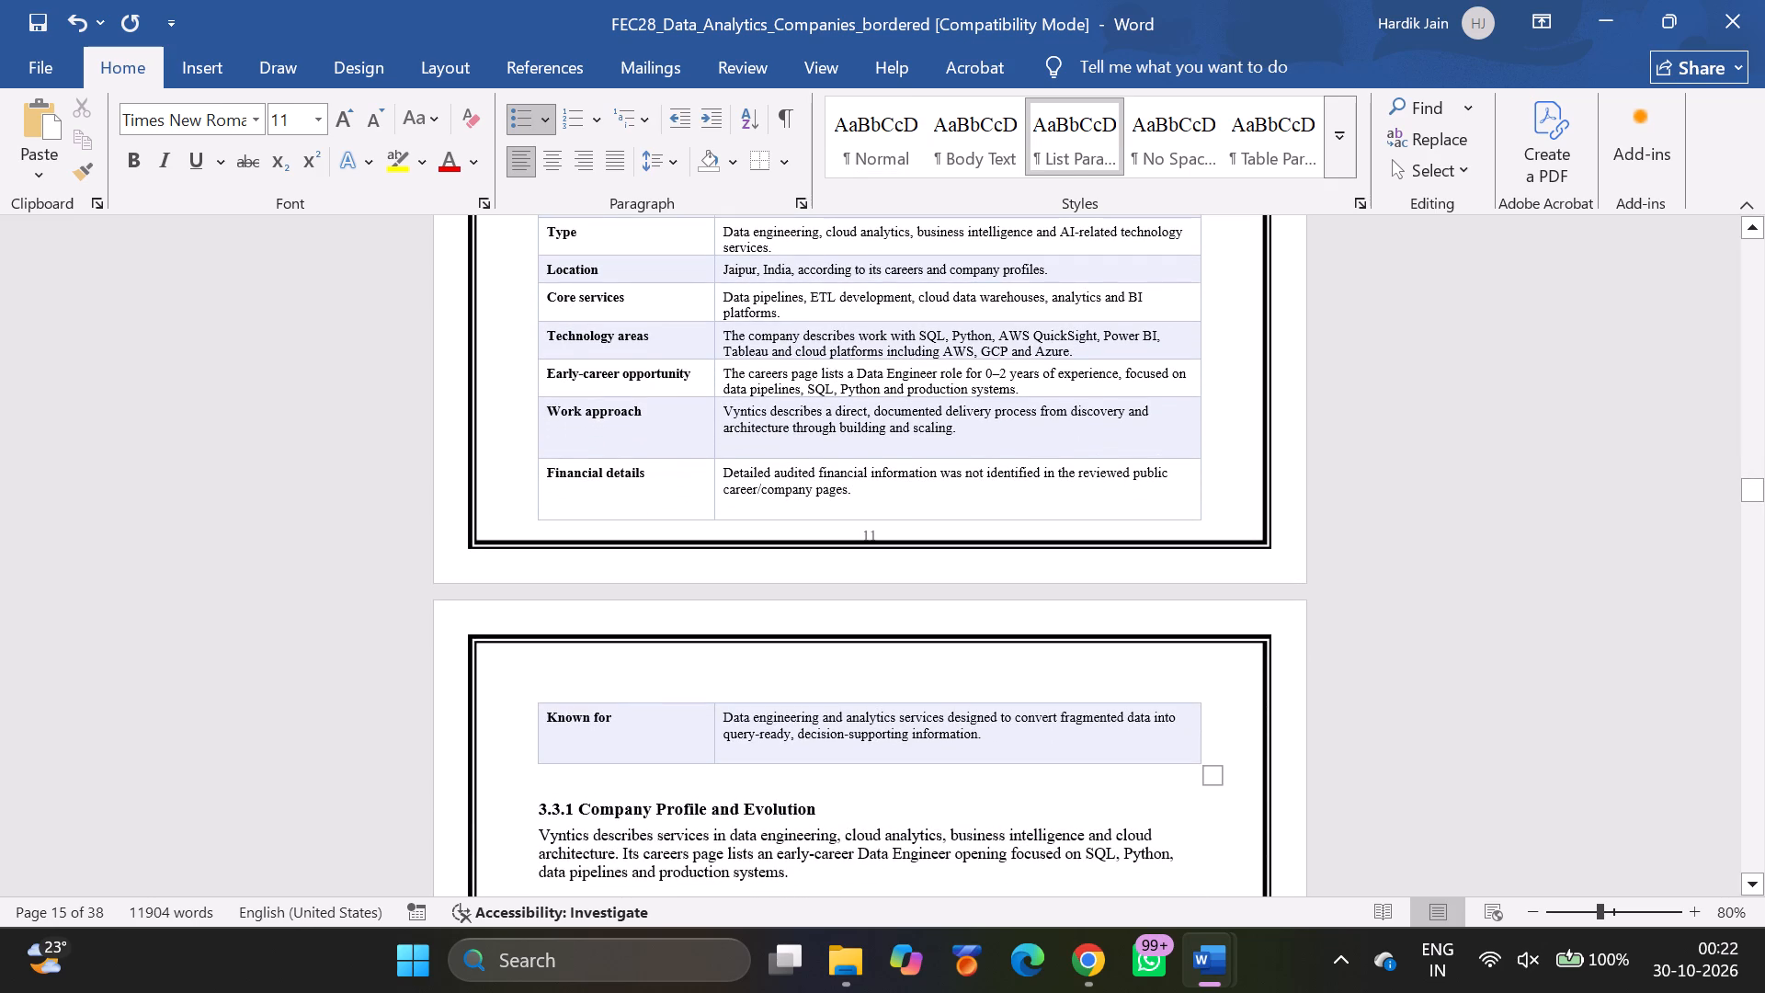
scroll(662, 514, up, 2)
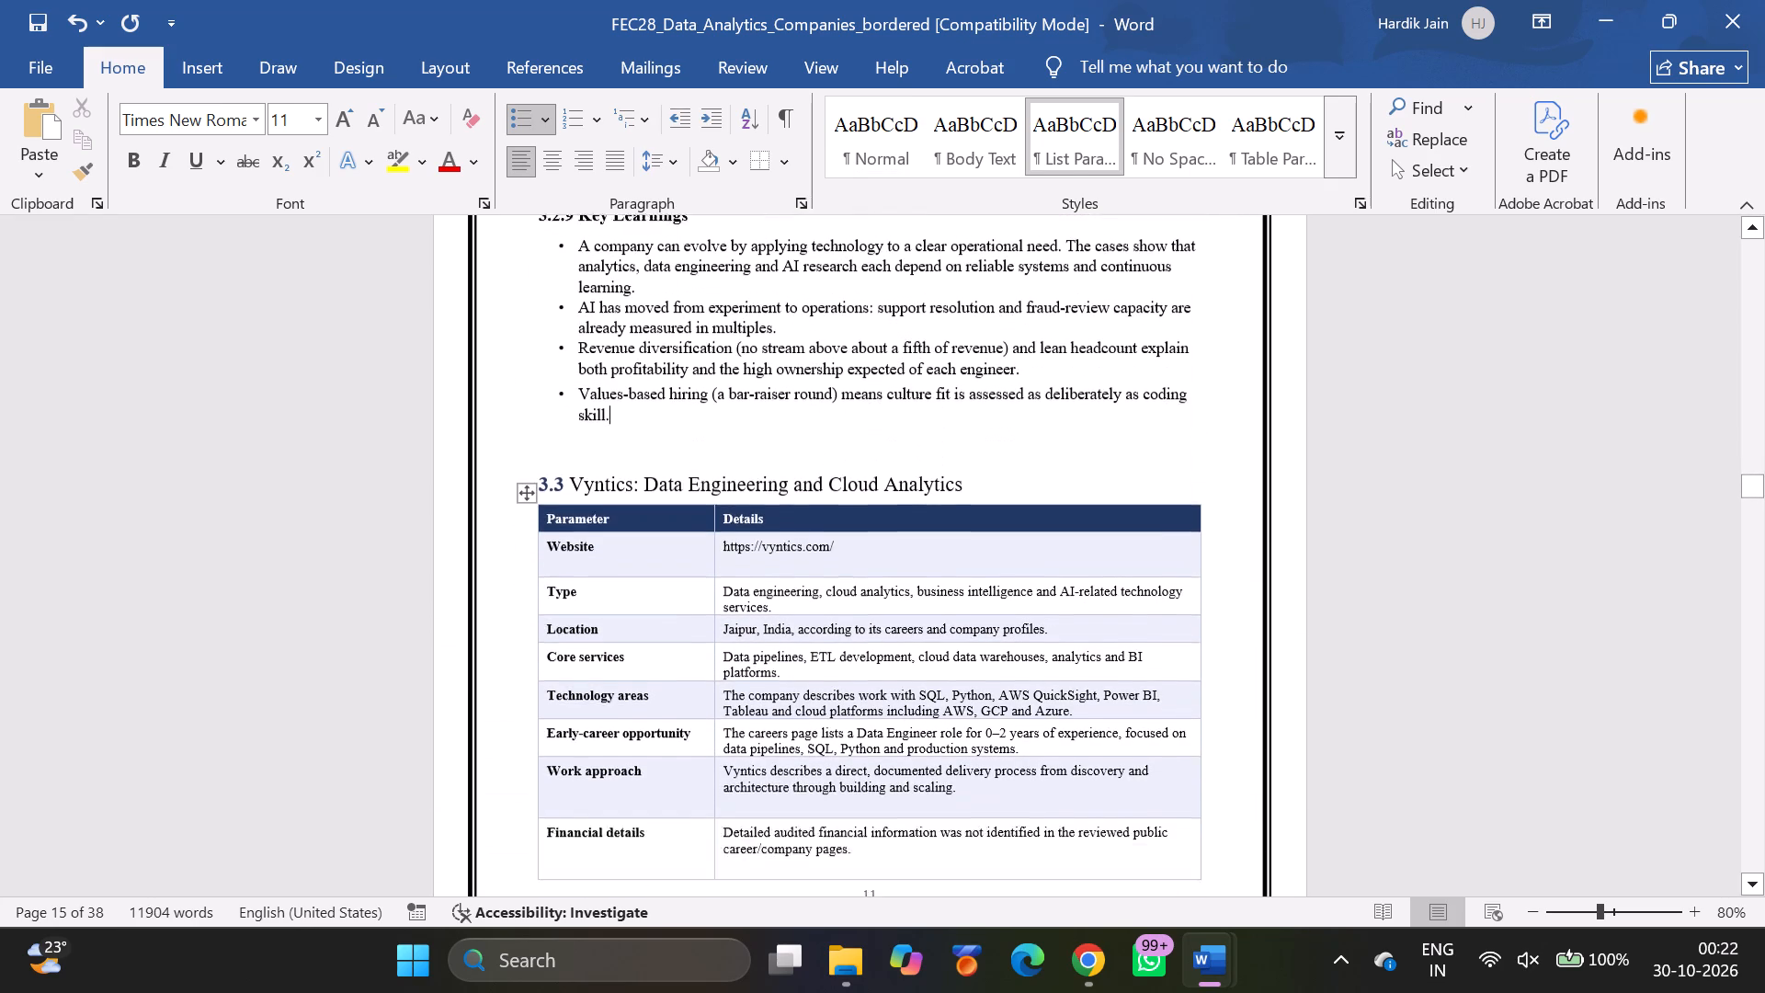
Check the actual starting pages of sections 3.3 Vyntics and 3.4 MedTourEasy in the report body.
scroll(662, 514, up, 1)
scroll(662, 514, down, 2)
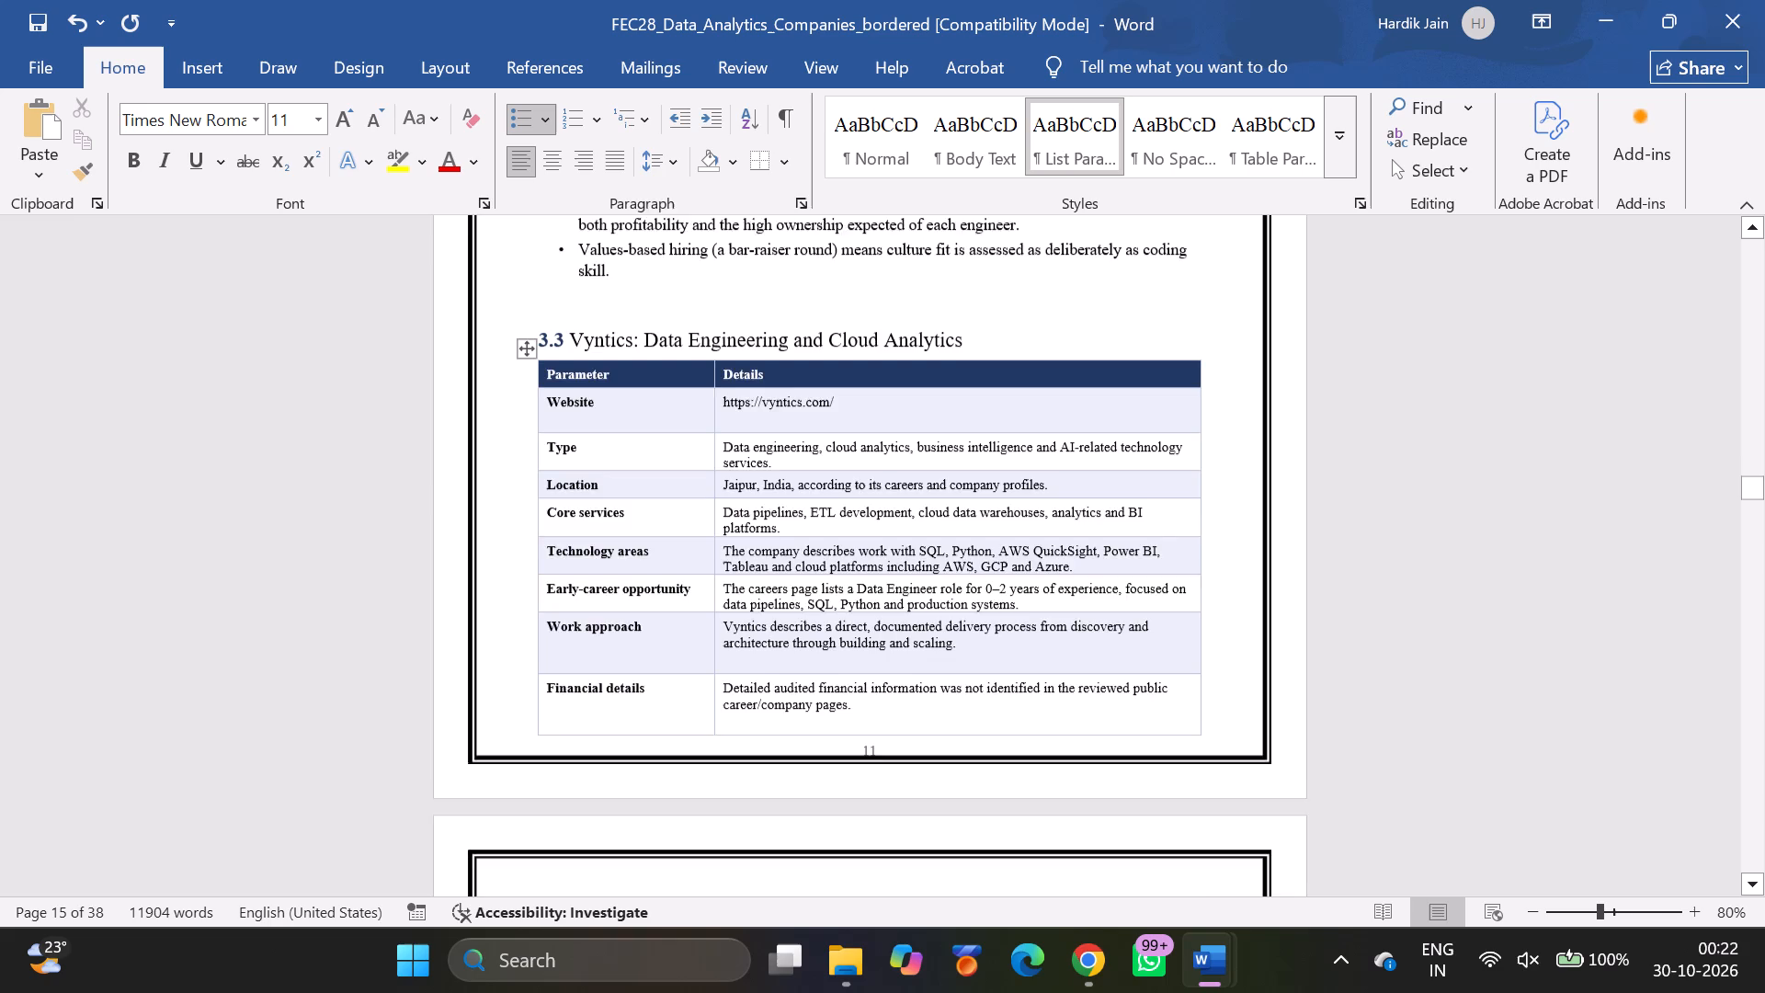
scroll(662, 514, down, 6)
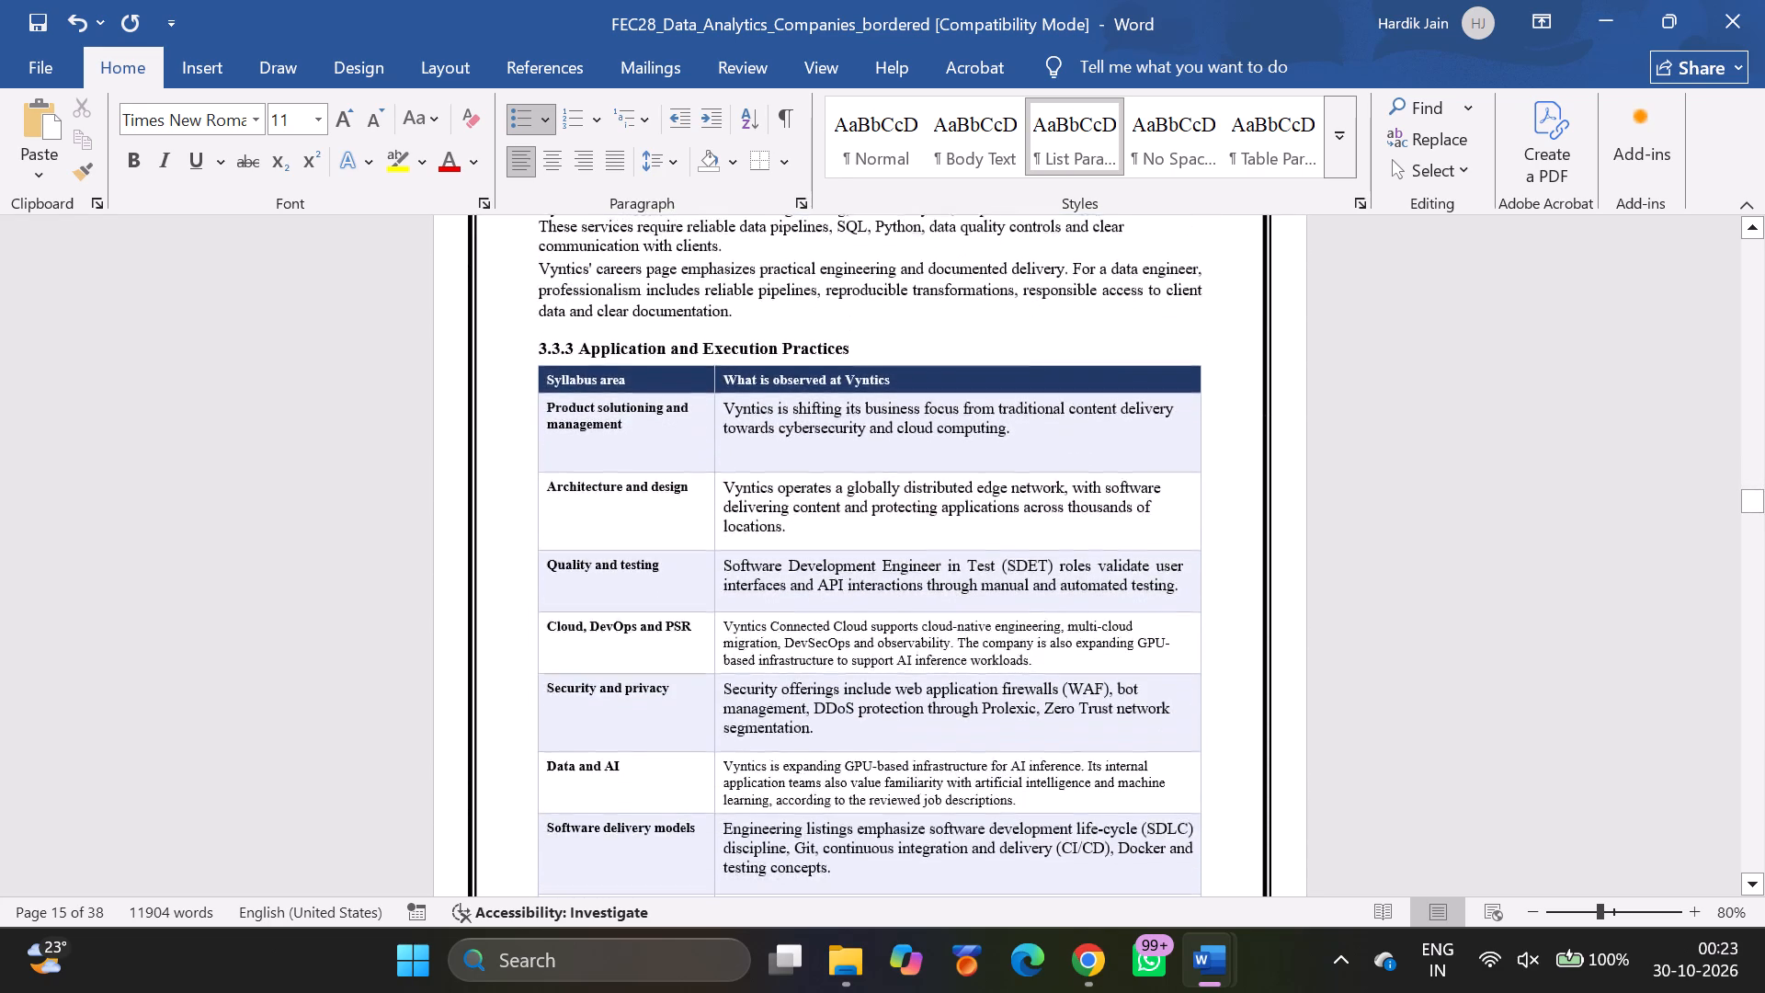
scroll(662, 514, up, 3)
scroll(662, 514, down, 1)
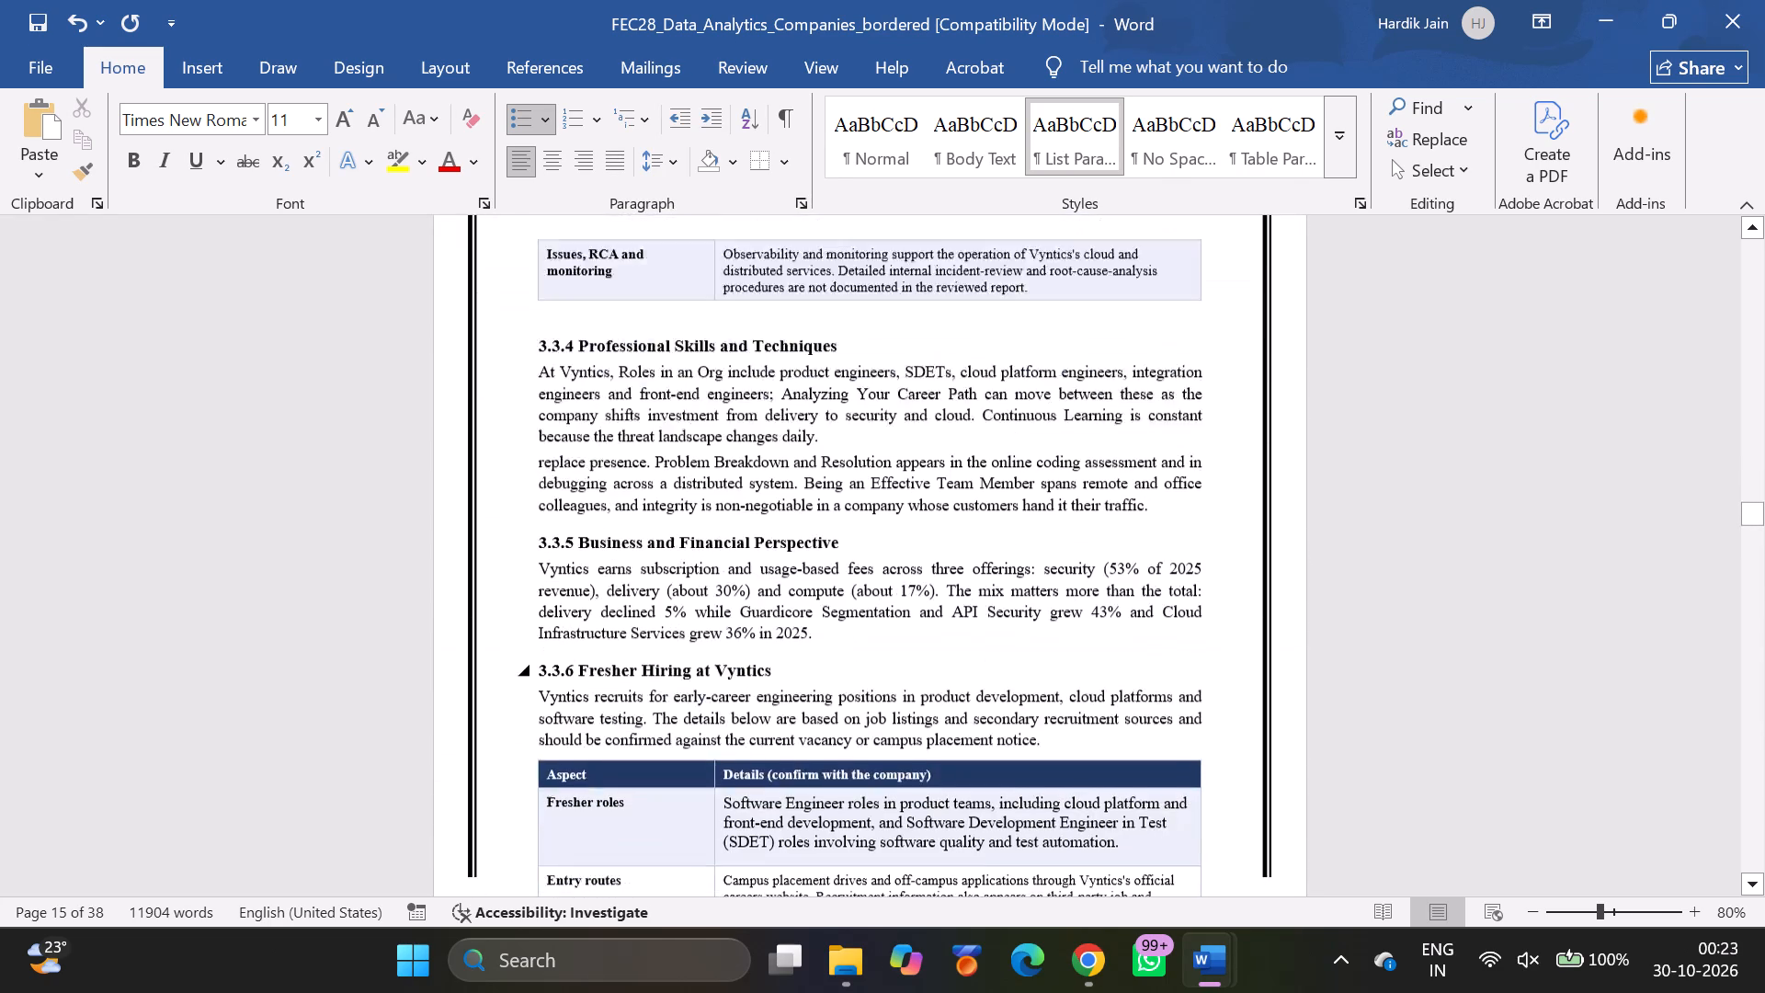
scroll(662, 514, down, 3)
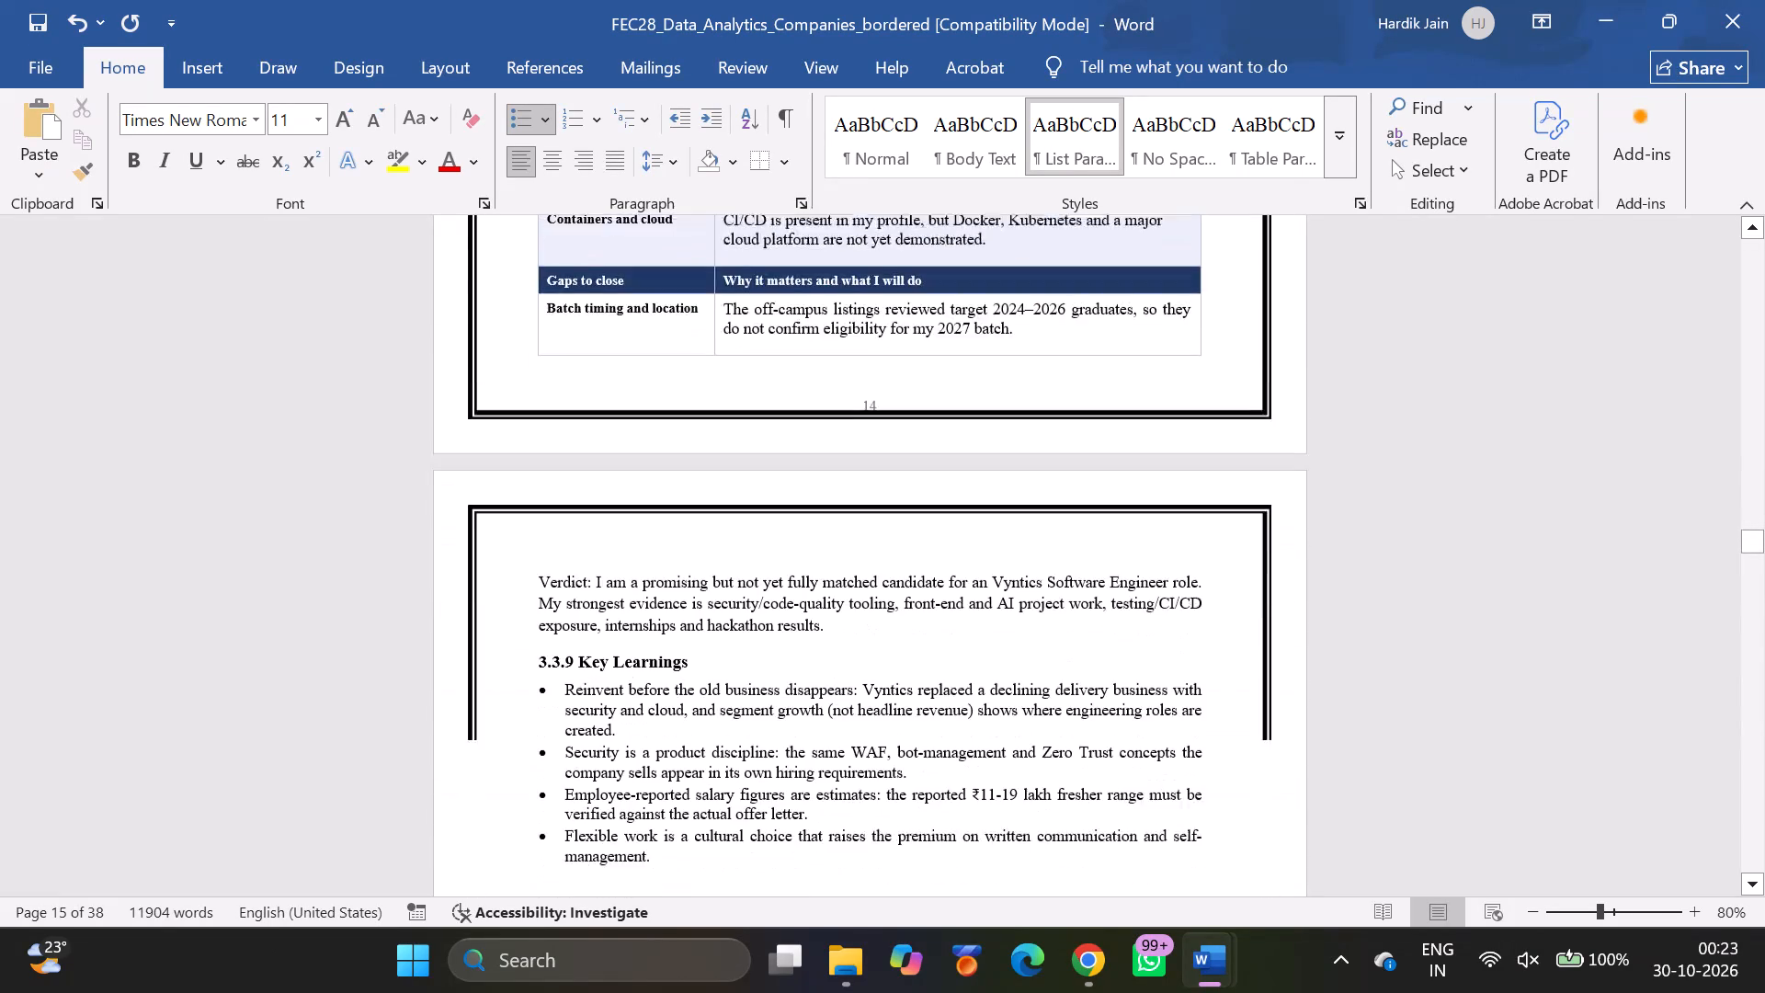
scroll(662, 514, down, 4)
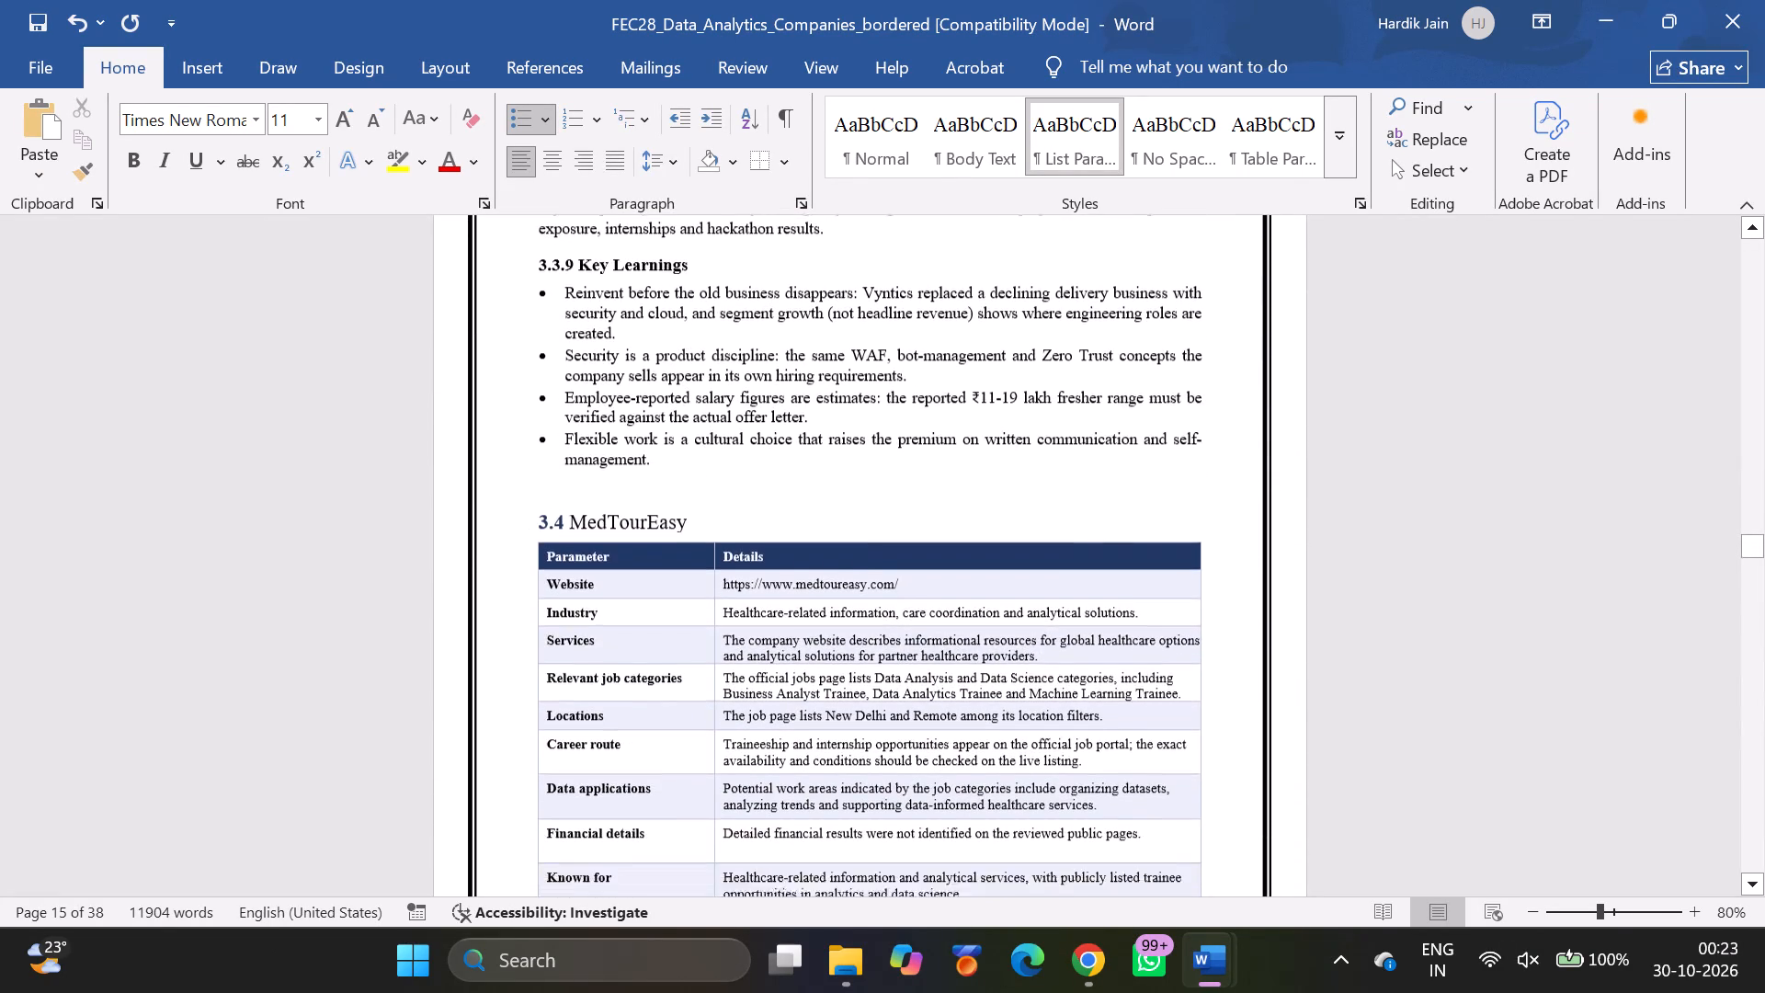
scroll(662, 514, down, 3)
scroll(662, 514, up, 1)
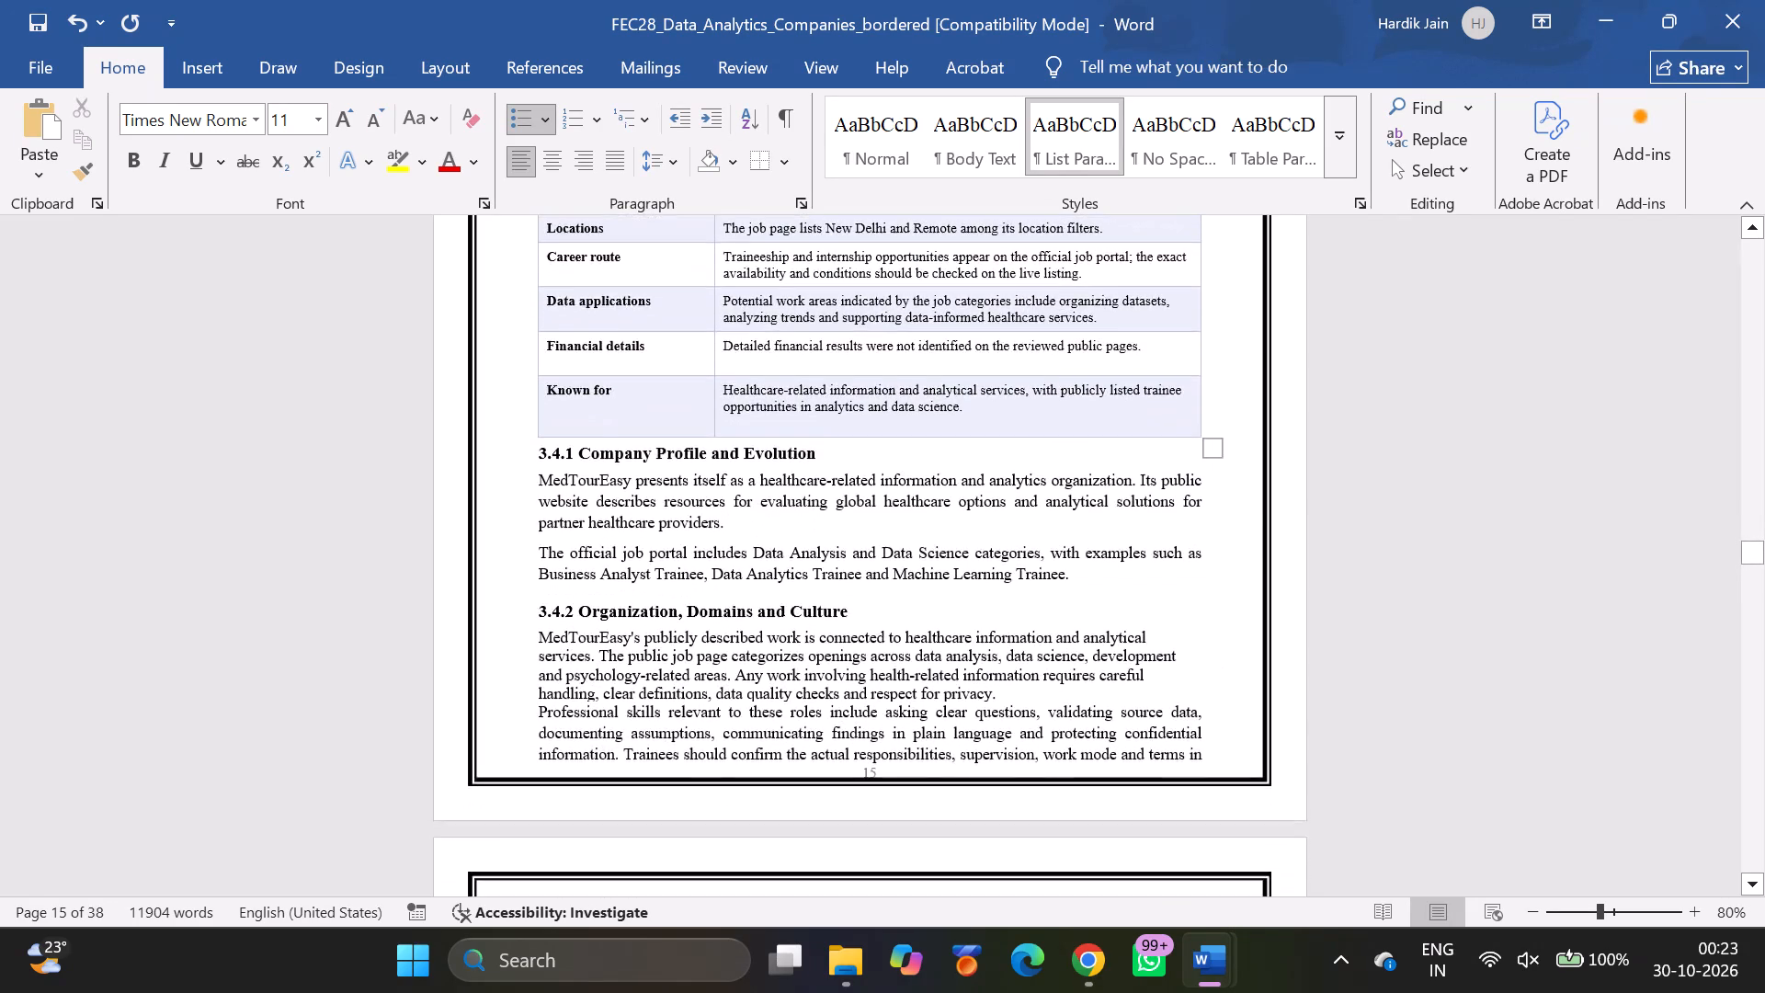
In the table of contents, set the page number of 3.3 Vyntics to 11 and of 3.4 MedTourEasy to 15.
scroll(662, 514, up, 11)
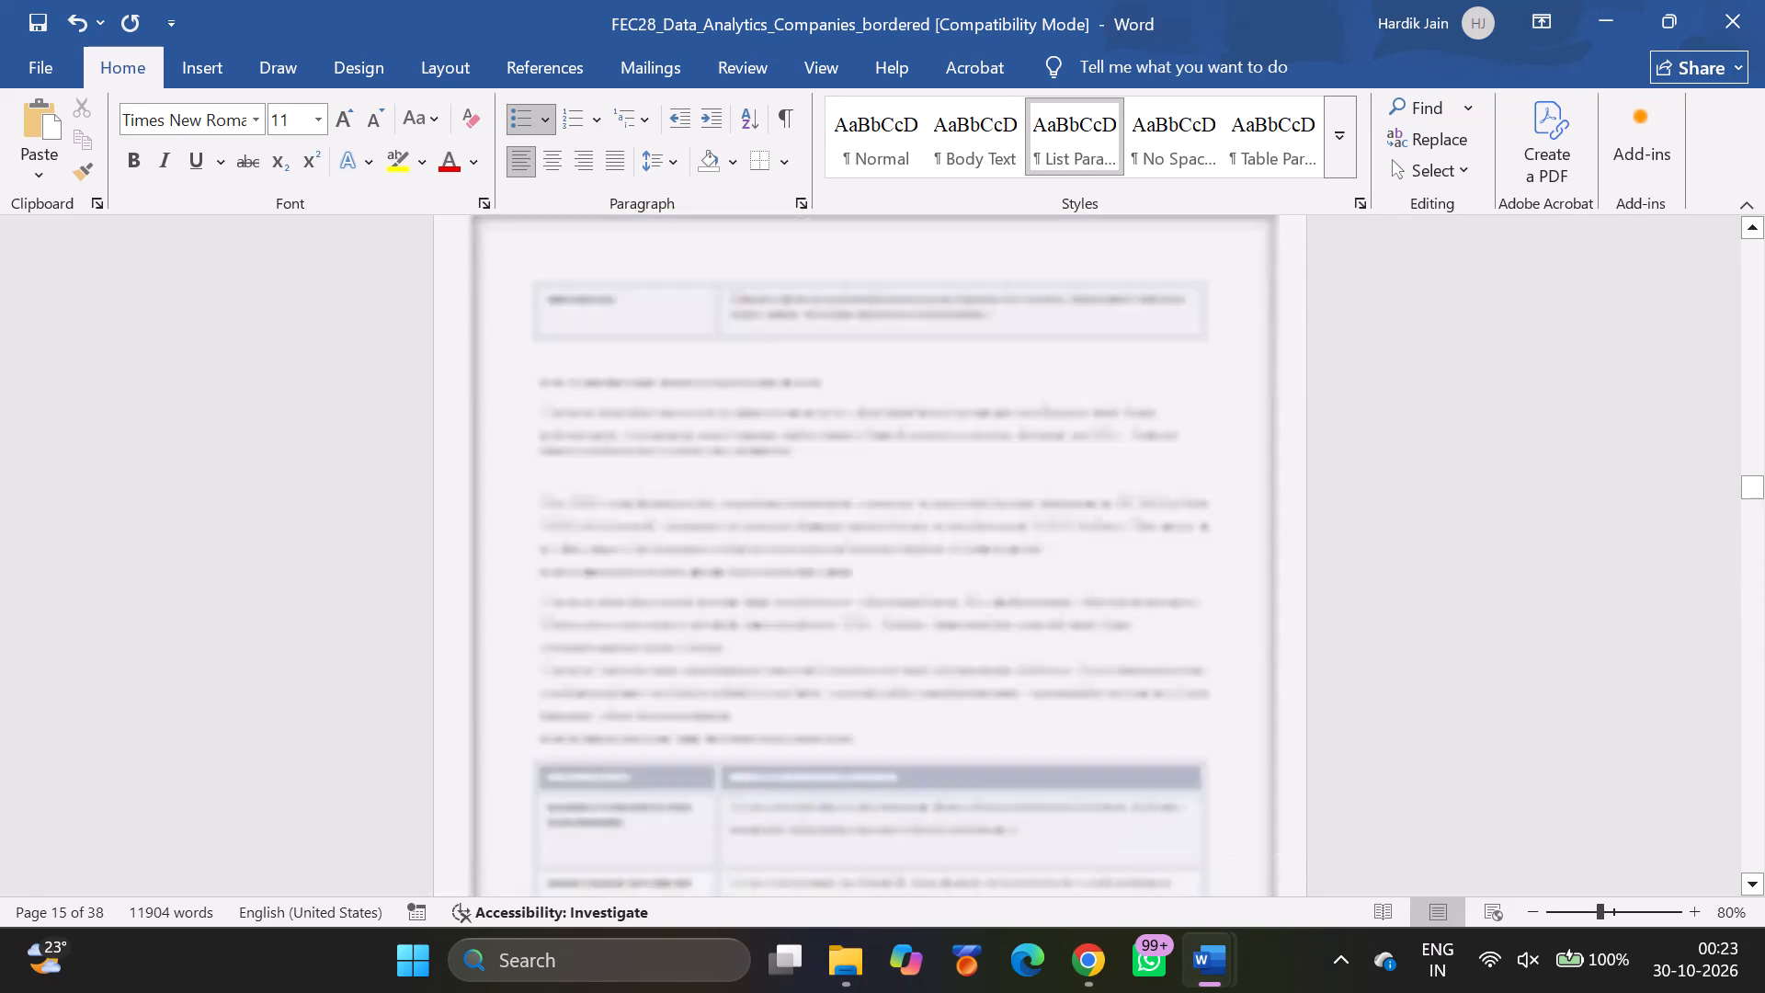
scroll(662, 514, up, 5)
scroll(662, 514, down, 5)
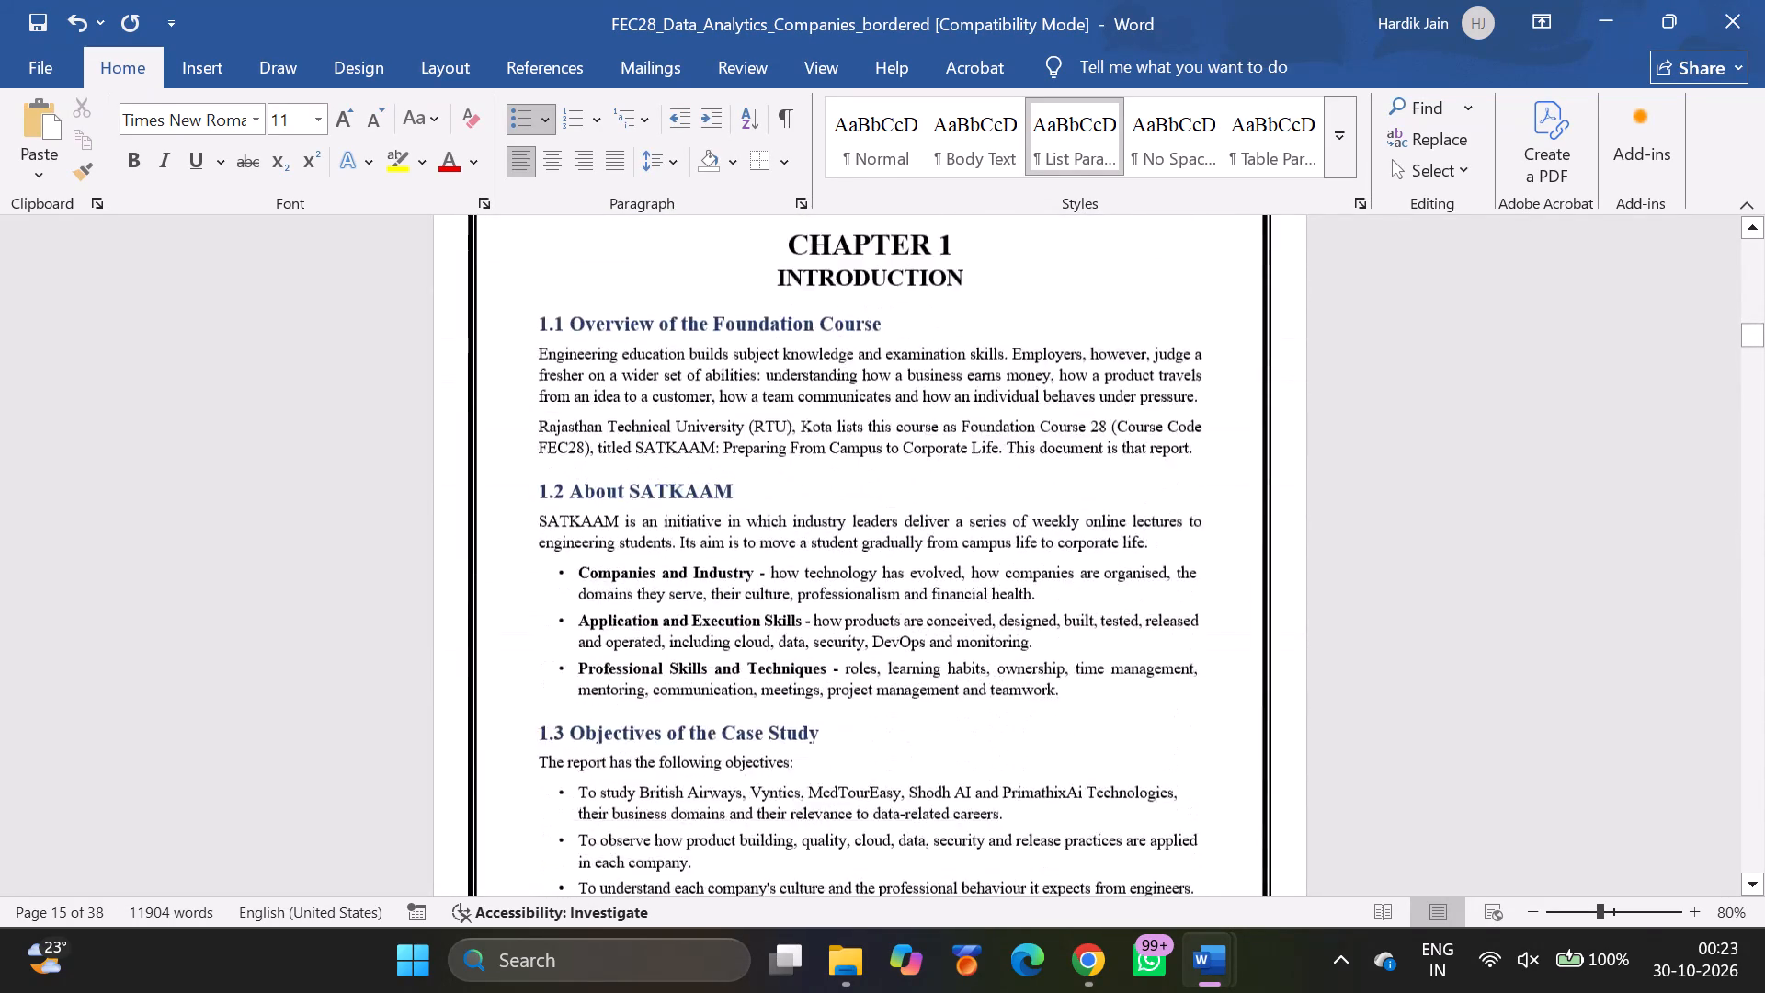
scroll(662, 514, down, 1)
scroll(662, 514, up, 6)
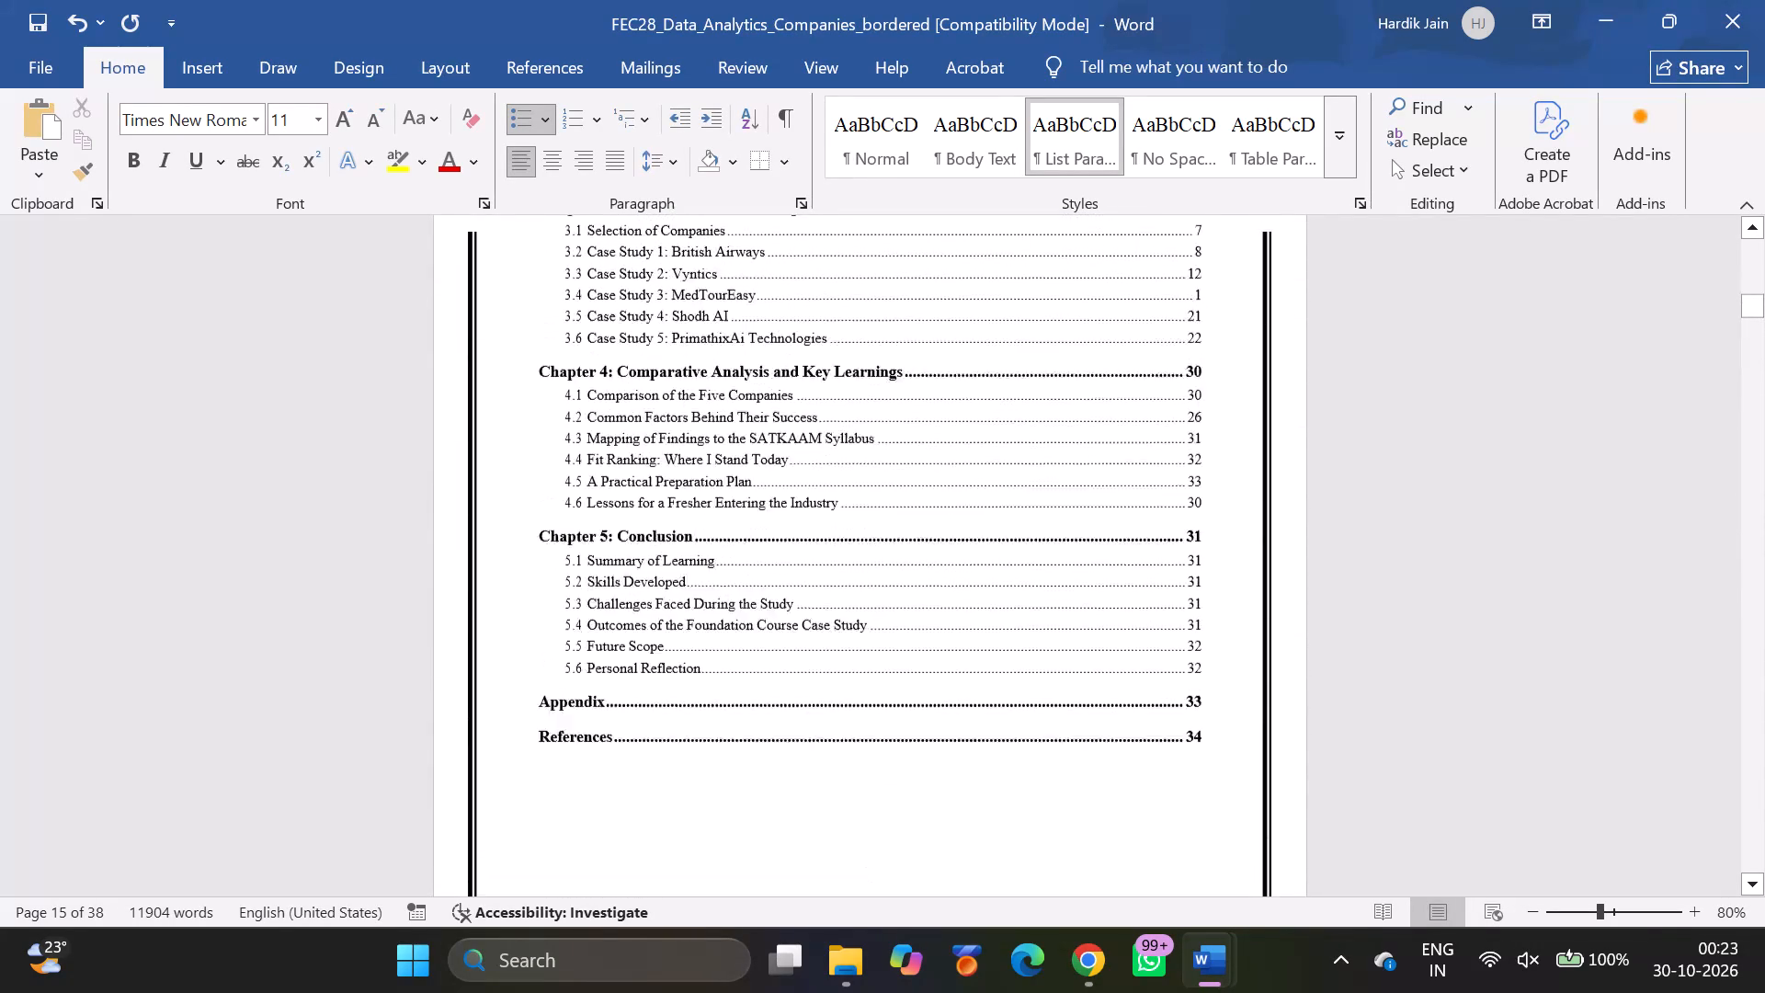
scroll(662, 514, up, 1)
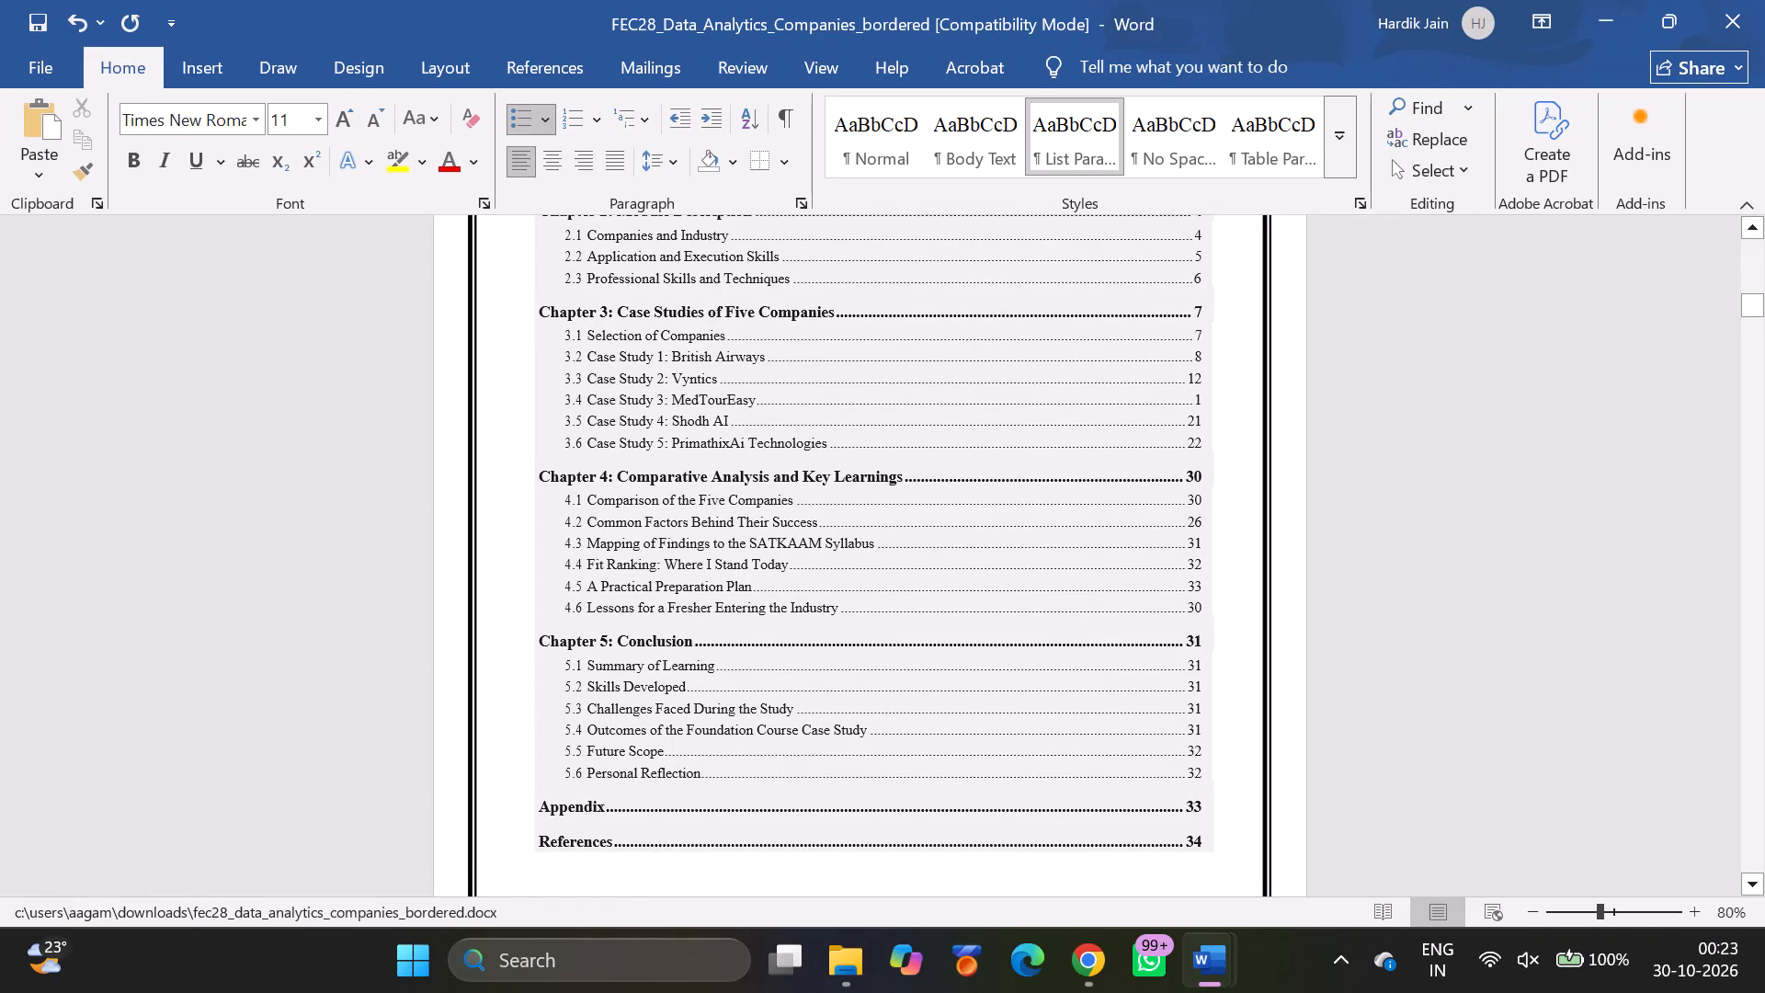
click(1197, 378)
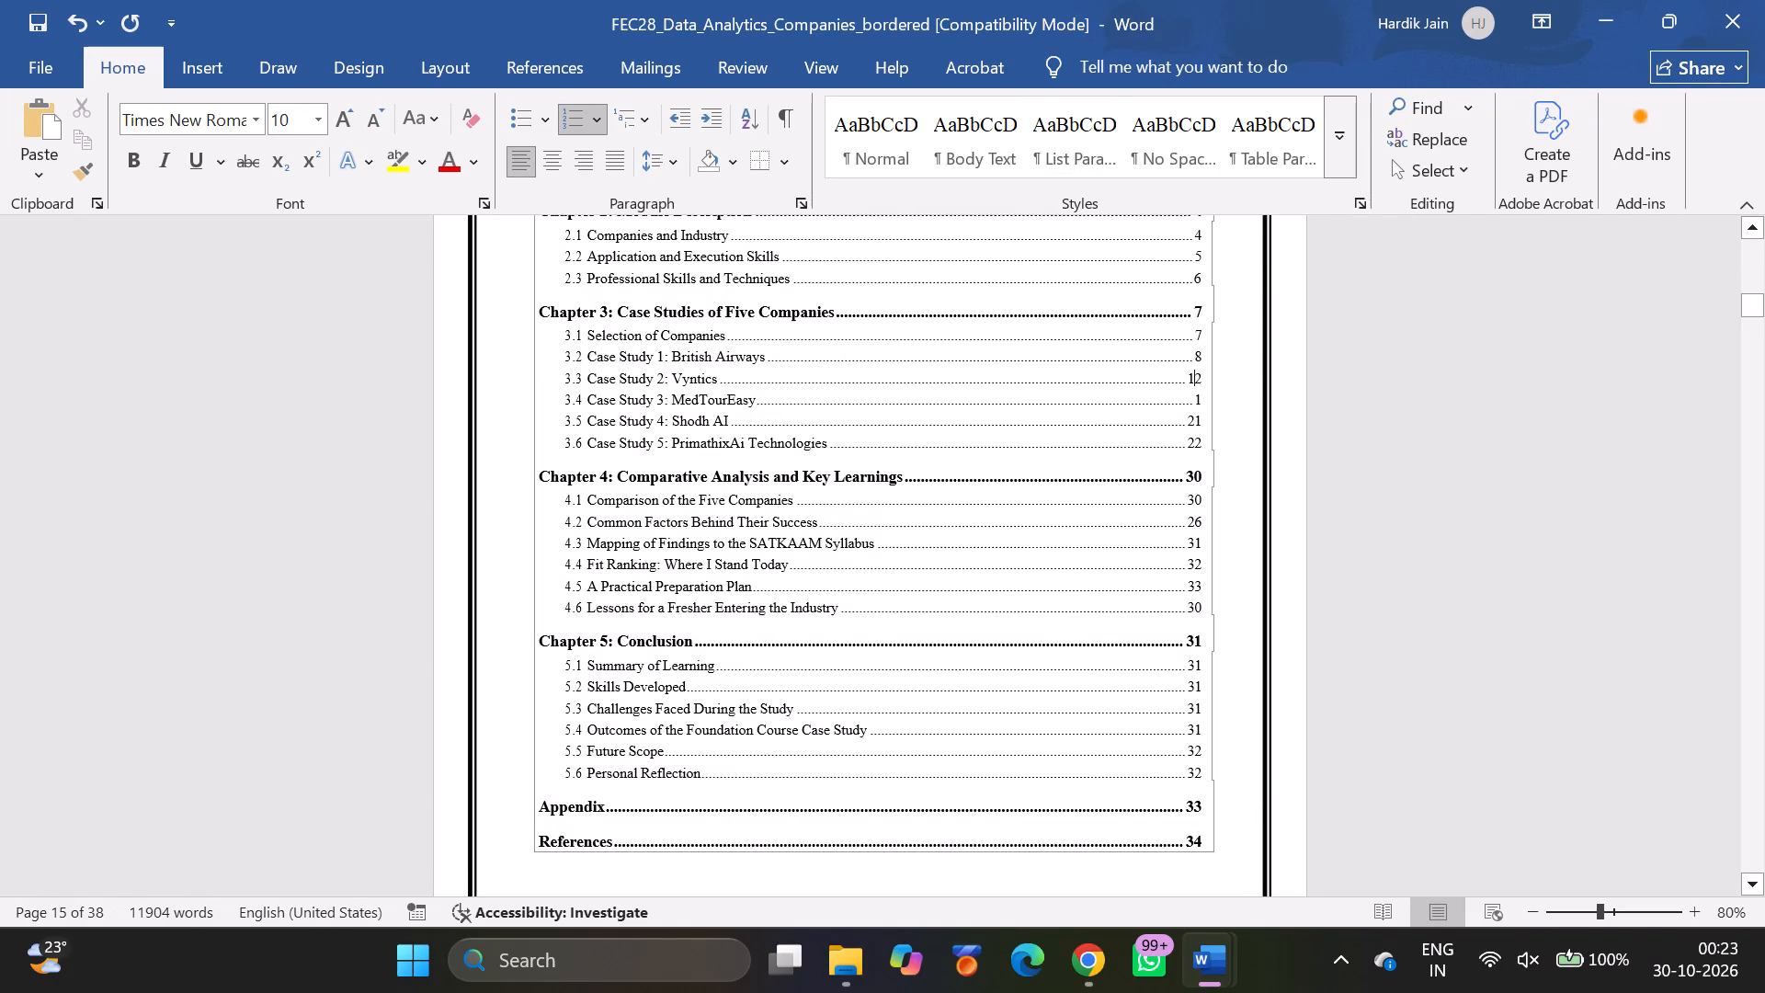
key(1)
key(Delete)
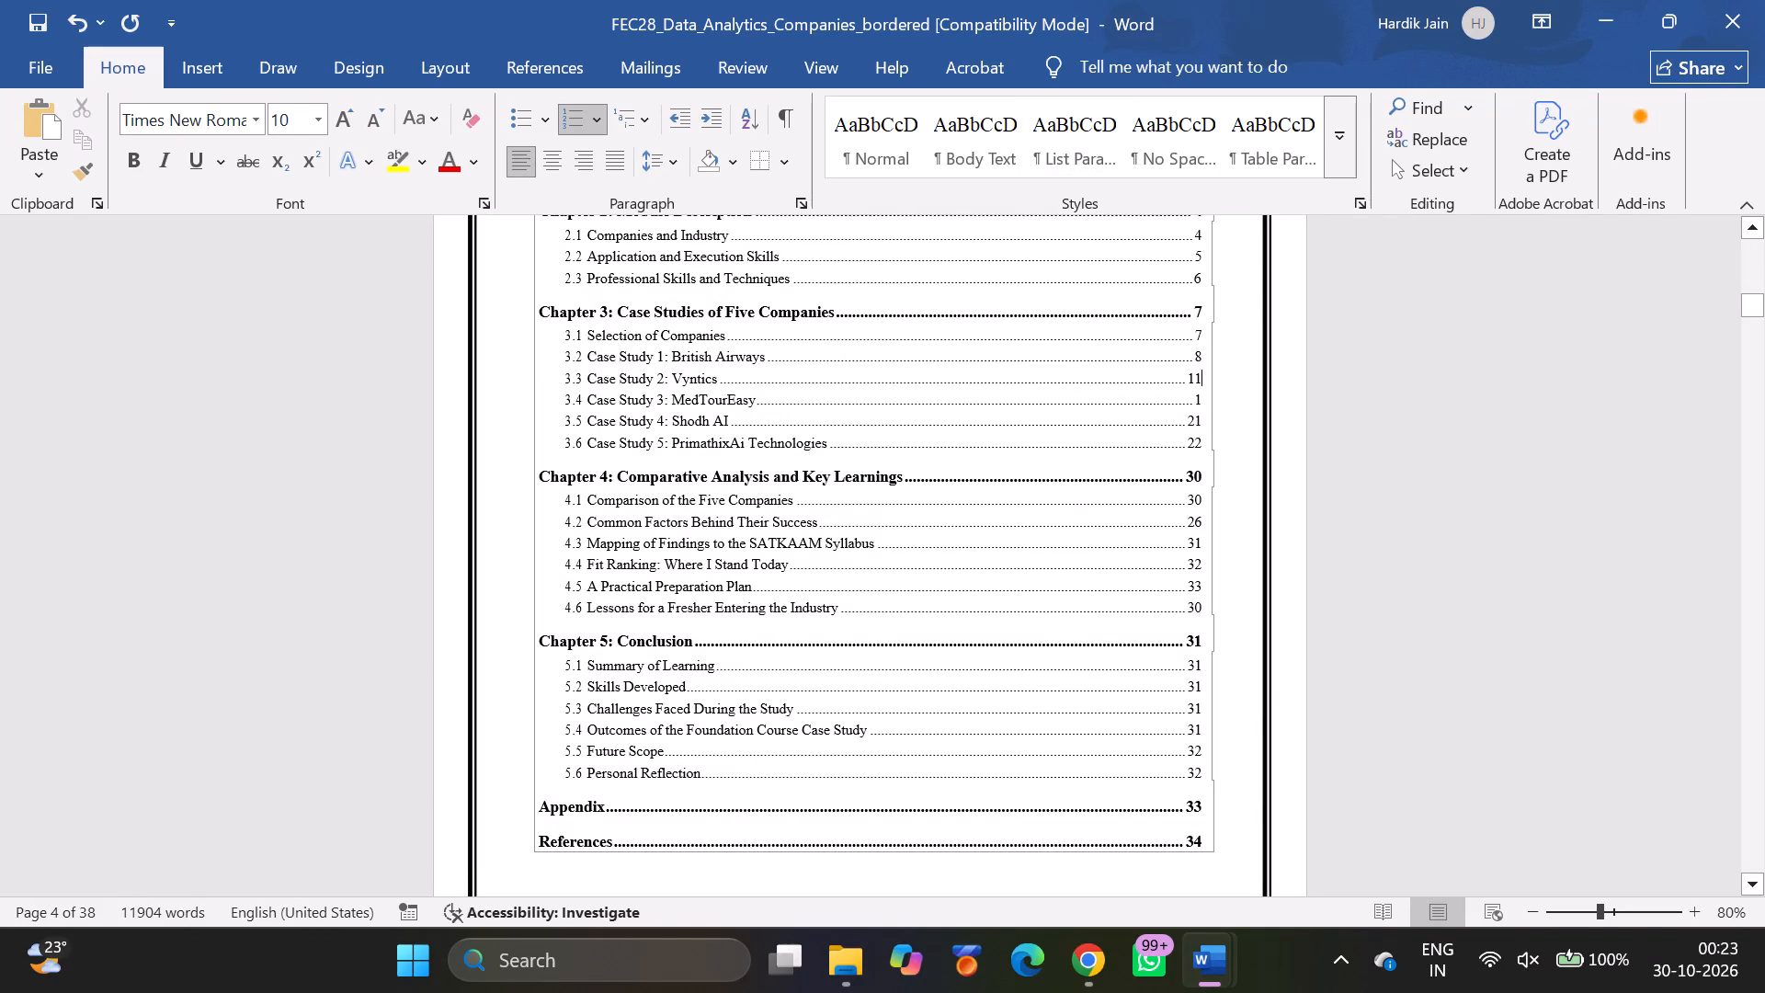
click(1200, 402)
key(5)
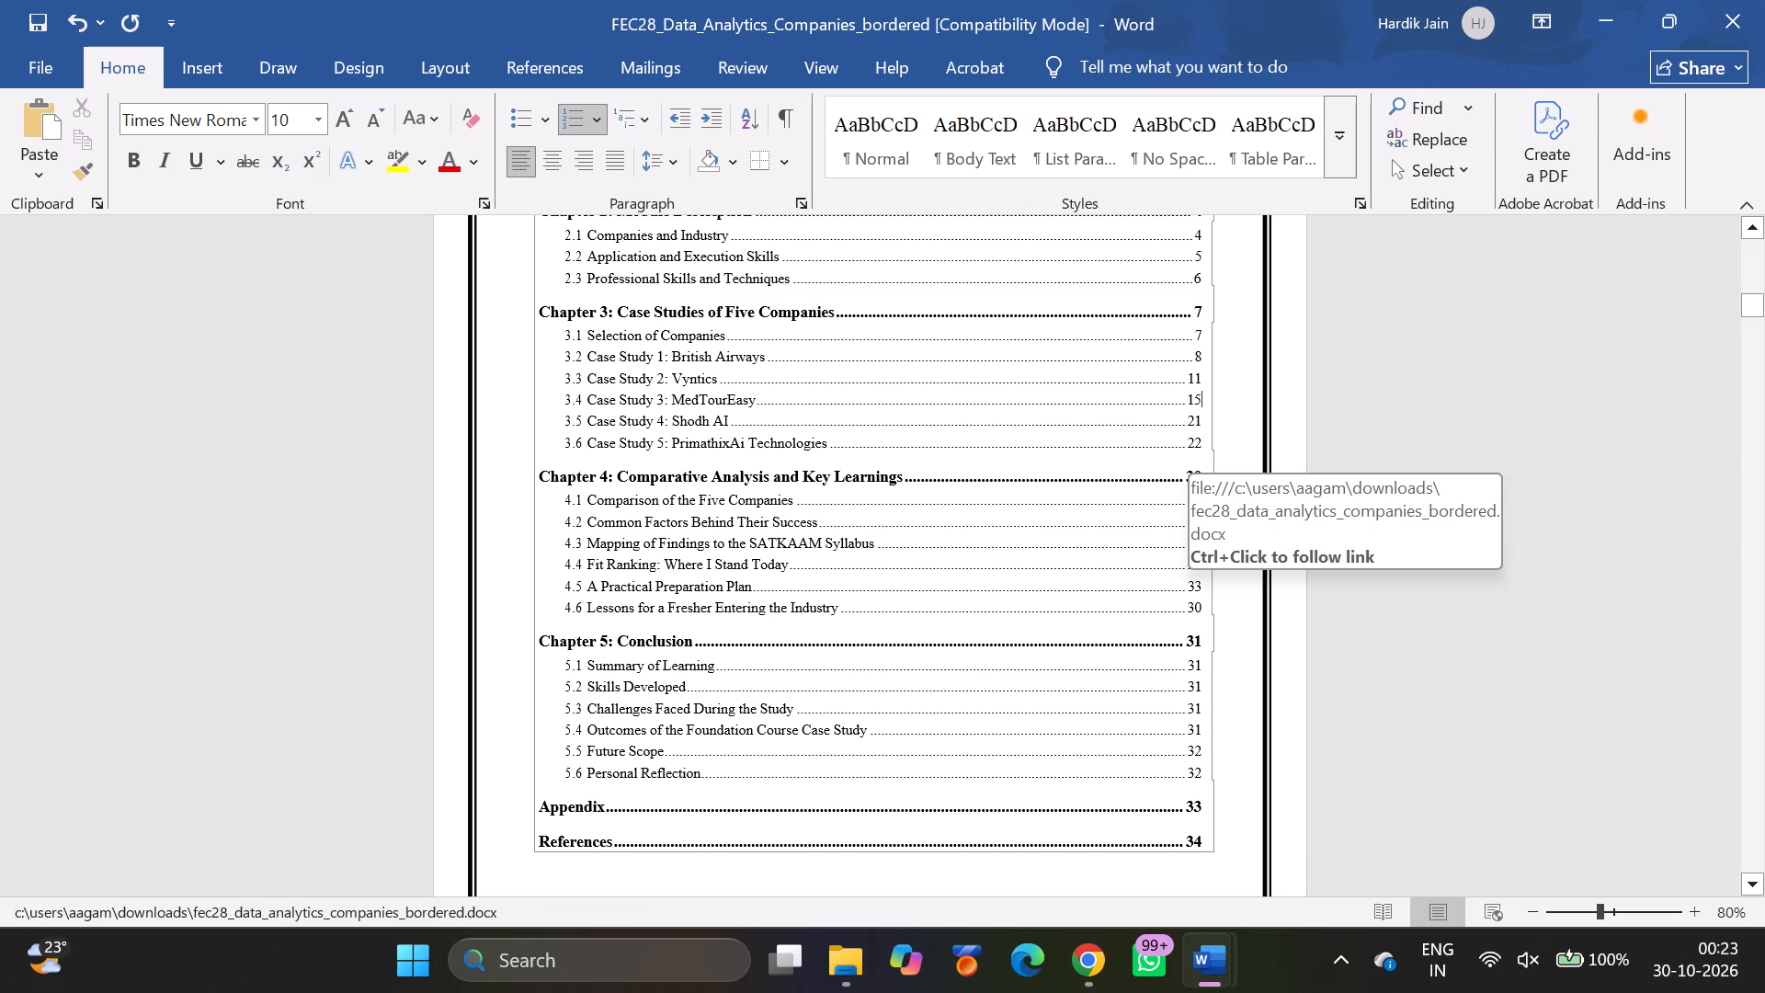
Delete the repeated Aspect/Details header row below Compensation in the 3.3.6 Fresher Hiring at Vyntics table.
scroll(1024, 593, down, 1)
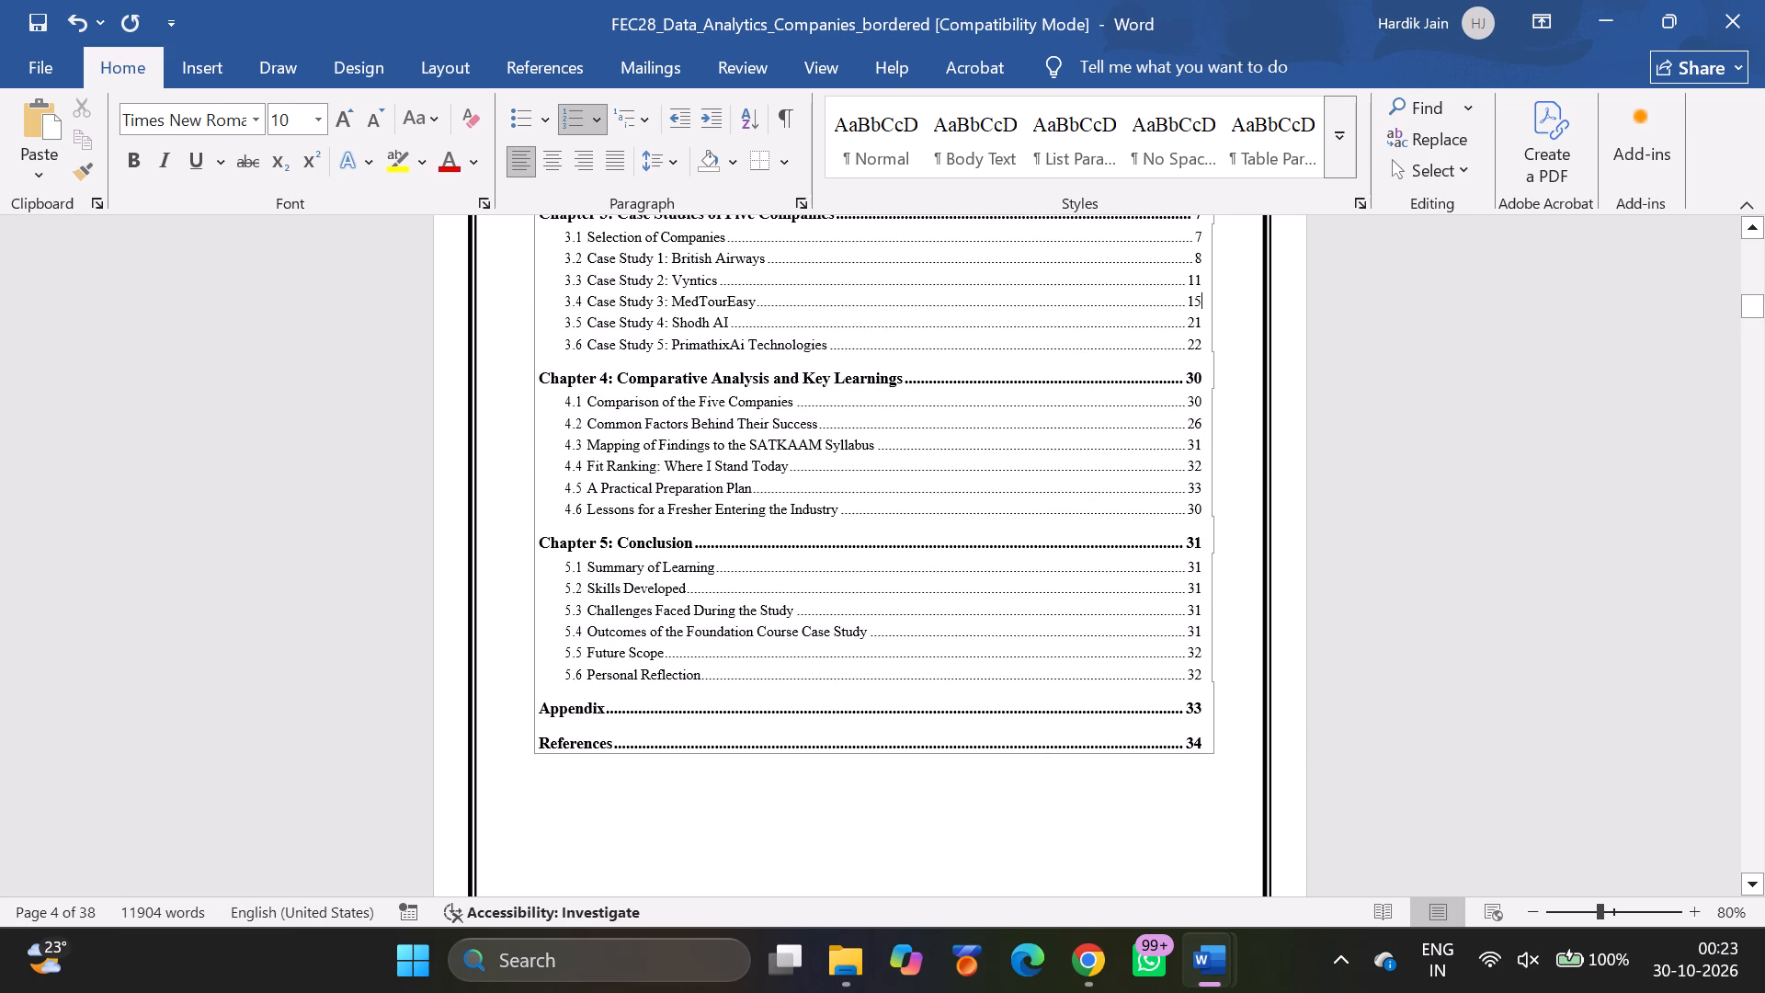
scroll(1024, 593, down, 11)
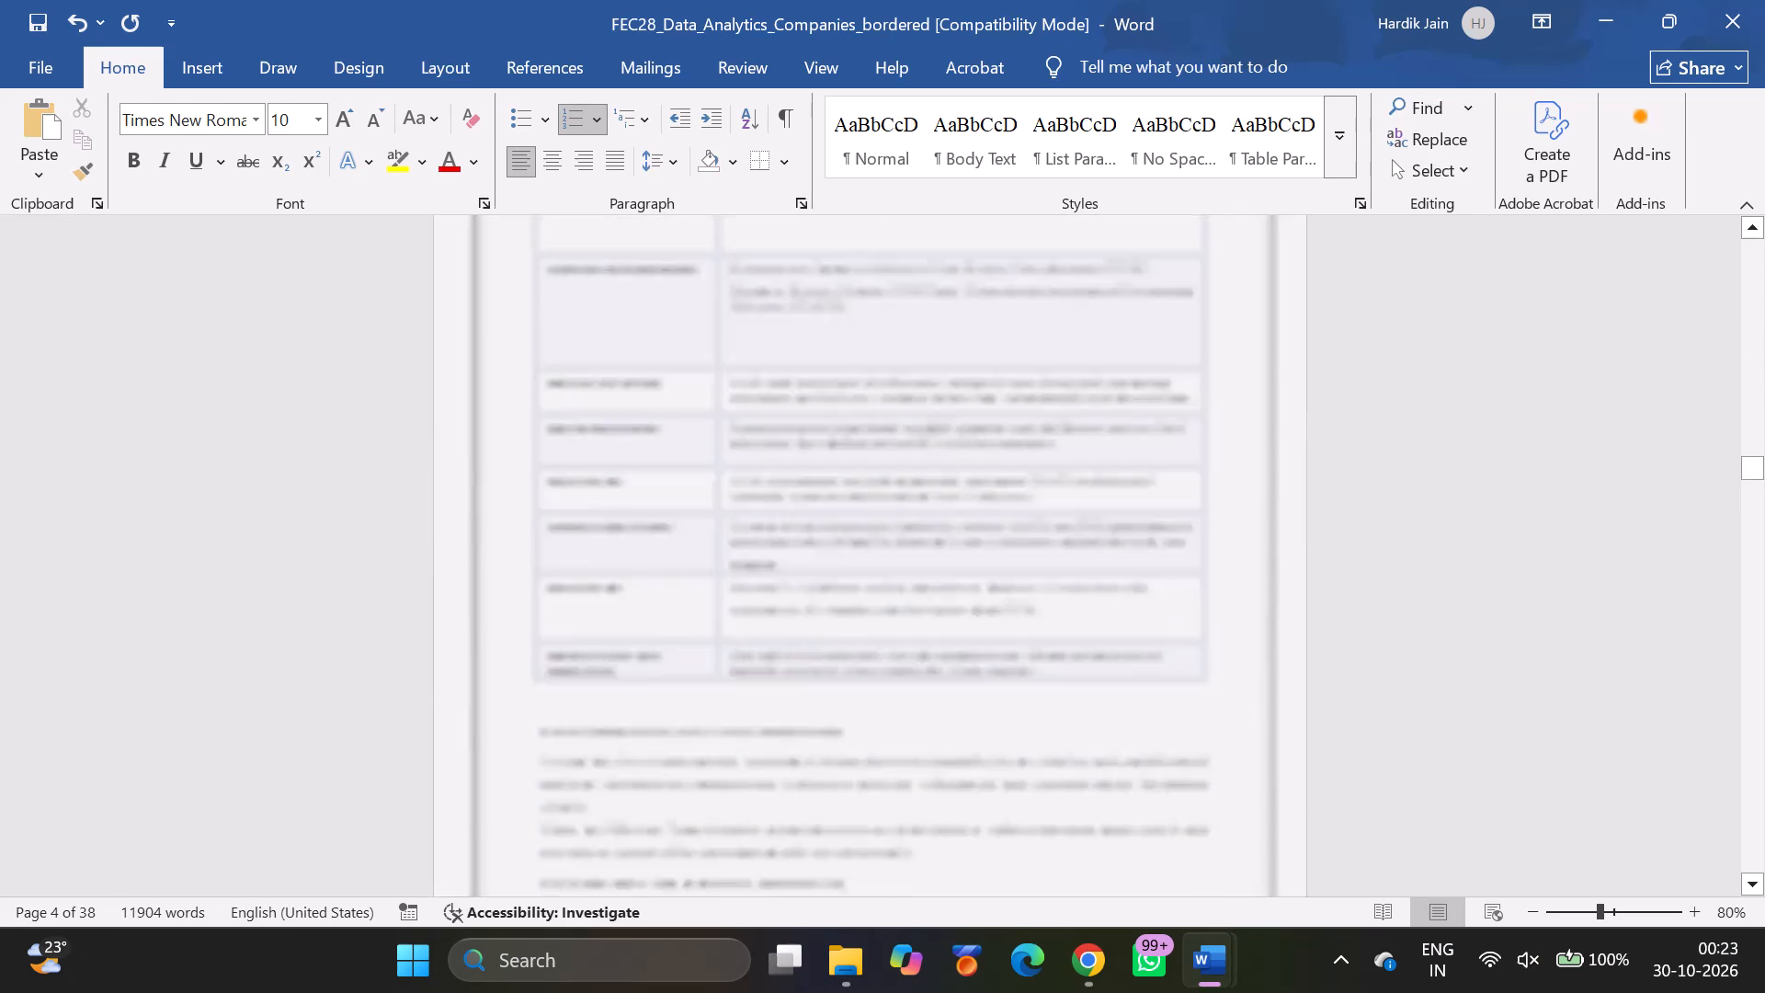
scroll(1024, 593, down, 3)
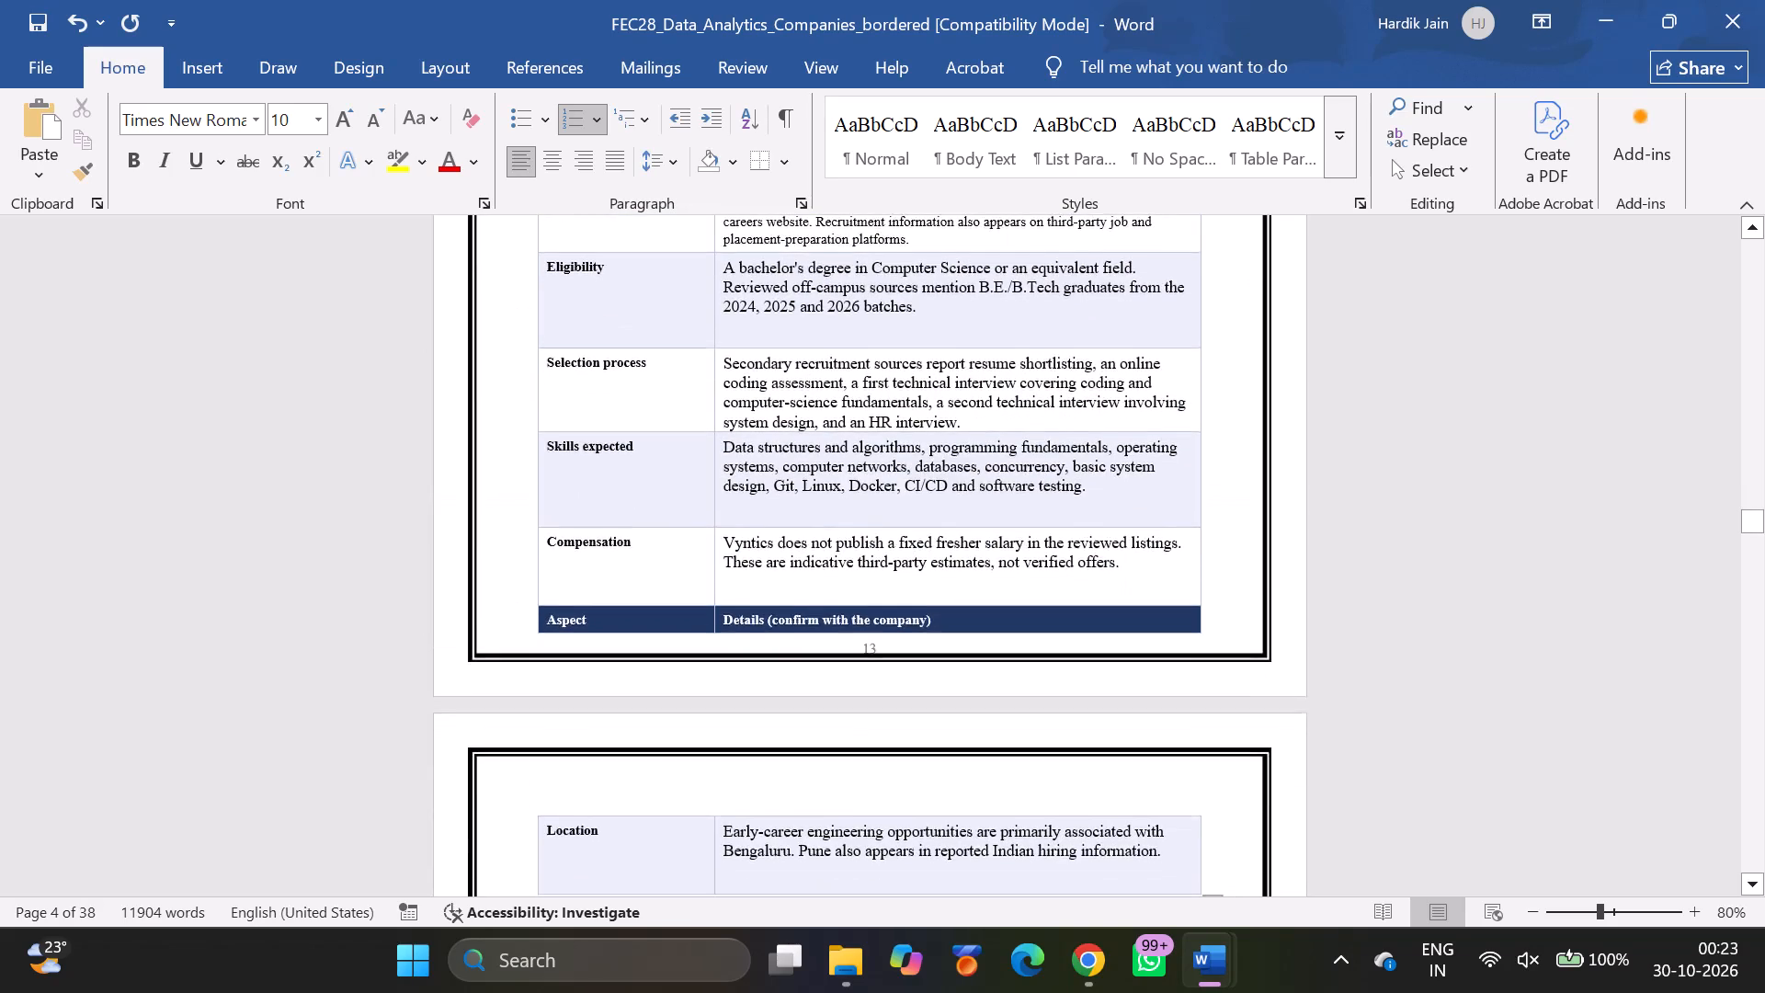
scroll(1024, 593, down, 1)
scroll(752, 539, up, 1)
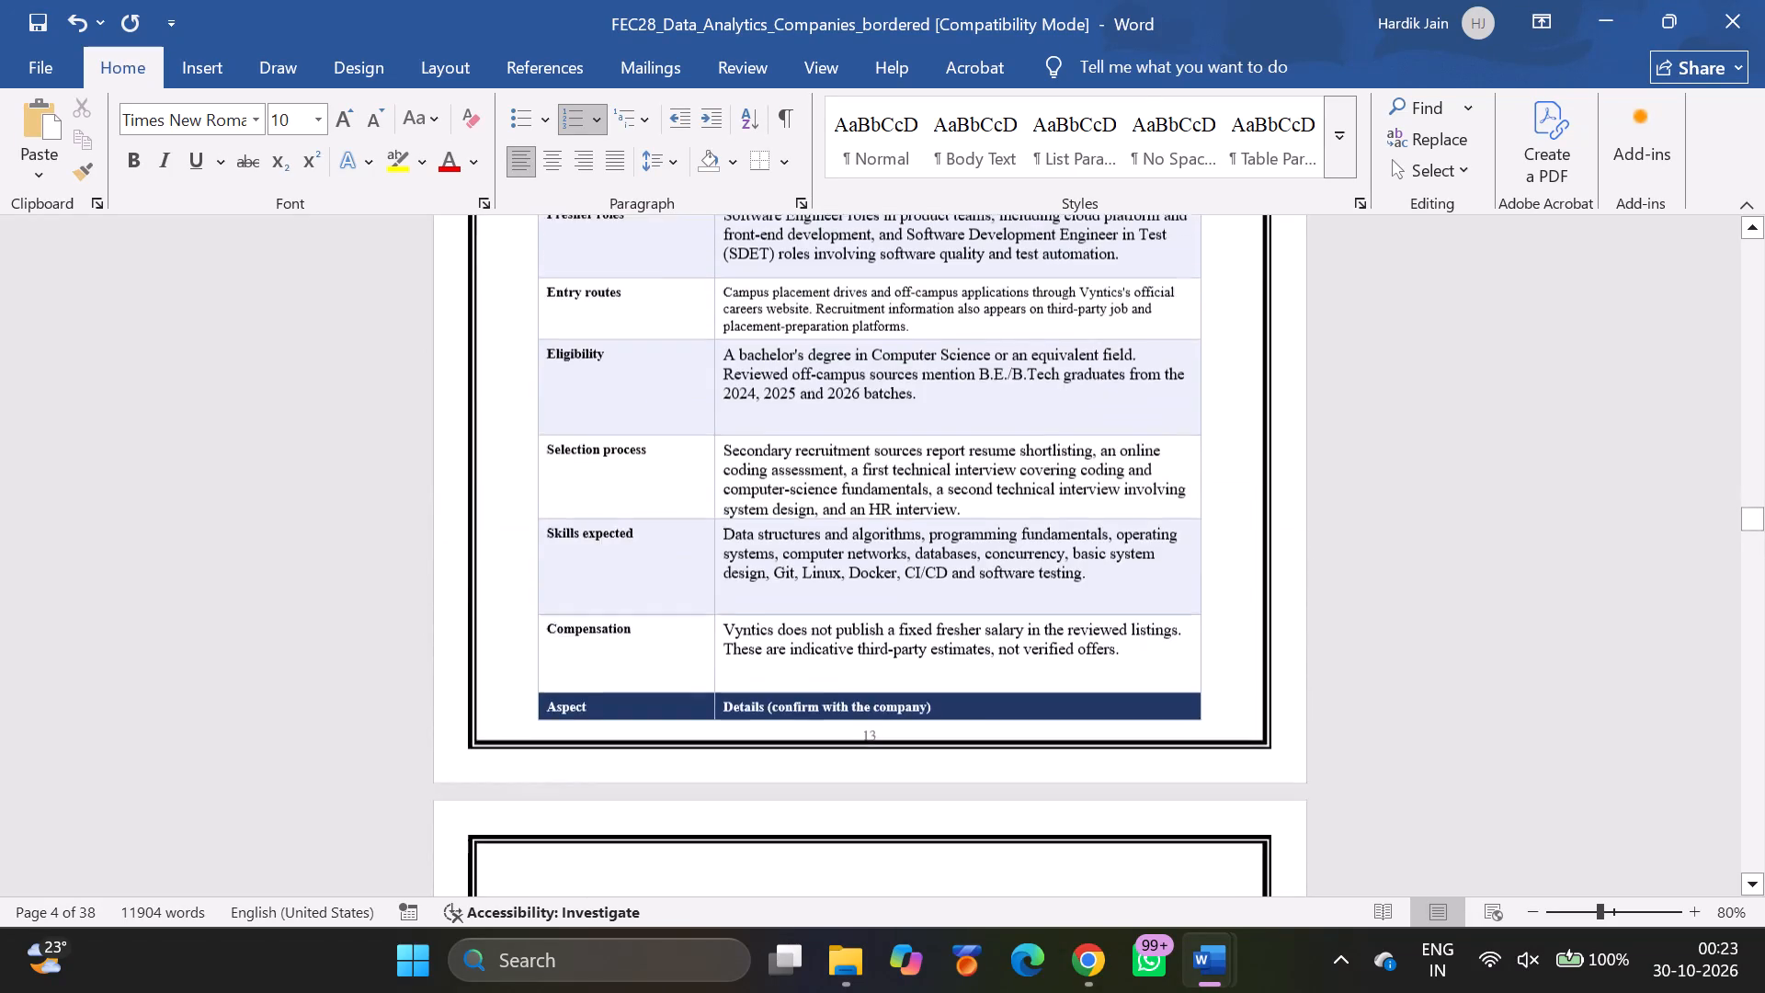
scroll(752, 539, up, 1)
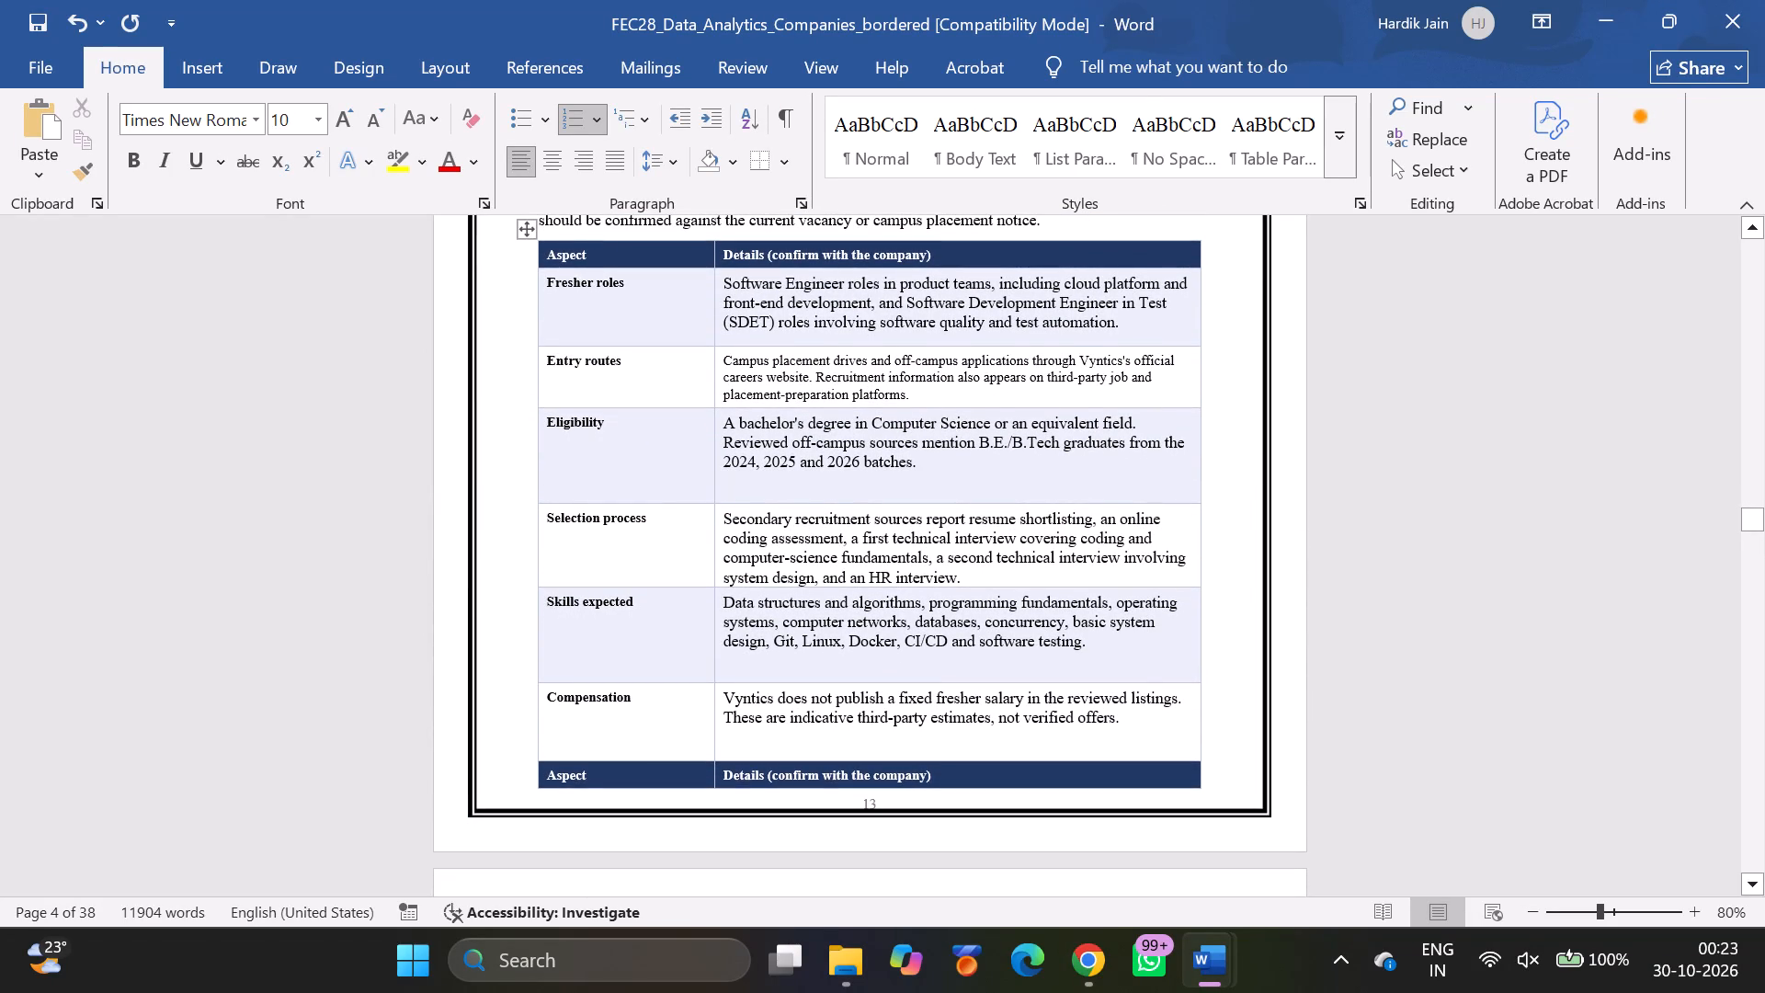
click(608, 784)
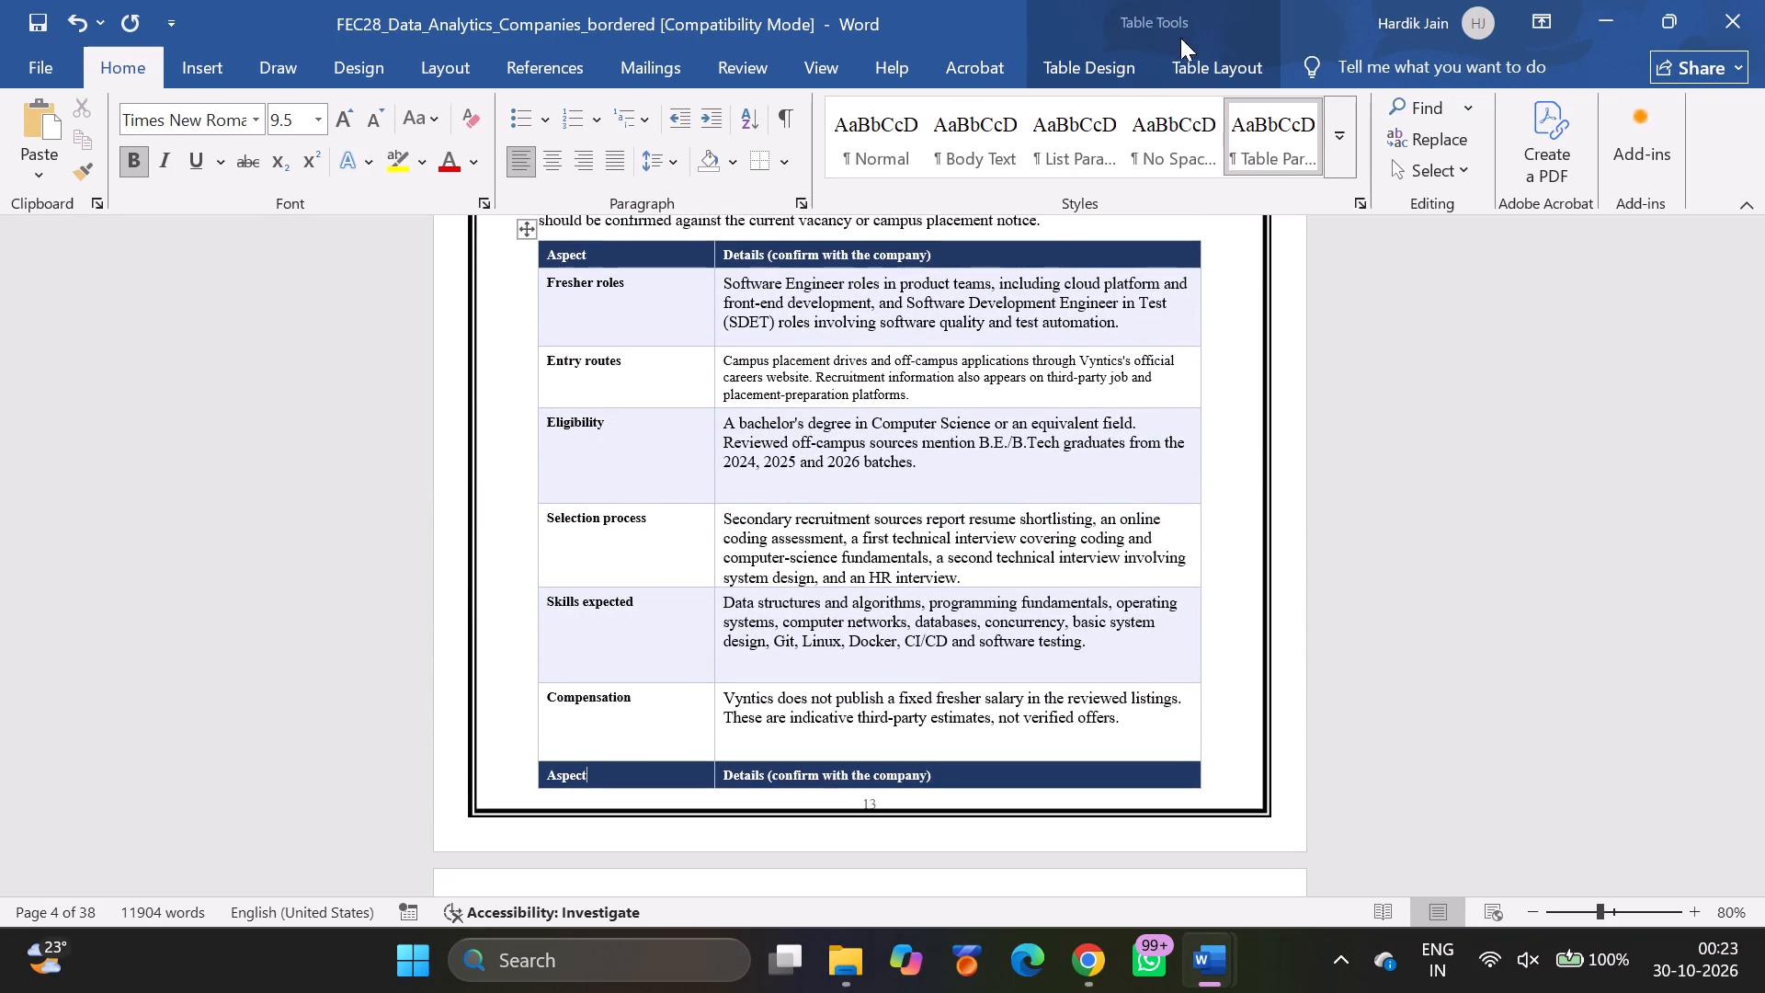
click(1191, 51)
click(338, 160)
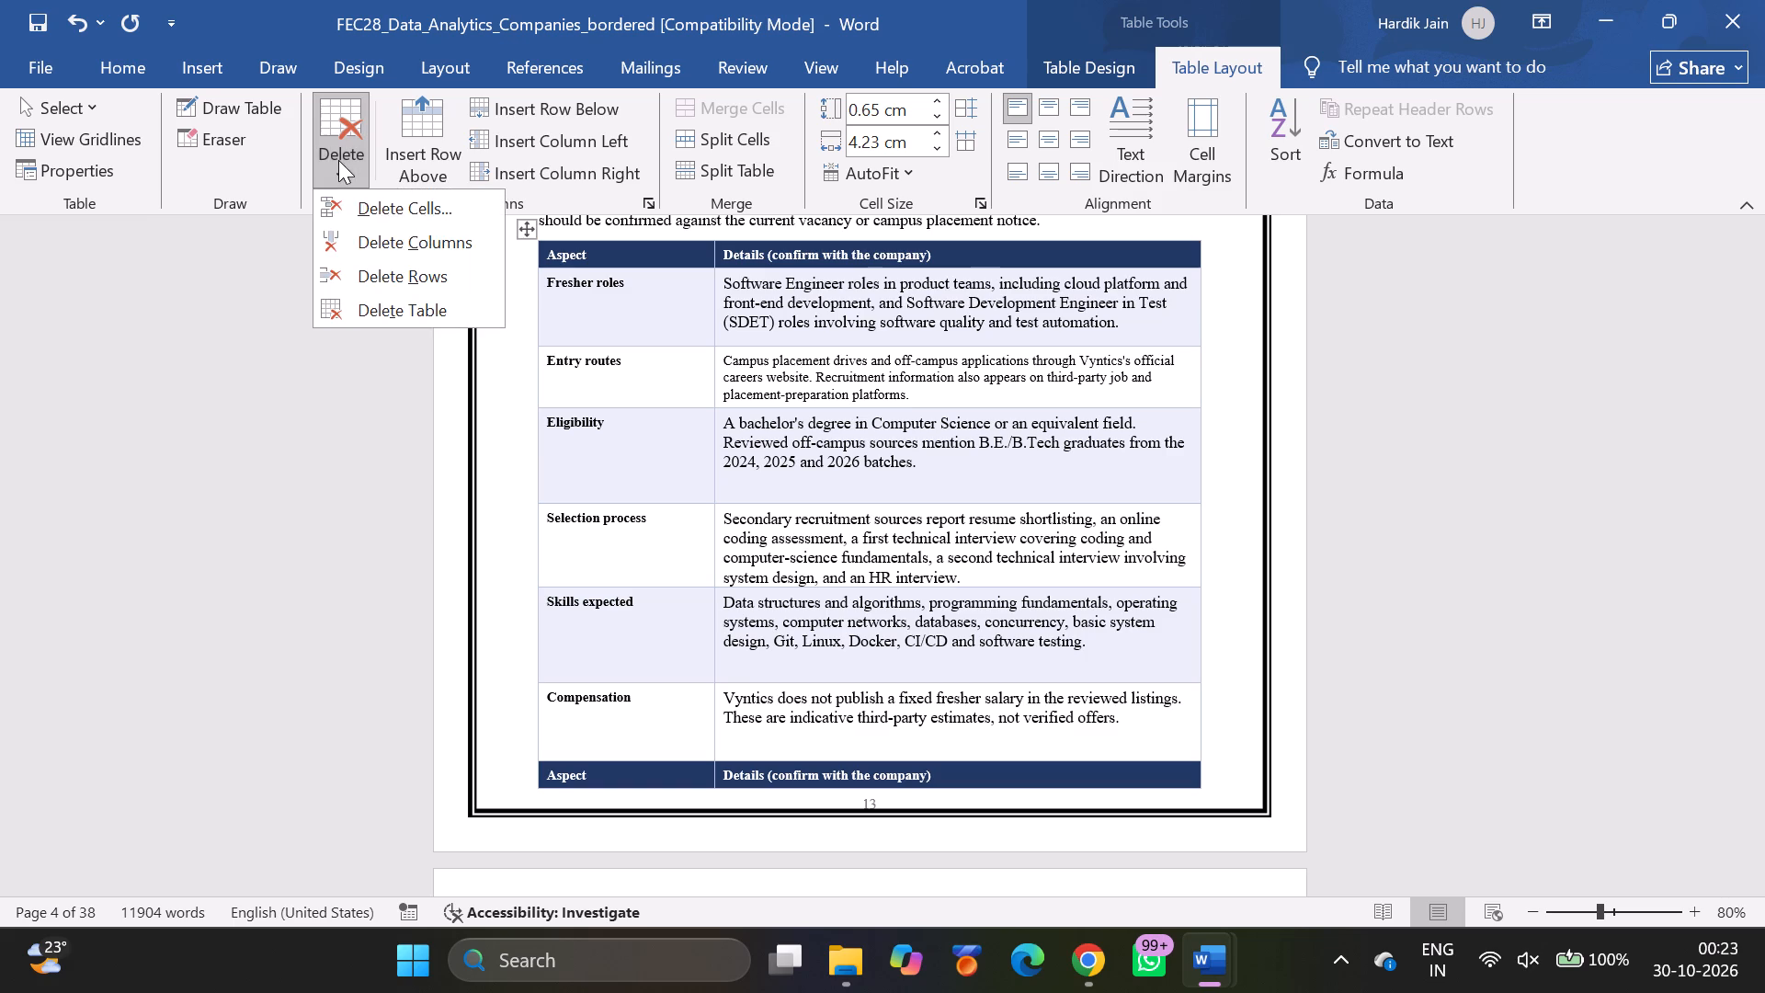
click(401, 263)
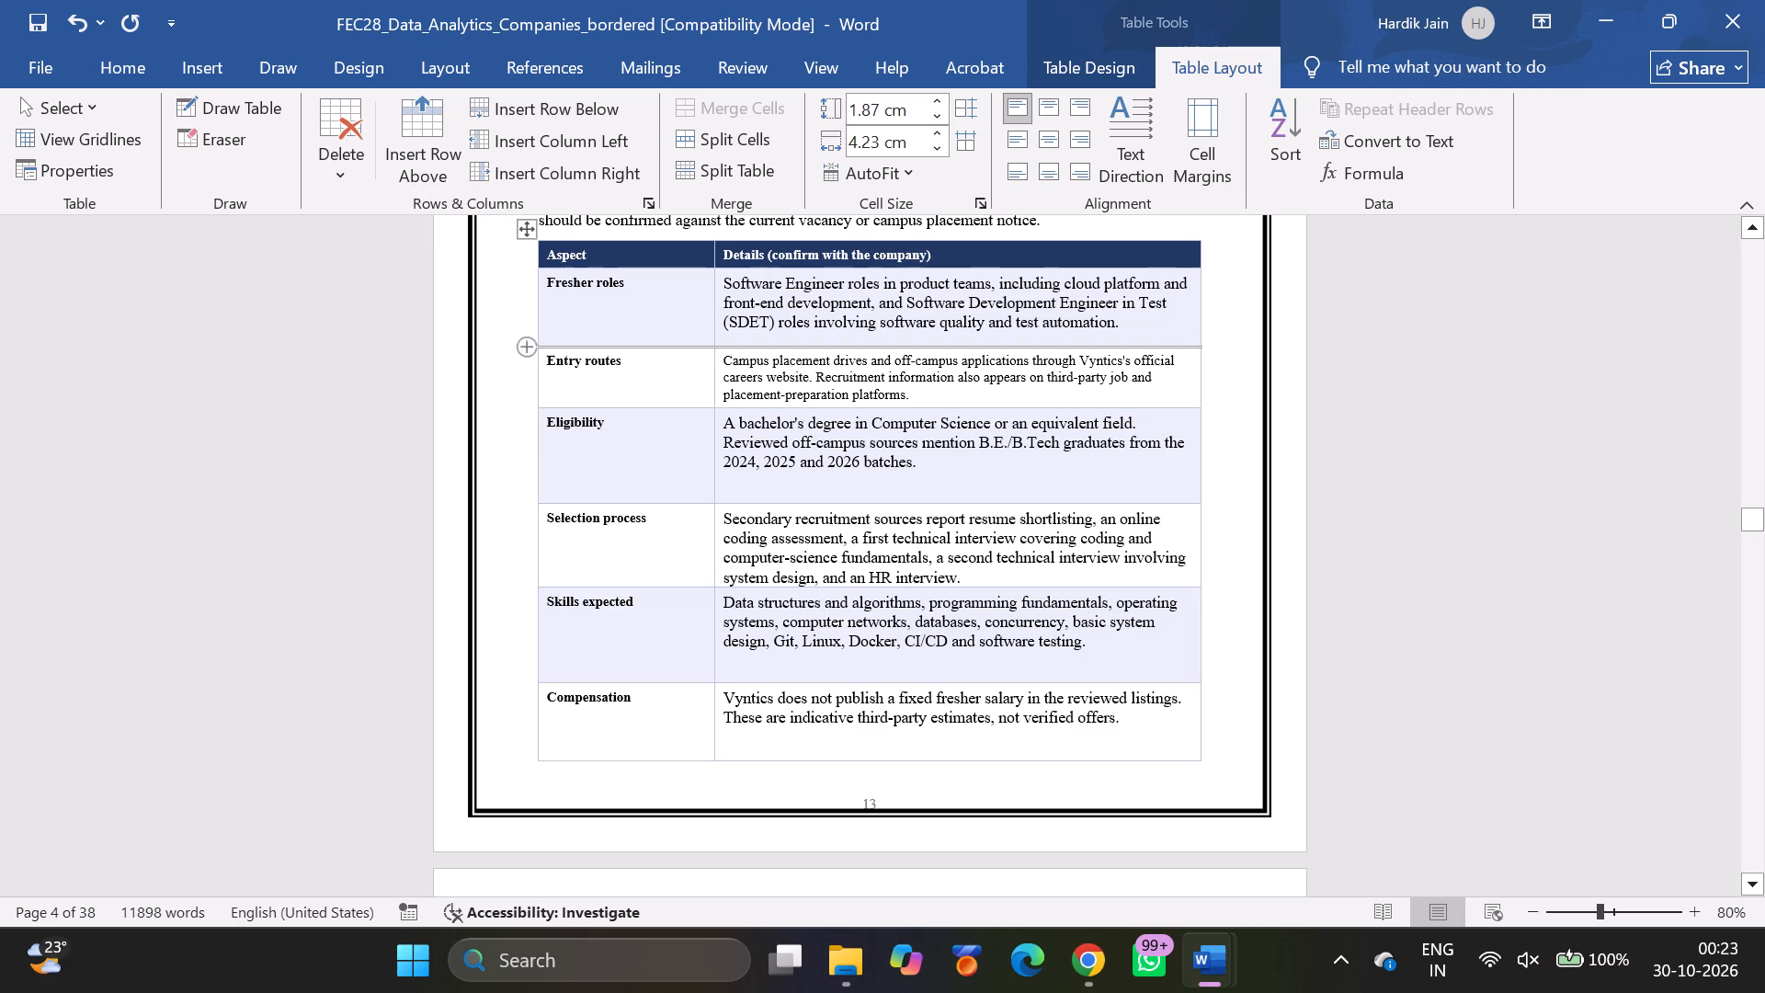
Review the MedTourEasy and Shodh AI pages and check where sections 3.5 Shodh AI and 3.6 PrimathixAi Technologies start.
scroll(768, 474, down, 5)
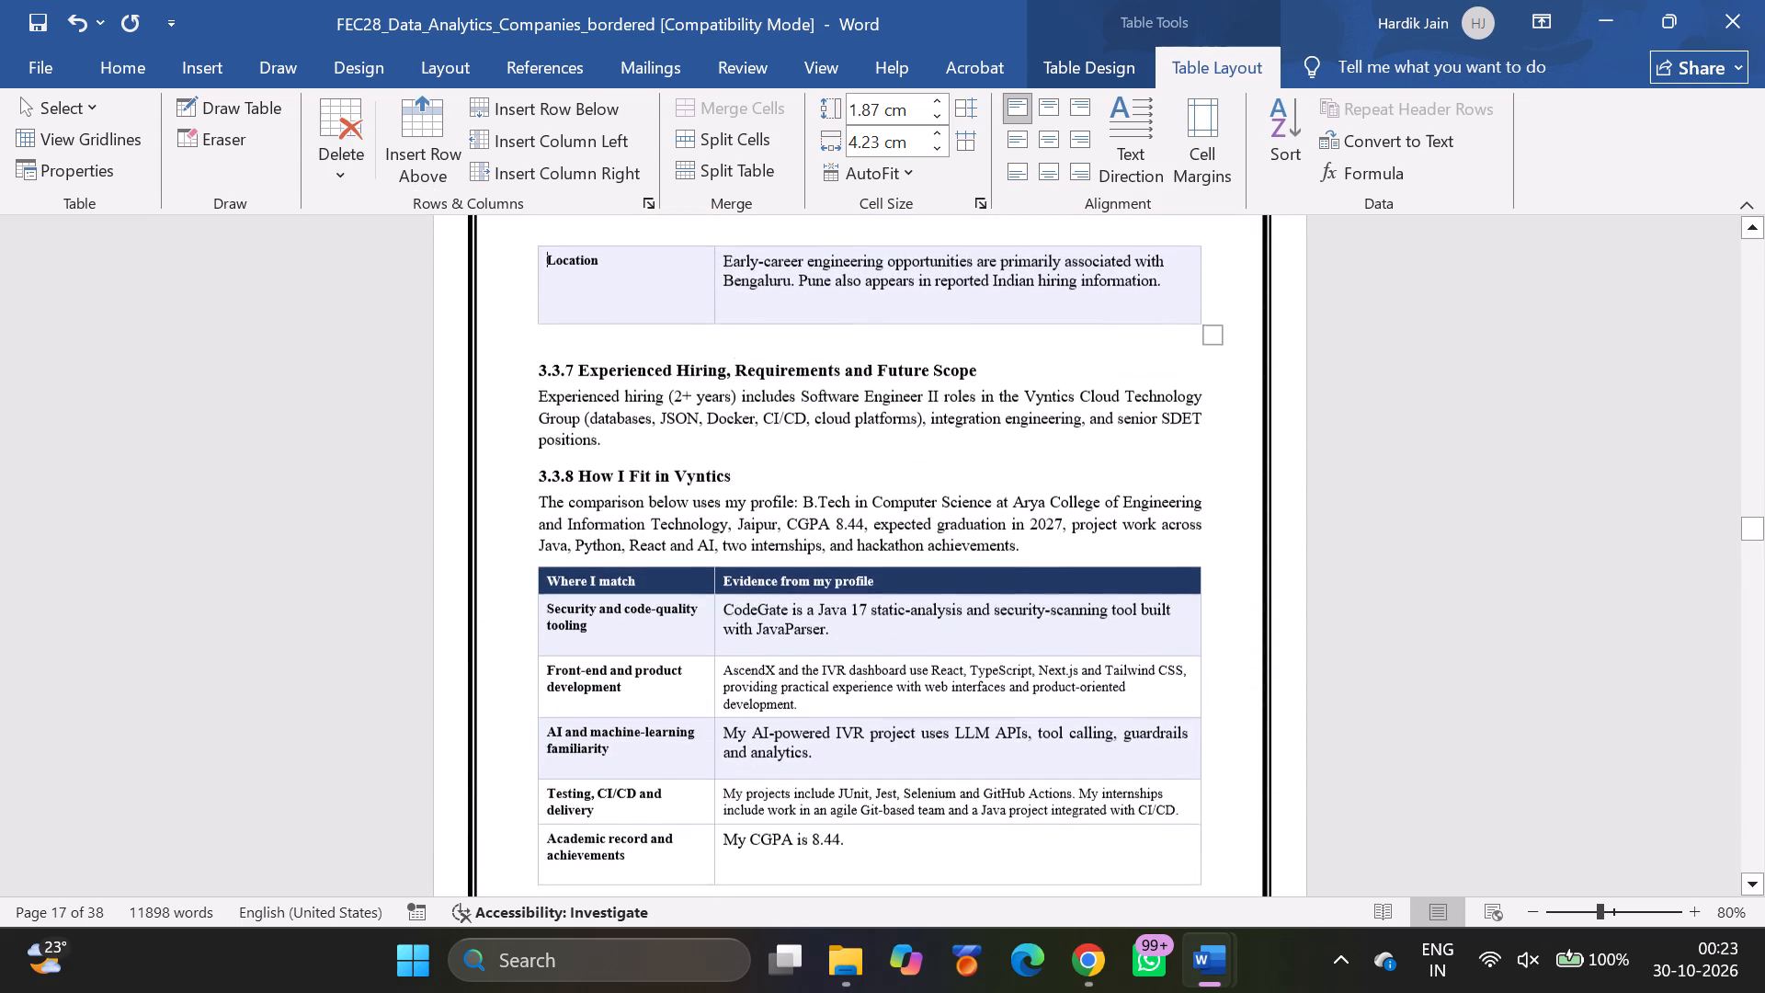
scroll(768, 474, down, 6)
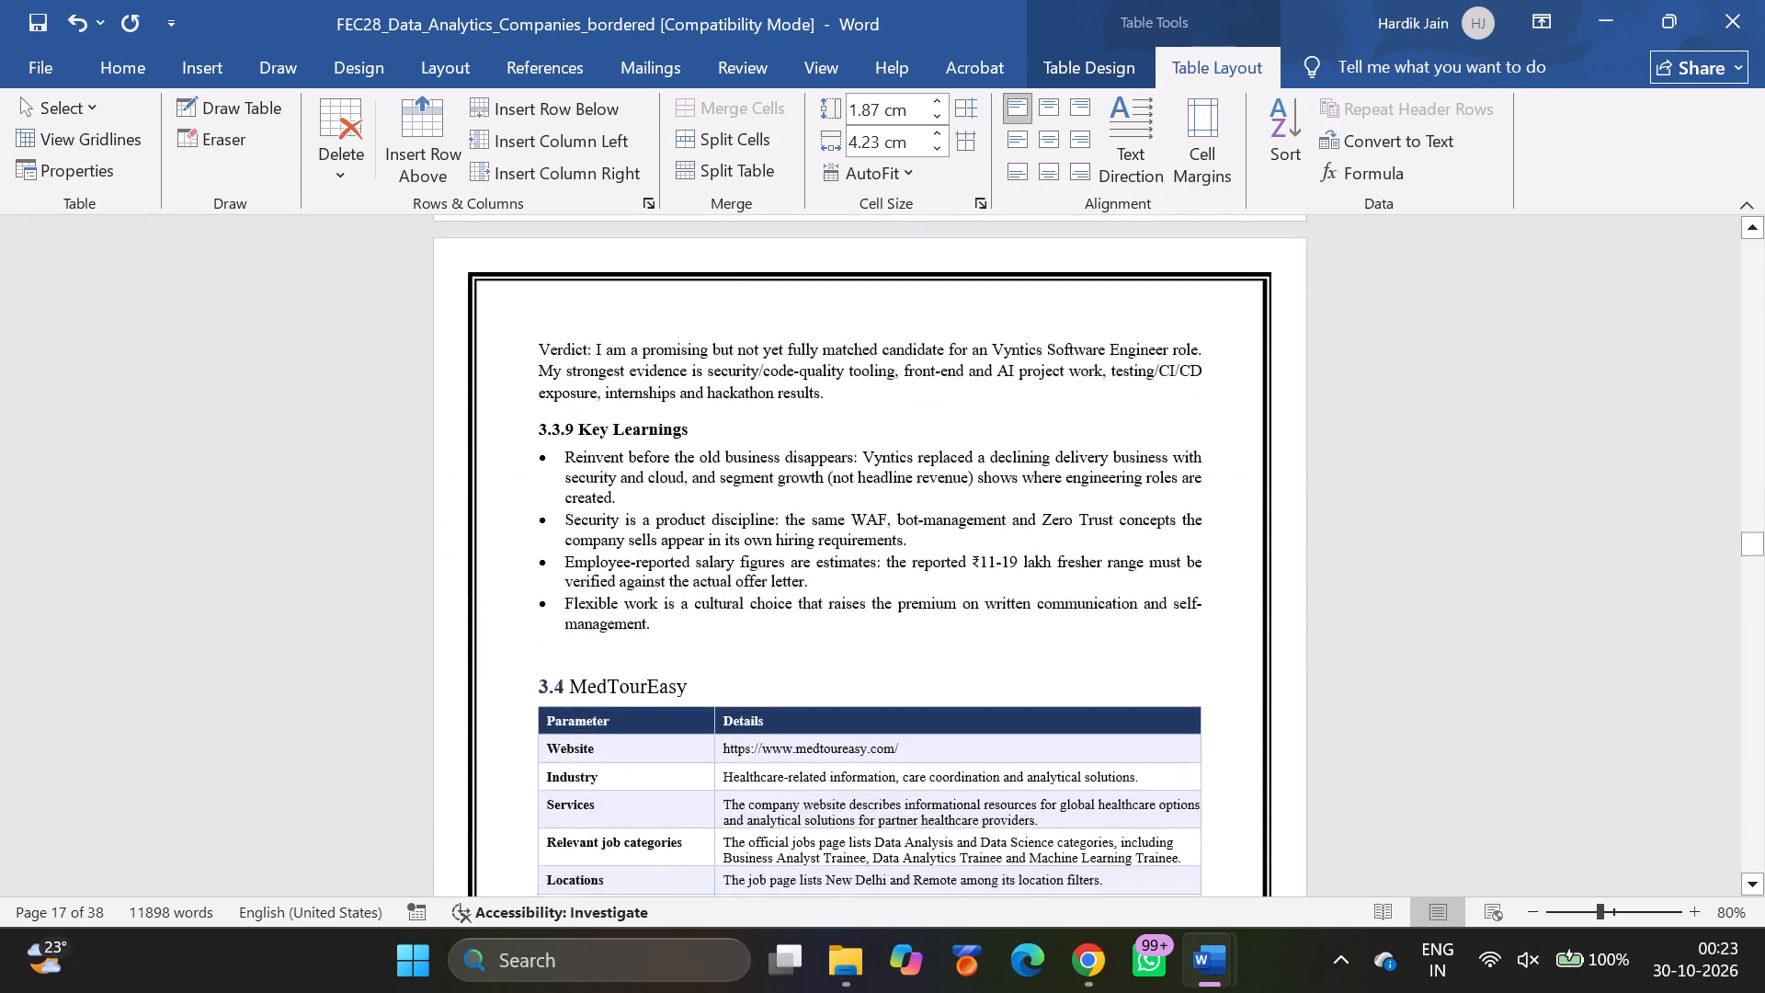
scroll(768, 474, down, 5)
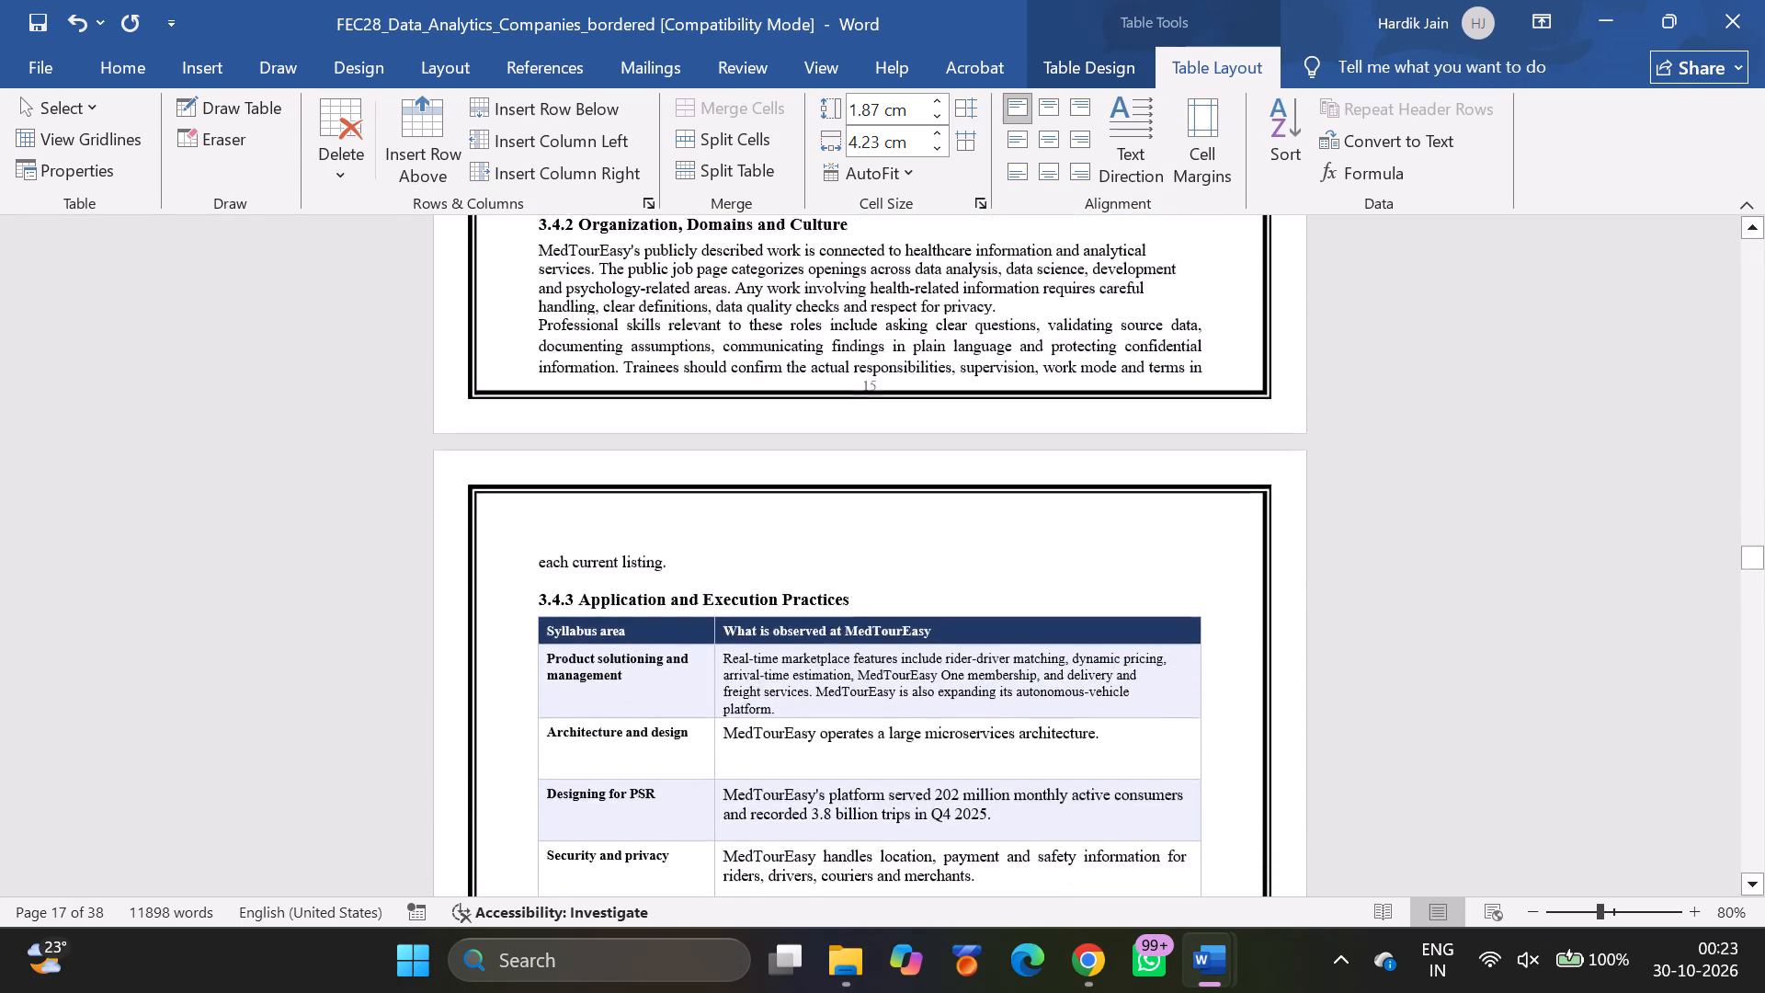
scroll(768, 474, down, 4)
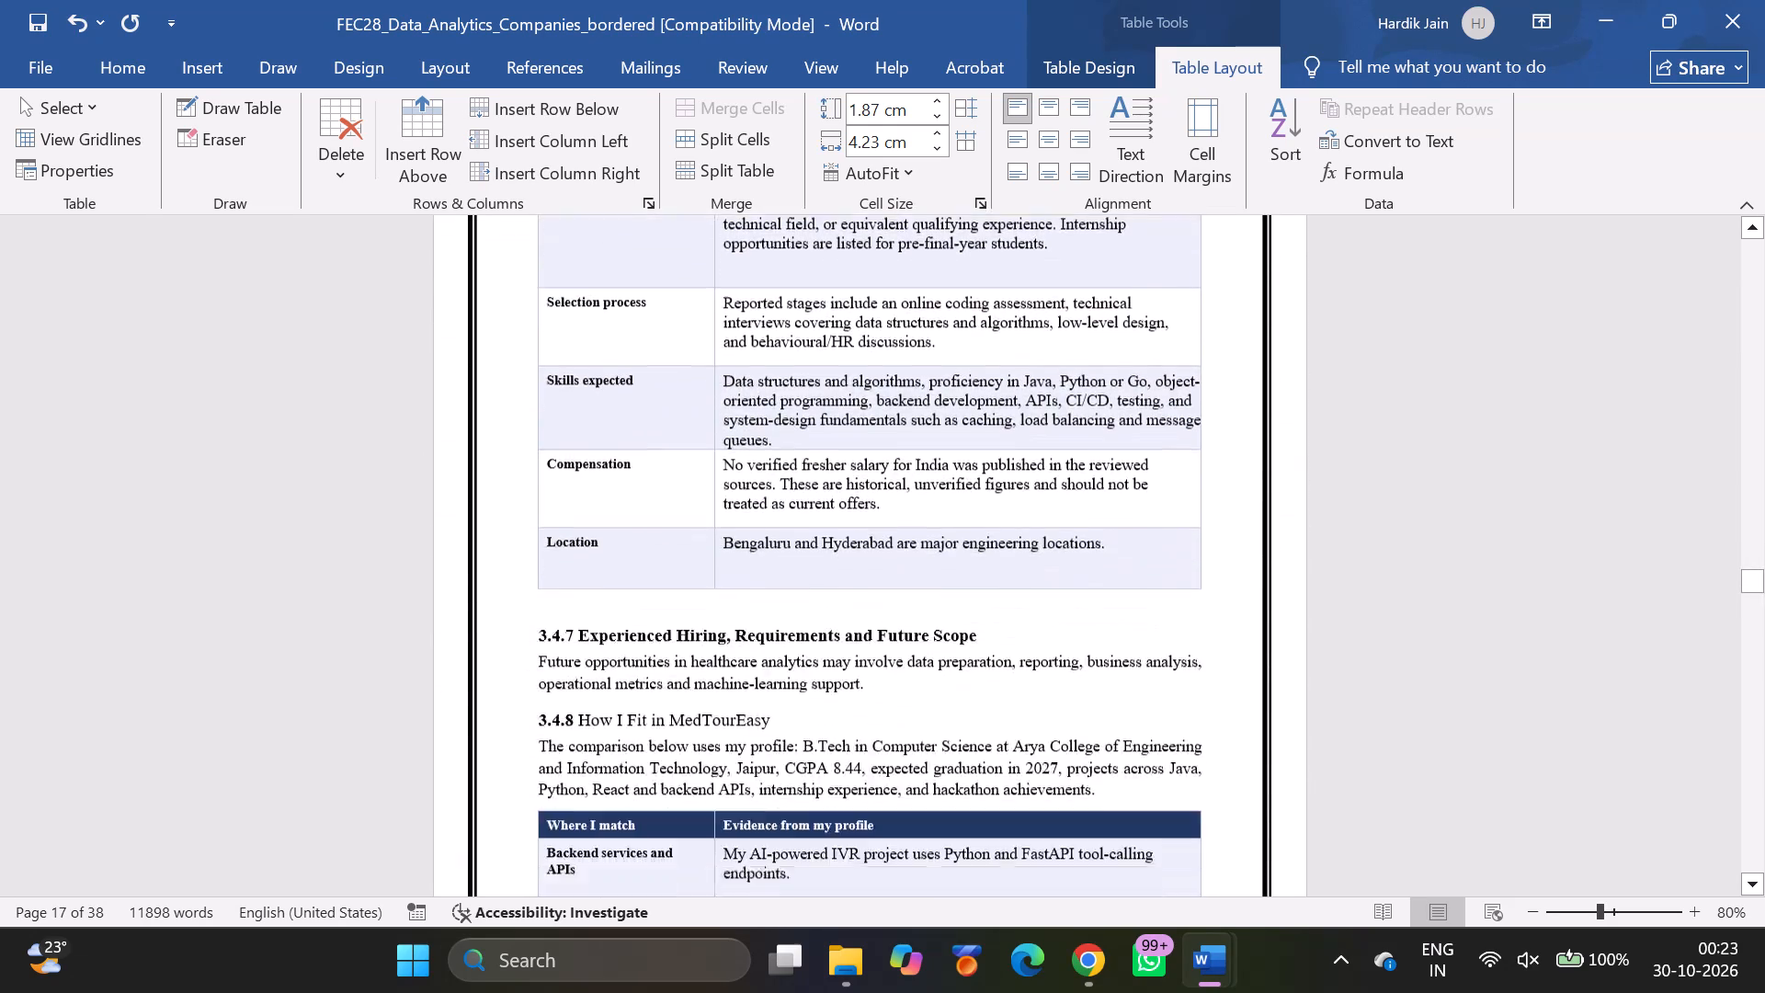
scroll(768, 474, down, 5)
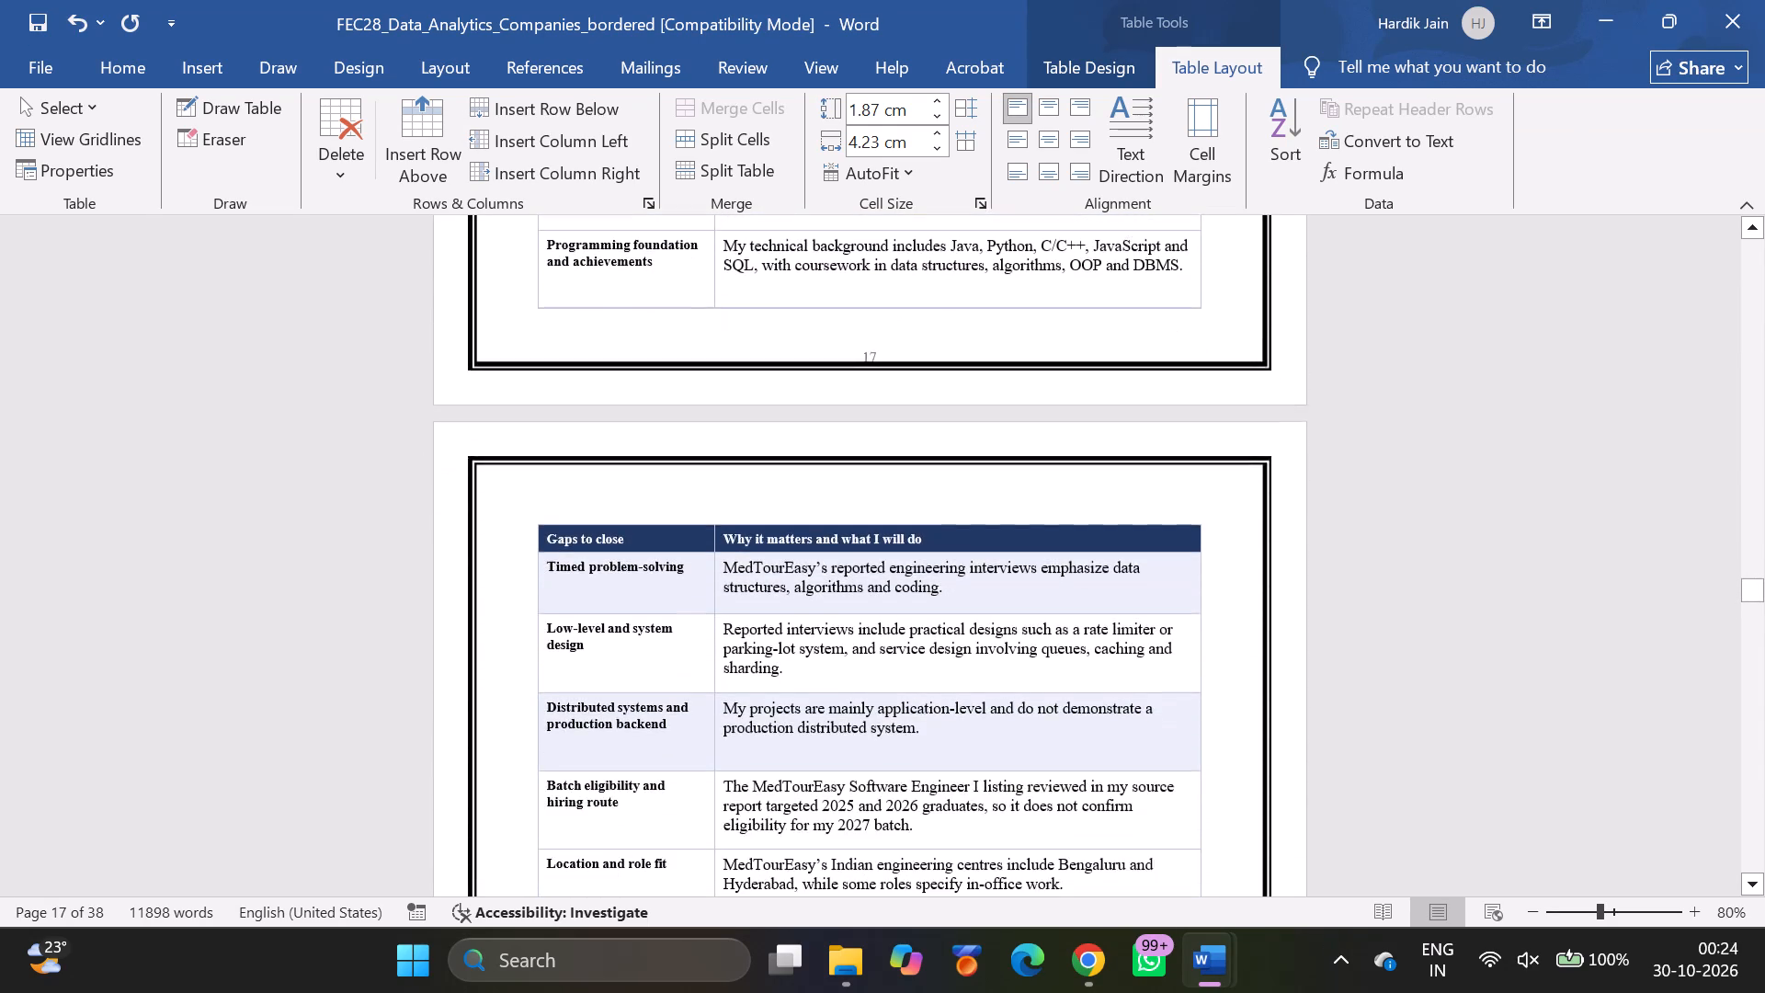
scroll(768, 474, down, 2)
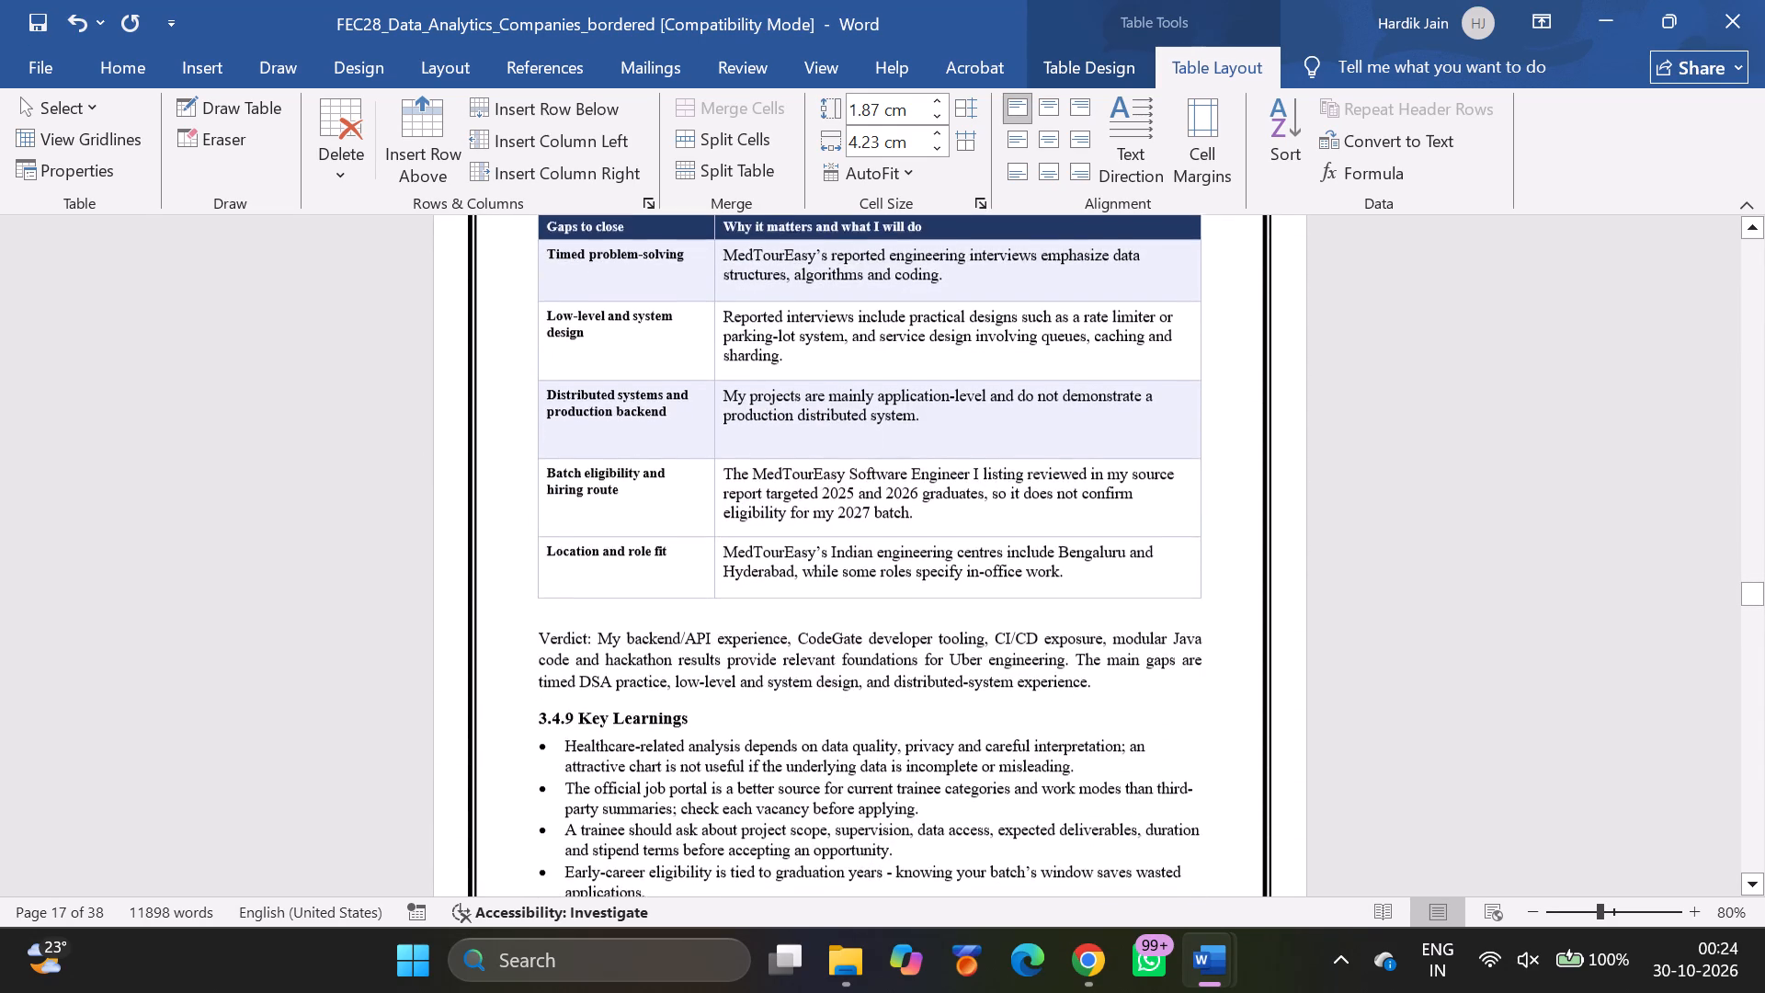
scroll(768, 474, down, 3)
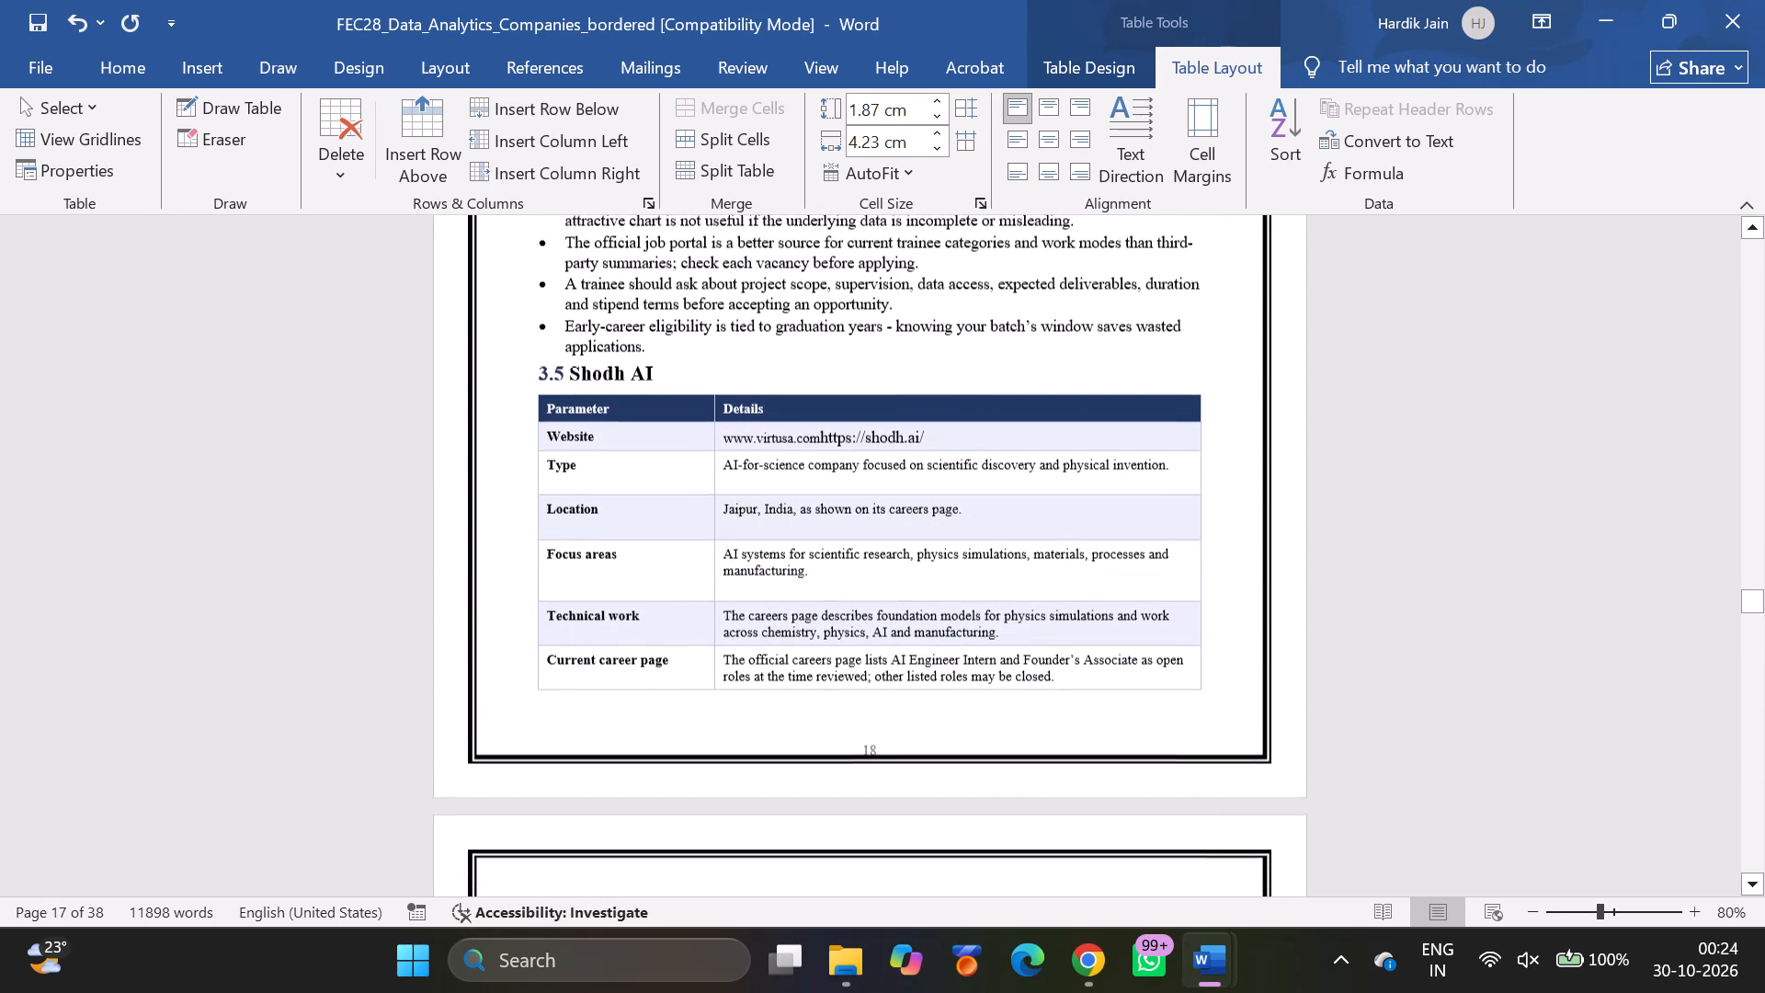
scroll(768, 474, down, 6)
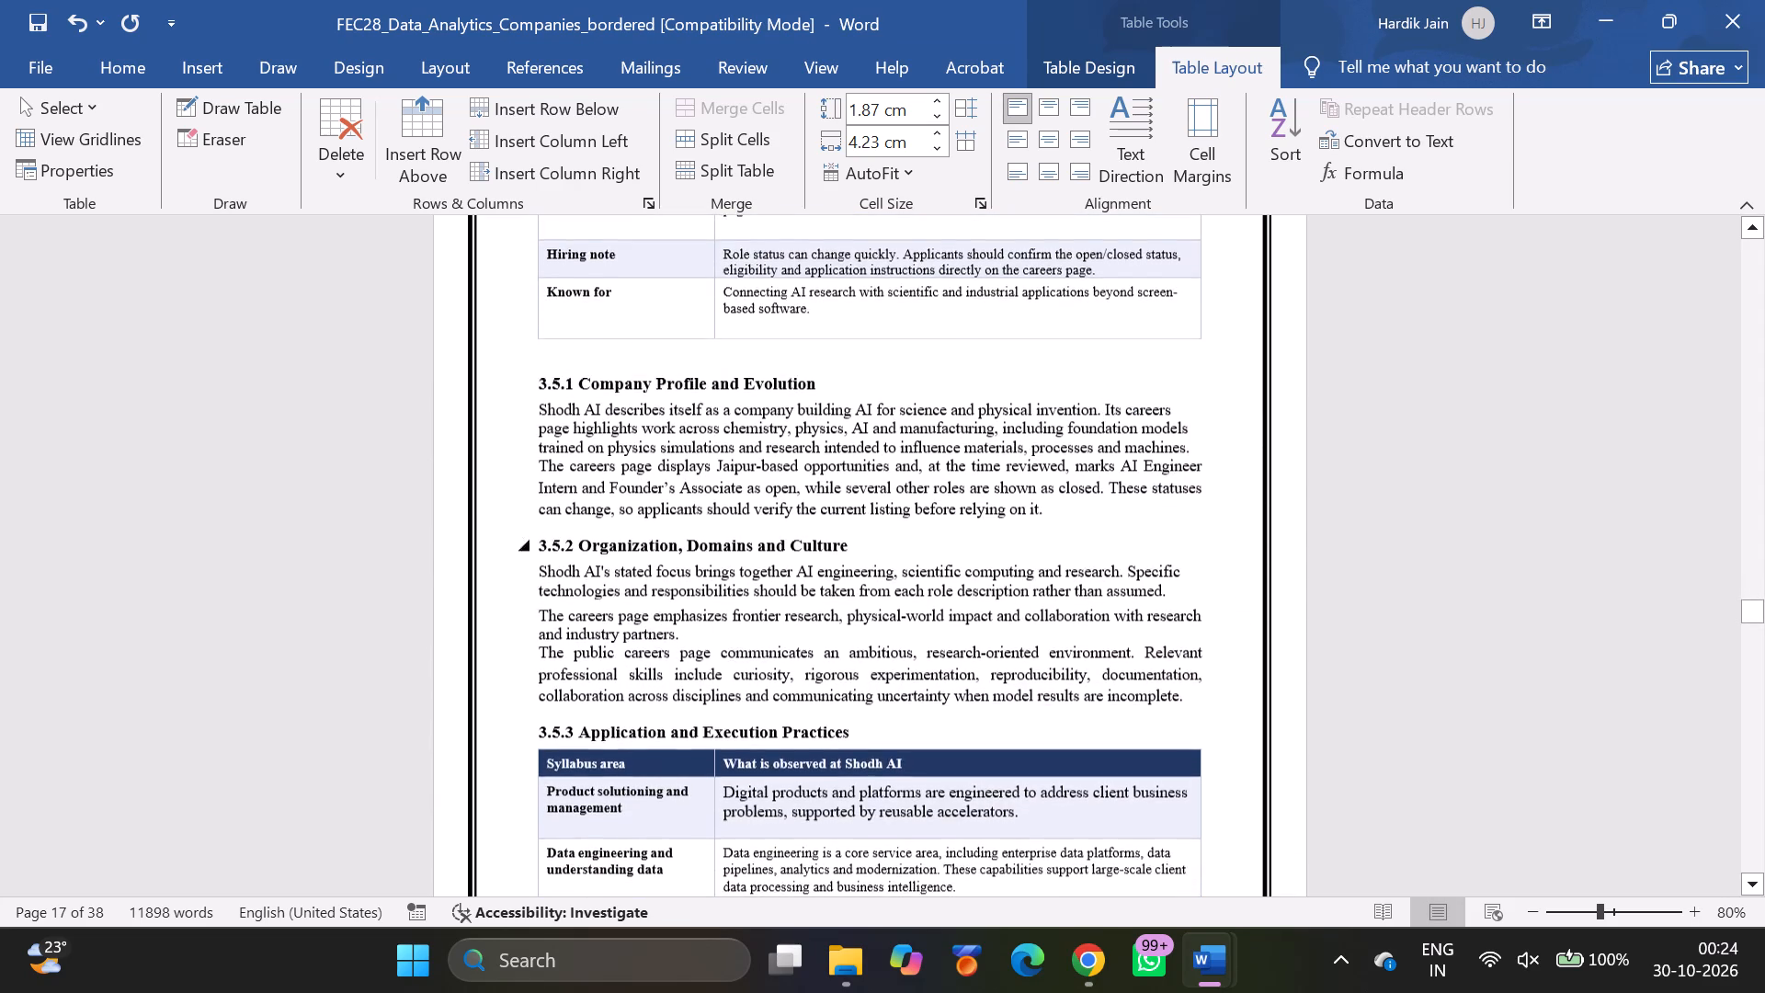
scroll(768, 474, down, 3)
scroll(768, 474, up, 1)
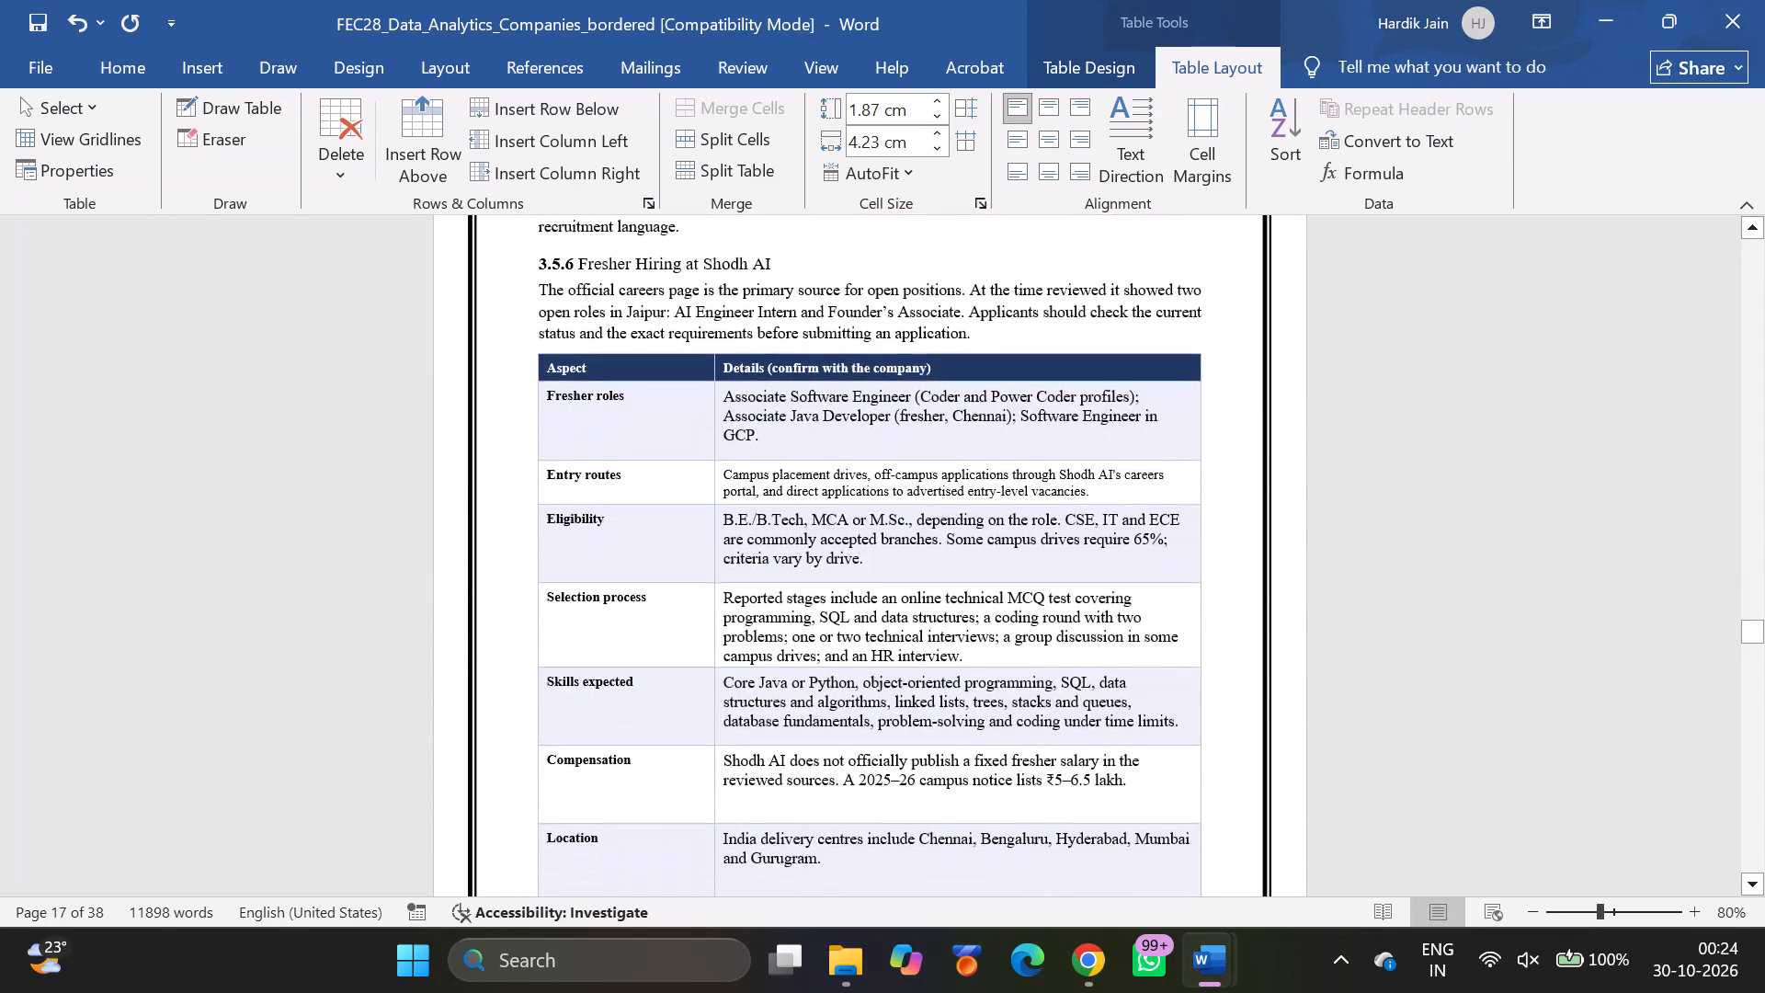
scroll(768, 474, up, 1)
scroll(768, 474, down, 3)
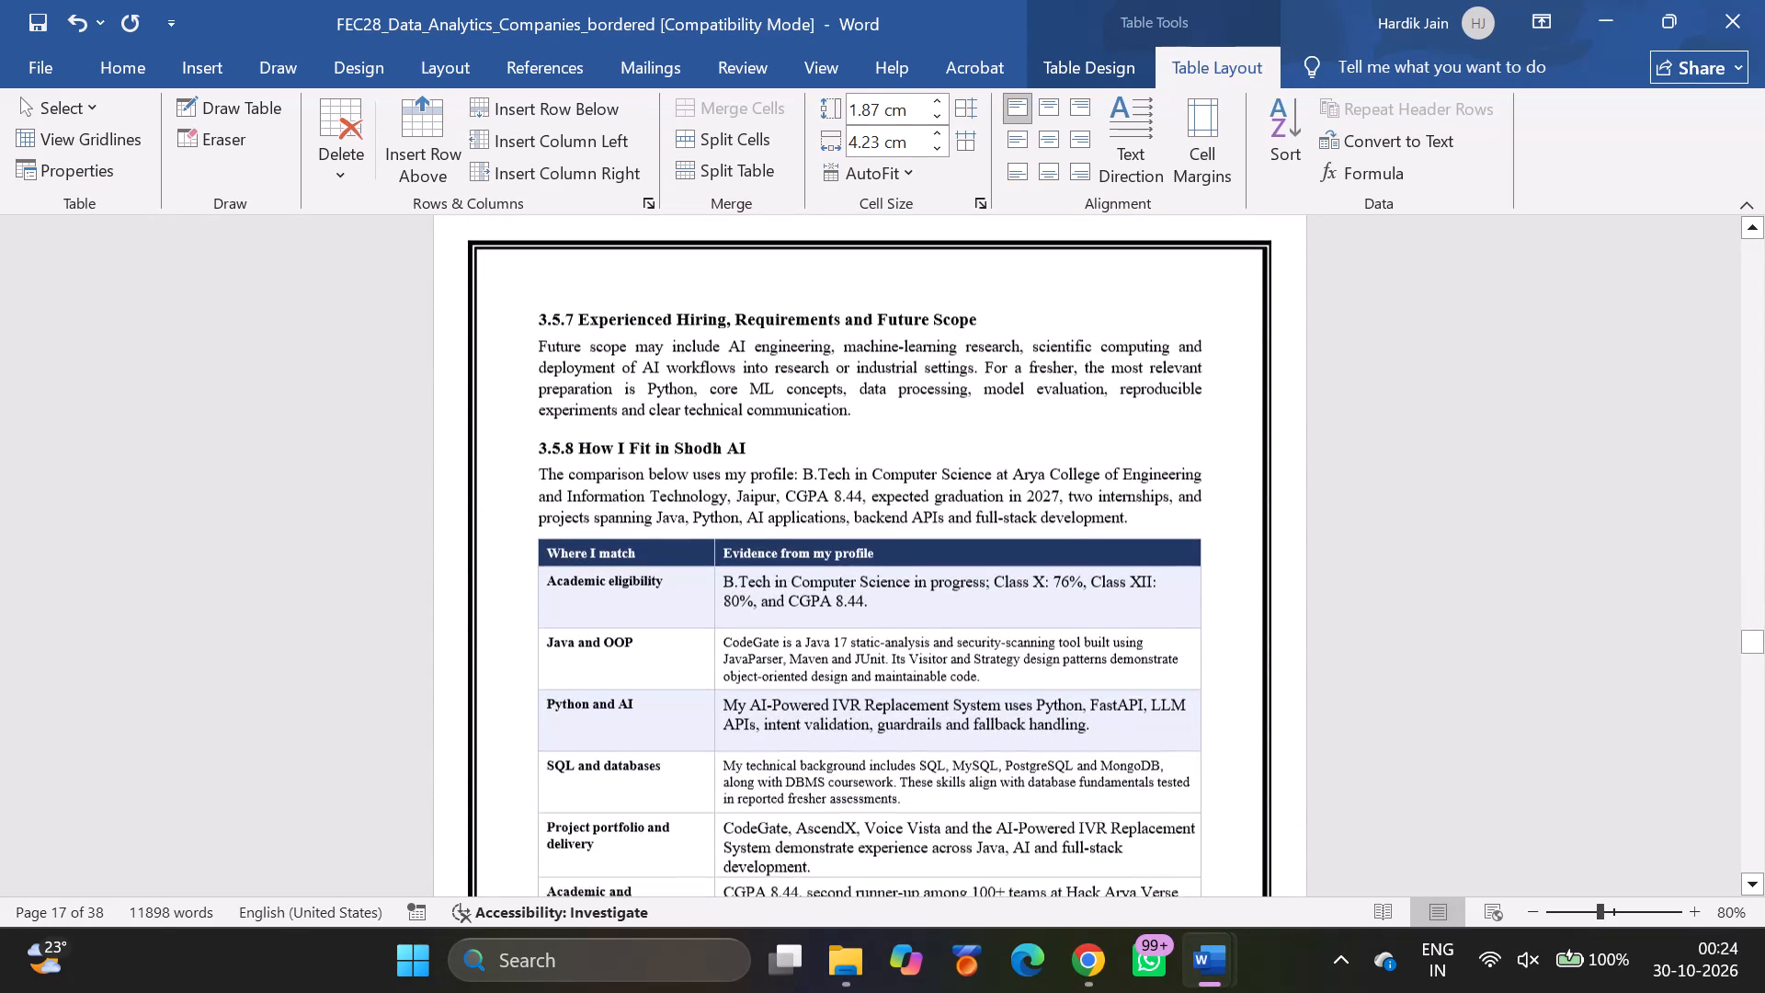
scroll(768, 474, down, 4)
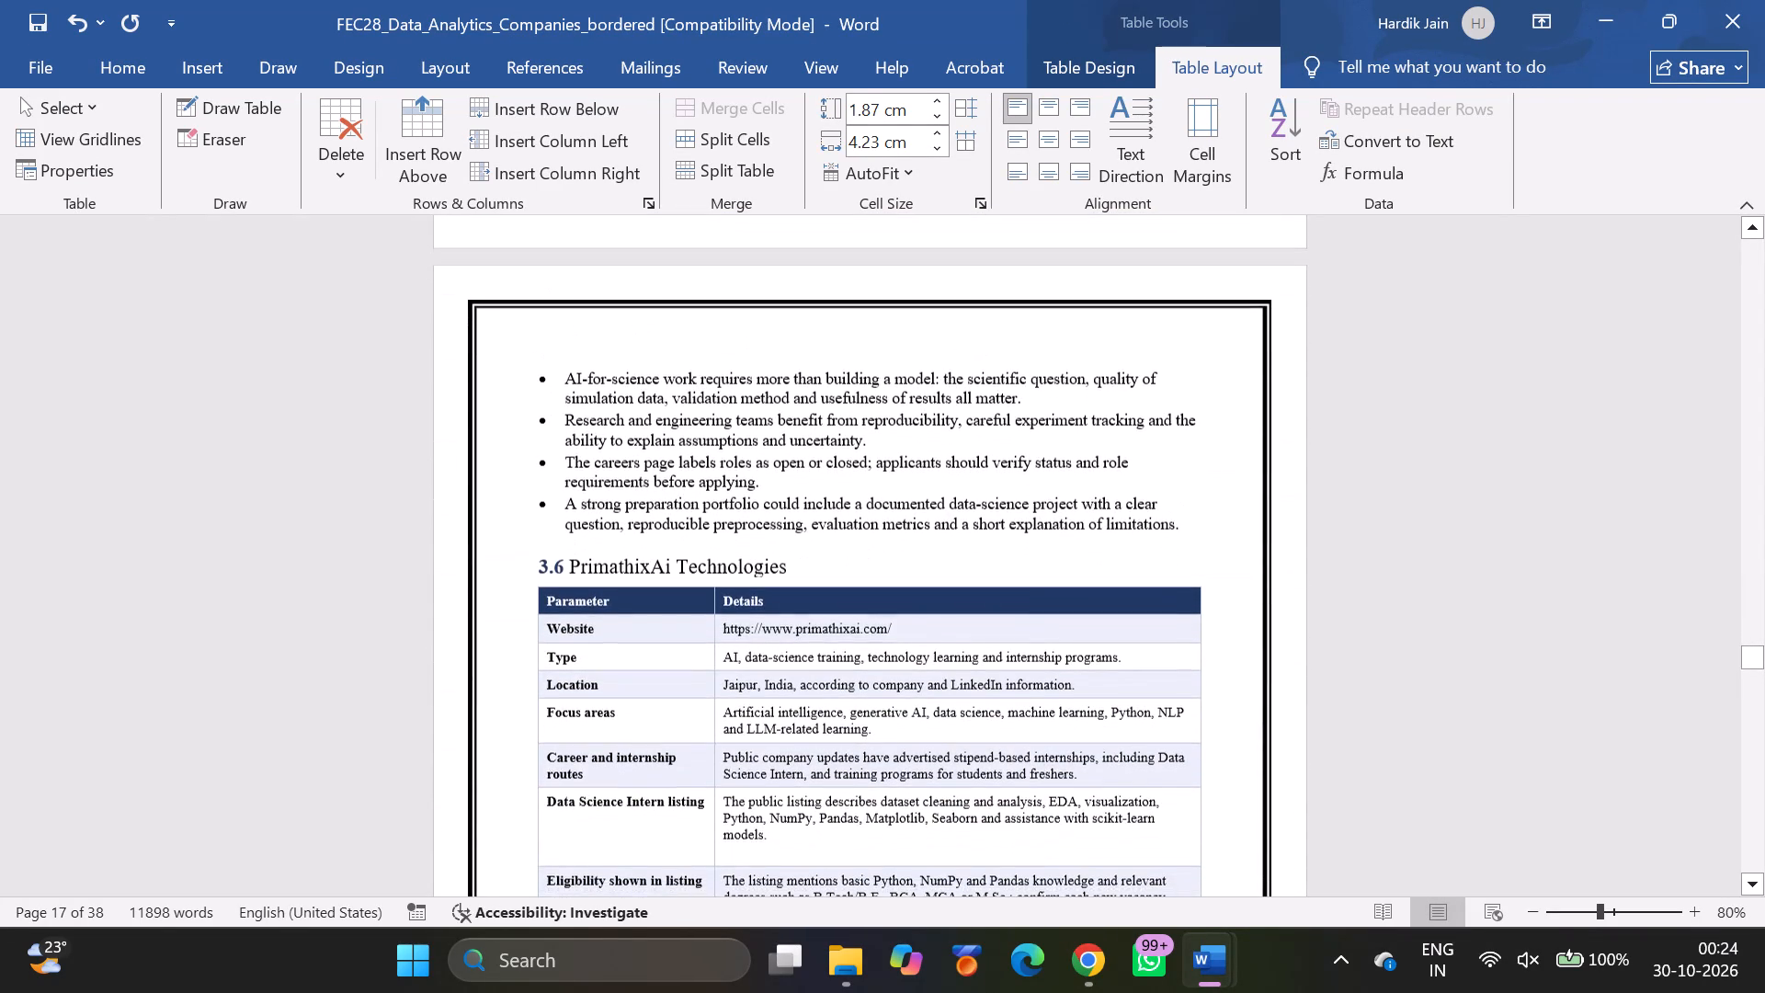
scroll(768, 474, down, 3)
scroll(768, 474, up, 1)
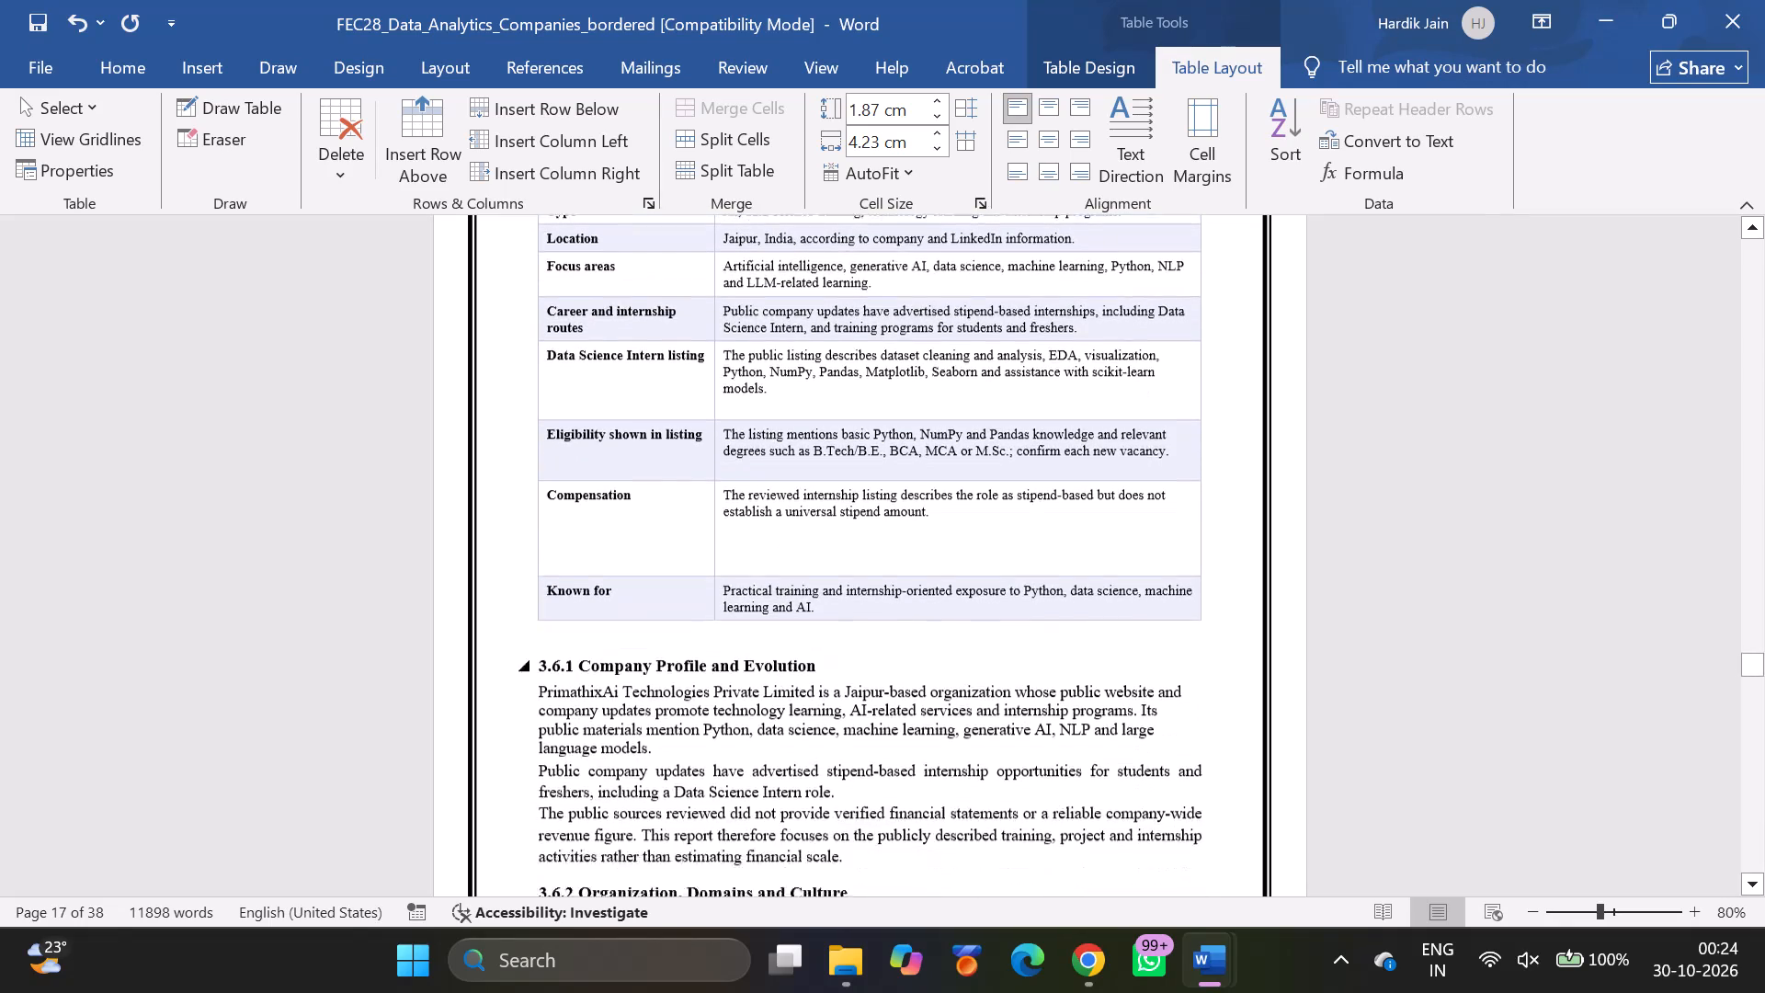
scroll(768, 474, up, 11)
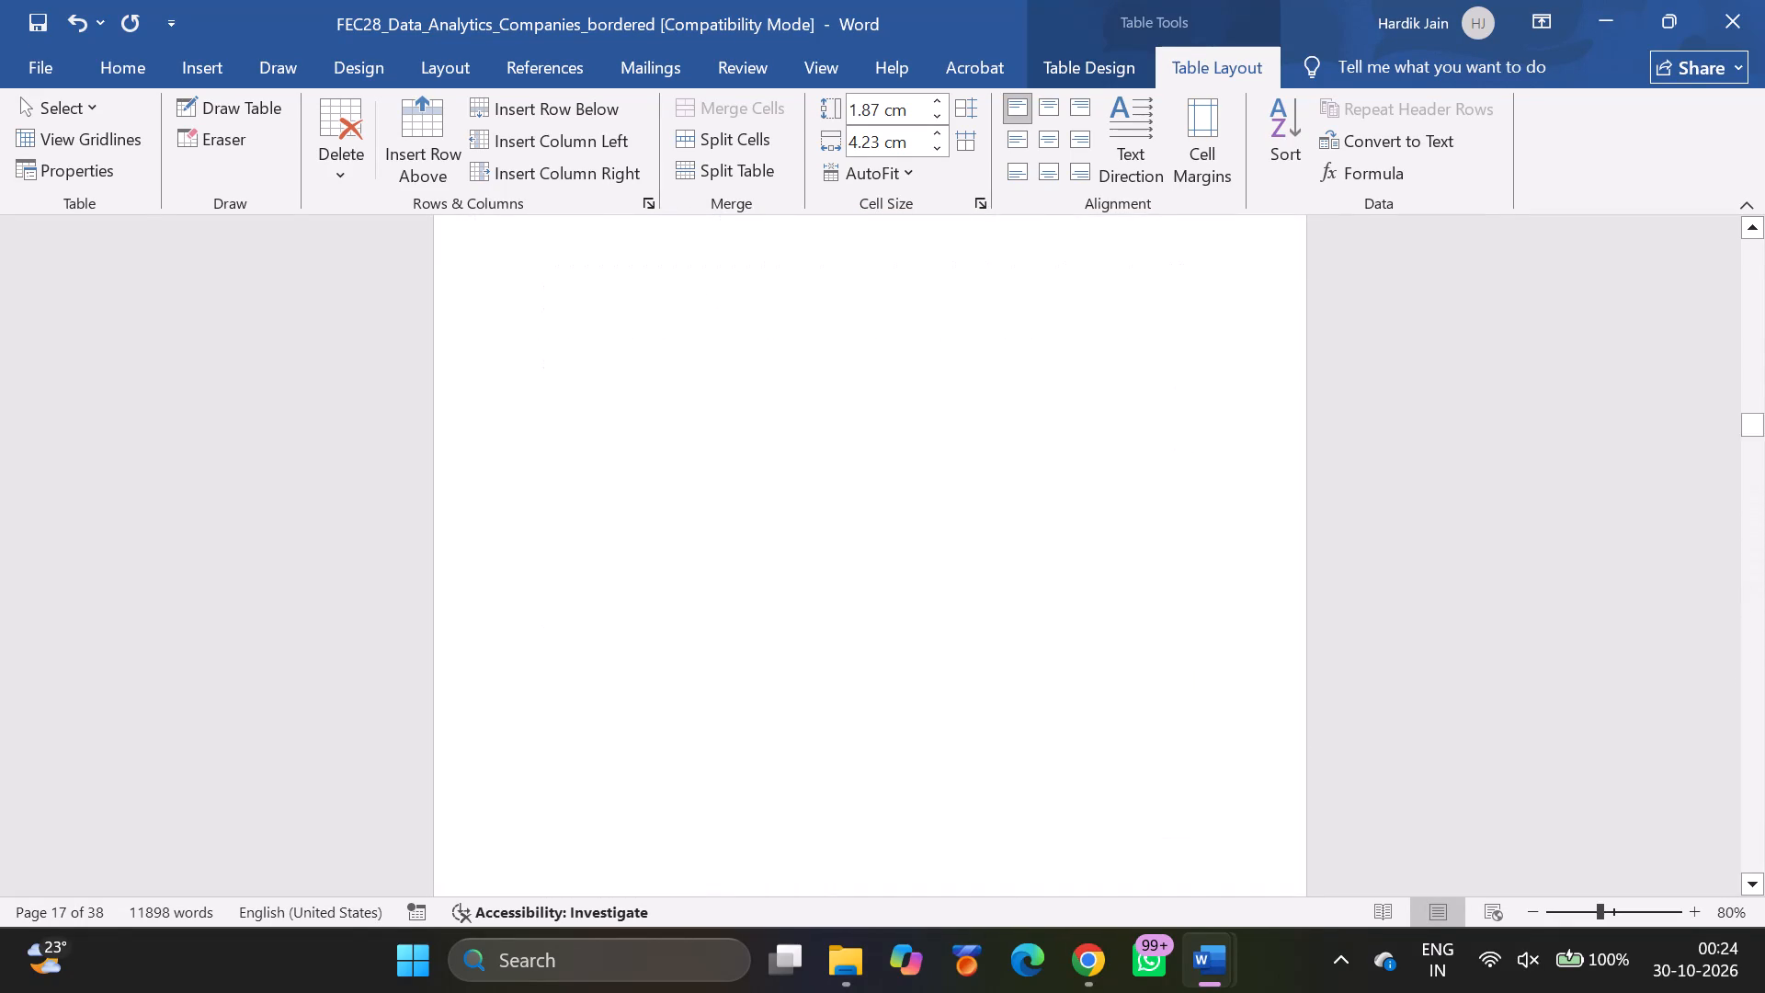
In the table of contents, set the page number of 3.5 Case Study 4: Shodh AI to 18.
scroll(768, 474, up, 3)
scroll(768, 474, down, 5)
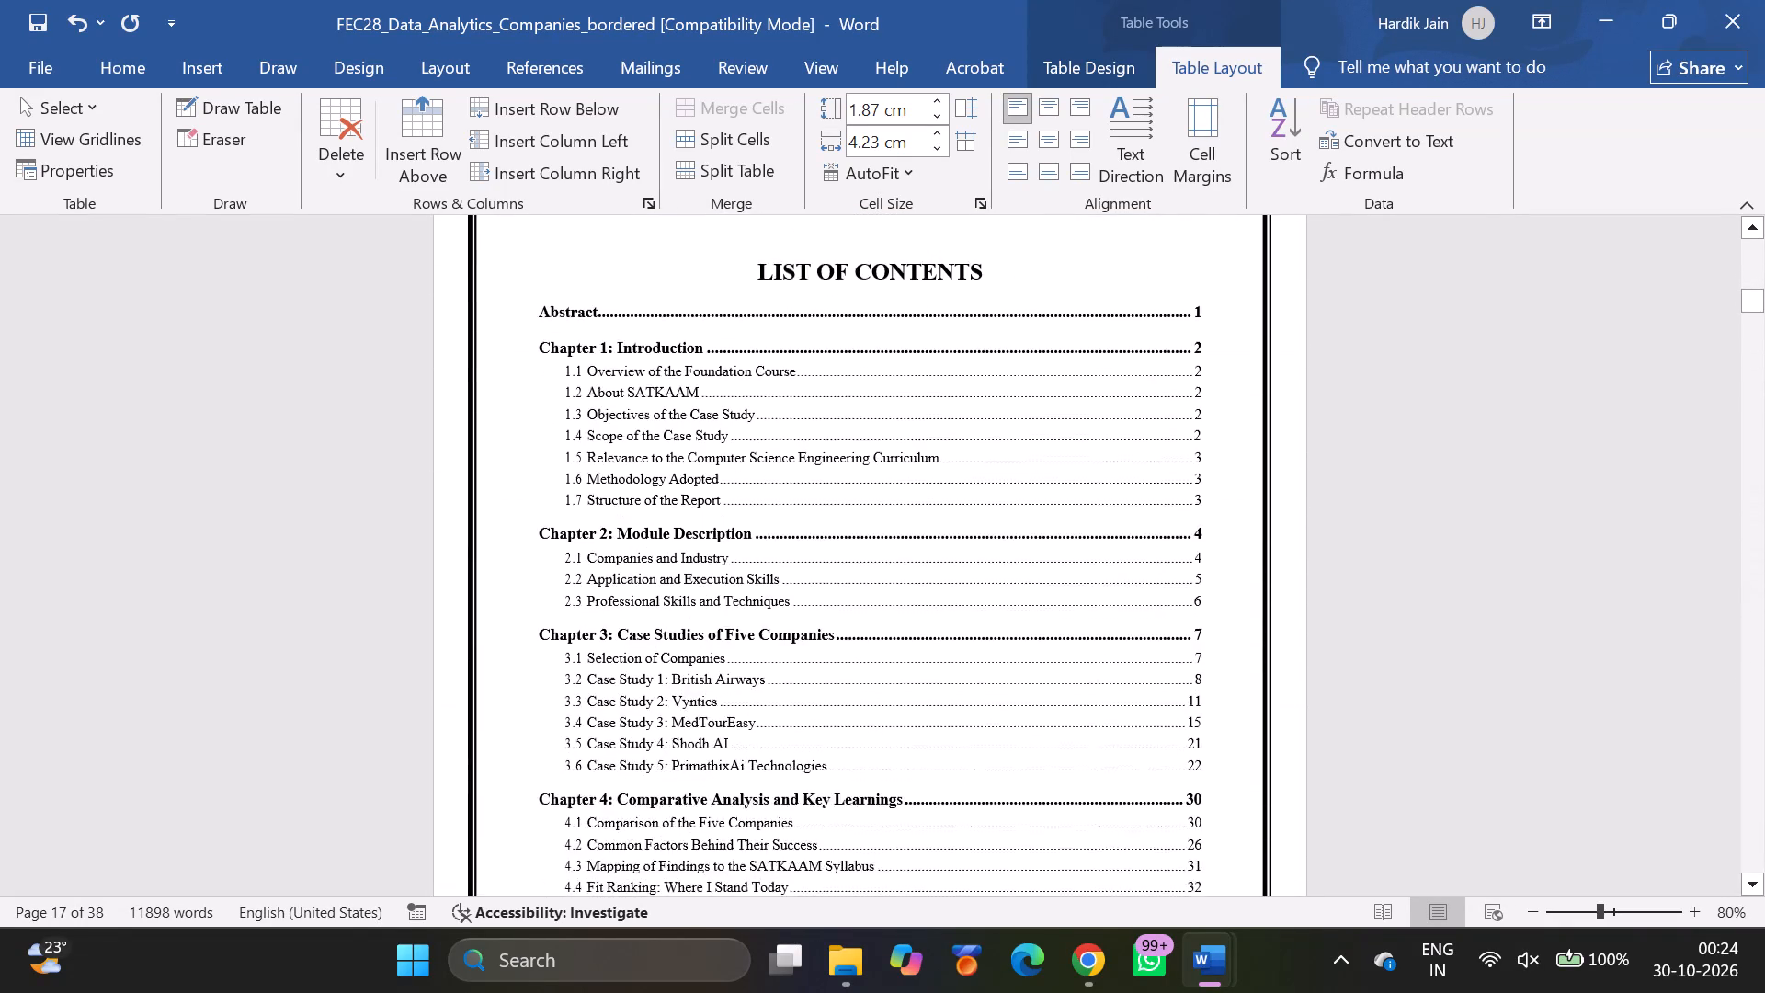
scroll(768, 474, down, 2)
scroll(922, 551, down, 1)
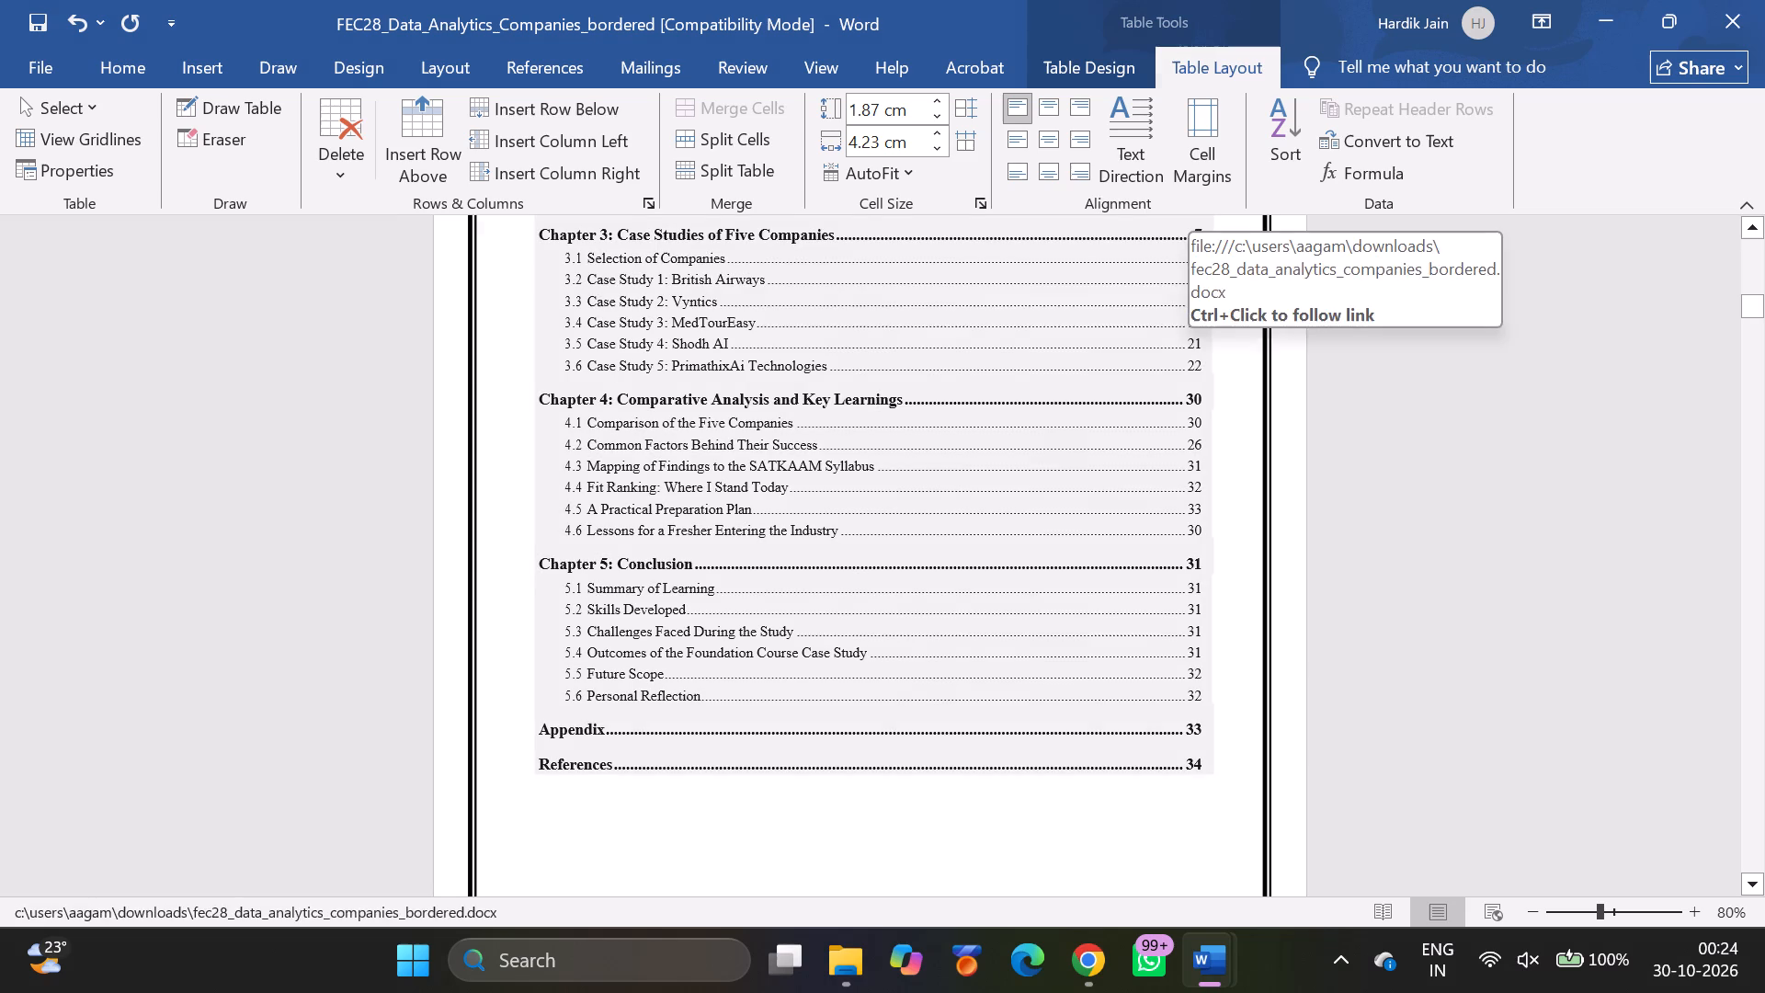
click(1196, 348)
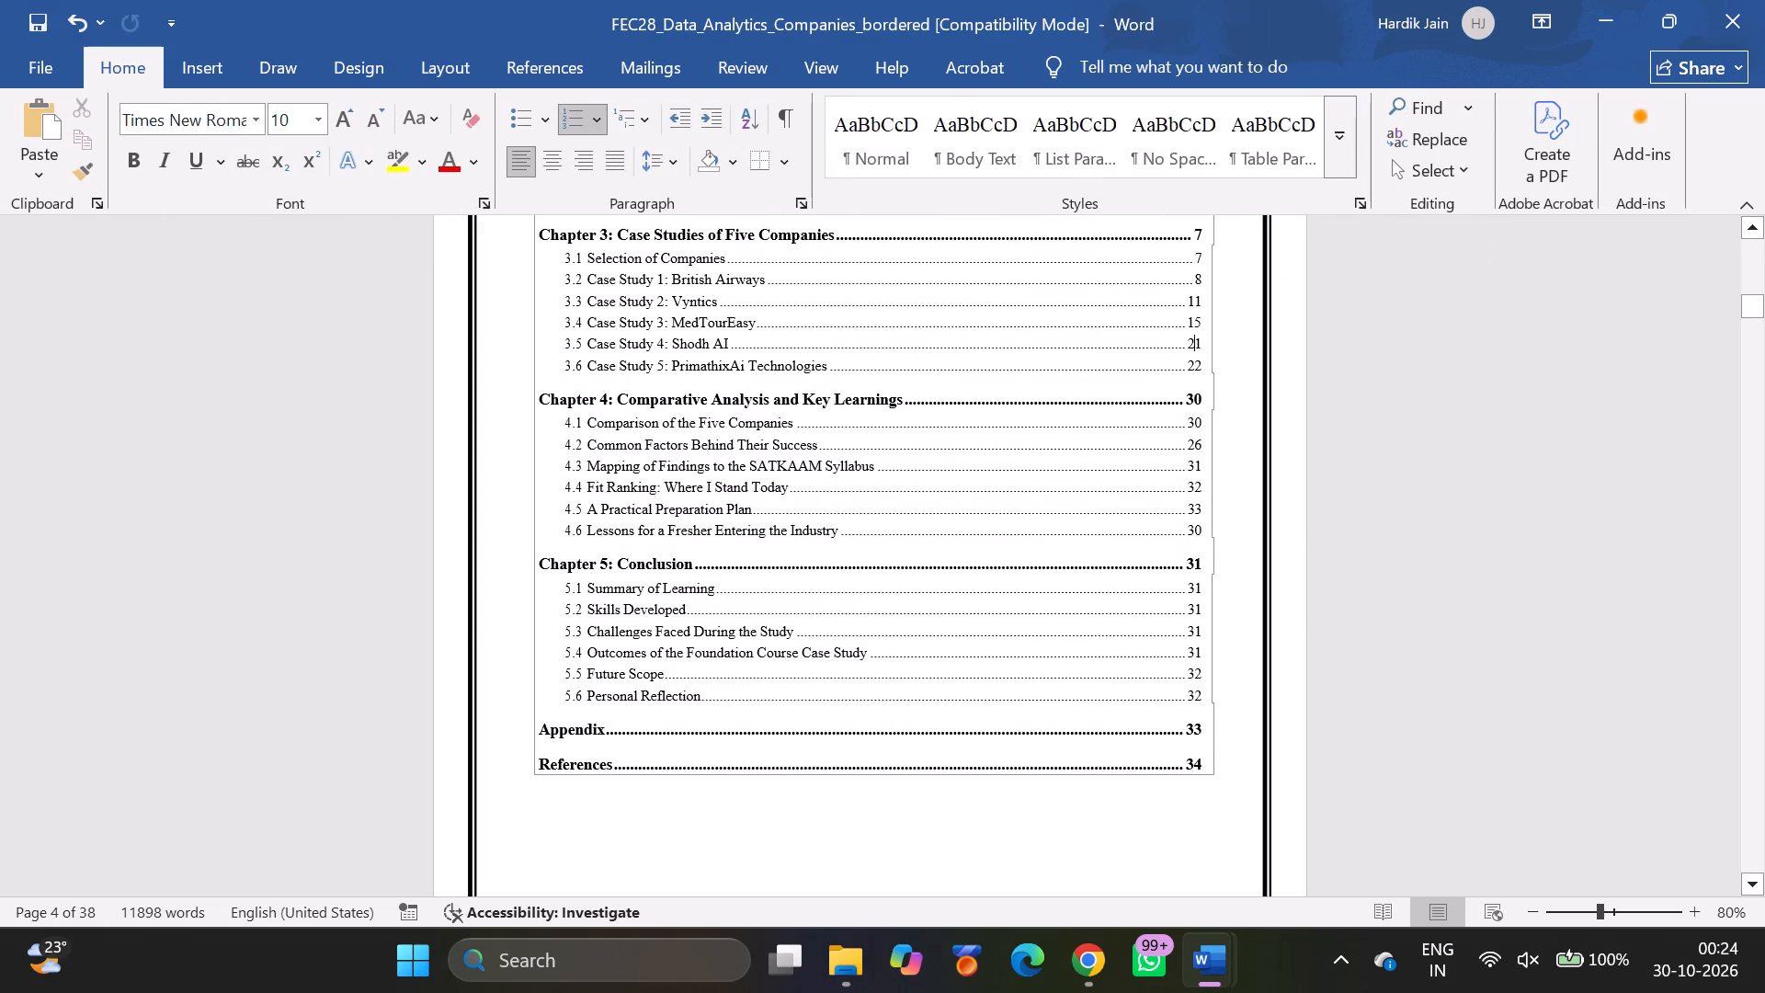
key(Right)
key(8)
key(Left)
key(Left)
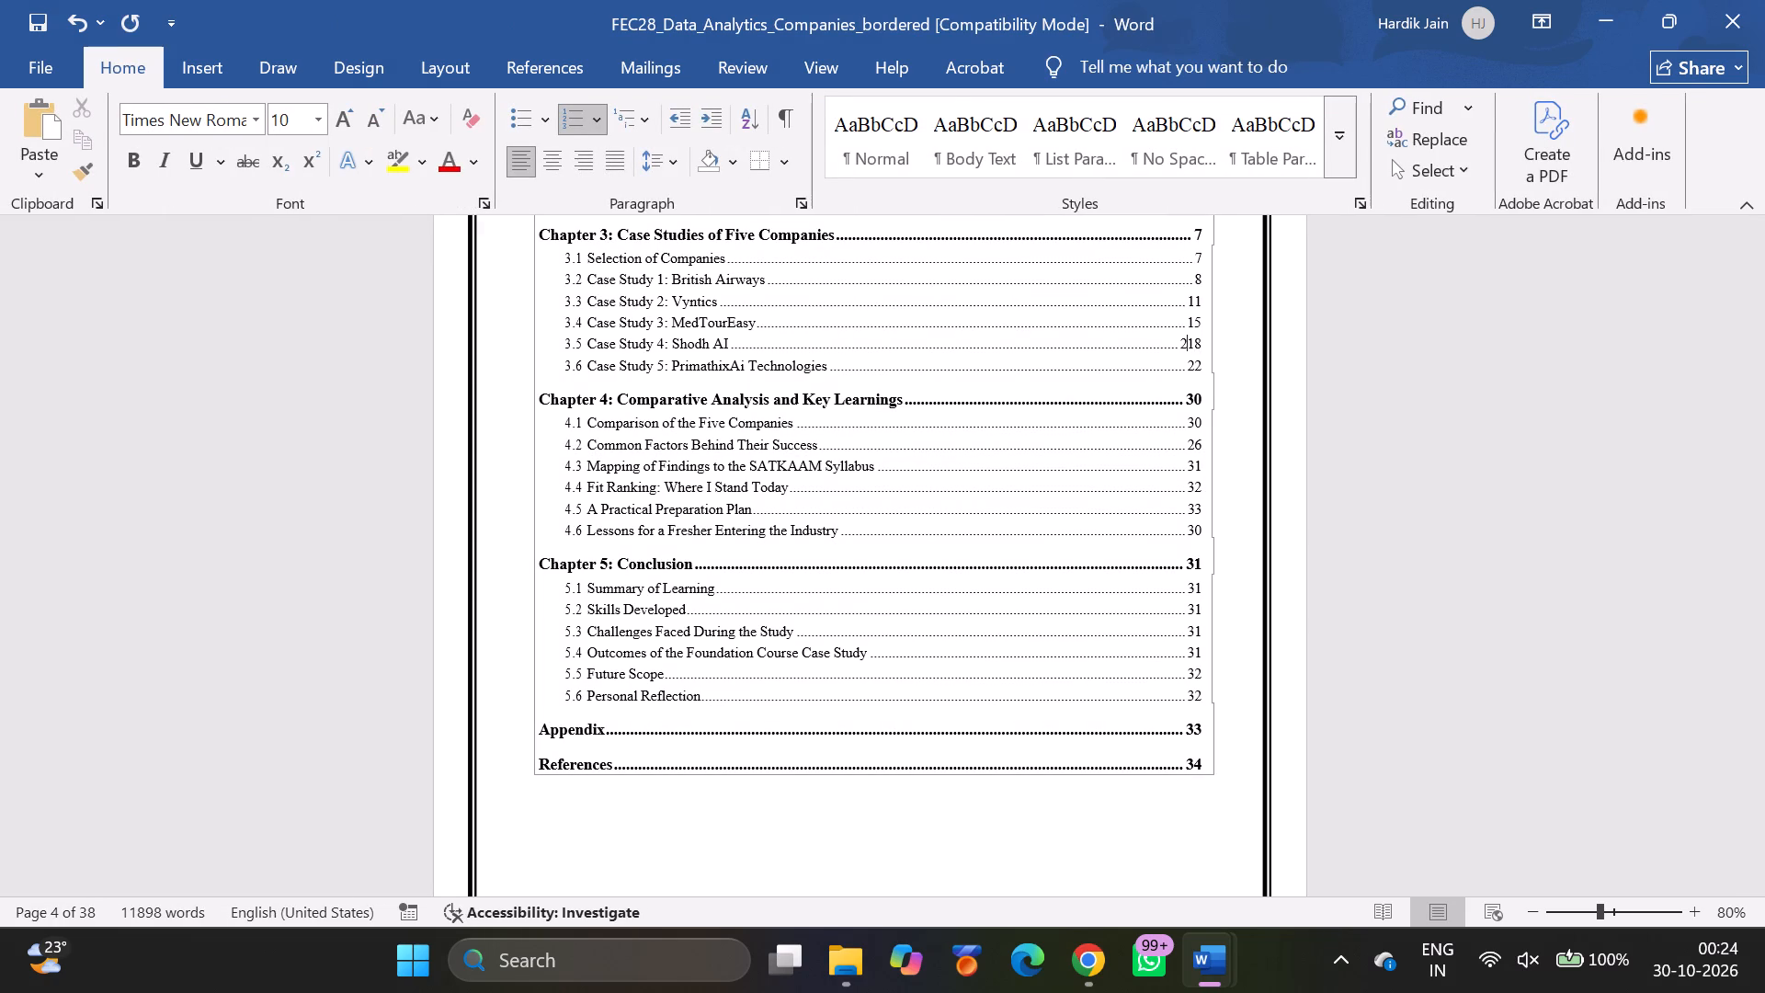
key(BackSpace)
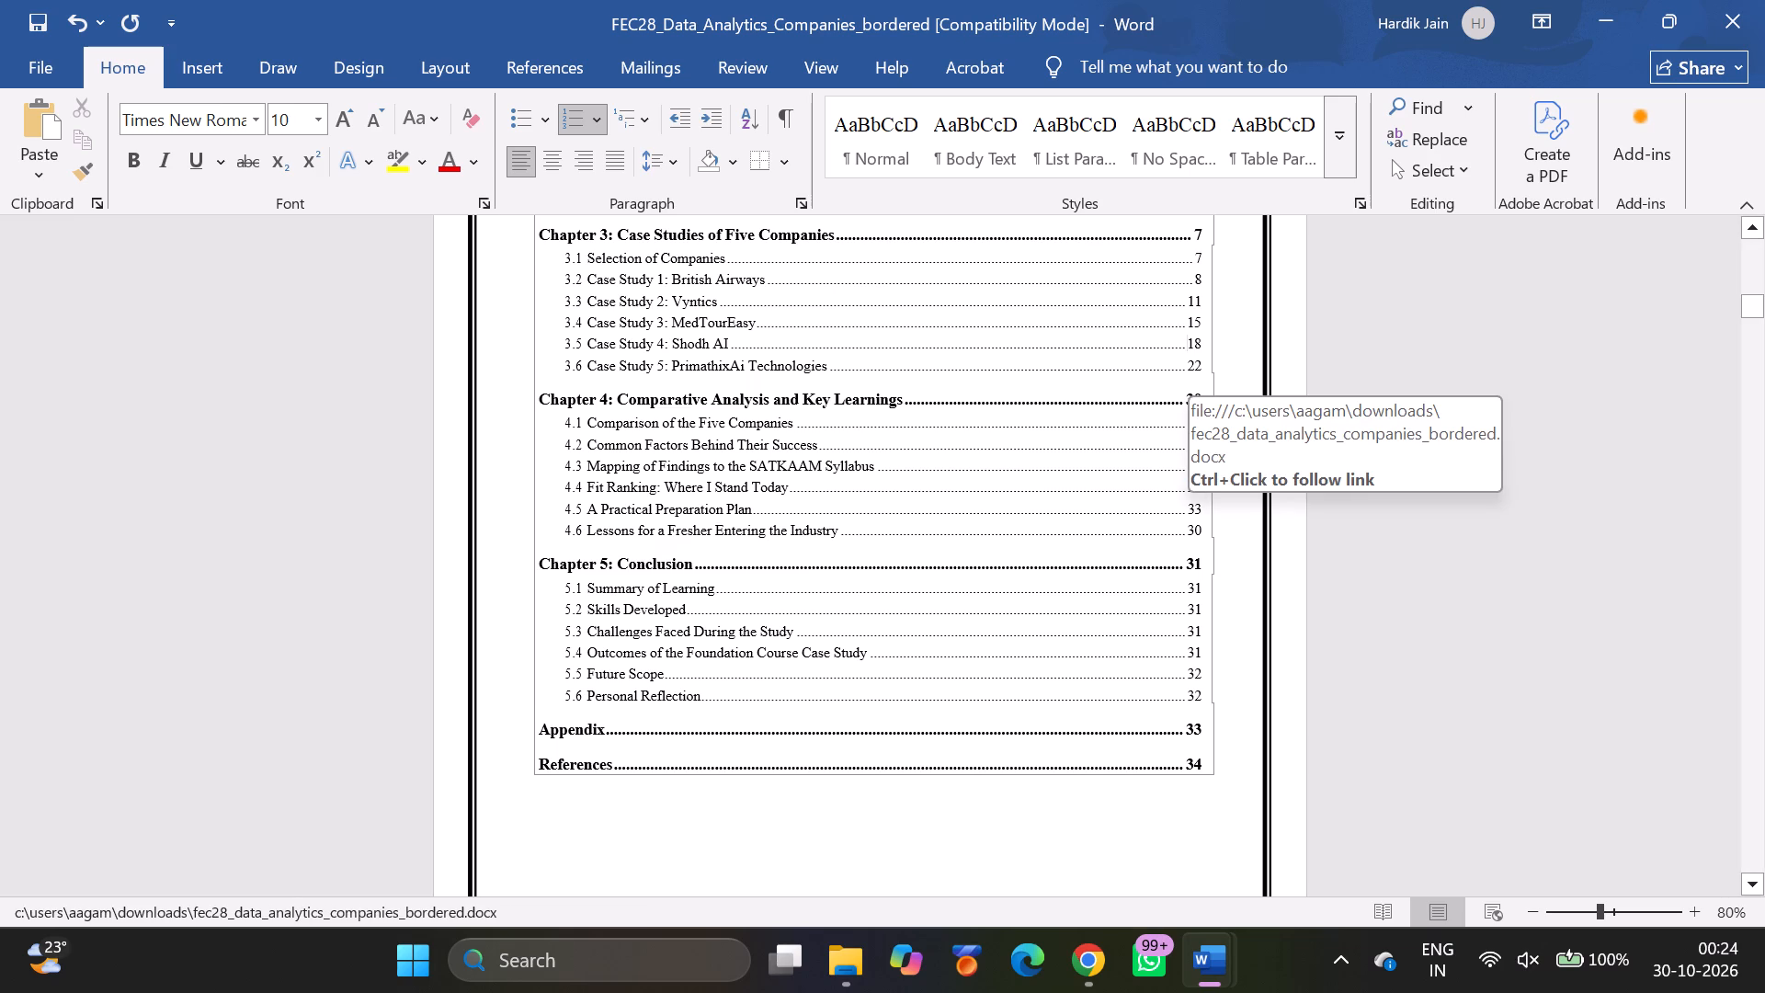
Examine the report body from Chapter 1 through the Shodh AI and PrimathixAi Technologies sections, including their page numbers.
scroll(1056, 513, down, 9)
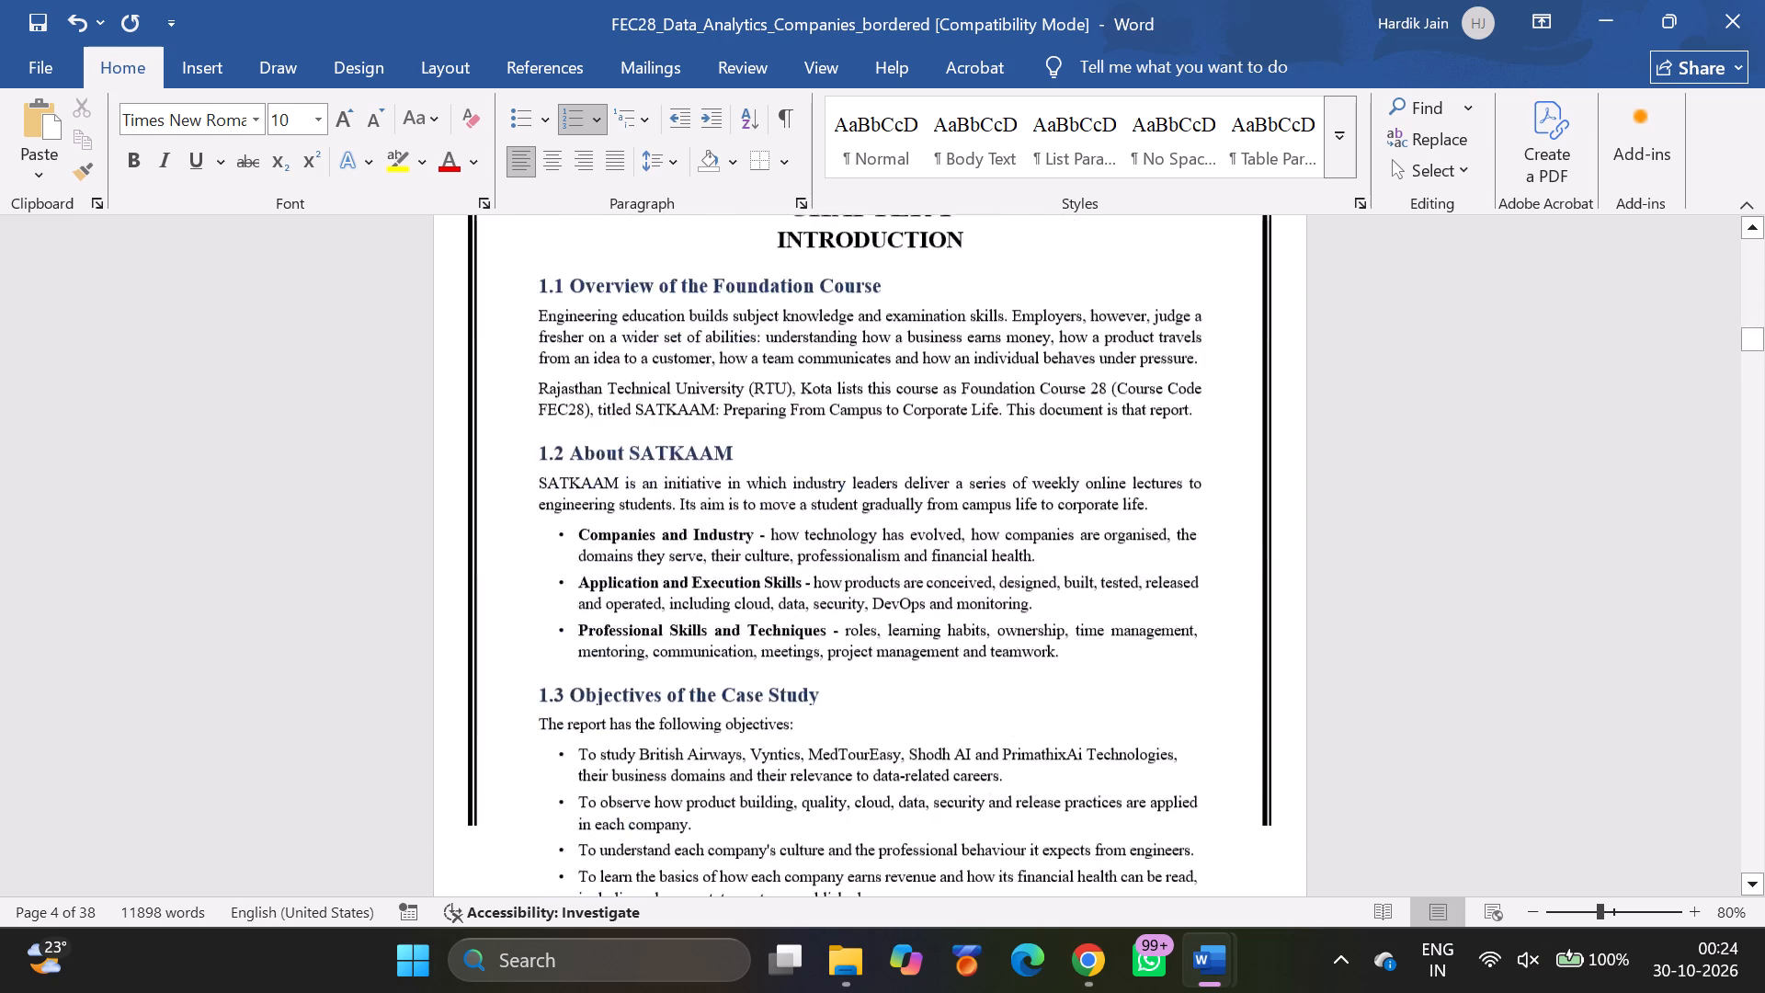
scroll(1056, 513, down, 11)
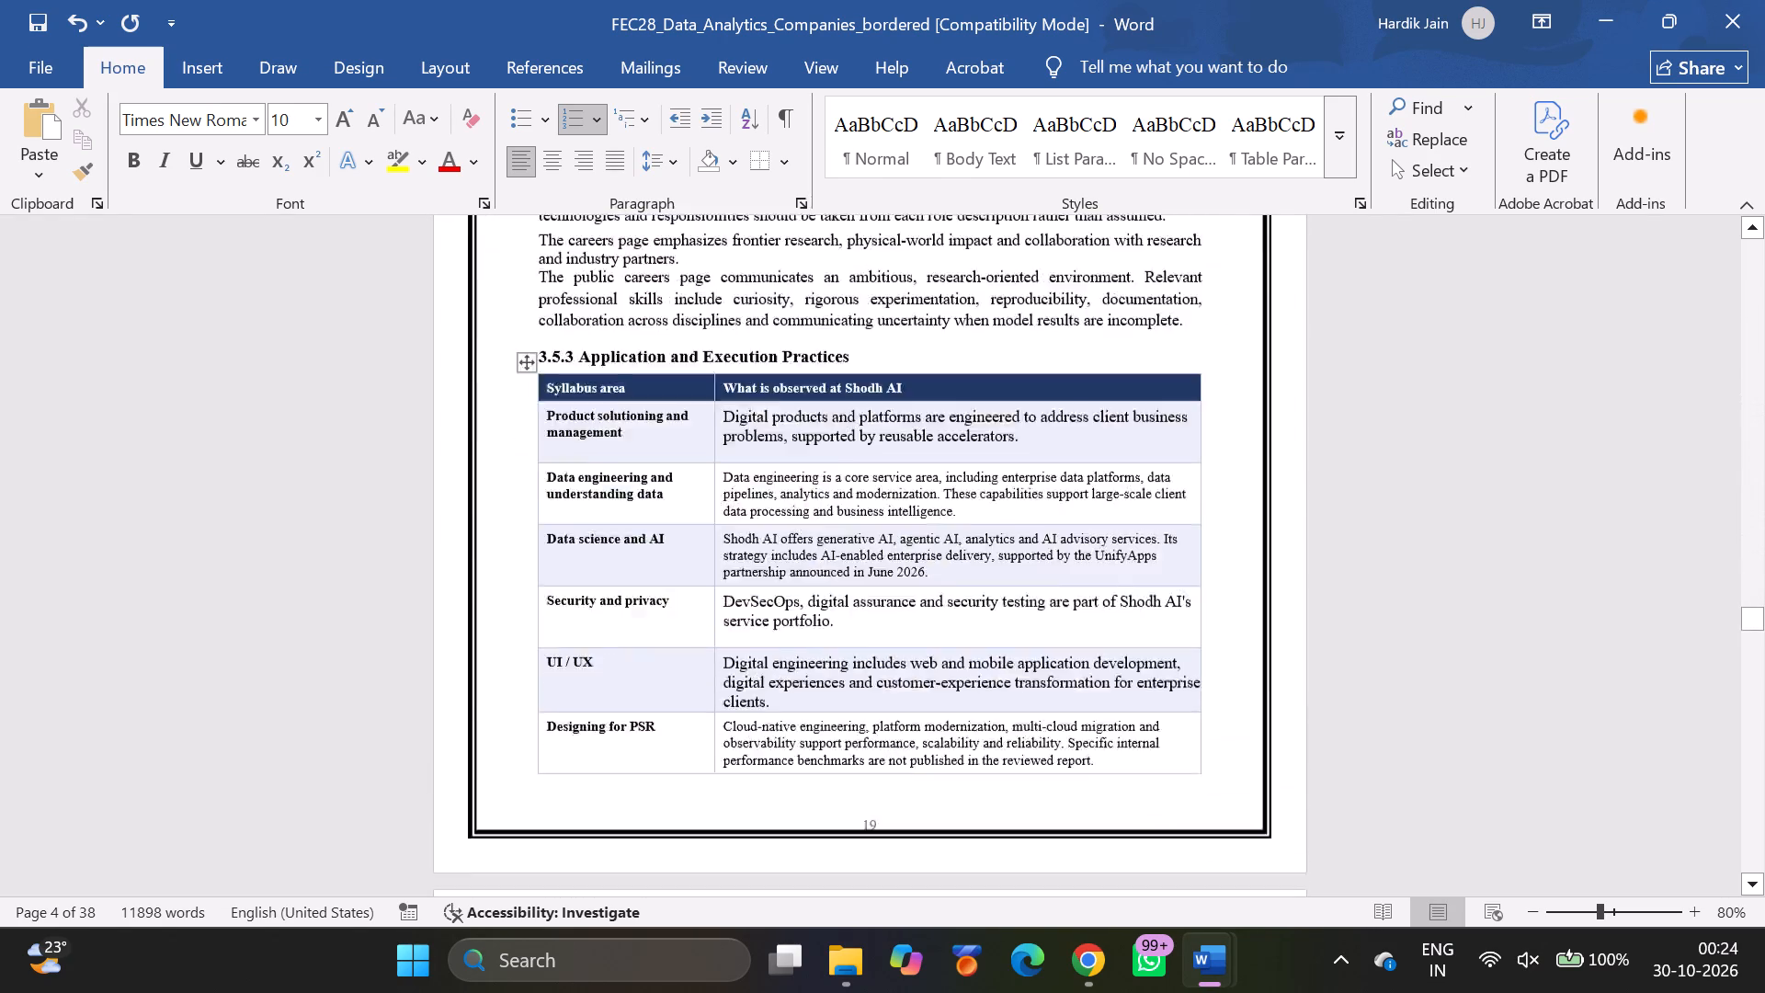
scroll(1056, 513, down, 10)
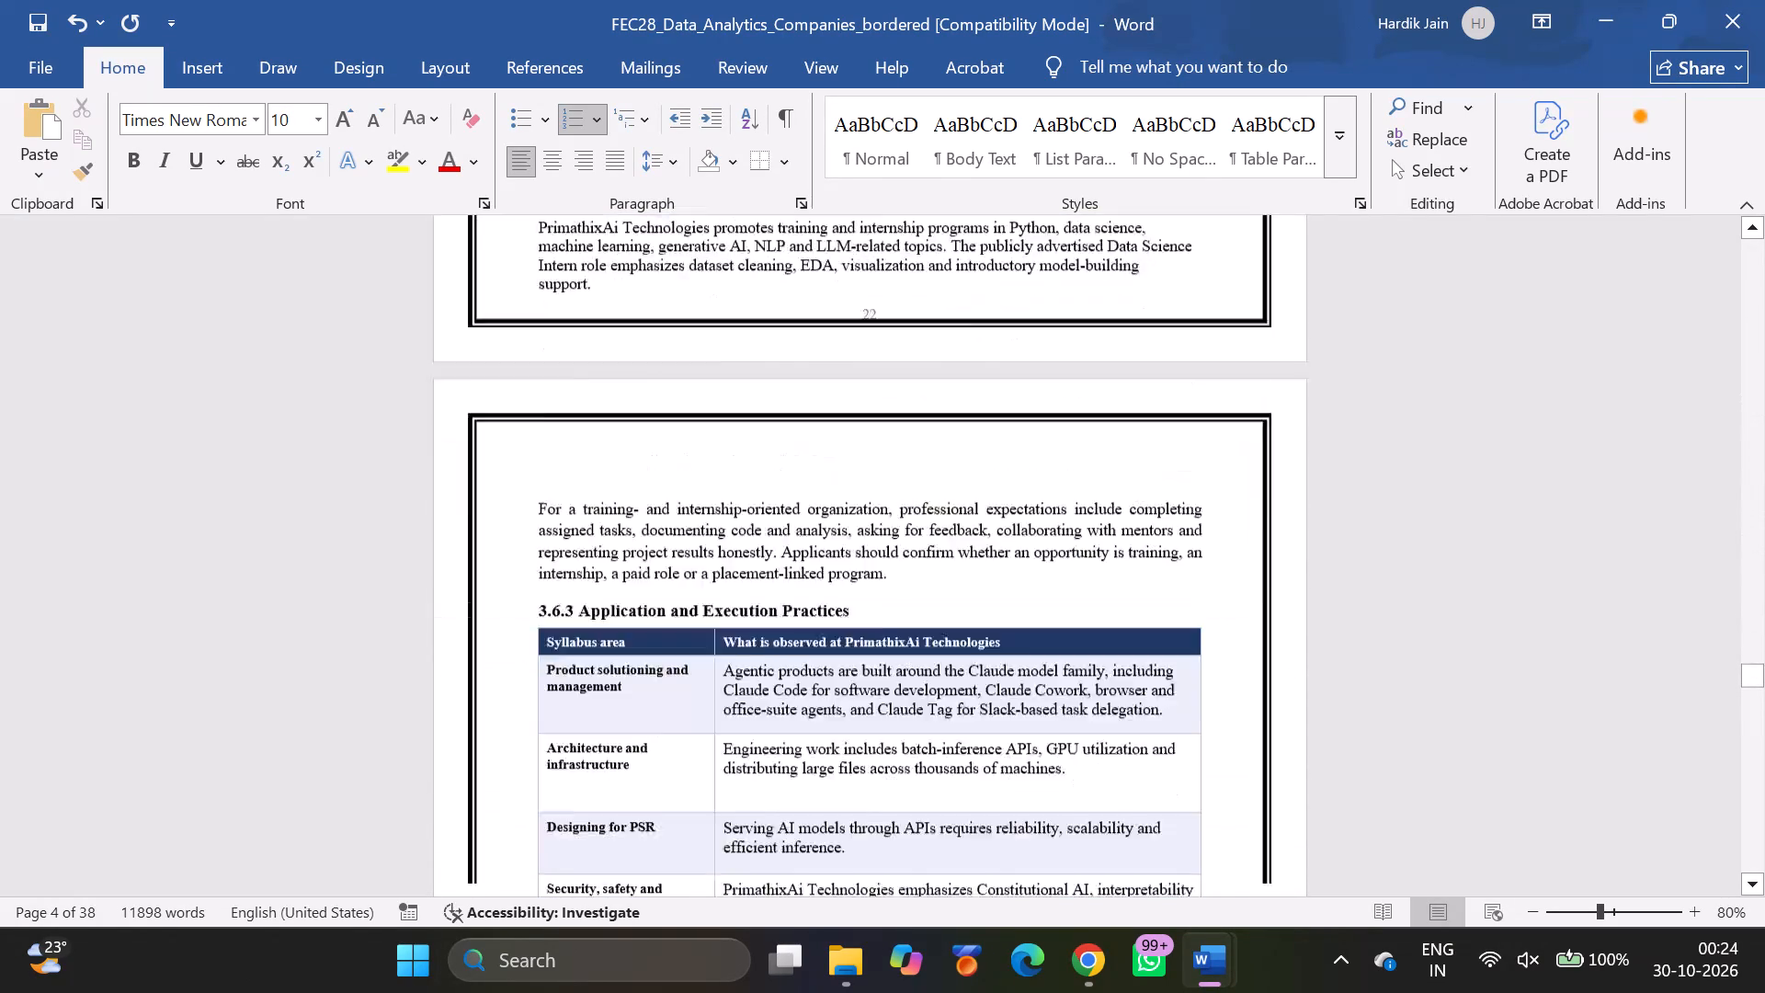
scroll(1056, 513, down, 5)
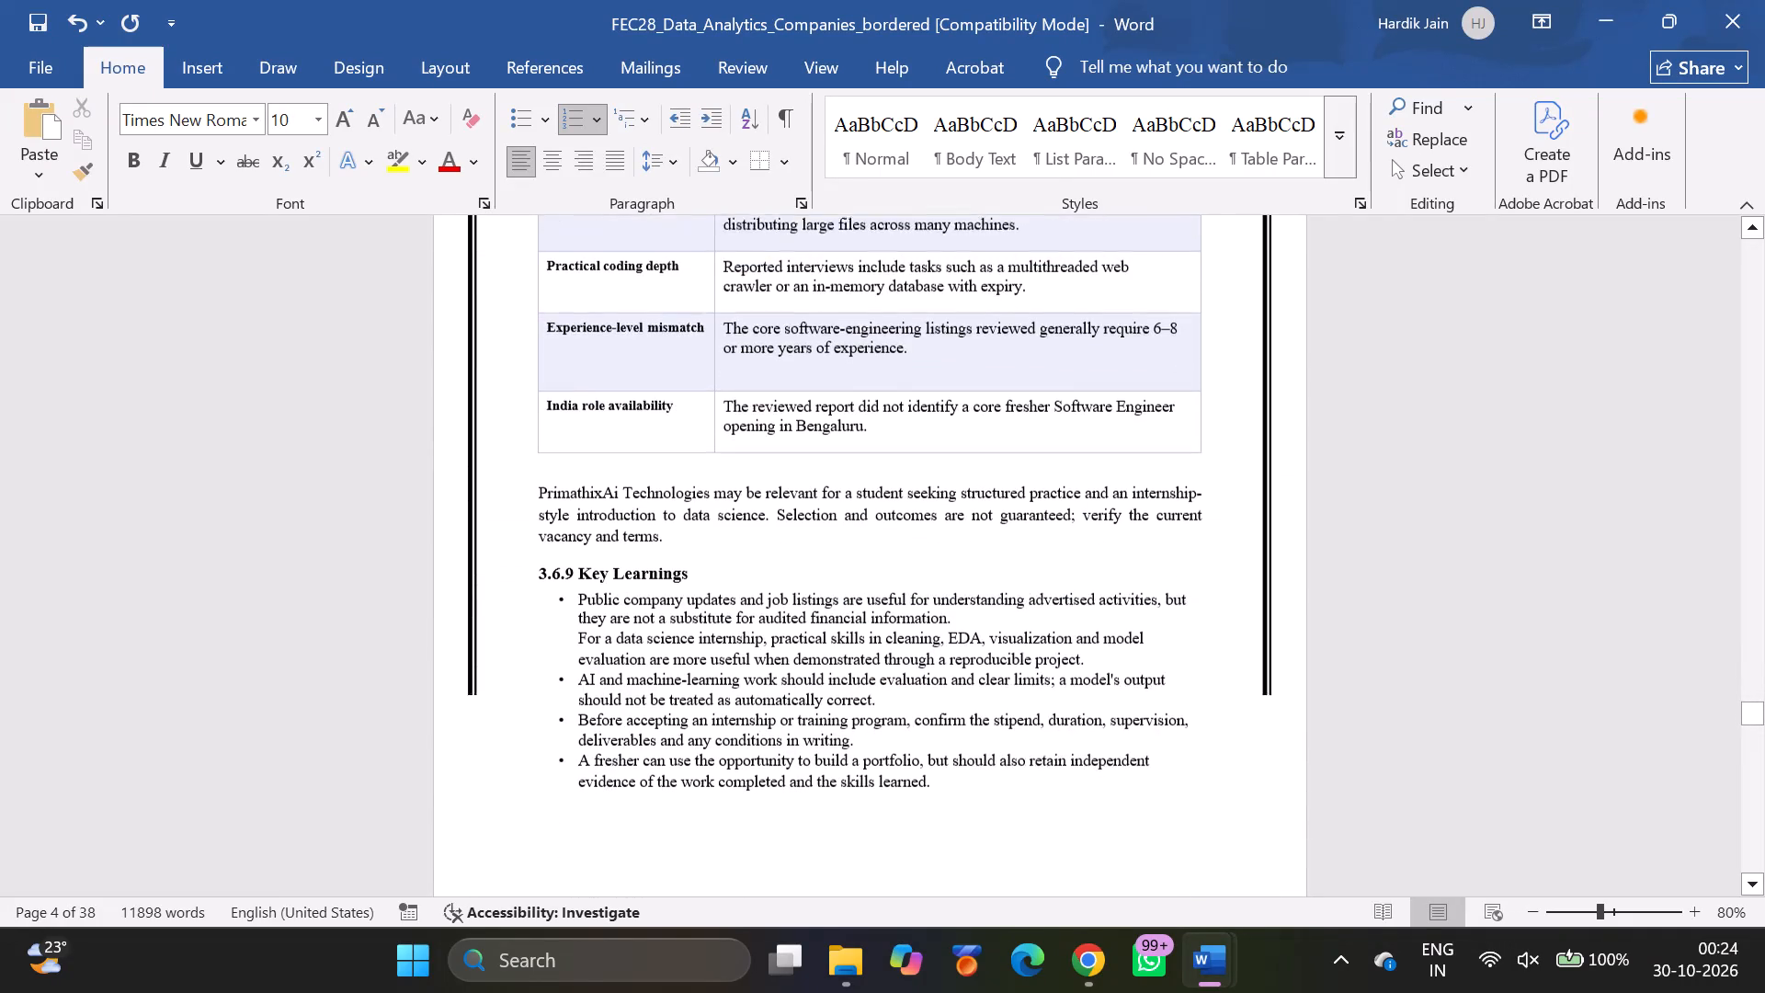
Switch to the desktop and open the Kuro app.
double_click(485, 196)
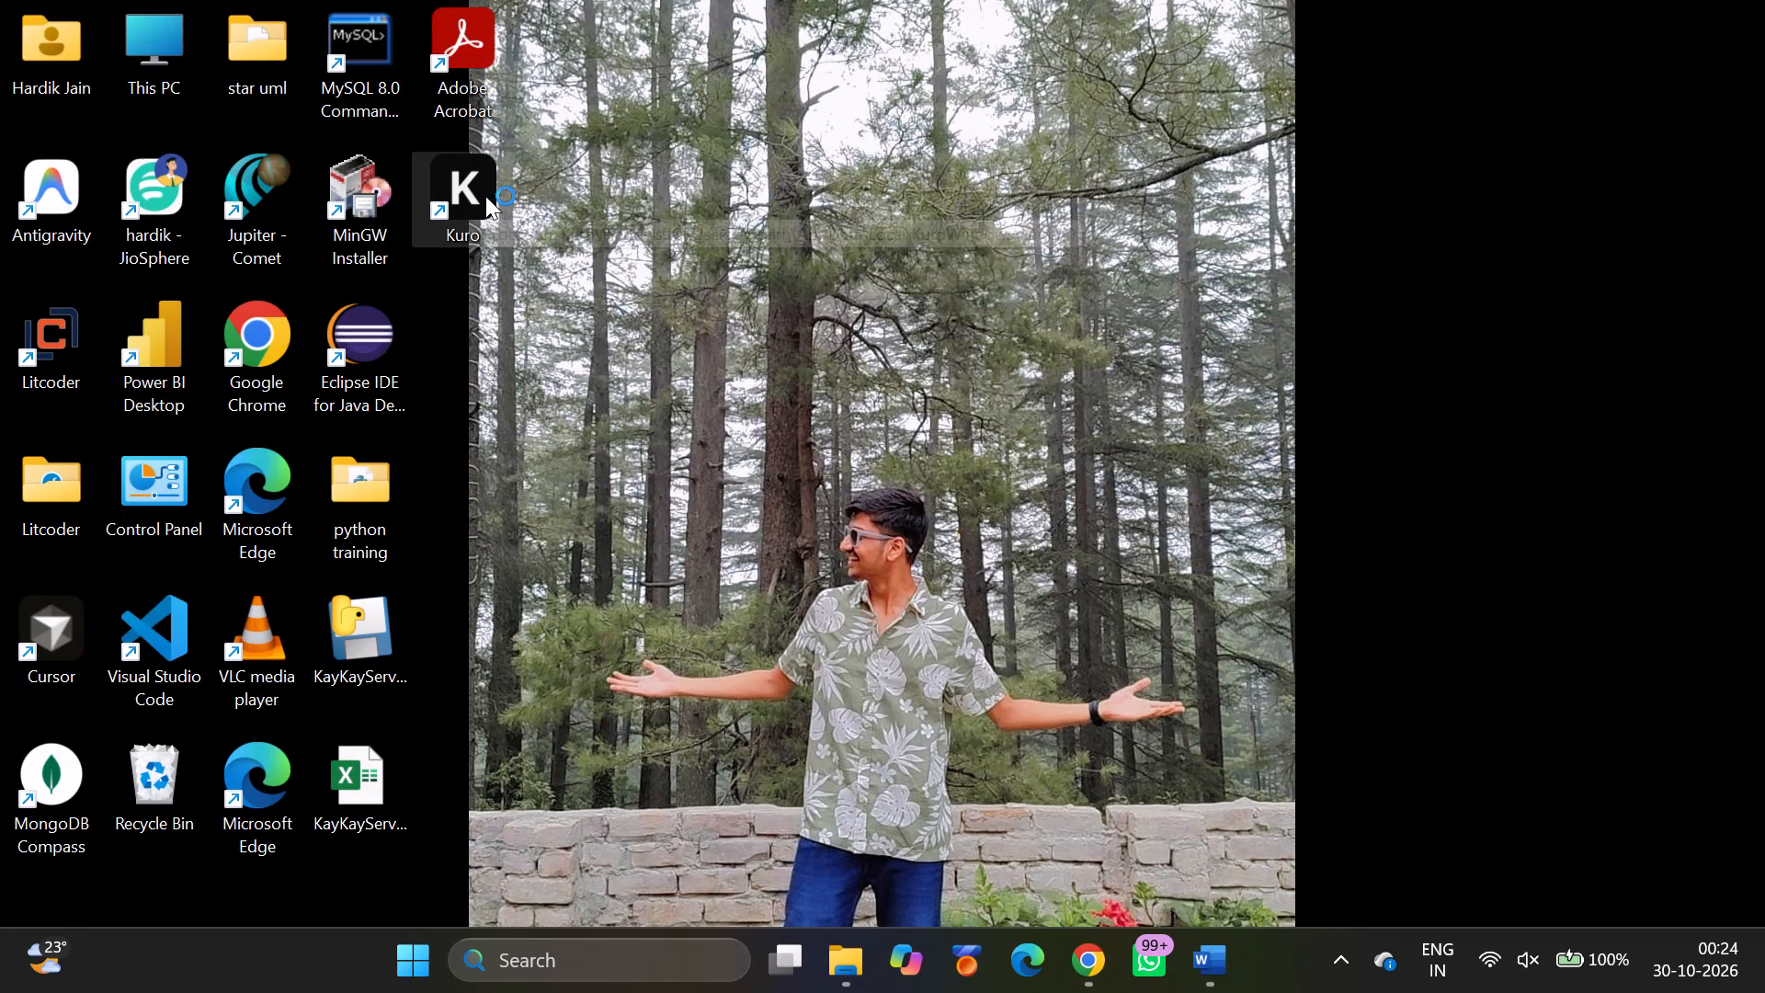
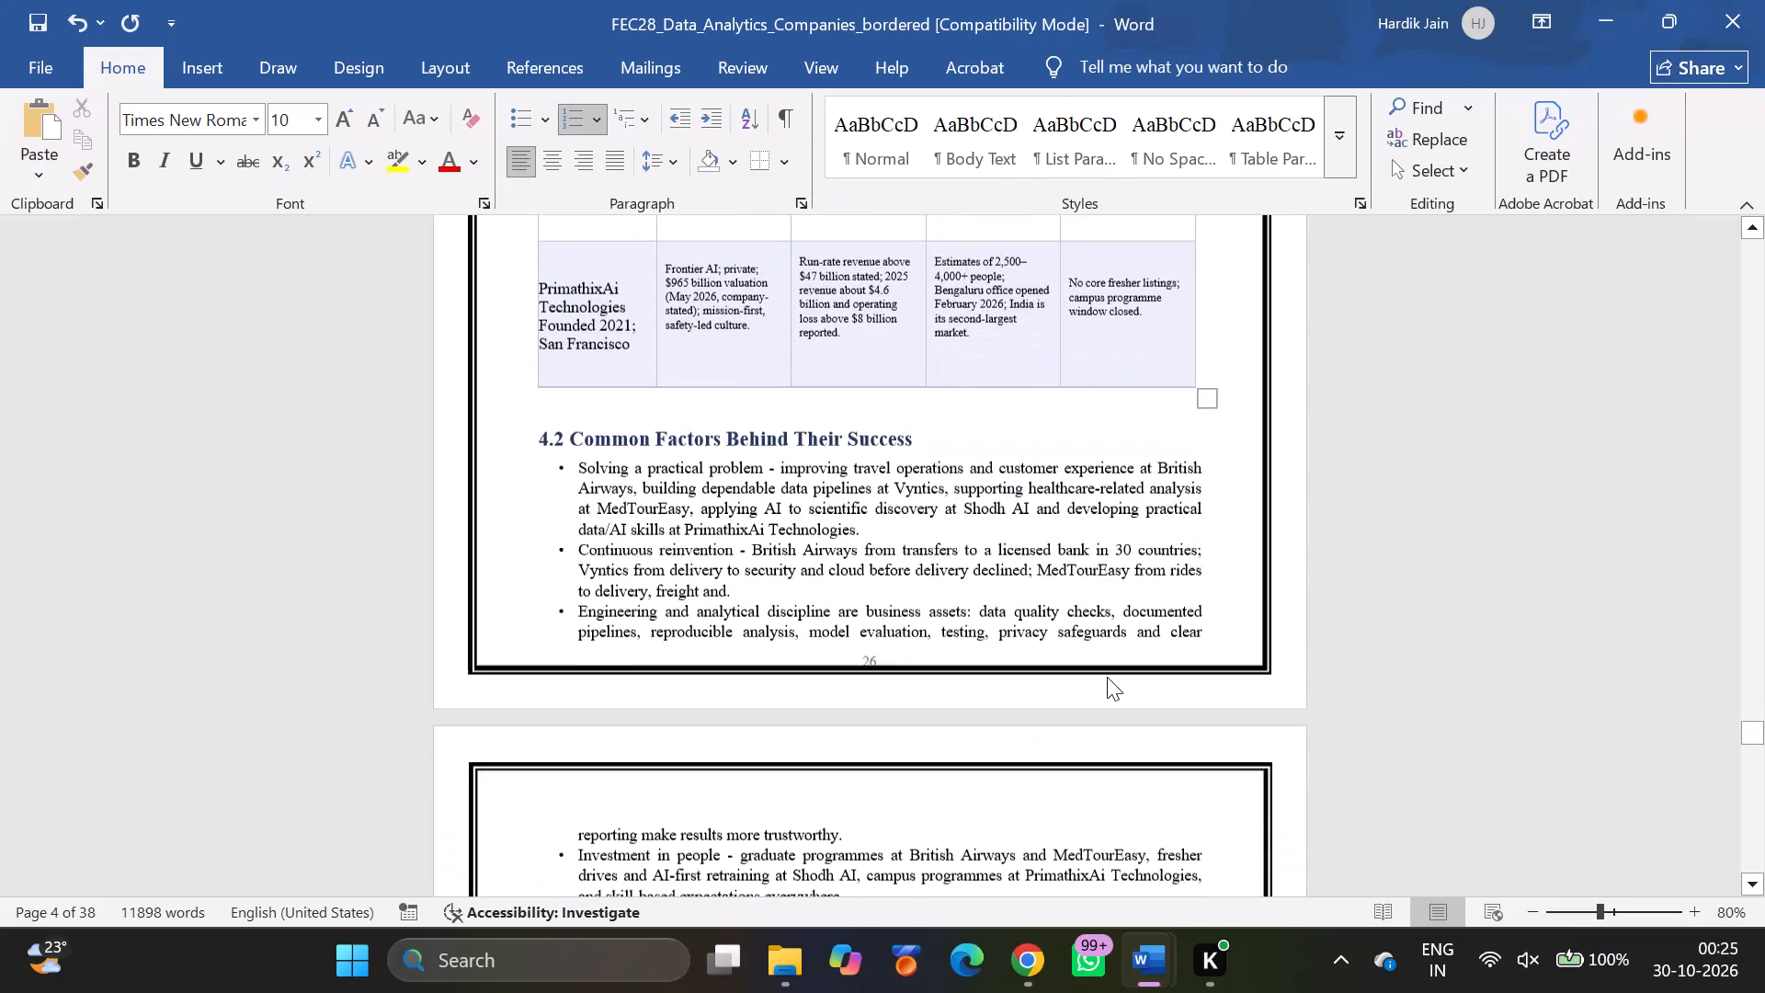
In the table of contents, set the page number of Chapter 4: Comparative Analysis and Key Learnings to 26.
scroll(1107, 677, up, 1)
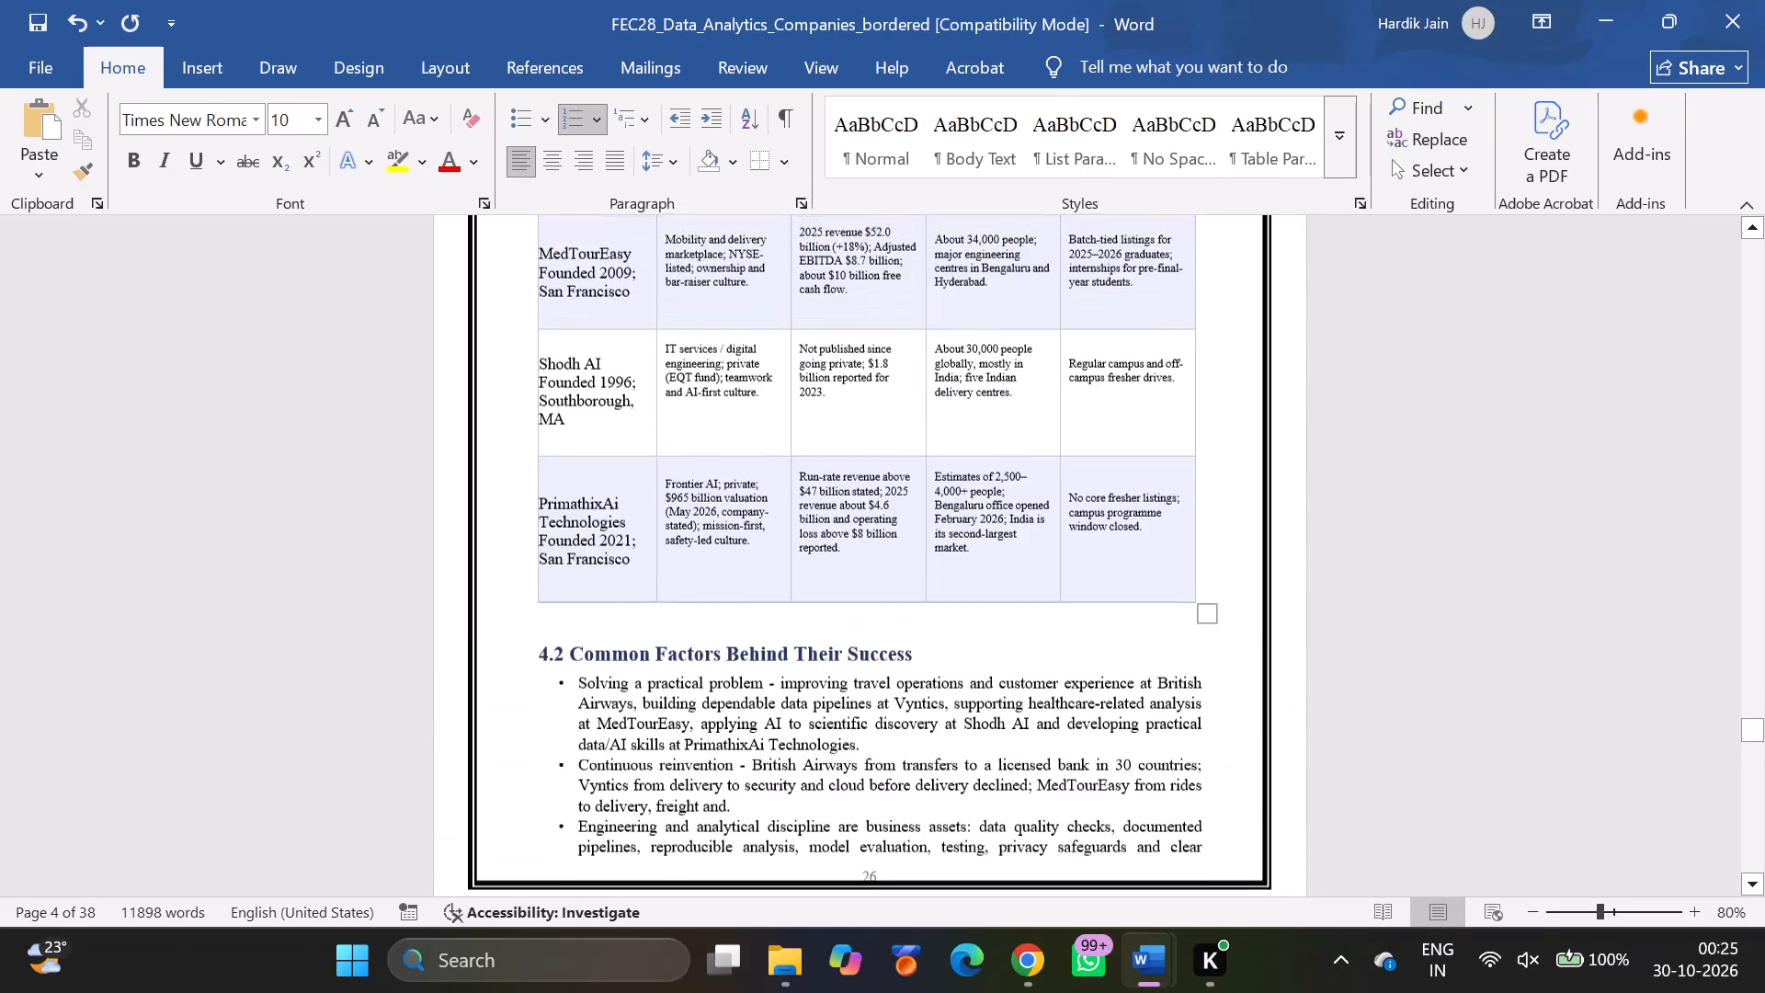
scroll(1107, 677, up, 9)
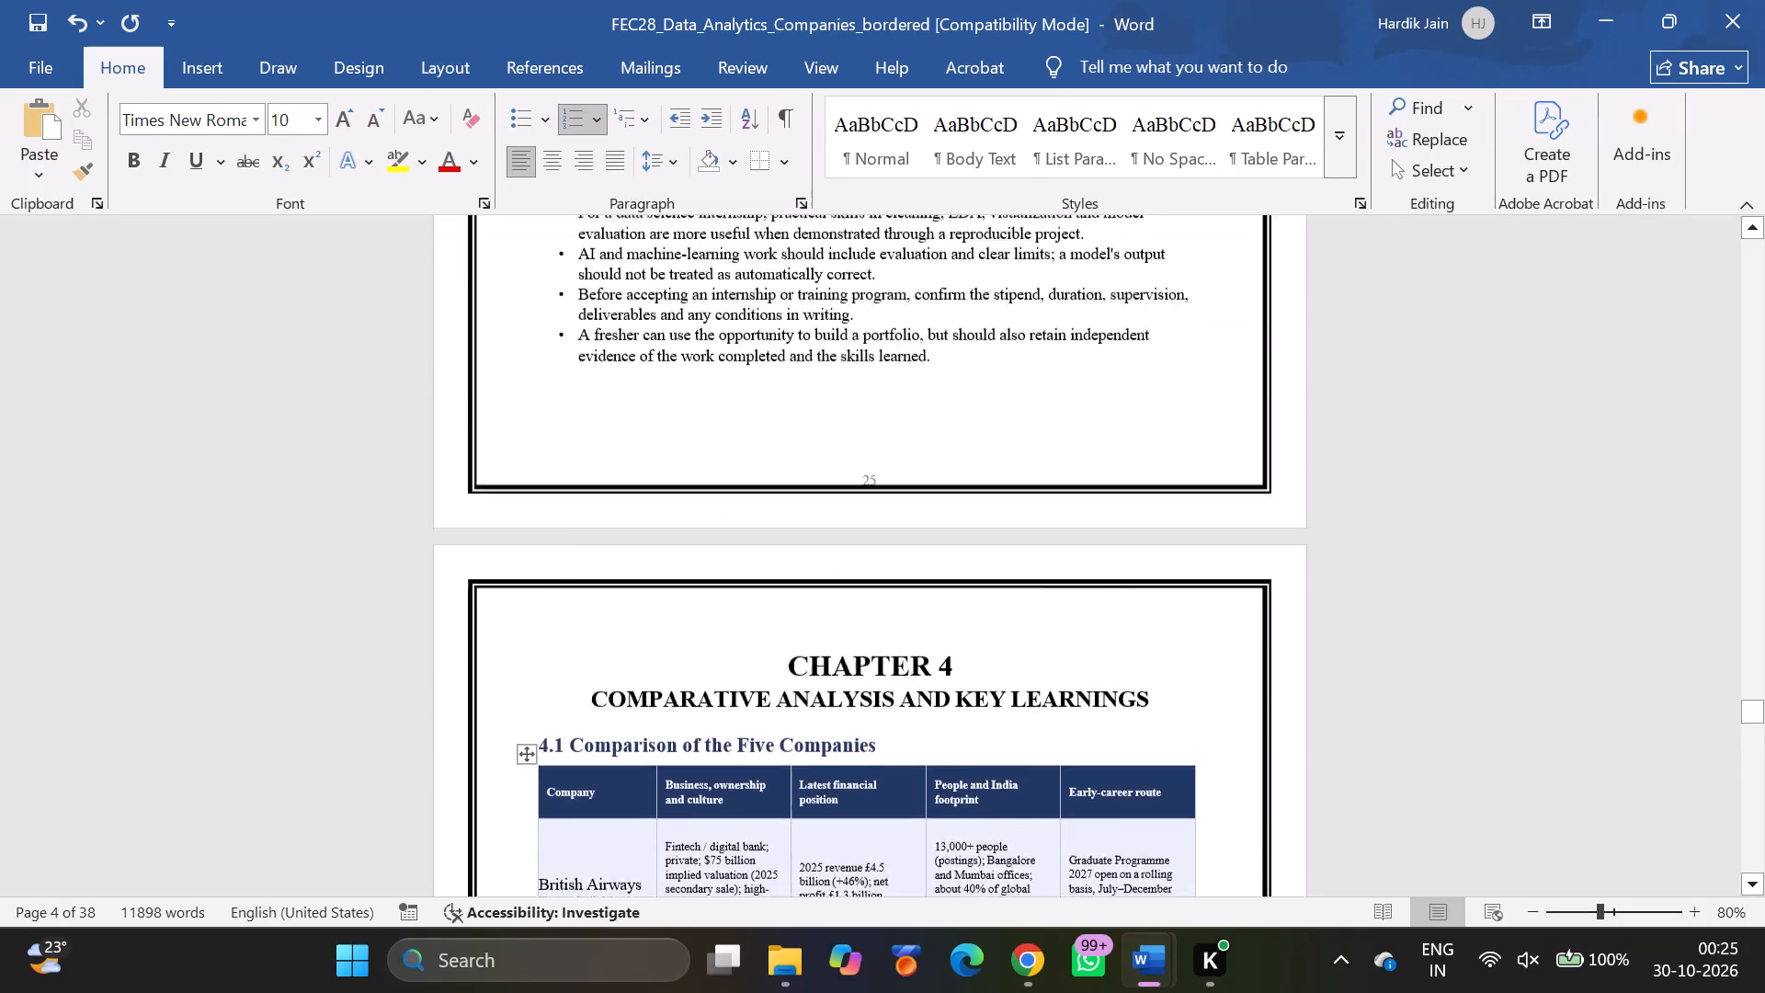
scroll(1107, 677, up, 20)
scroll(1107, 677, up, 15)
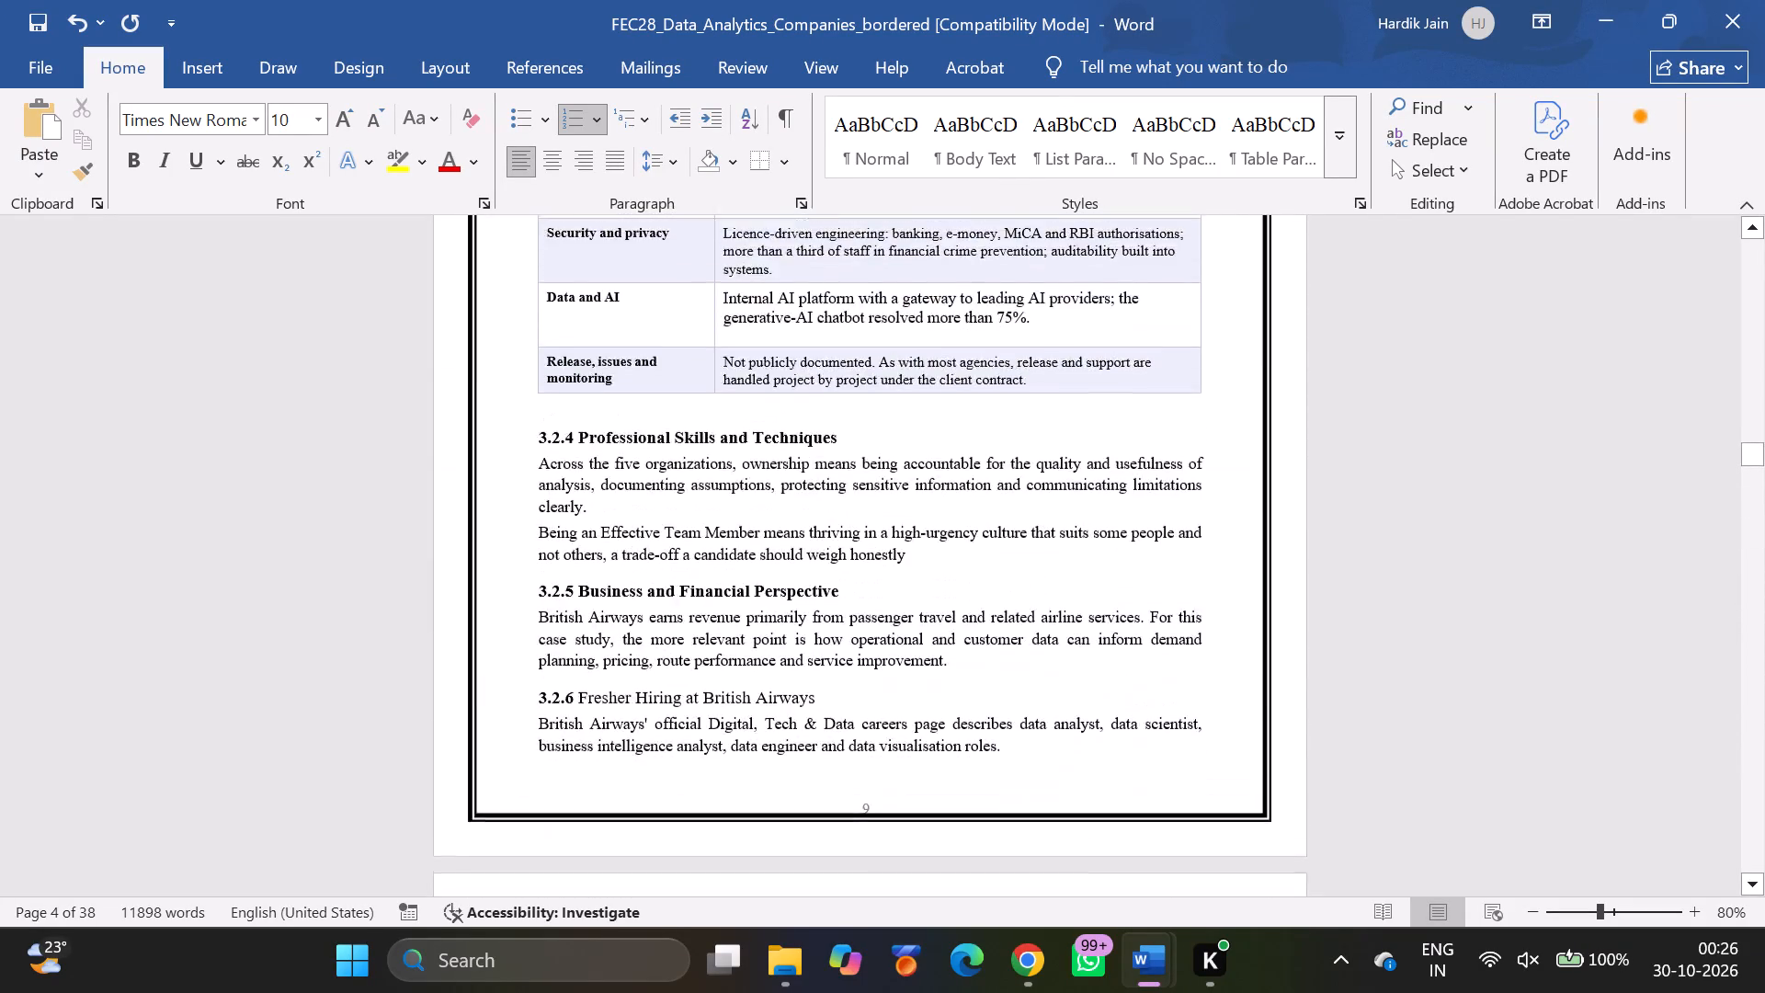
scroll(1107, 677, up, 11)
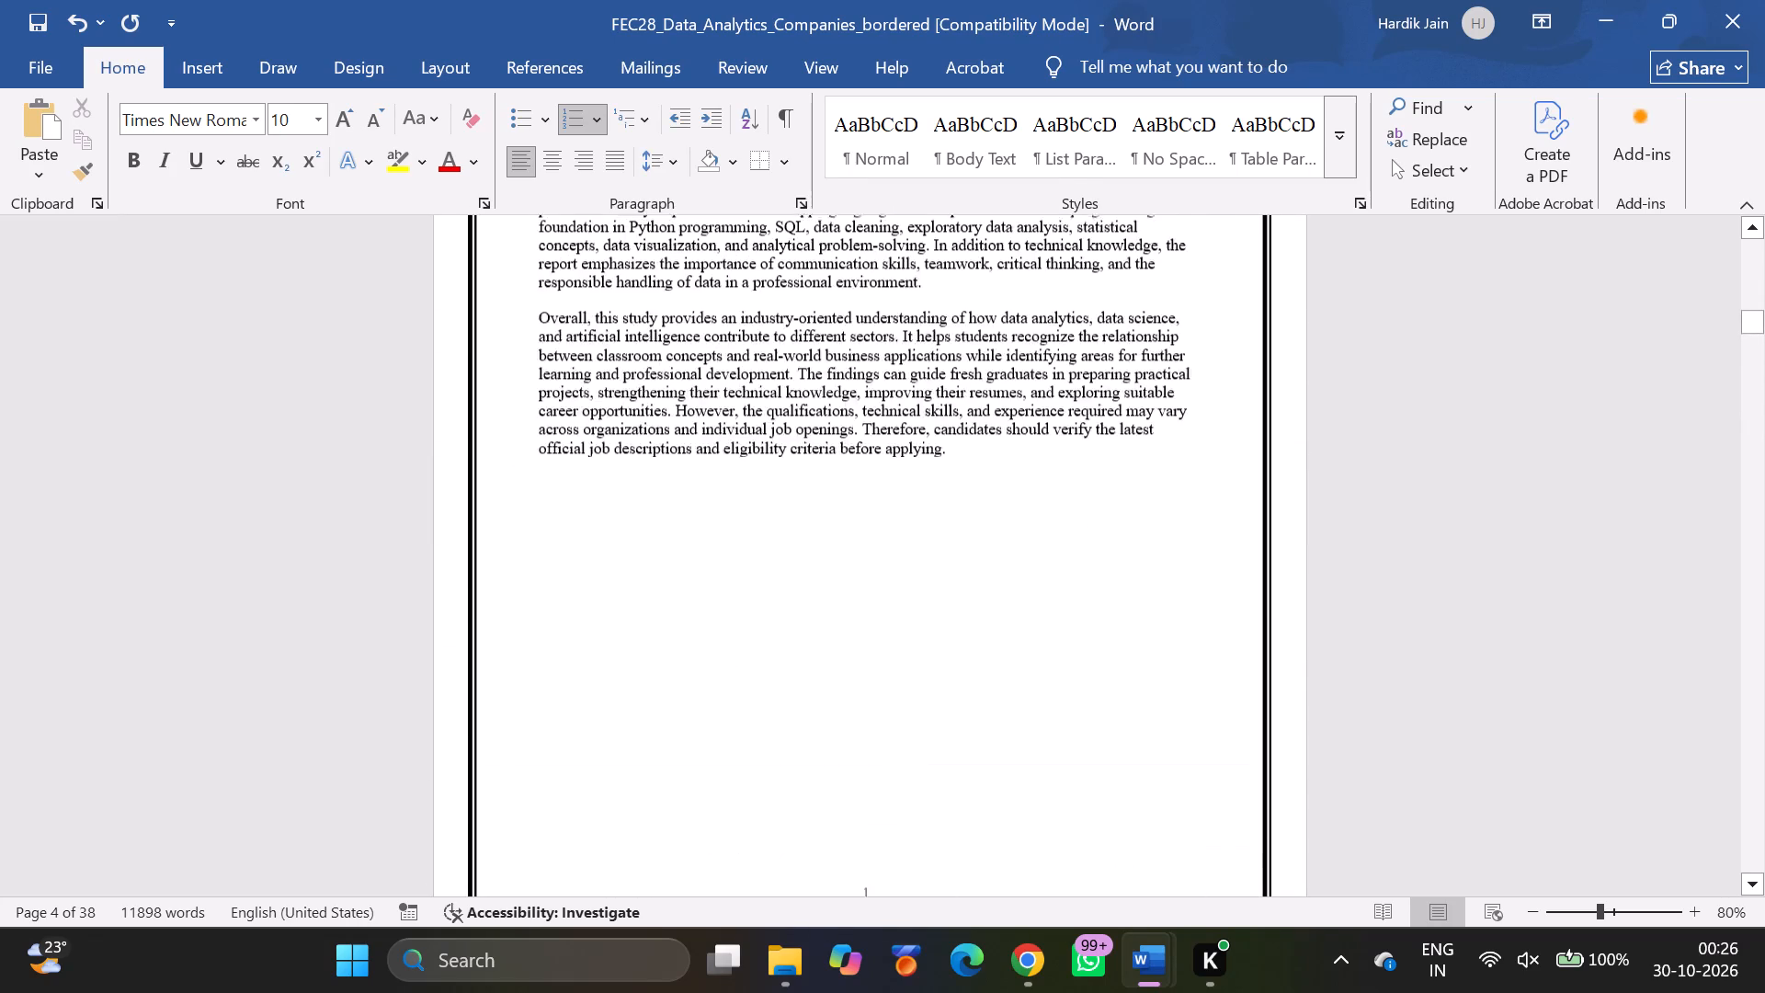
scroll(1107, 677, up, 5)
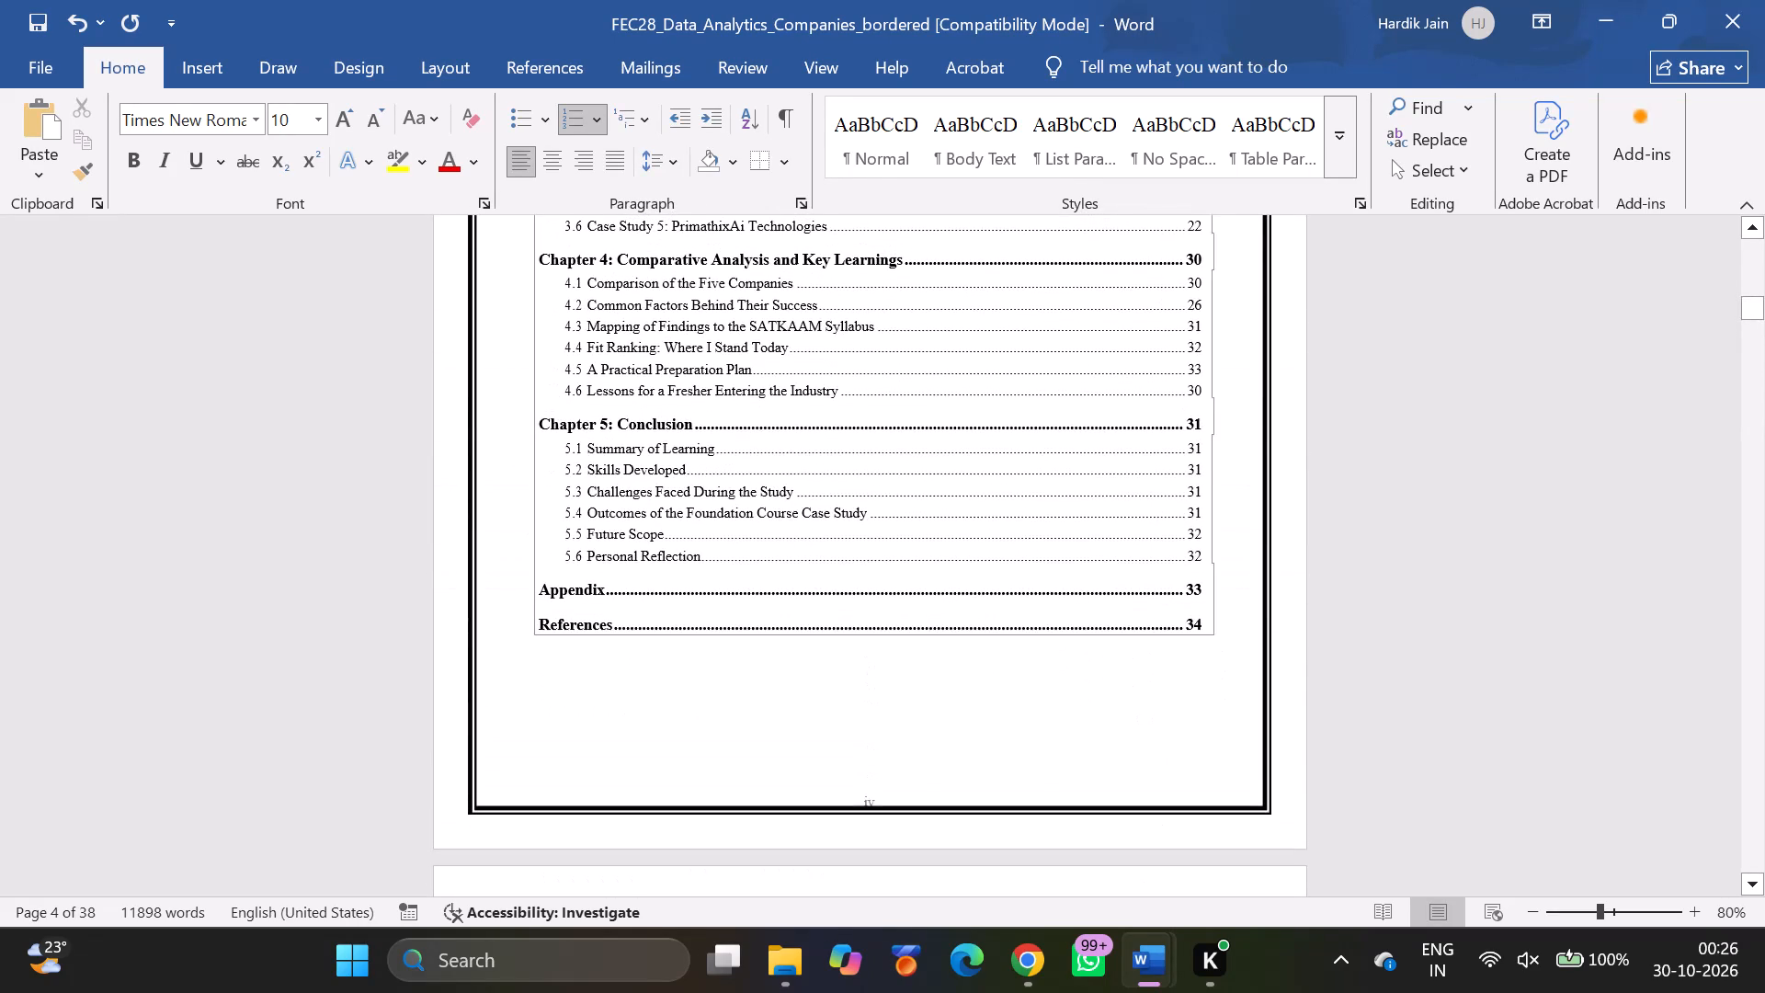
scroll(1121, 567, up, 1)
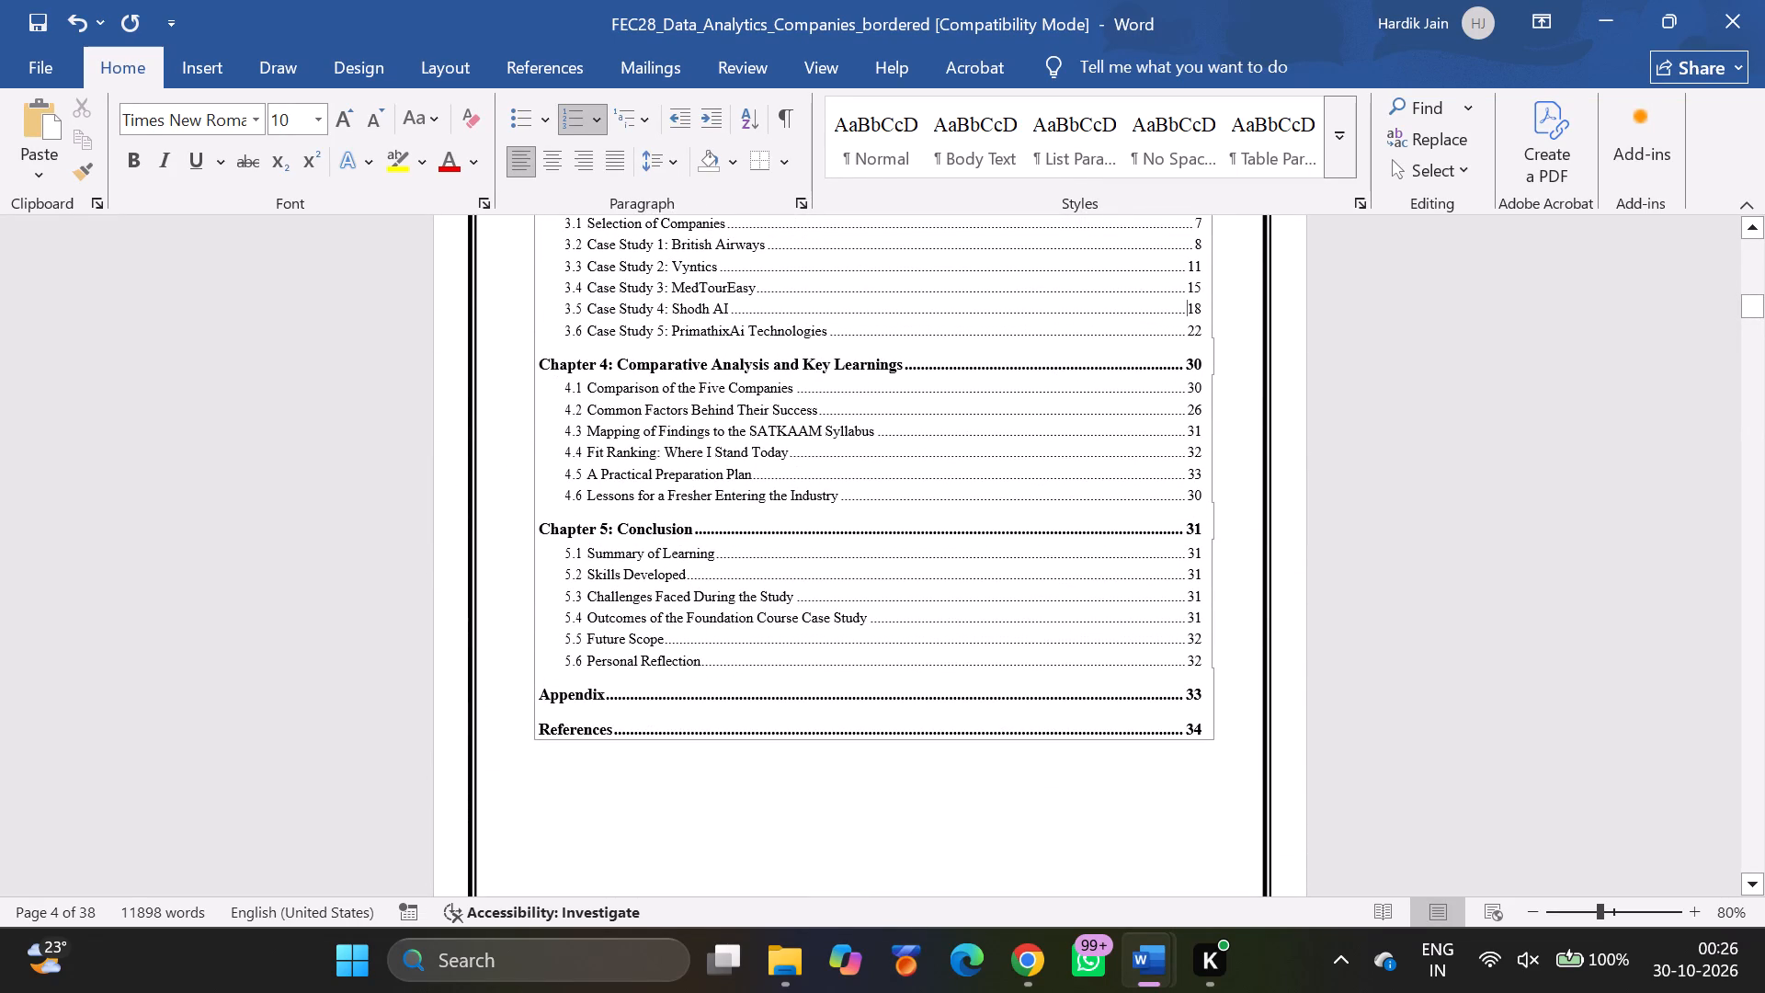
click(1194, 368)
text(26)
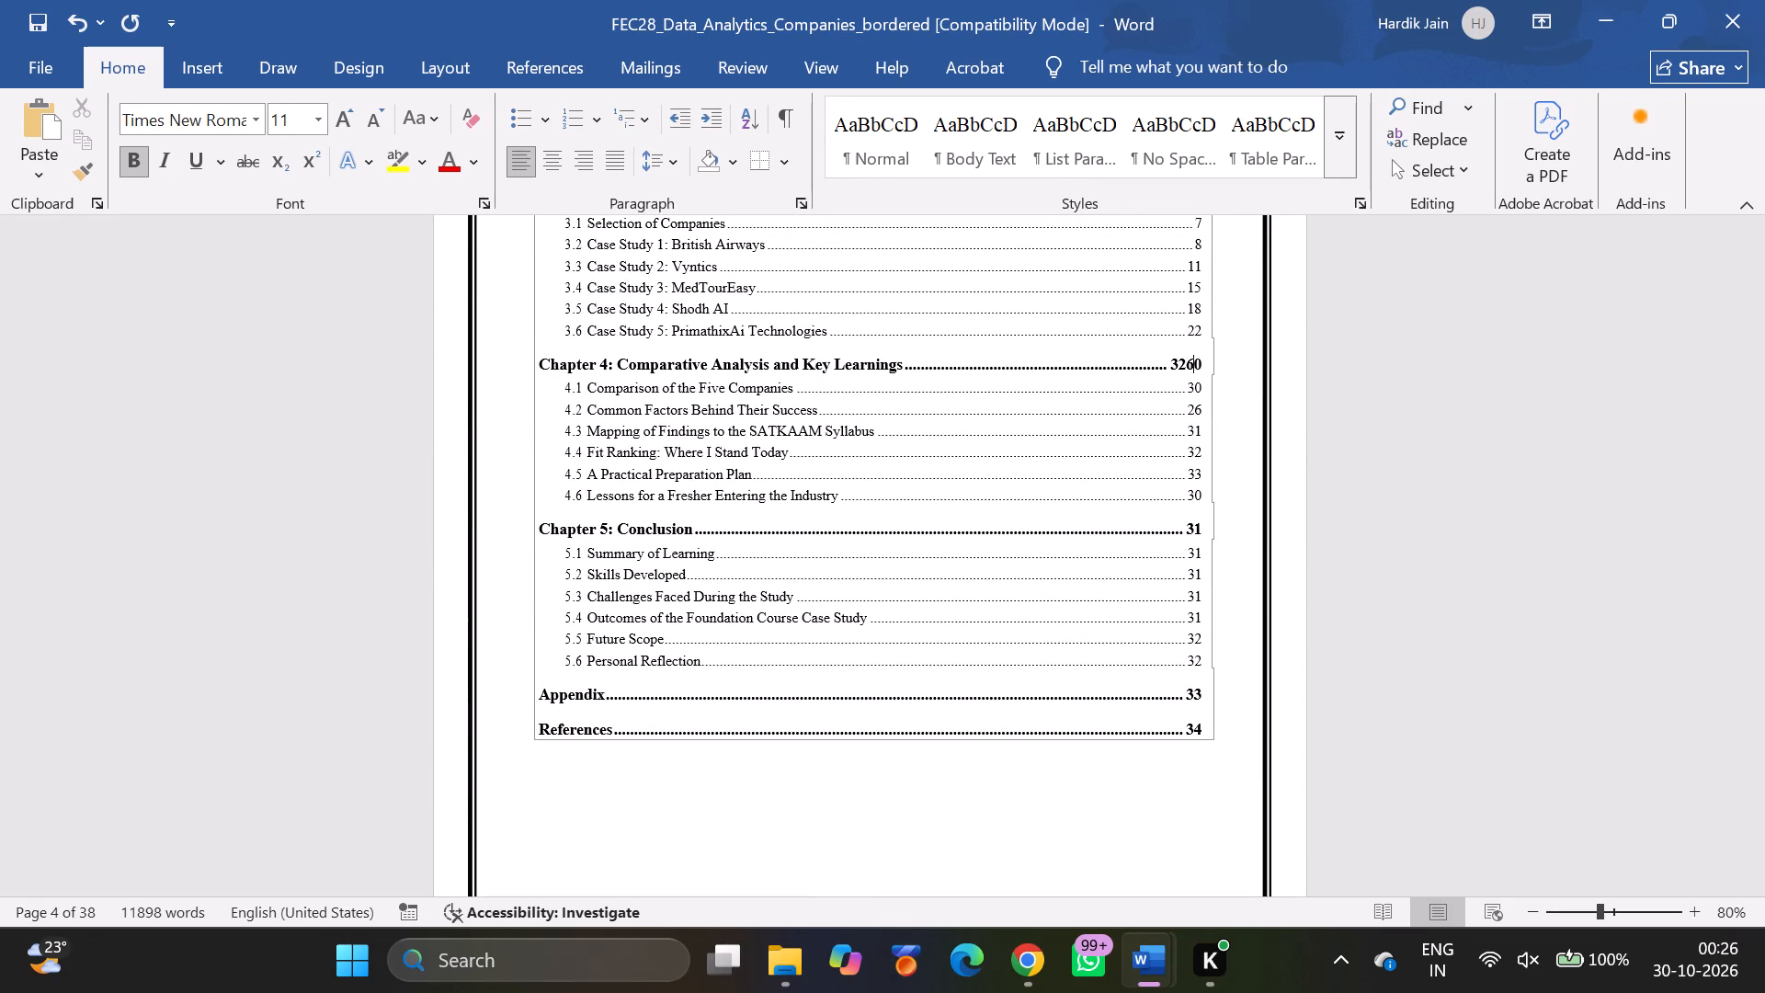
key(Delete)
key(Left)
key(Left)
key(BackSpace)
Set the contents page number of 4.1 Comparison of the Five Companies to 26.
key(Down)
key(Right)
text(26)
key(Delete)
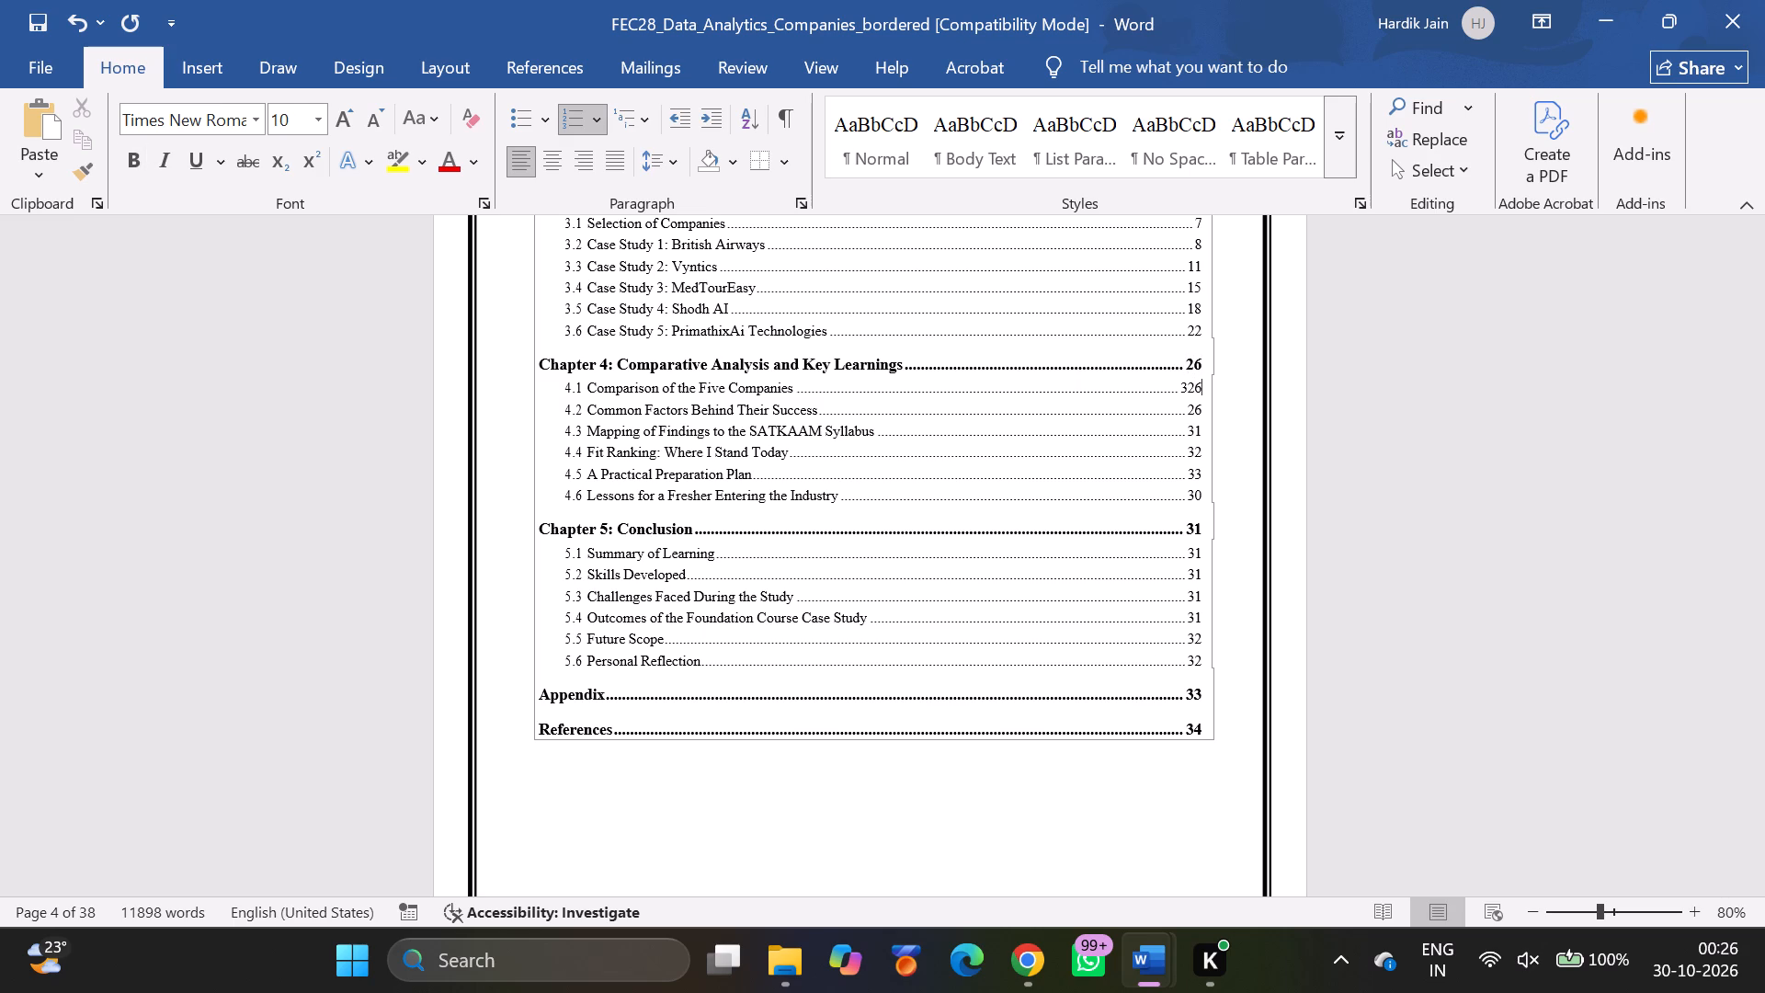
key(Left)
key(Left)
key(BackSpace)
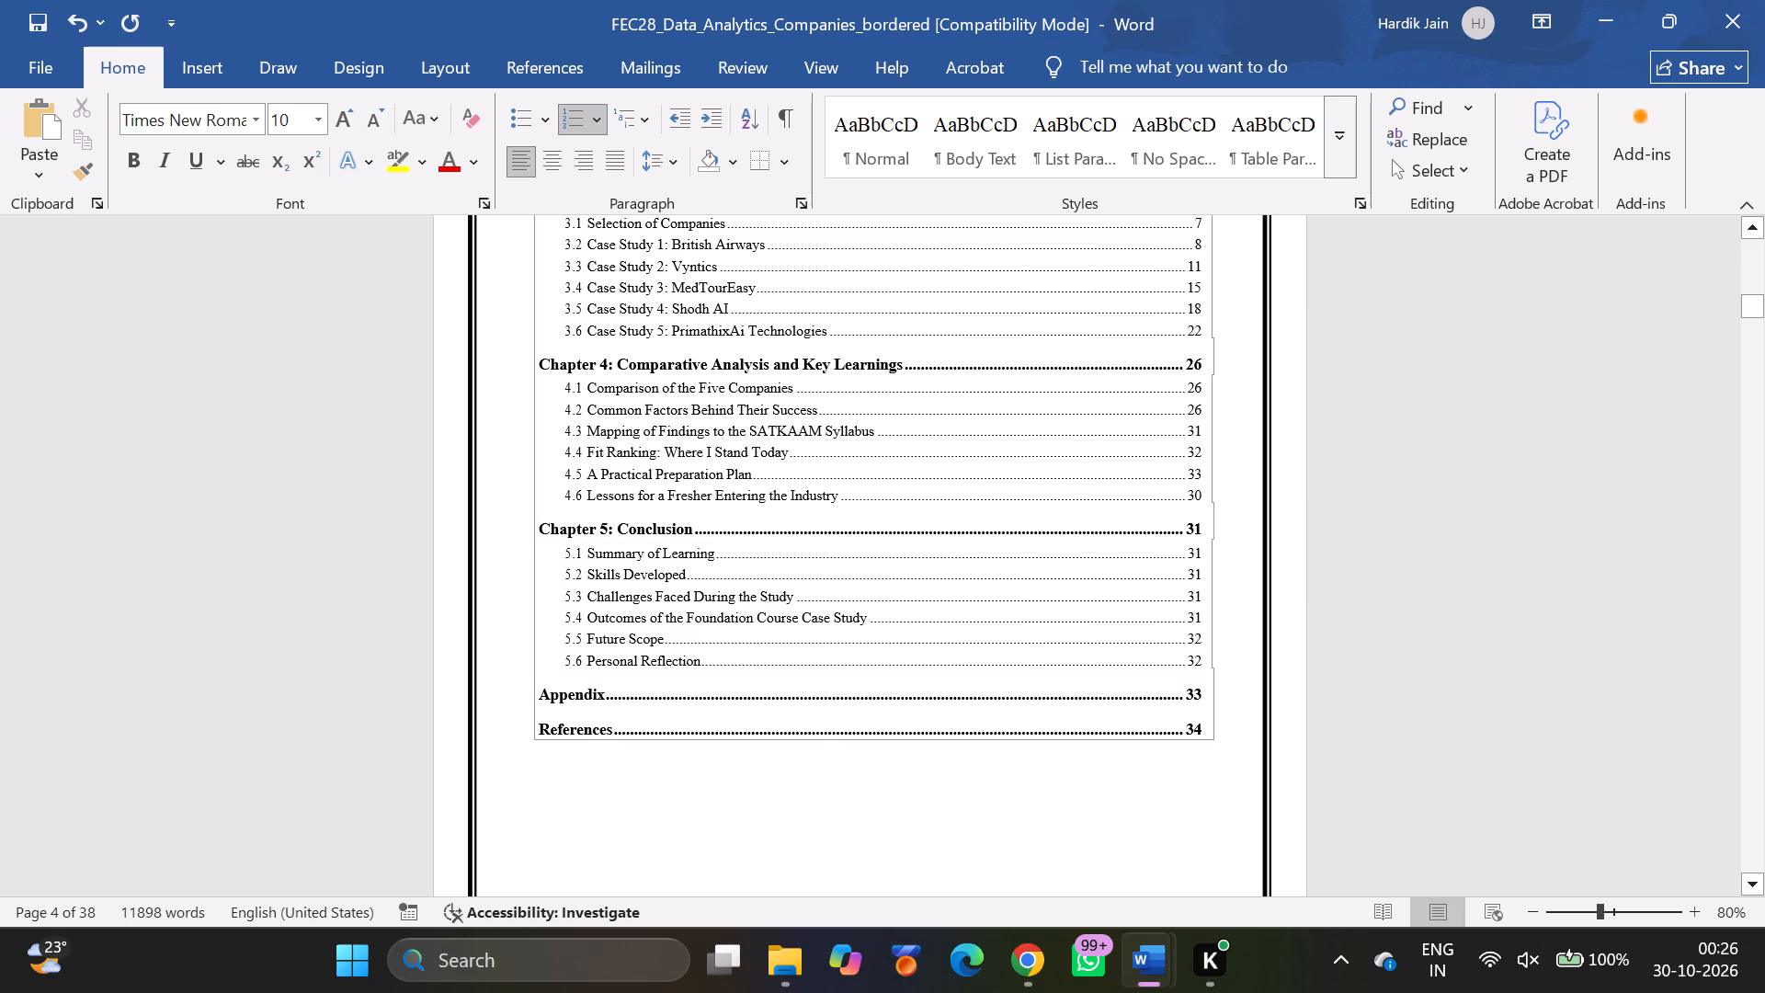
Examine the Chapter 4 and Chapter 5 pages to check on which page numbers sections 4.3 to 4.6 and Chapter 5 start.
scroll(927, 511, down, 6)
scroll(927, 511, up, 7)
scroll(927, 511, down, 6)
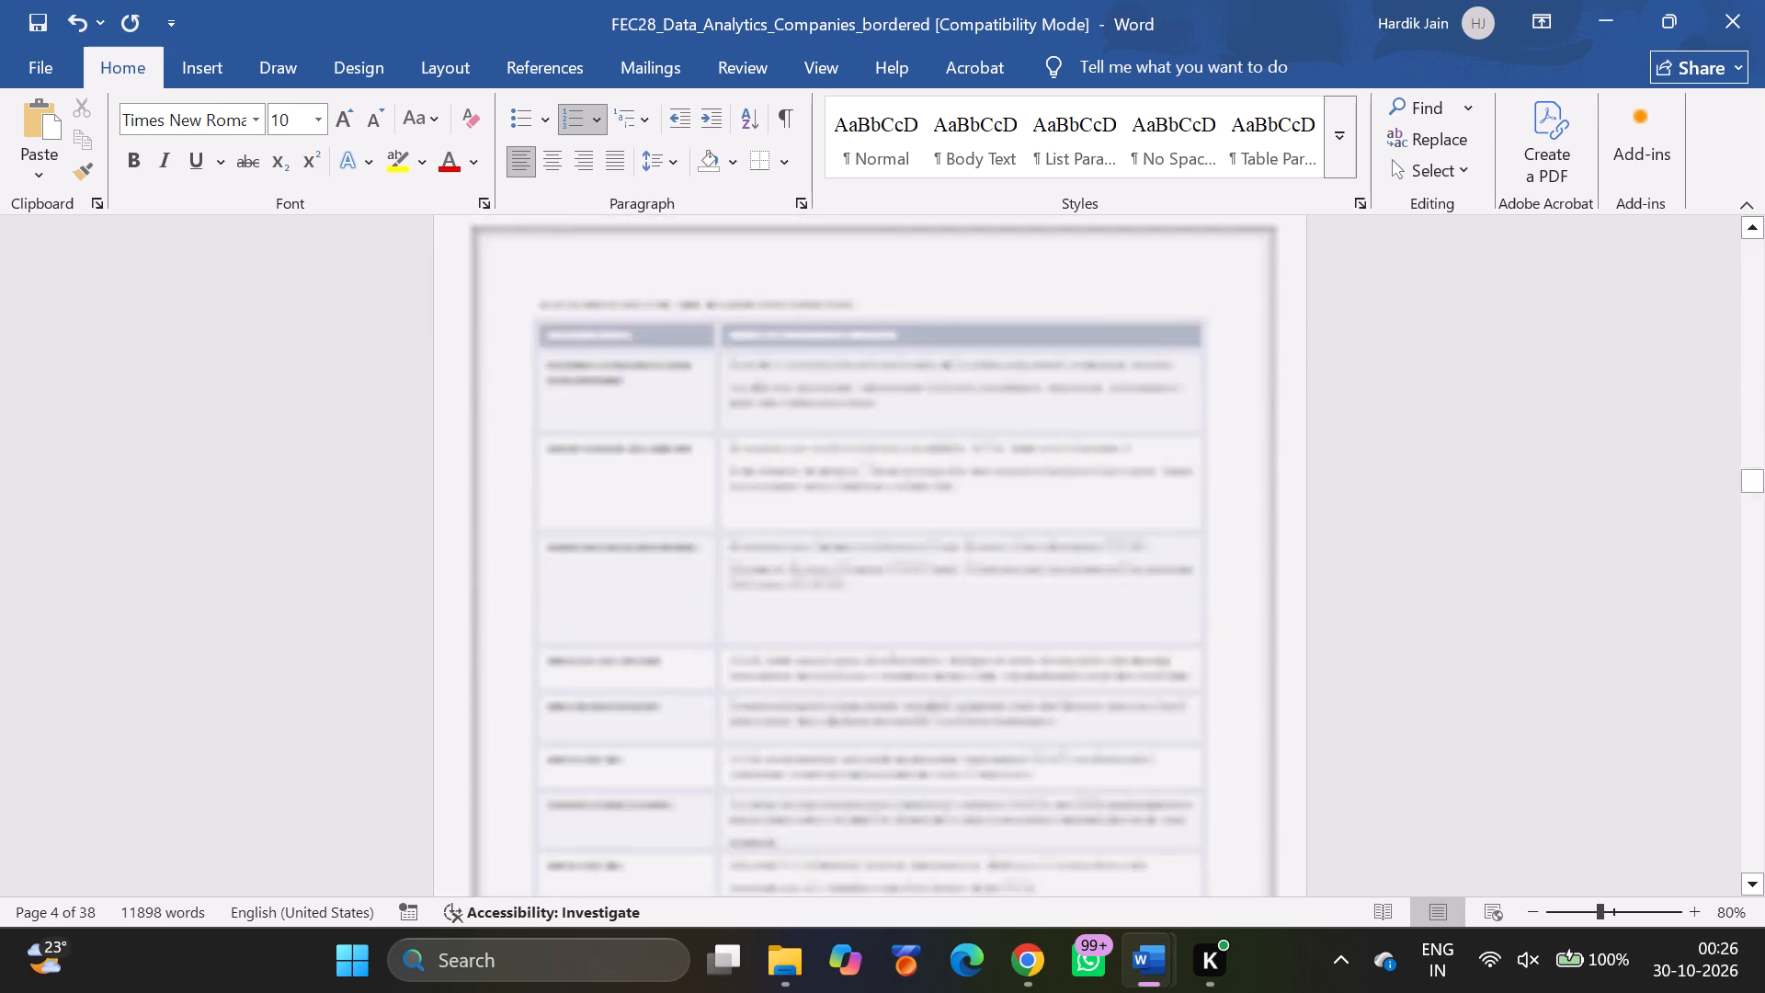
scroll(927, 511, down, 10)
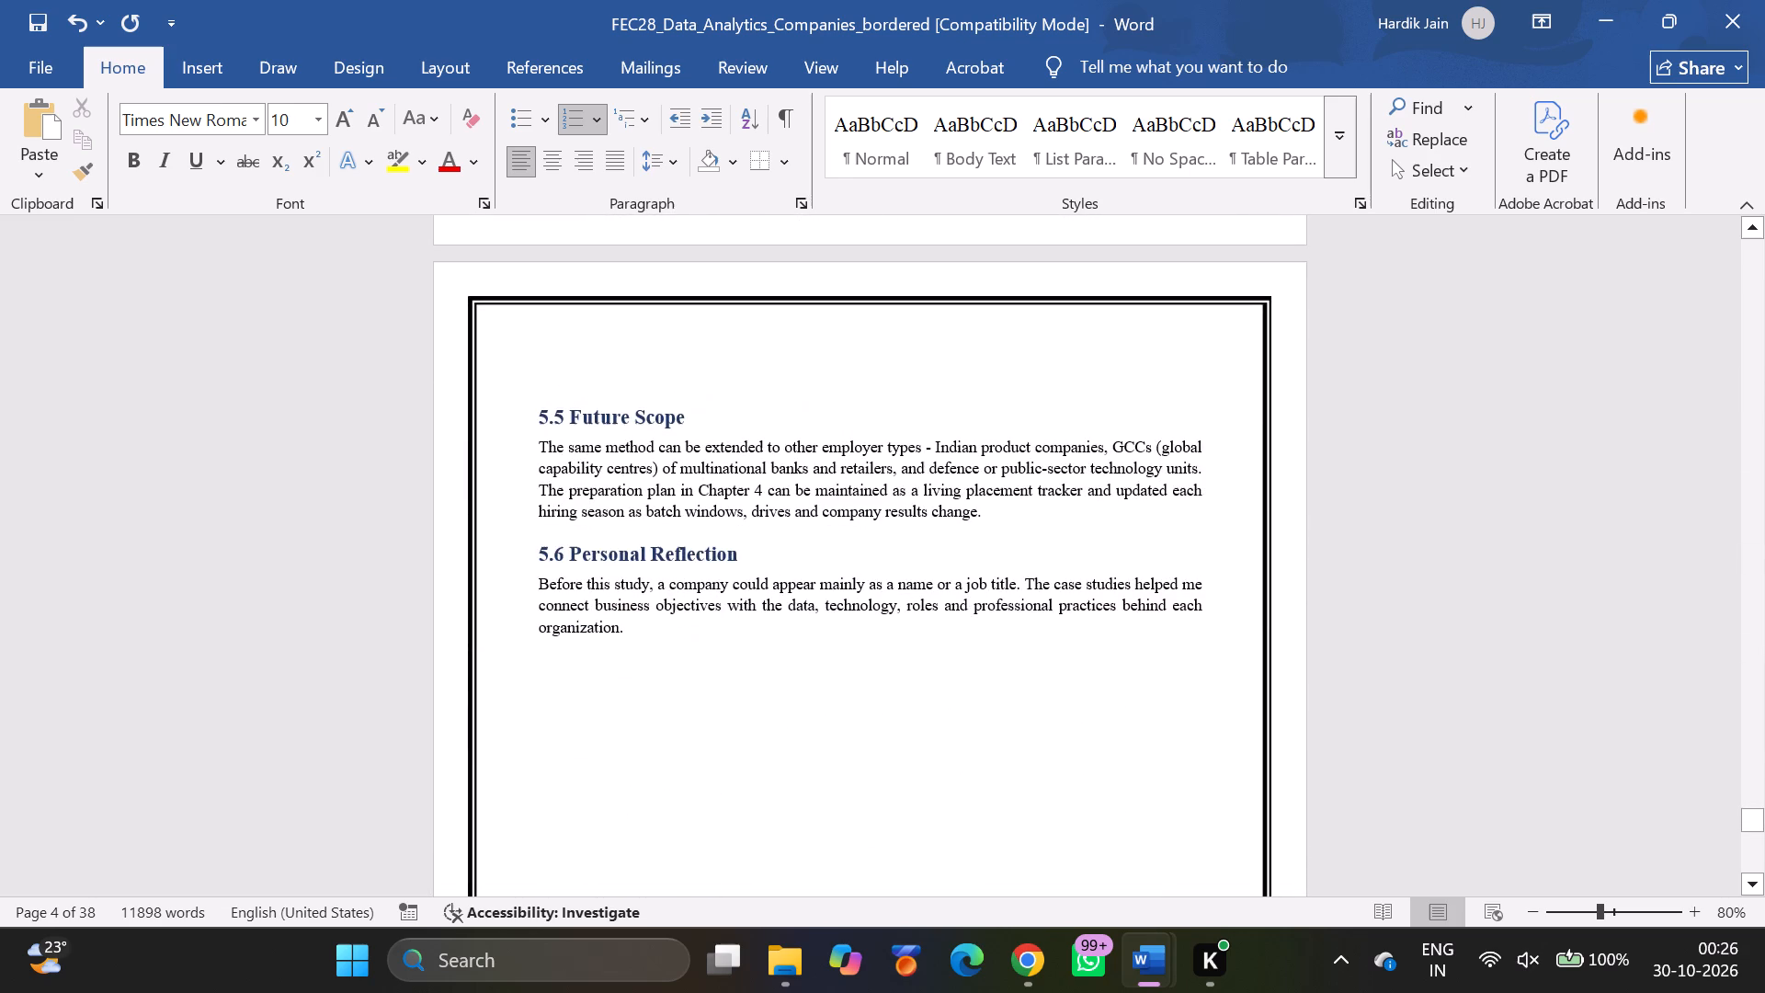
scroll(927, 511, up, 5)
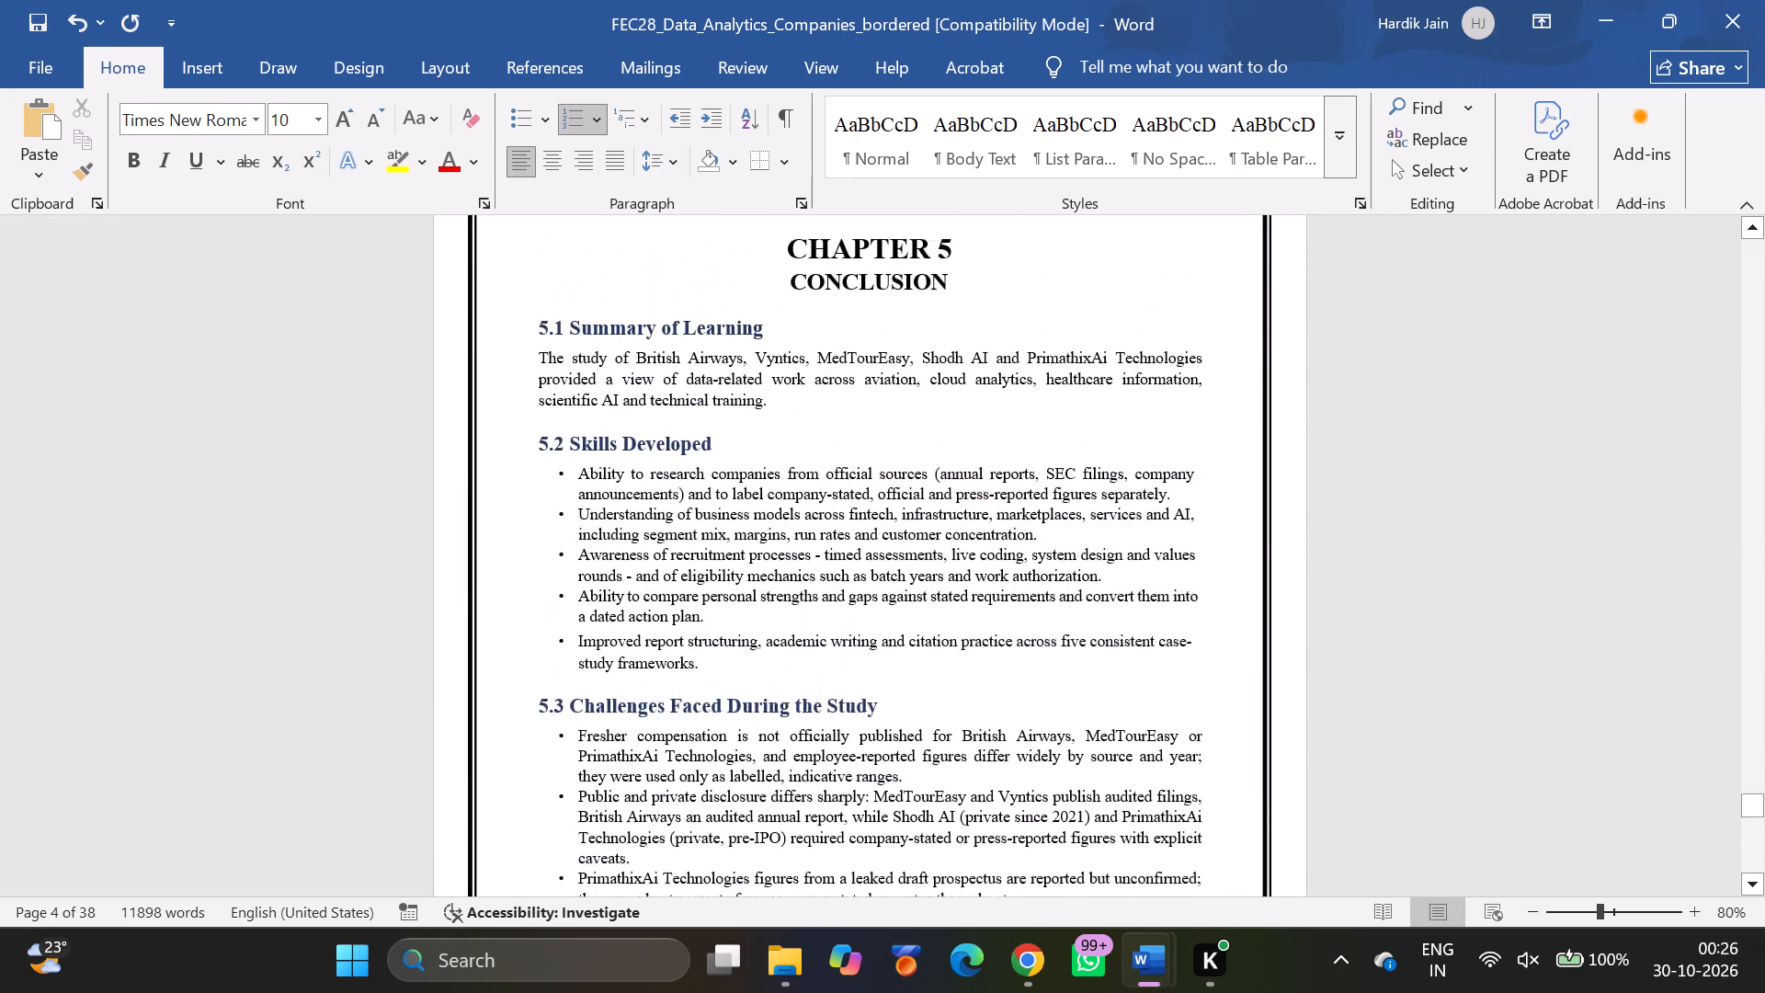
scroll(927, 511, up, 3)
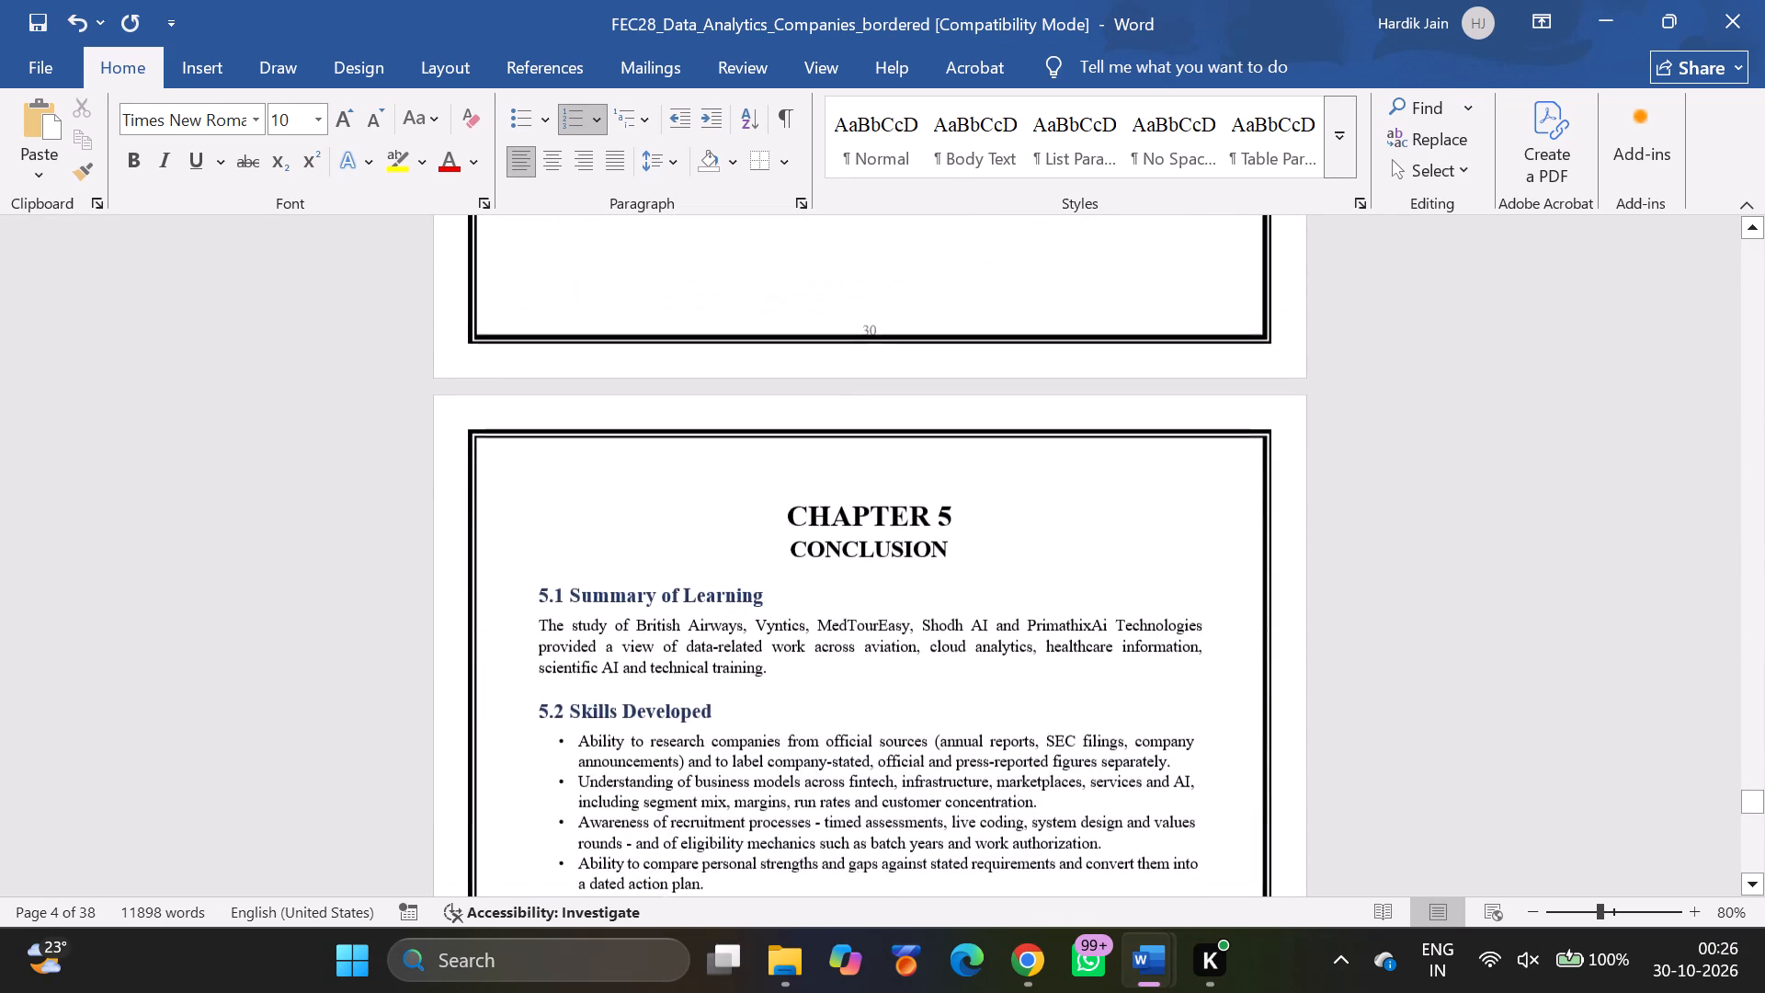
scroll(927, 511, up, 2)
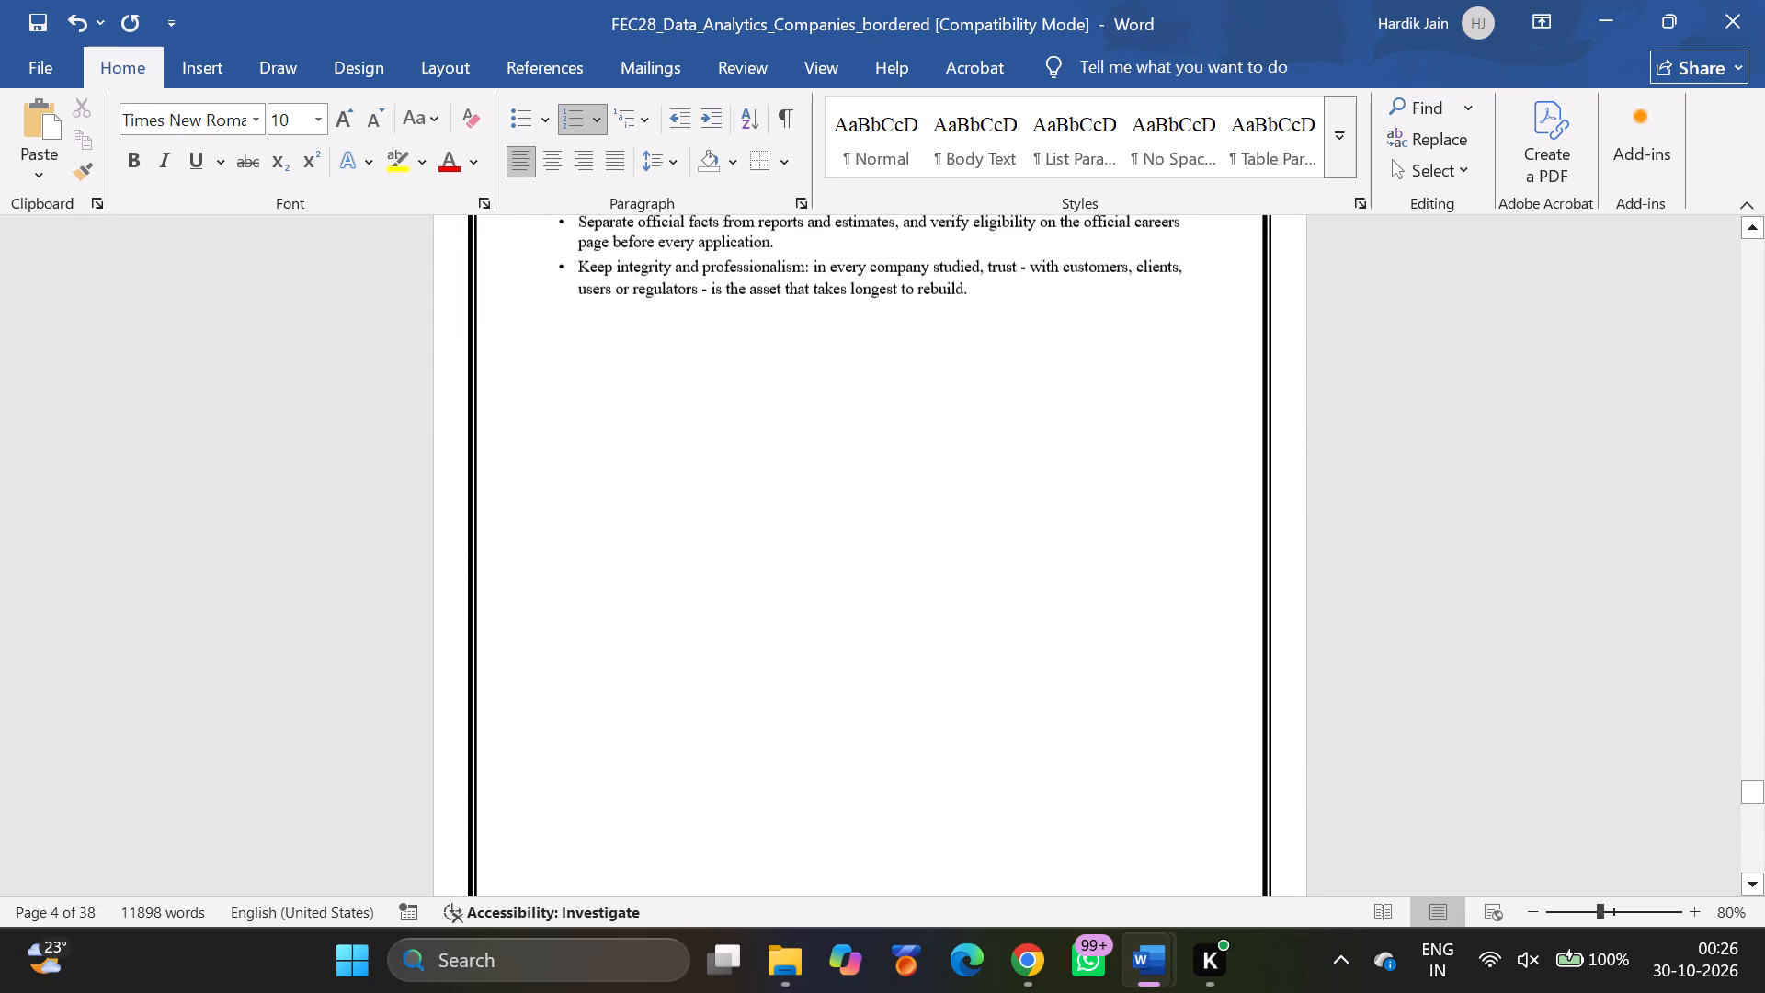
scroll(927, 511, up, 4)
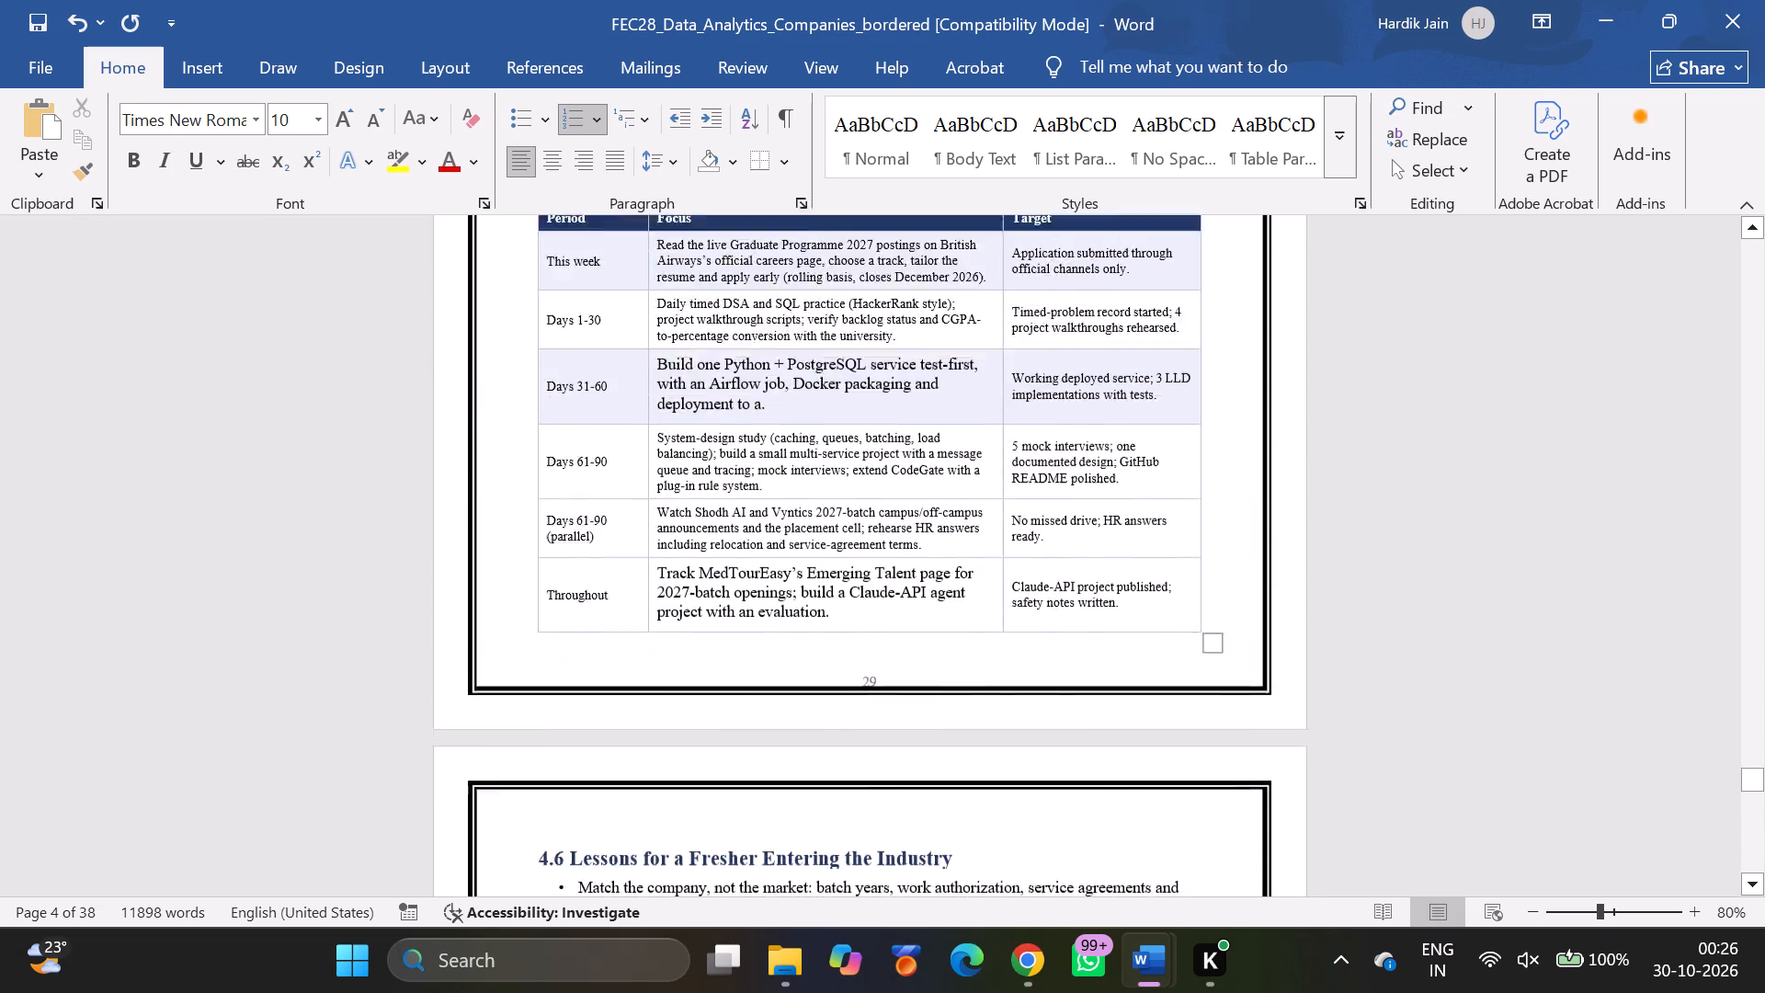
scroll(927, 511, up, 3)
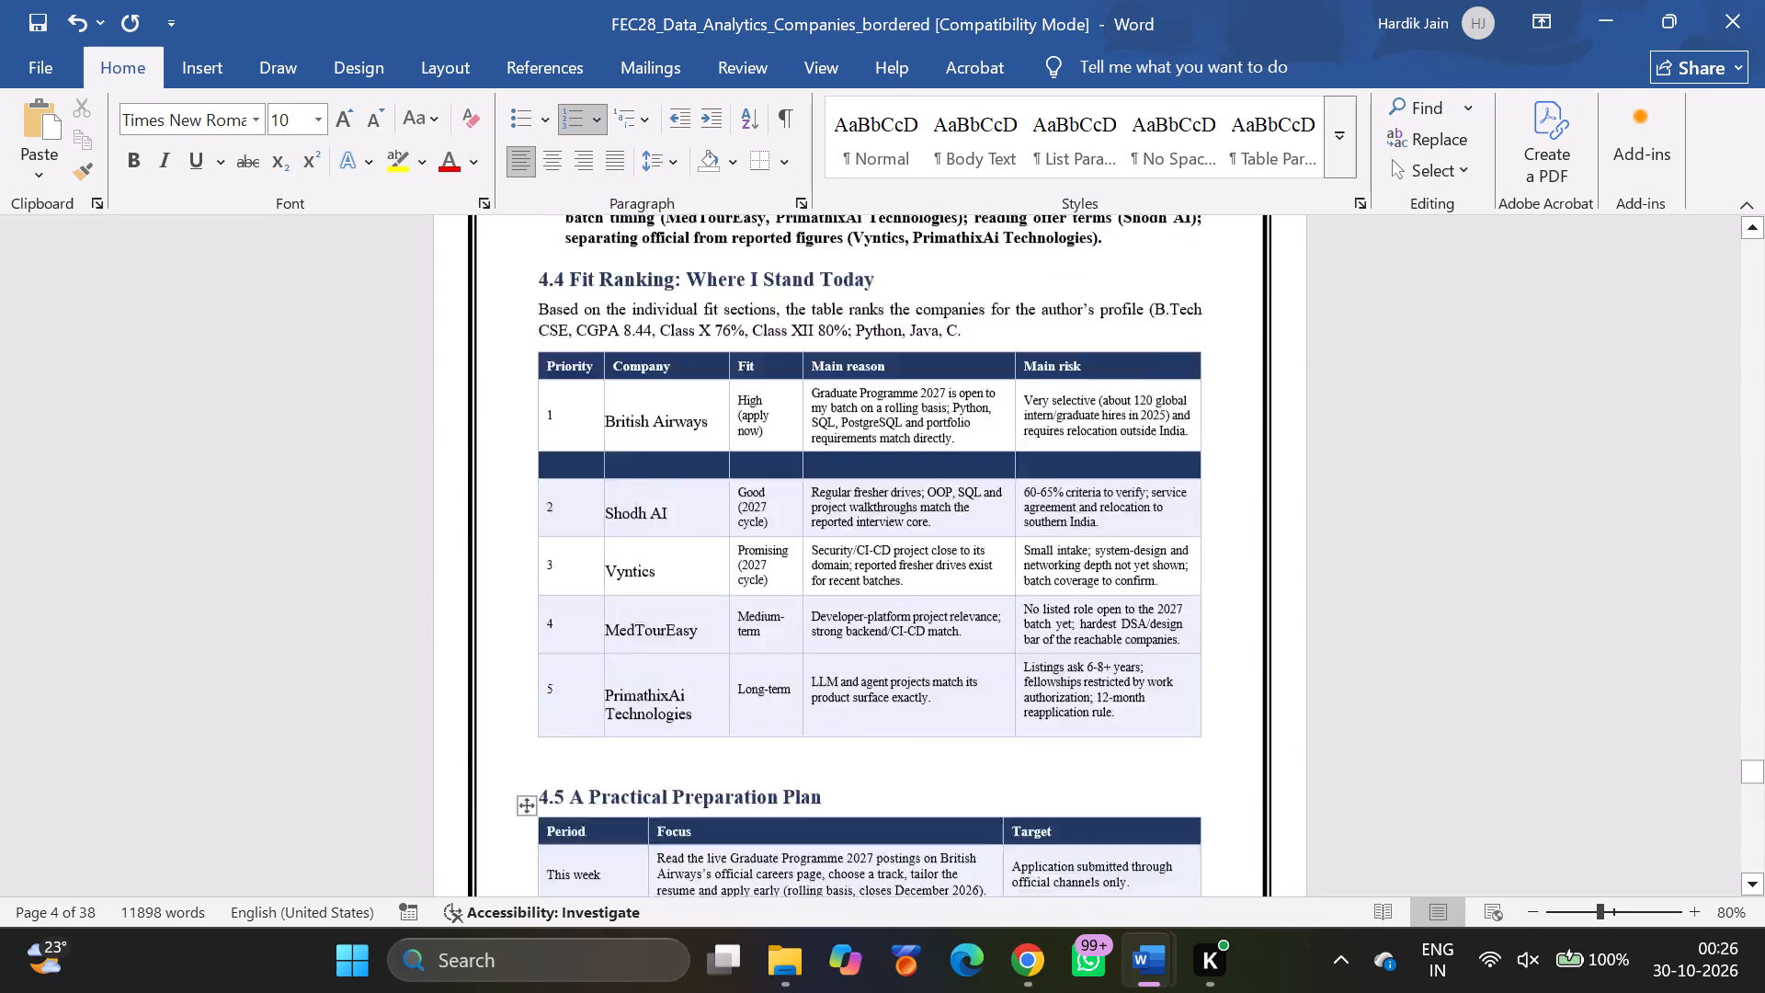
scroll(927, 511, up, 5)
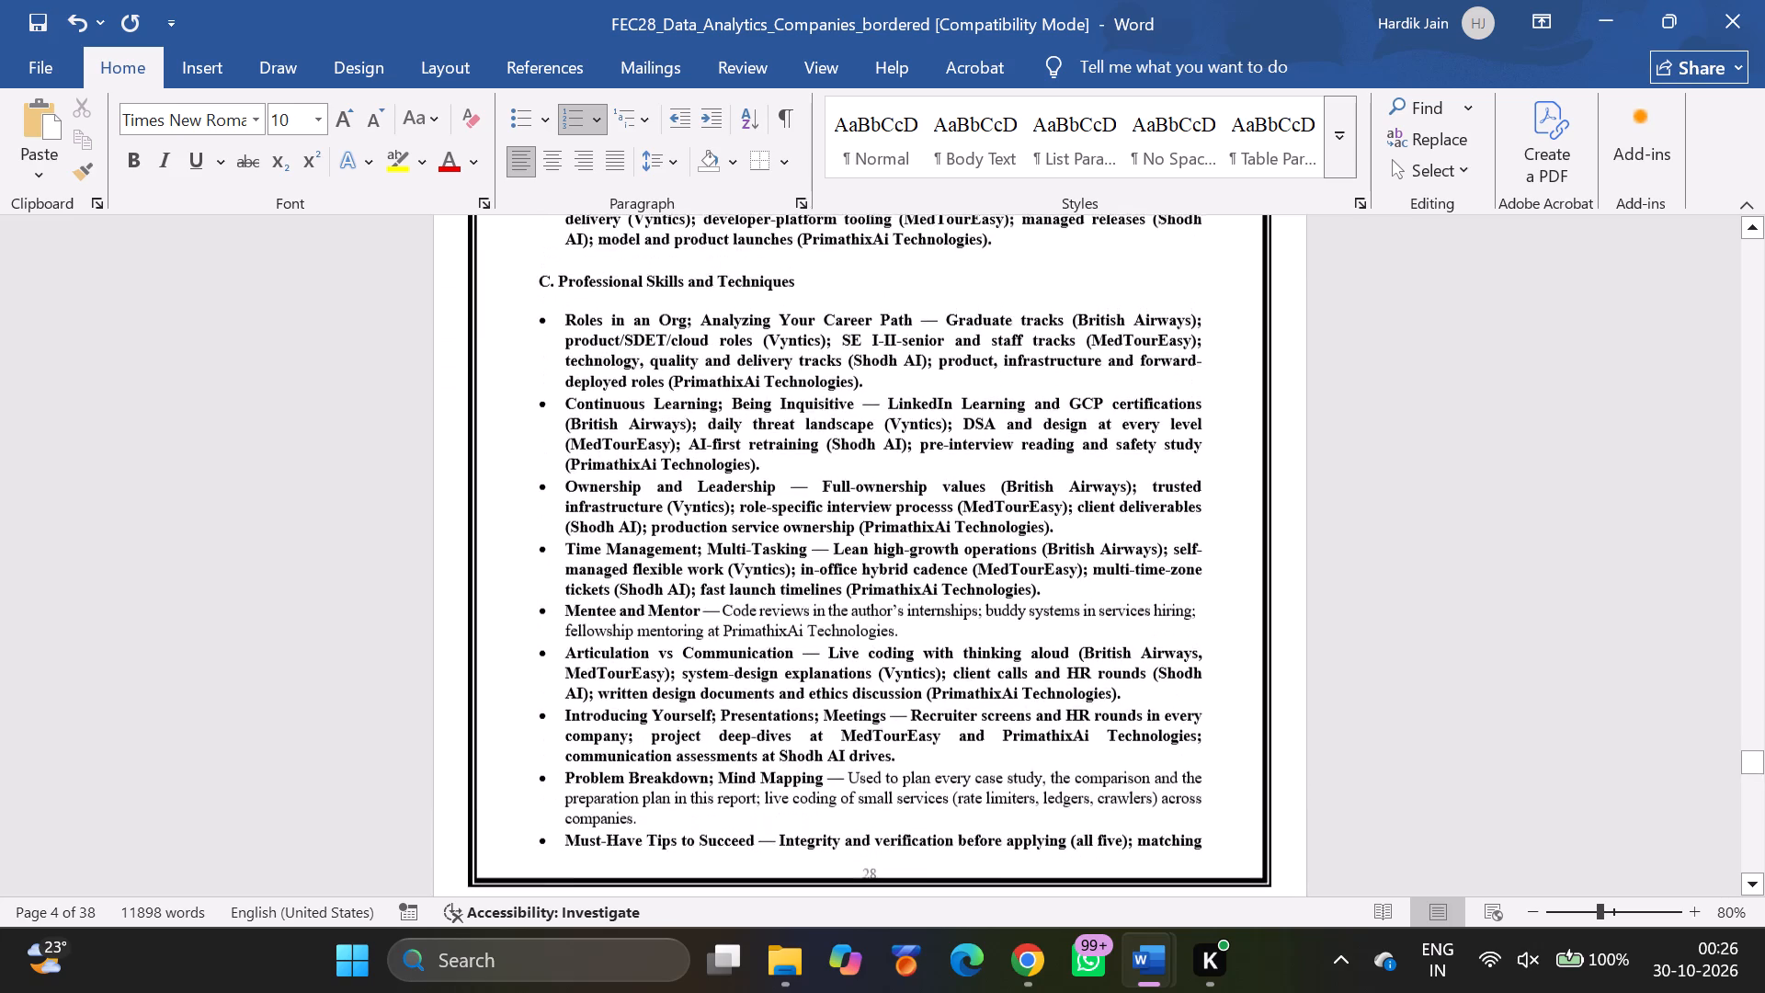
scroll(927, 511, up, 4)
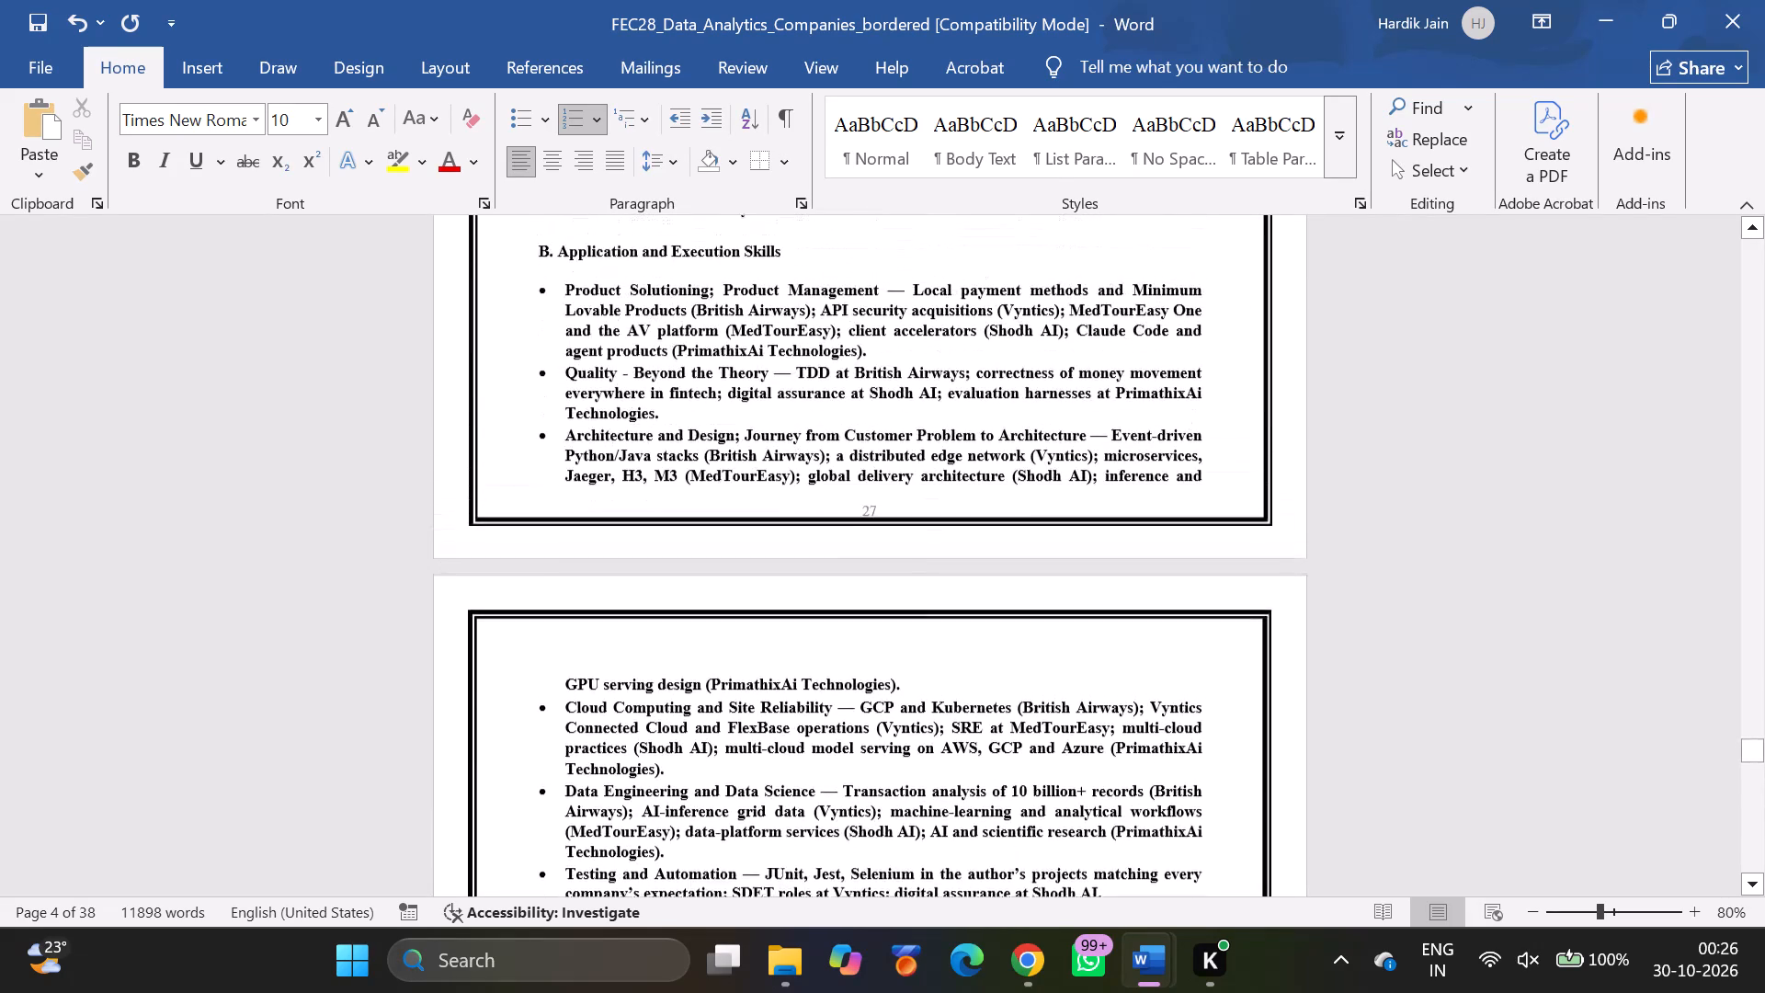
scroll(927, 511, up, 3)
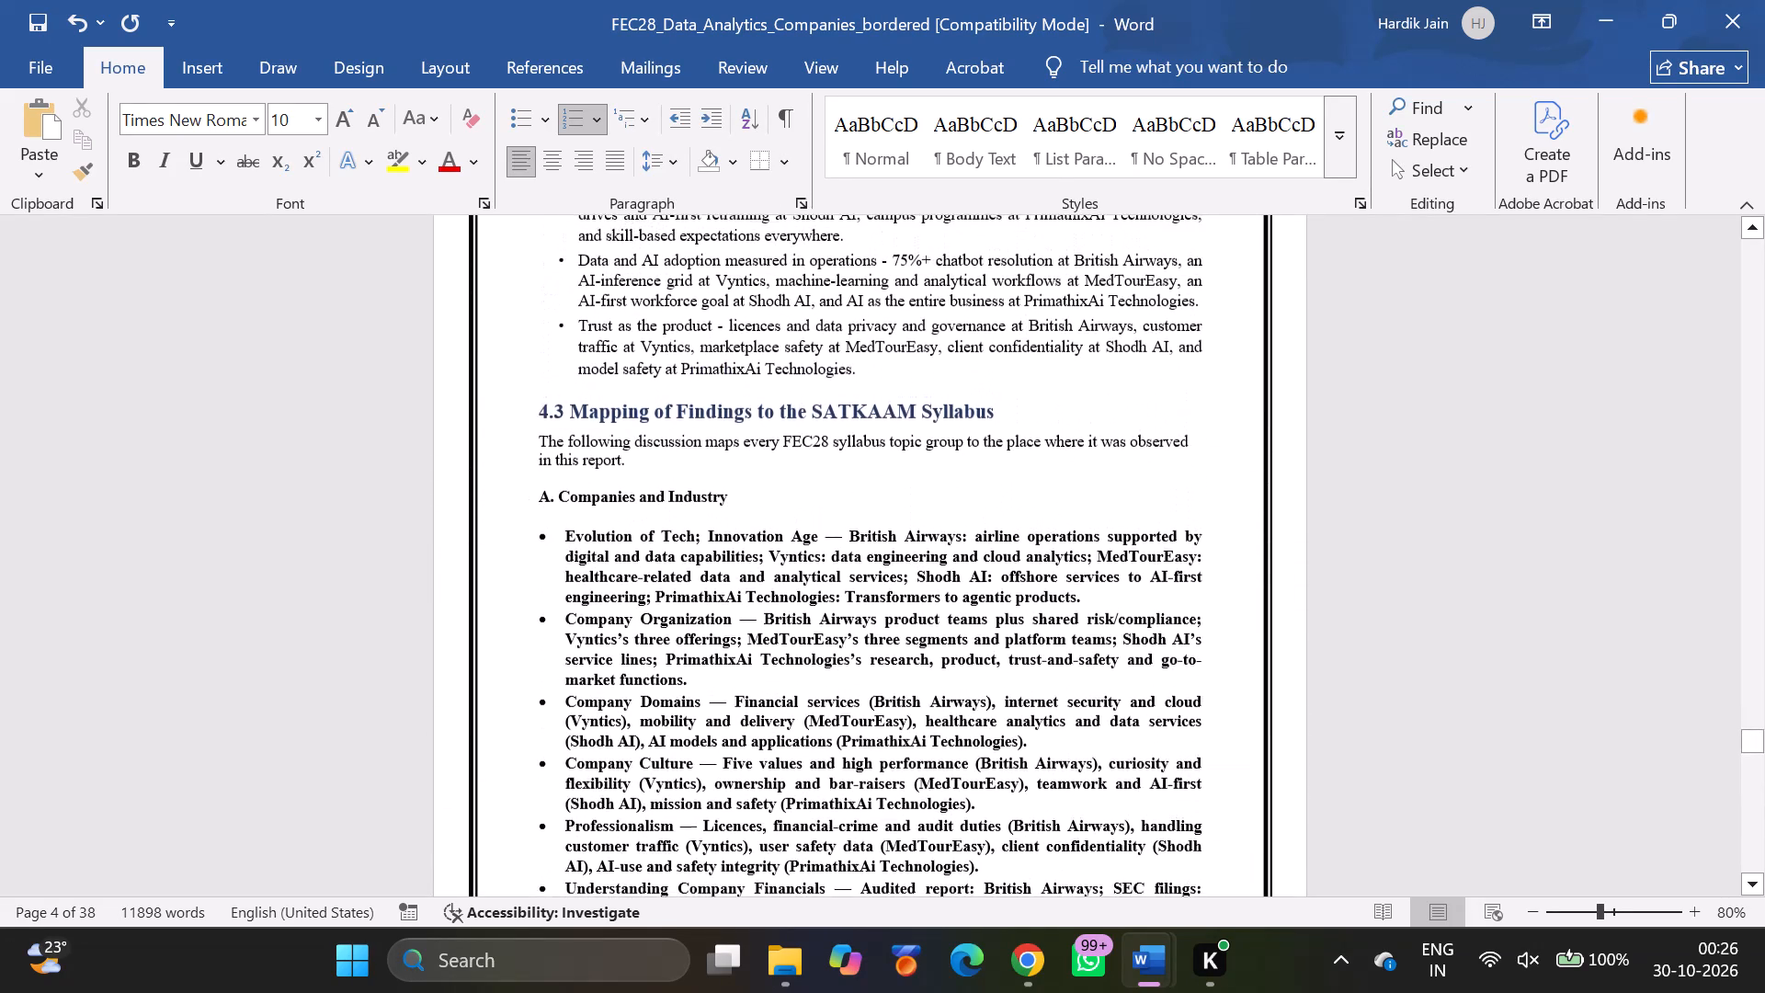
scroll(927, 511, down, 3)
scroll(927, 511, up, 6)
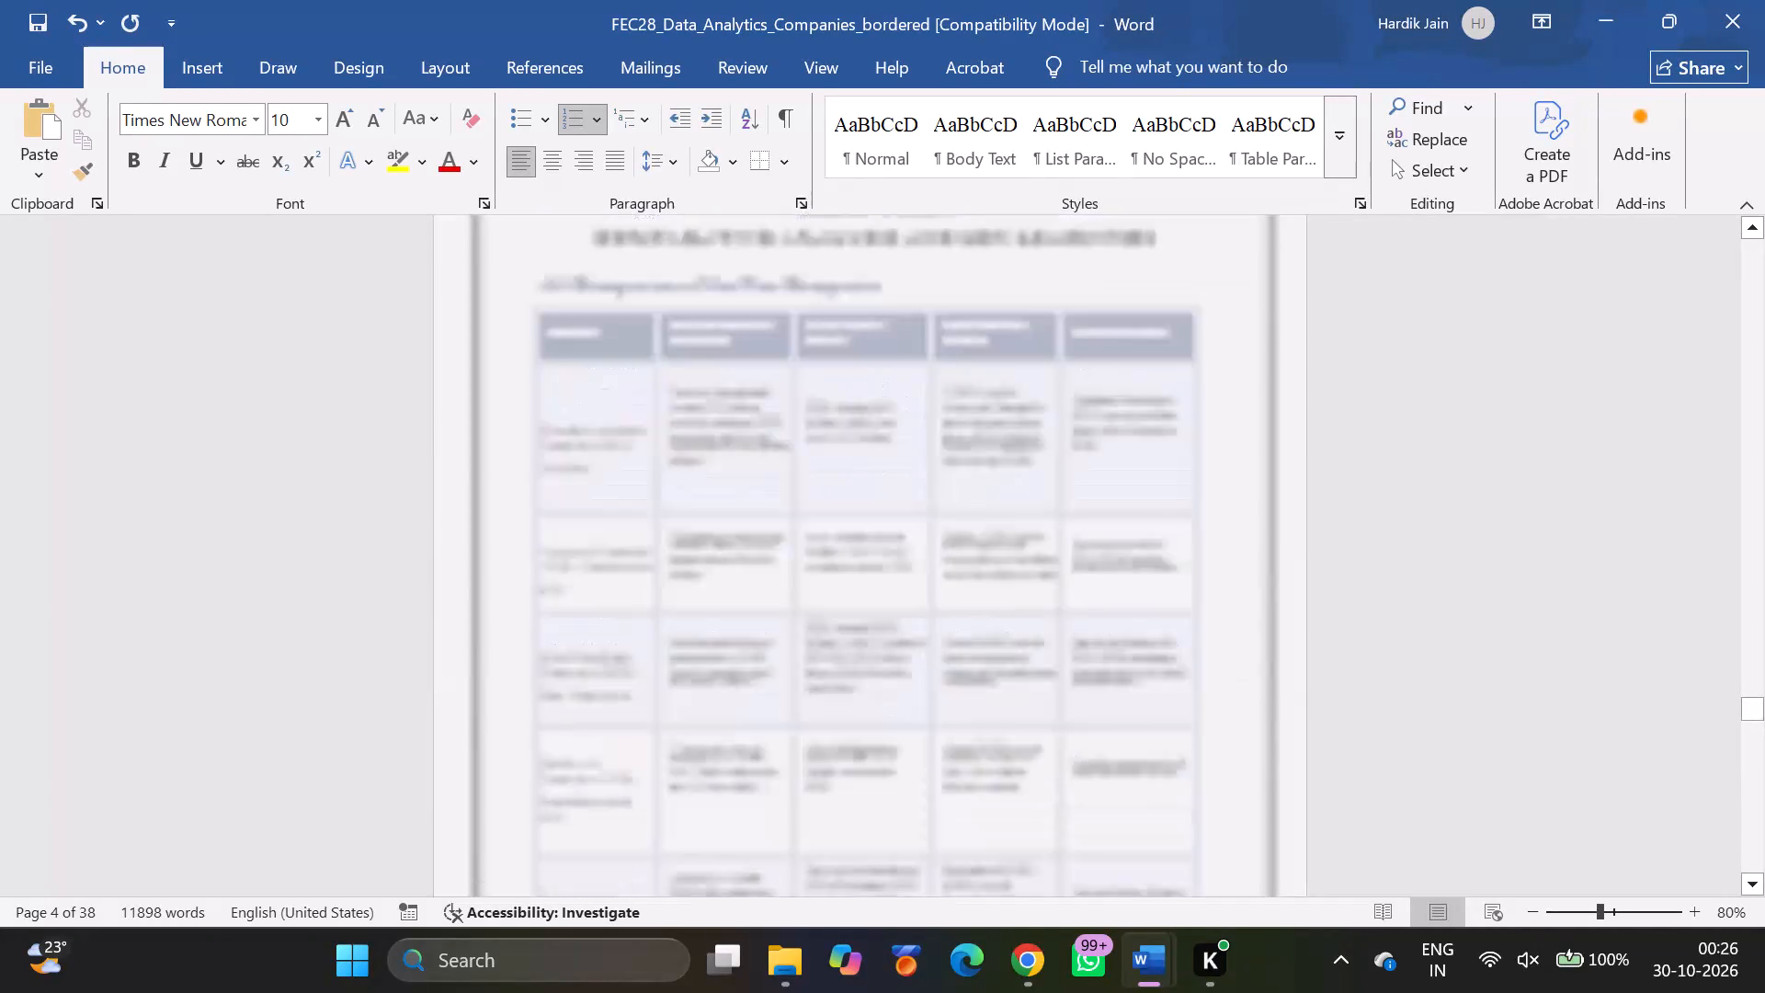
In the table of contents, set the page number of 4.5 A Practical Preparation Plan to 29.
scroll(927, 511, up, 5)
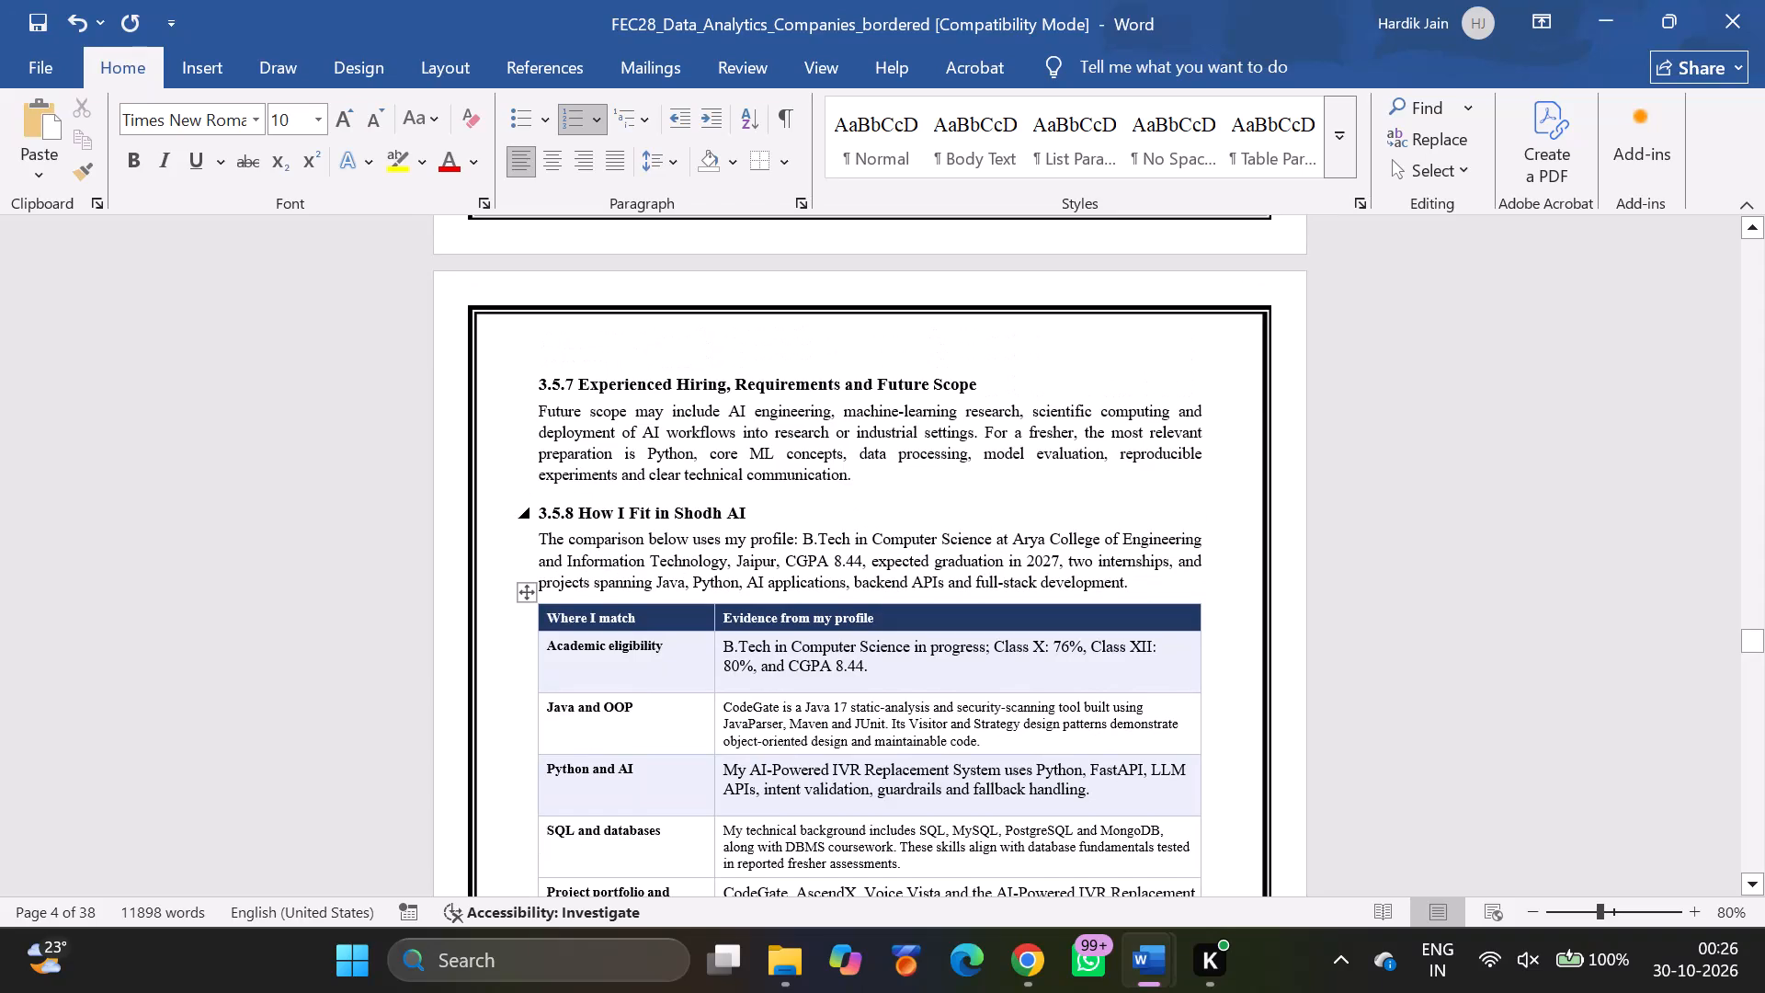
scroll(927, 511, up, 9)
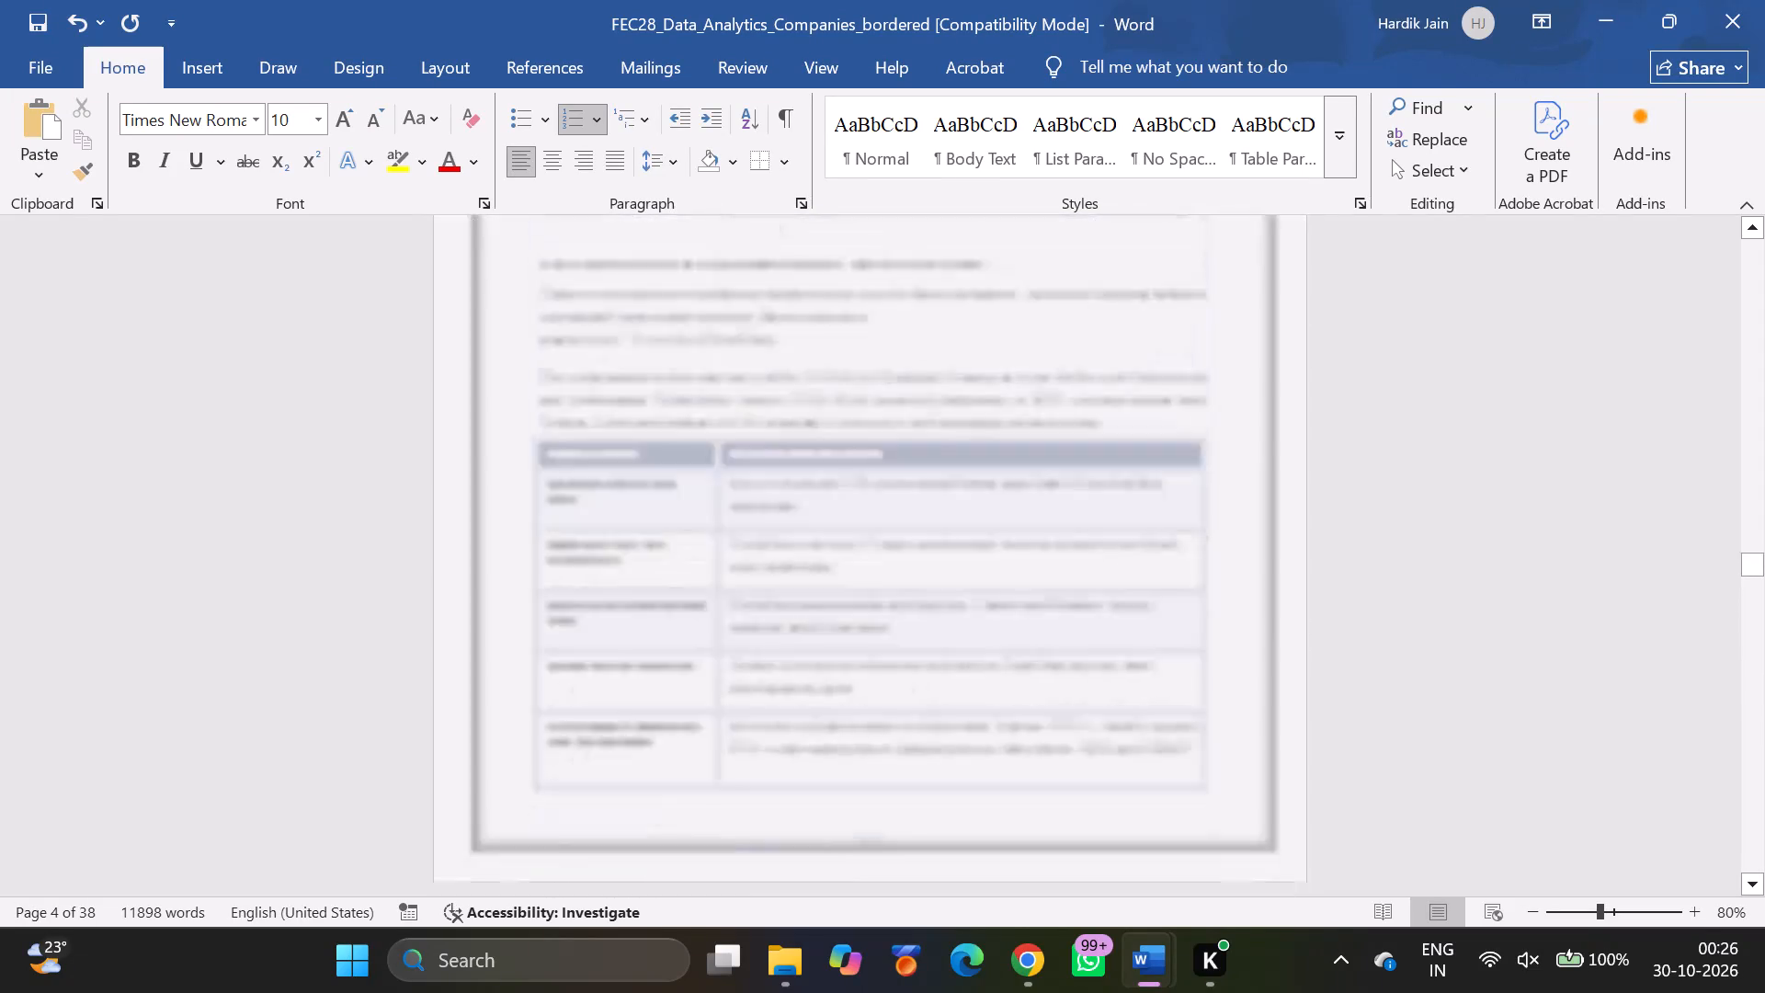
scroll(927, 511, up, 10)
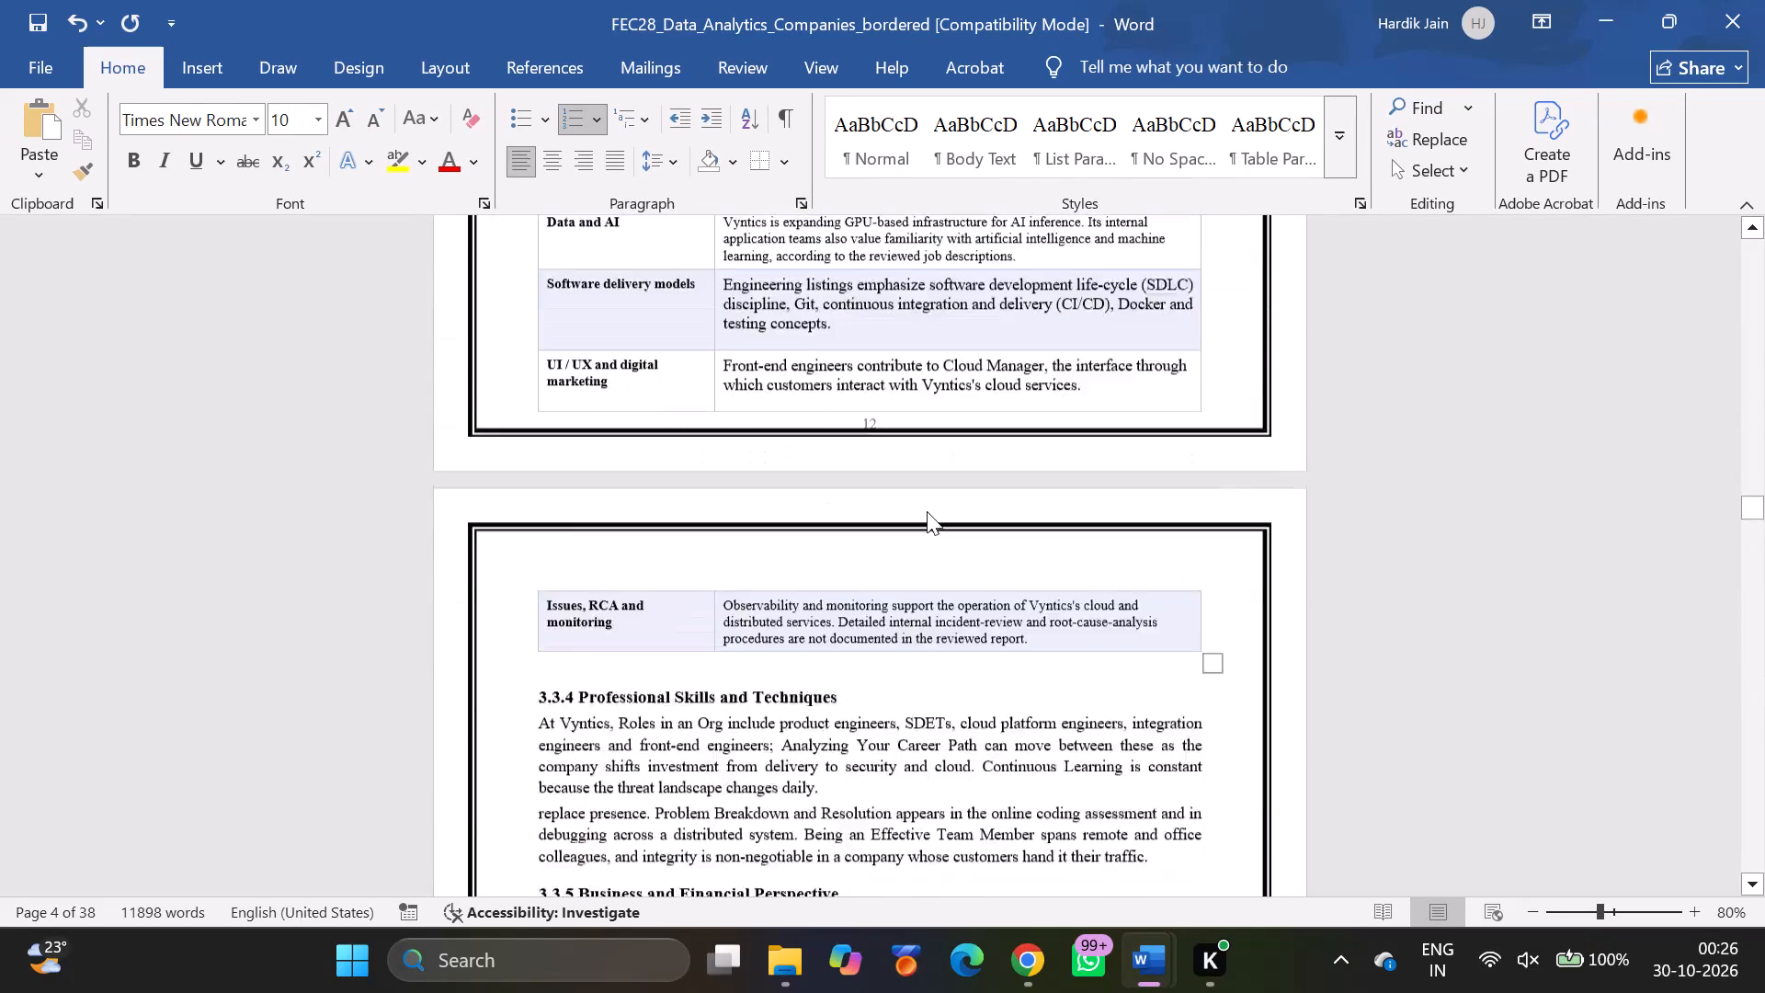
scroll(927, 511, up, 10)
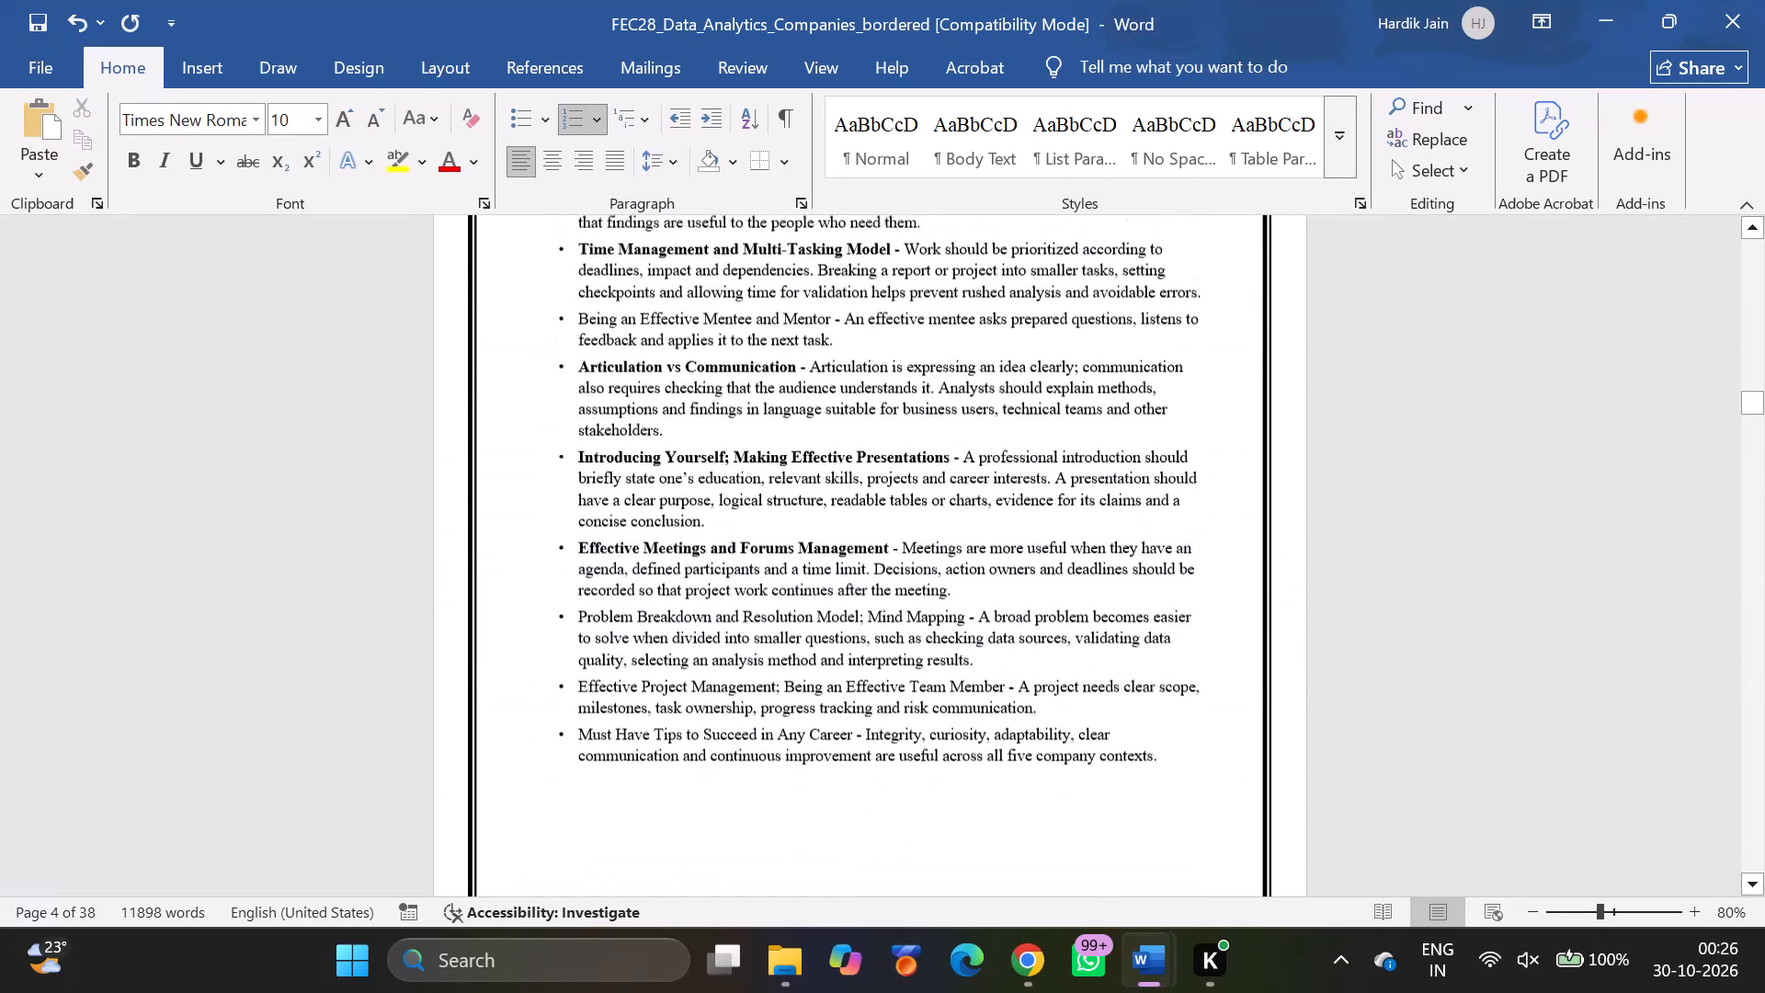
scroll(927, 511, up, 6)
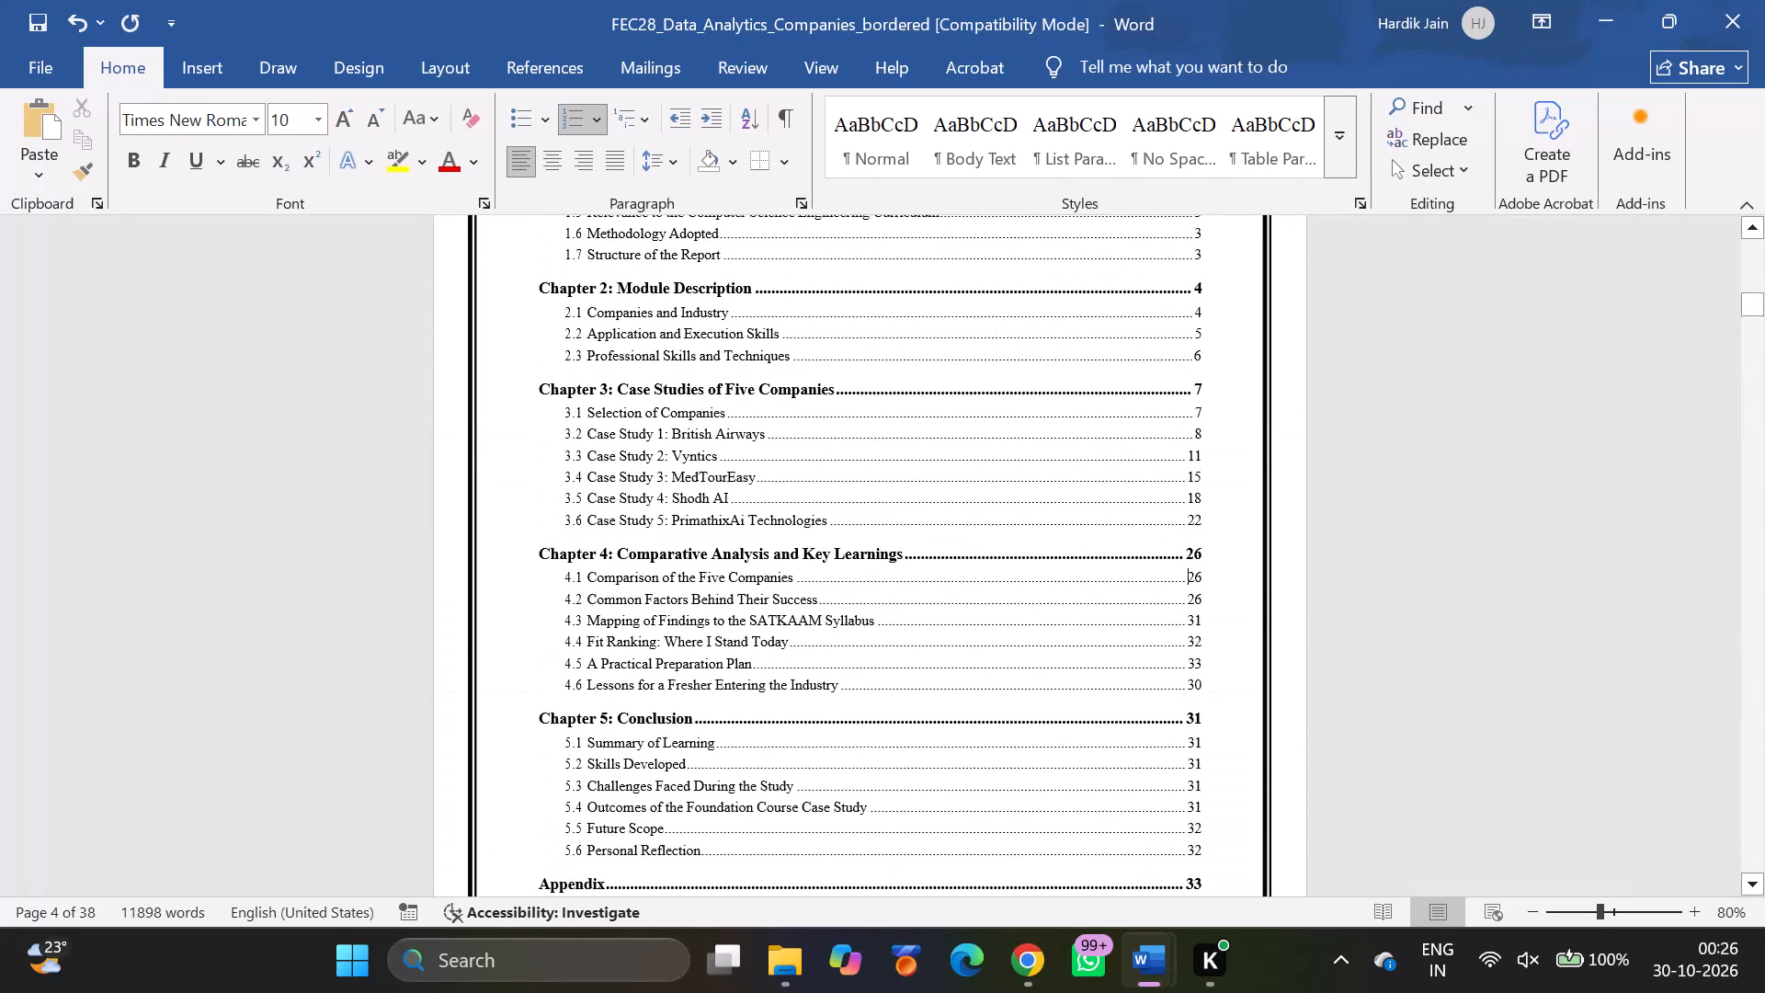
scroll(927, 511, down, 1)
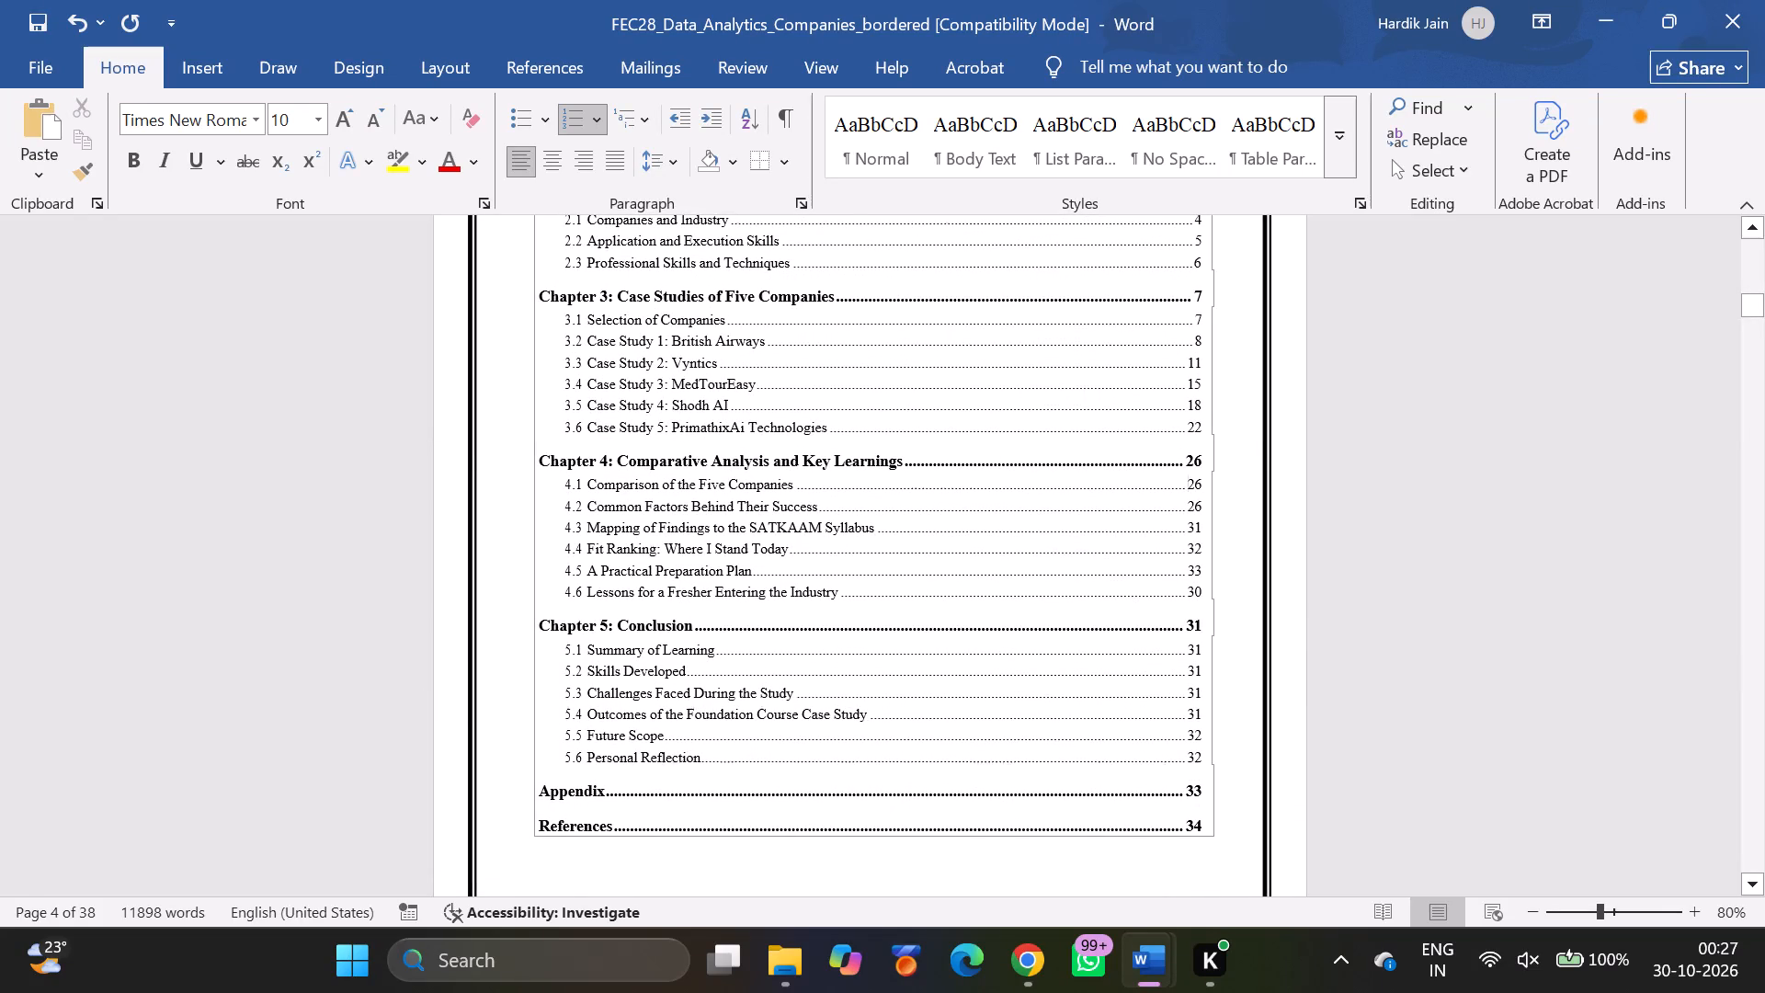
click(1193, 571)
text(29)
key(Delete)
key(Left)
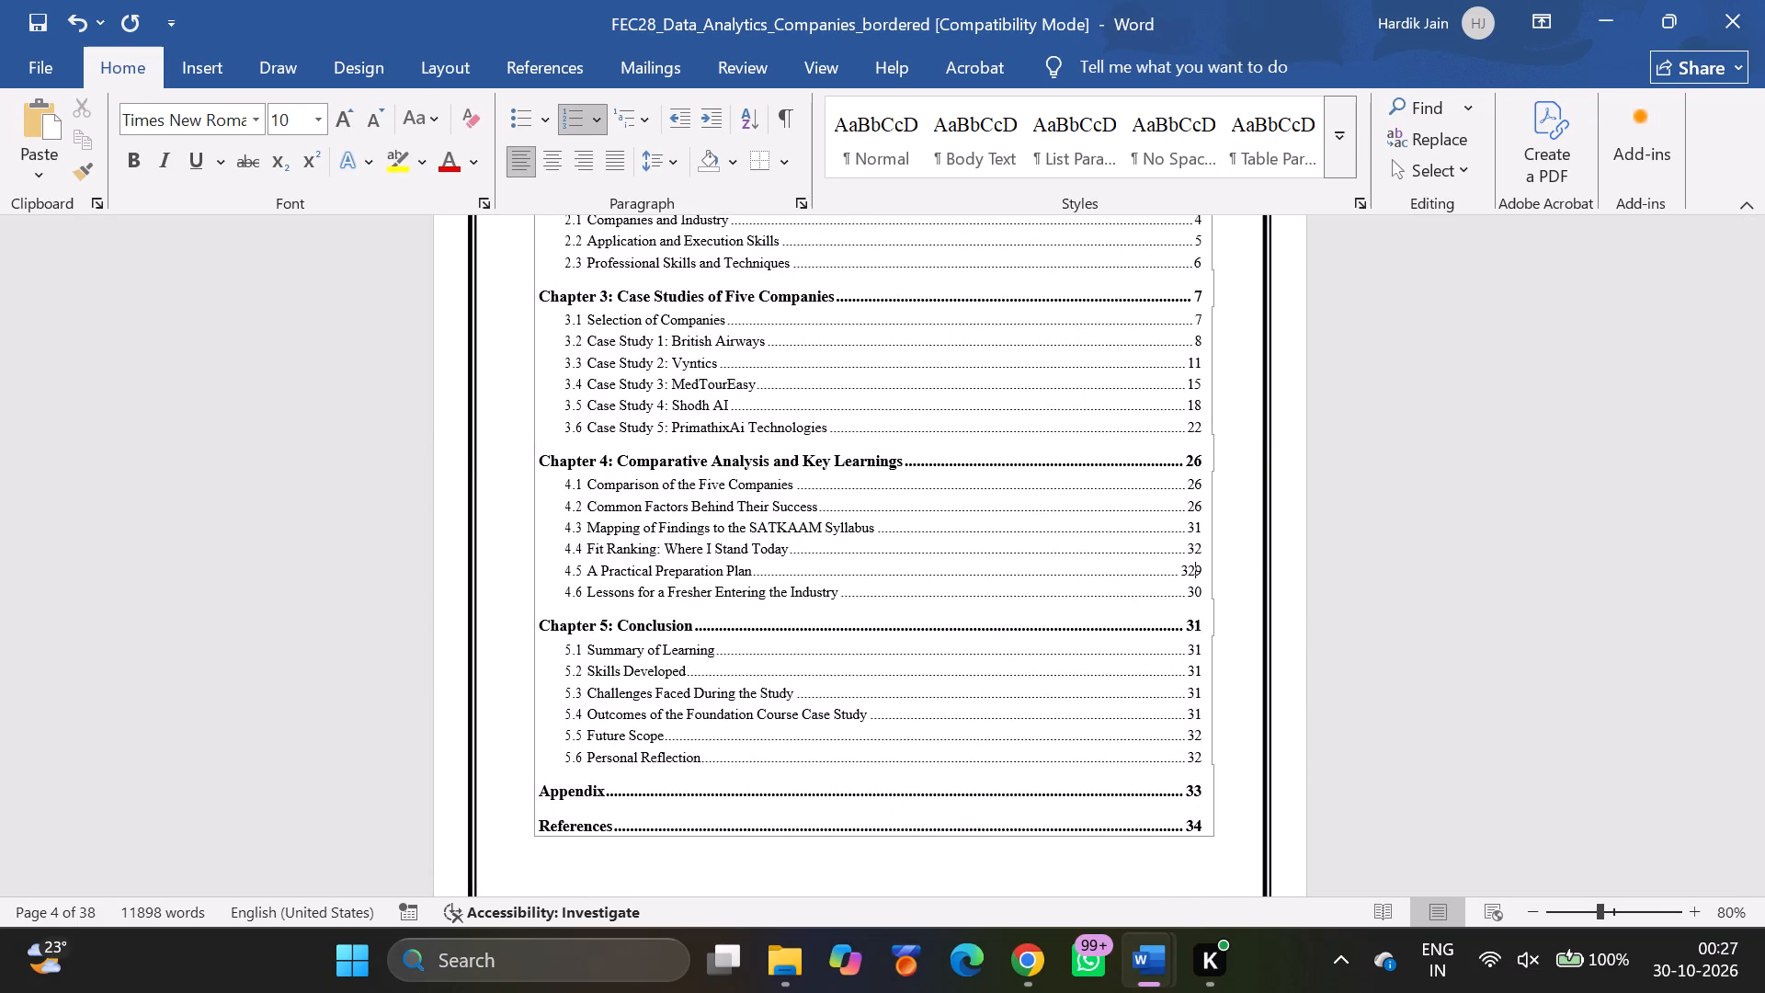
key(Left)
key(BackSpace)
Set the contents page number of 4.4 Fit Ranking: Where I Stand Today to 29.
key(Up)
key(Right)
text(29)
key(Delete)
key(Left)
key(Left)
key(BackSpace)
Set the contents page number of 4.3 Mapping of Findings to the SATKAAM Syllabus to 27.
key(Up)
key(Right)
text(27)
key(Delete)
key(Left)
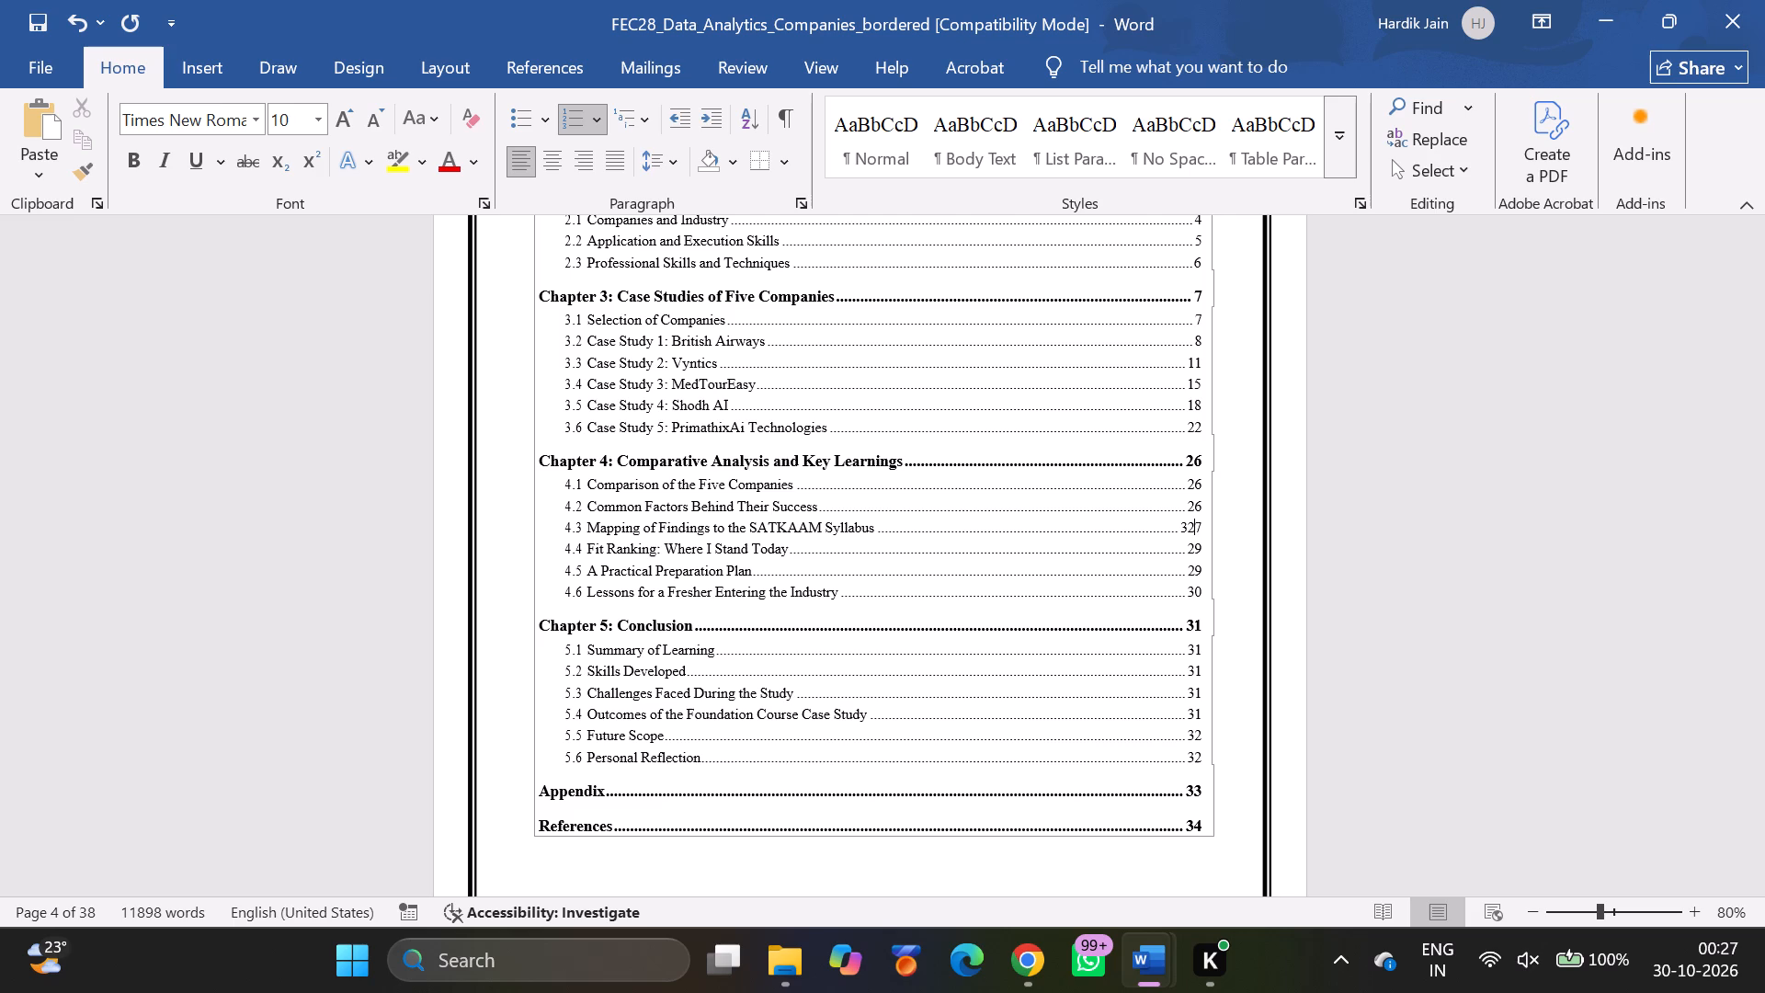
key(Left)
key(BackSpace)
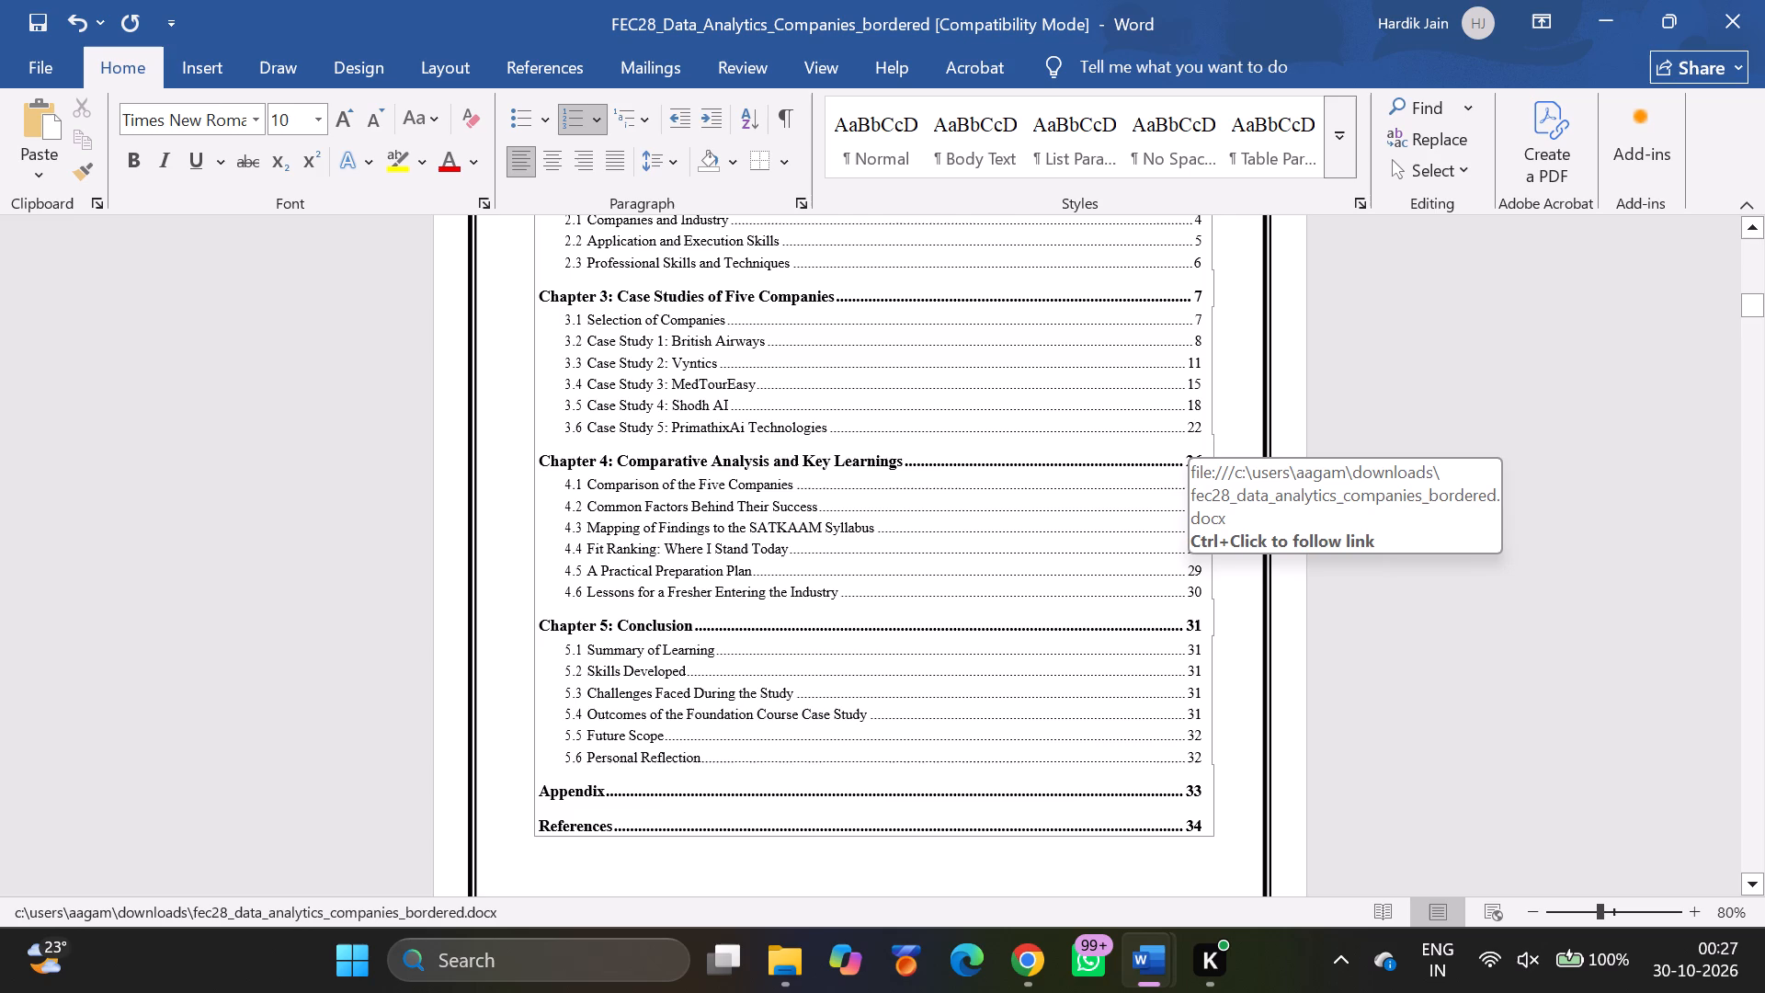
Check the rest of the contents list and the pages after it, and save the report.
scroll(1156, 692, down, 1)
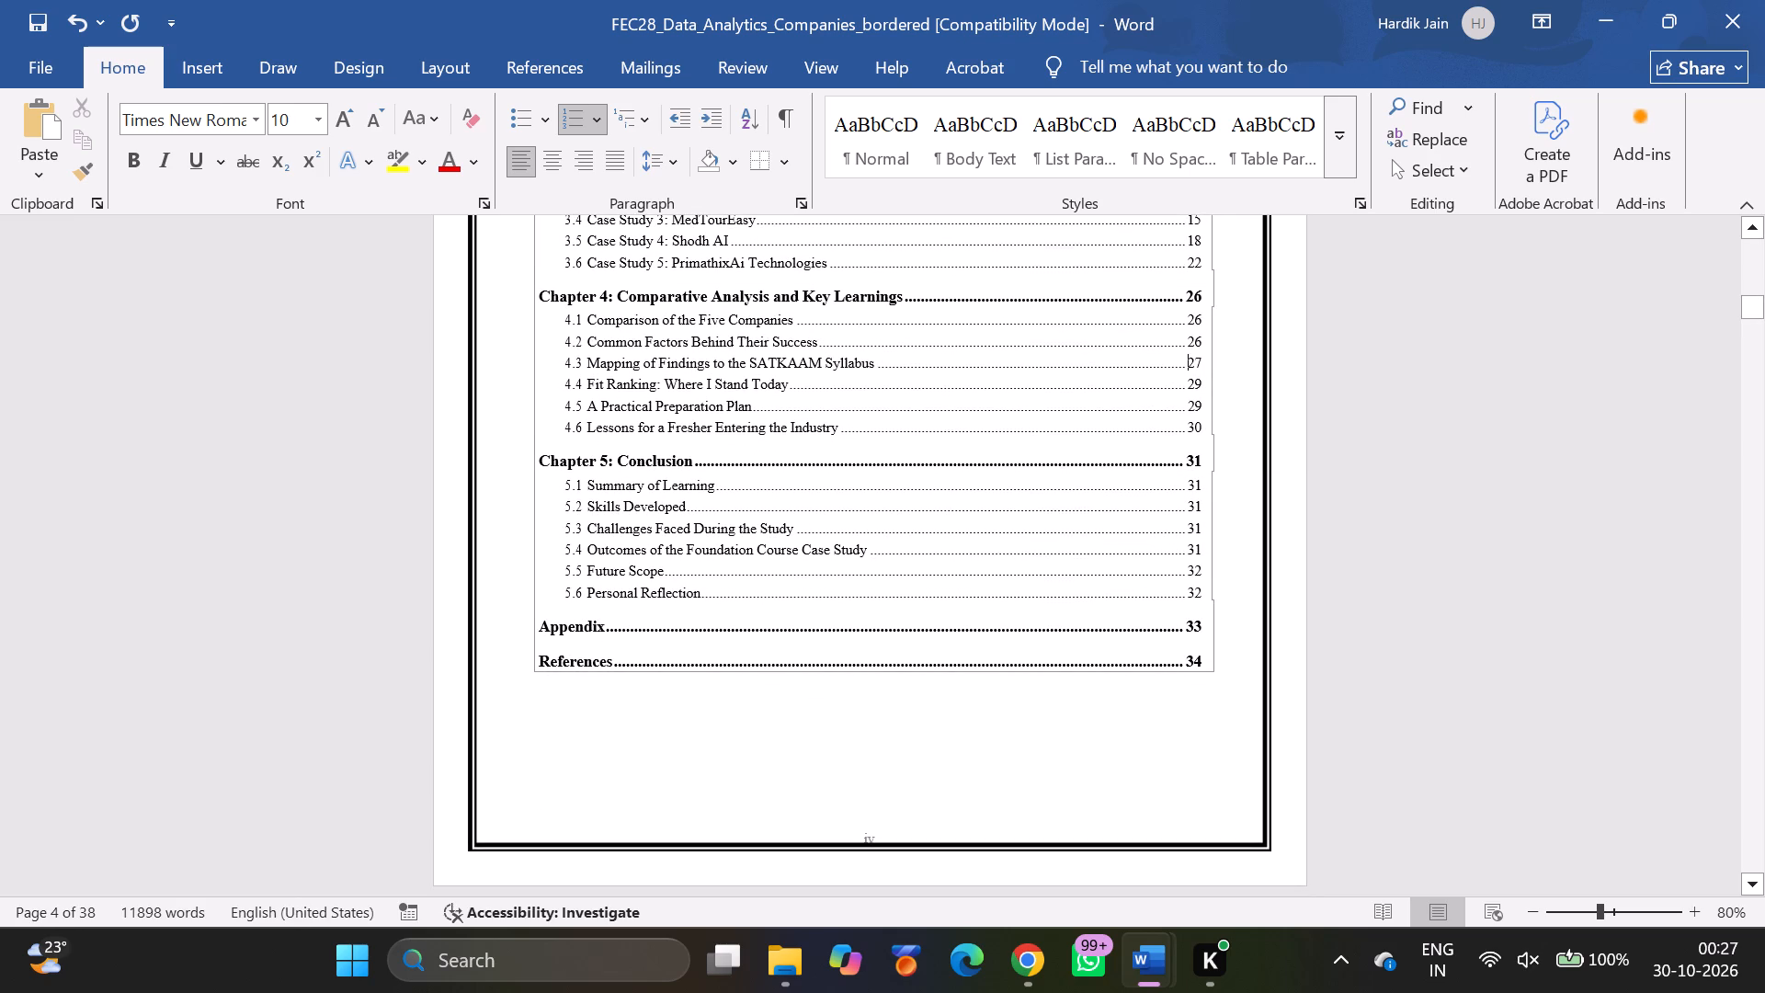
scroll(1156, 692, down, 3)
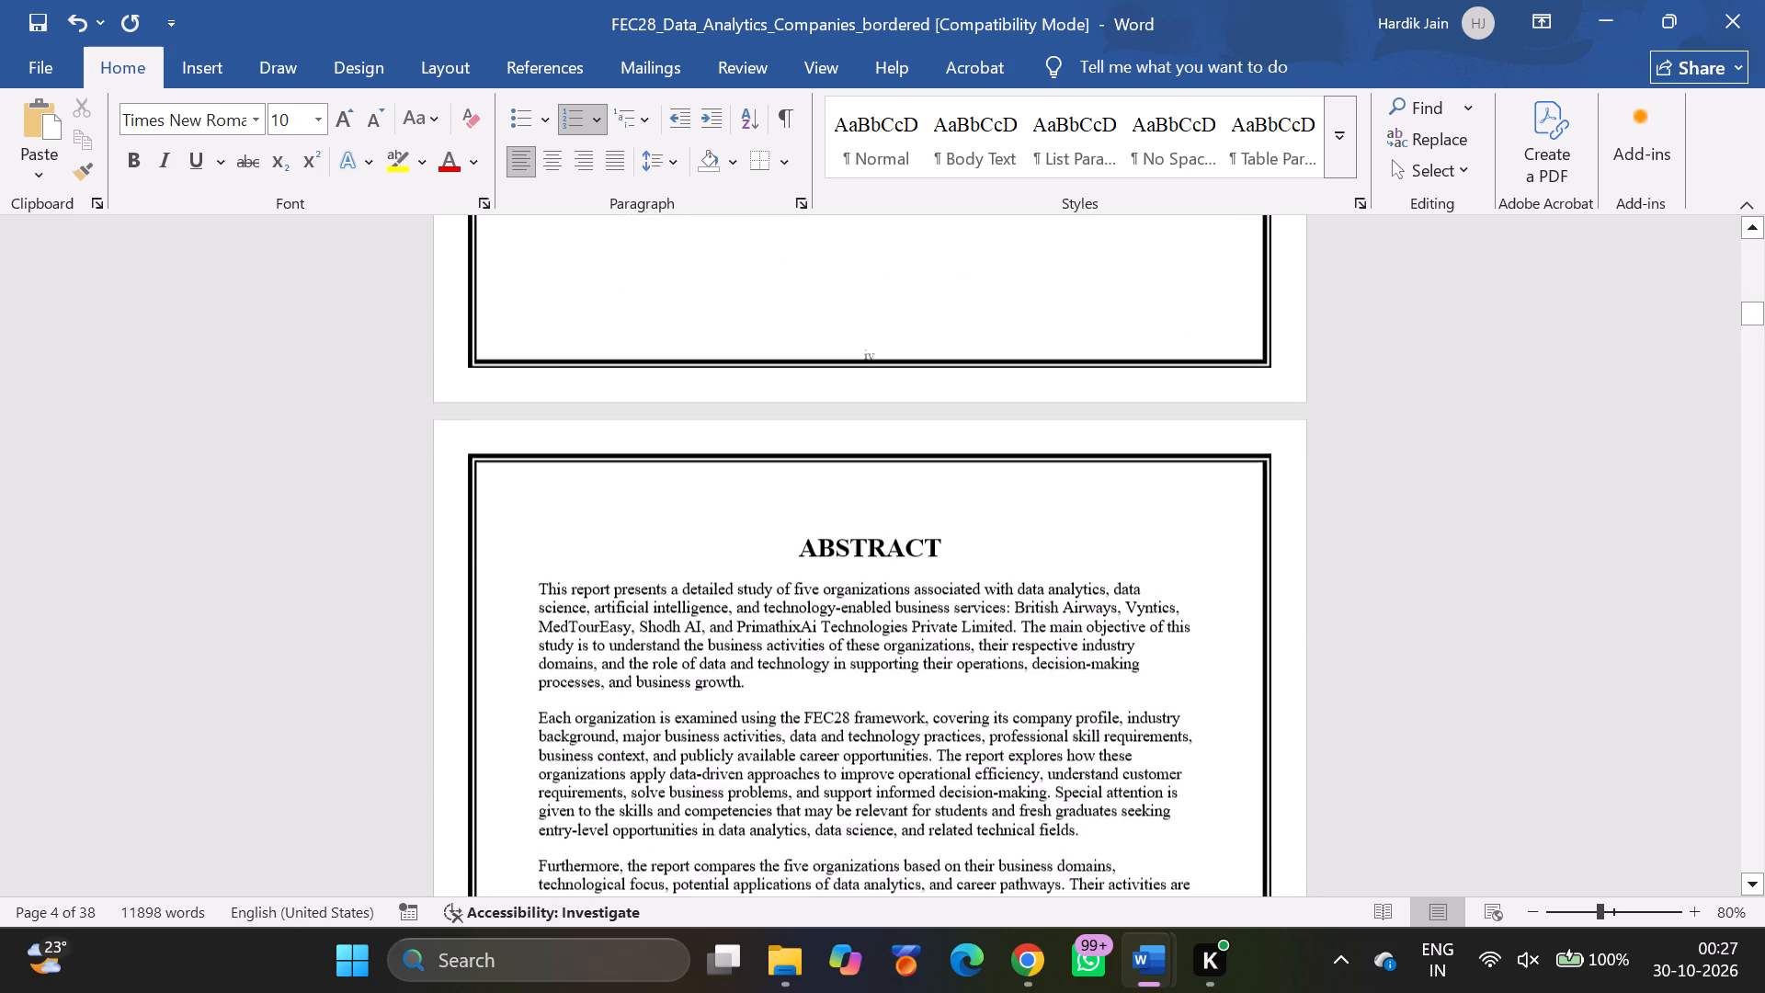
scroll(1156, 692, down, 4)
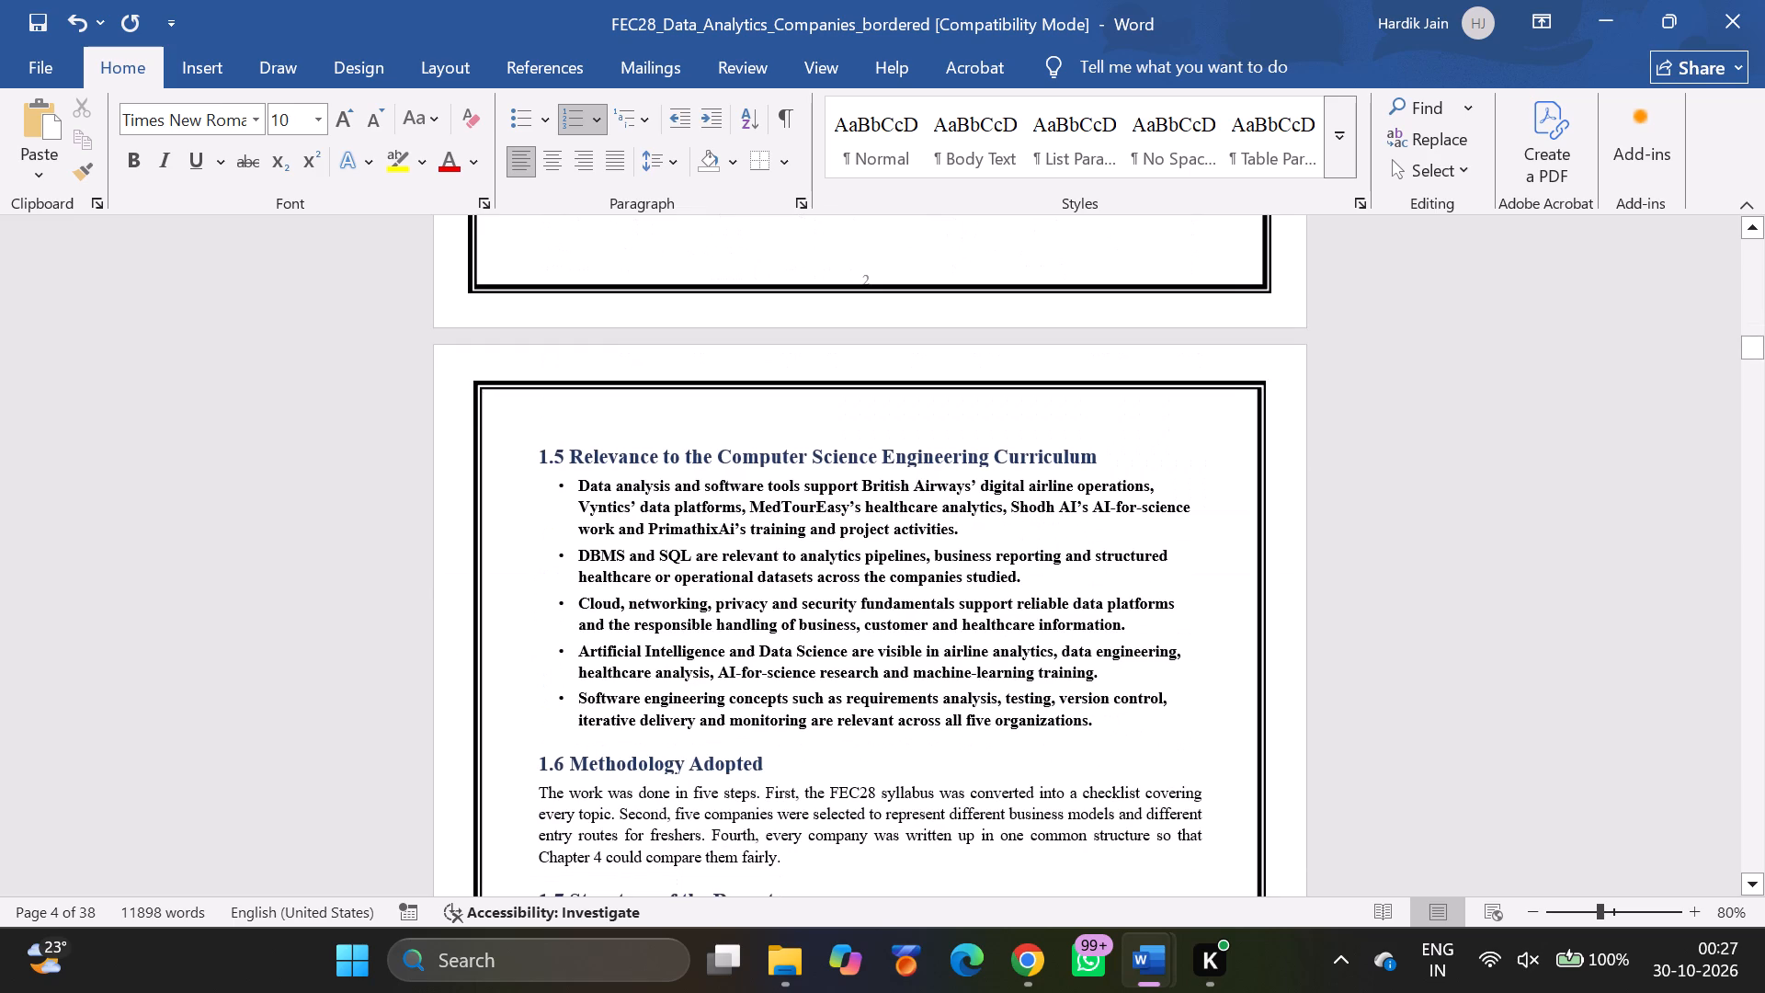
key(ctrl+s)
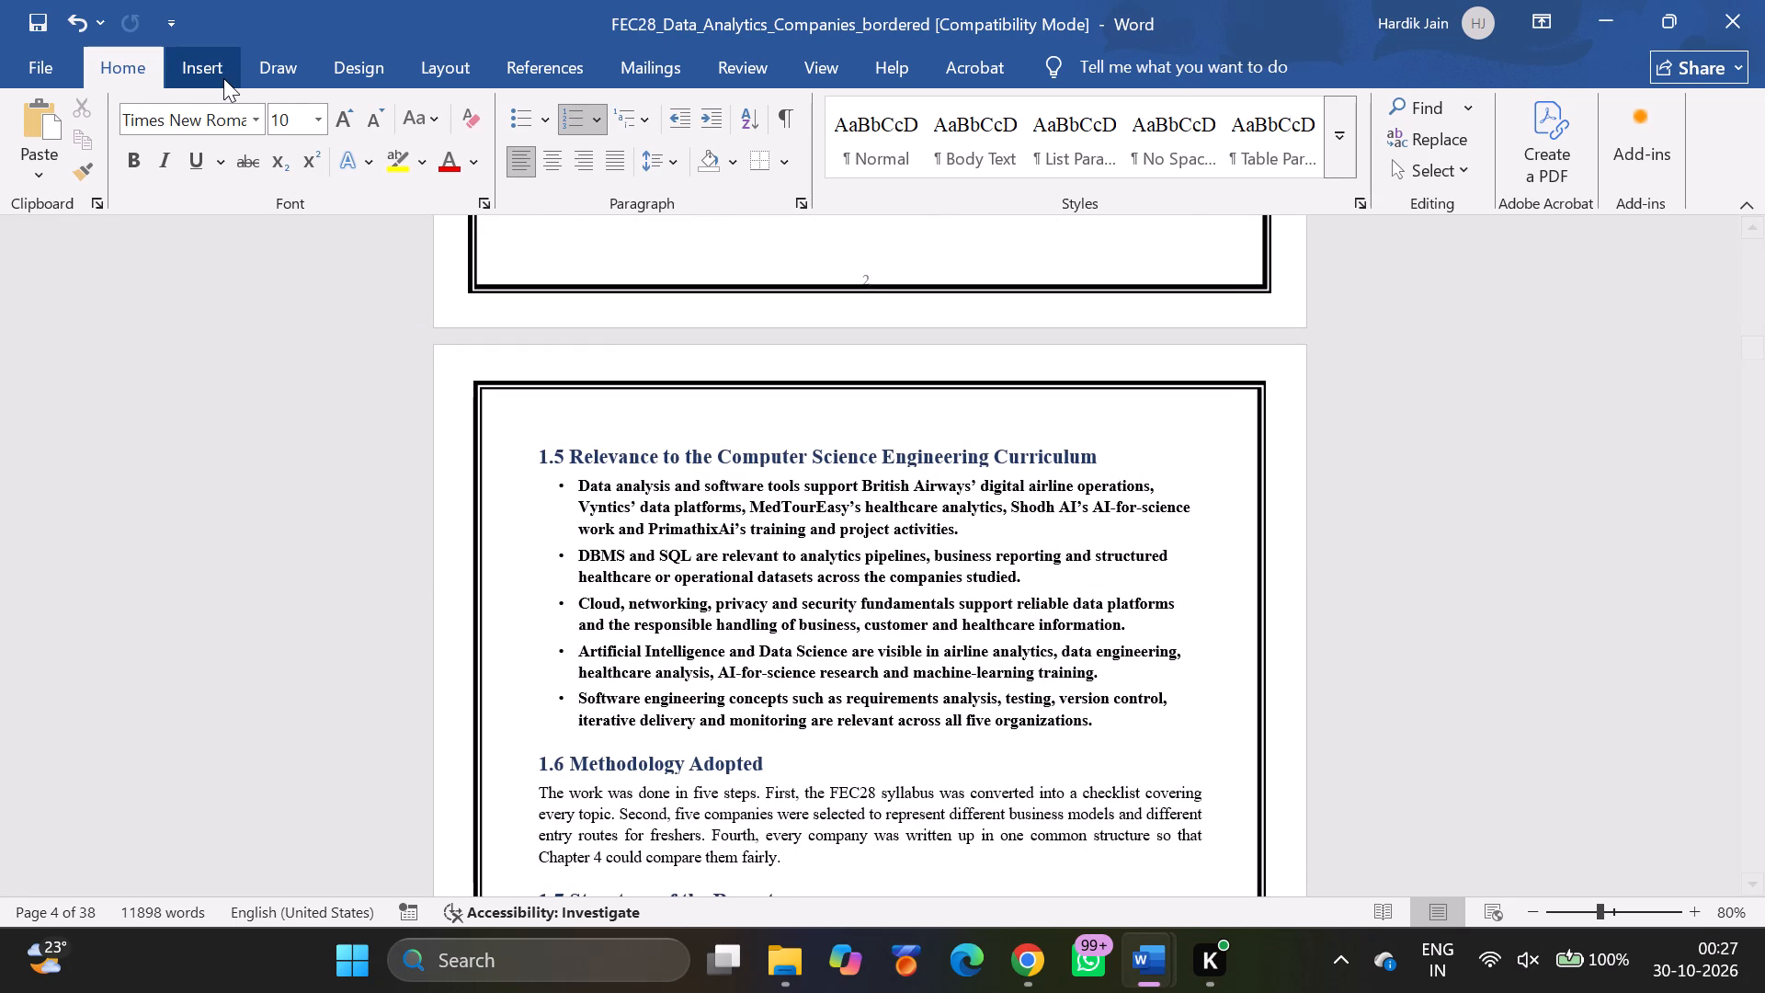
Save a copy of the report as a PDF in the Documents > report folder, keeping the name FEC28_Data_Analytics_Companies_bordered.
click(50, 71)
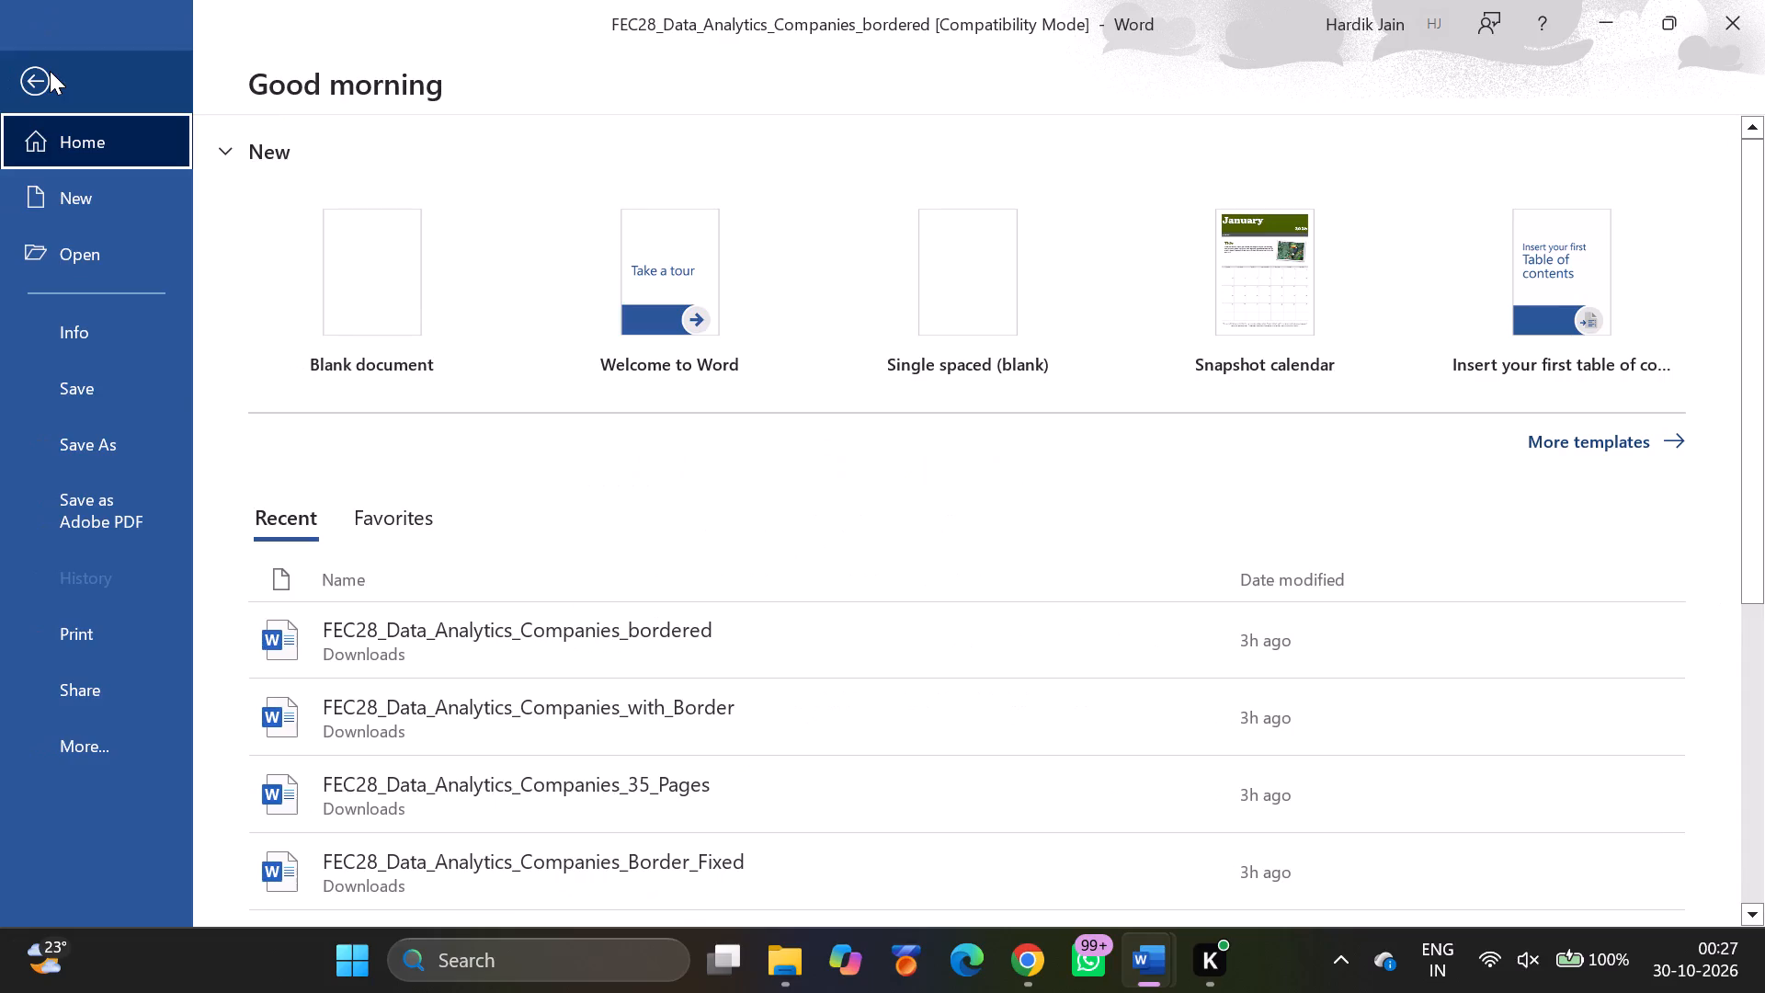
click(117, 435)
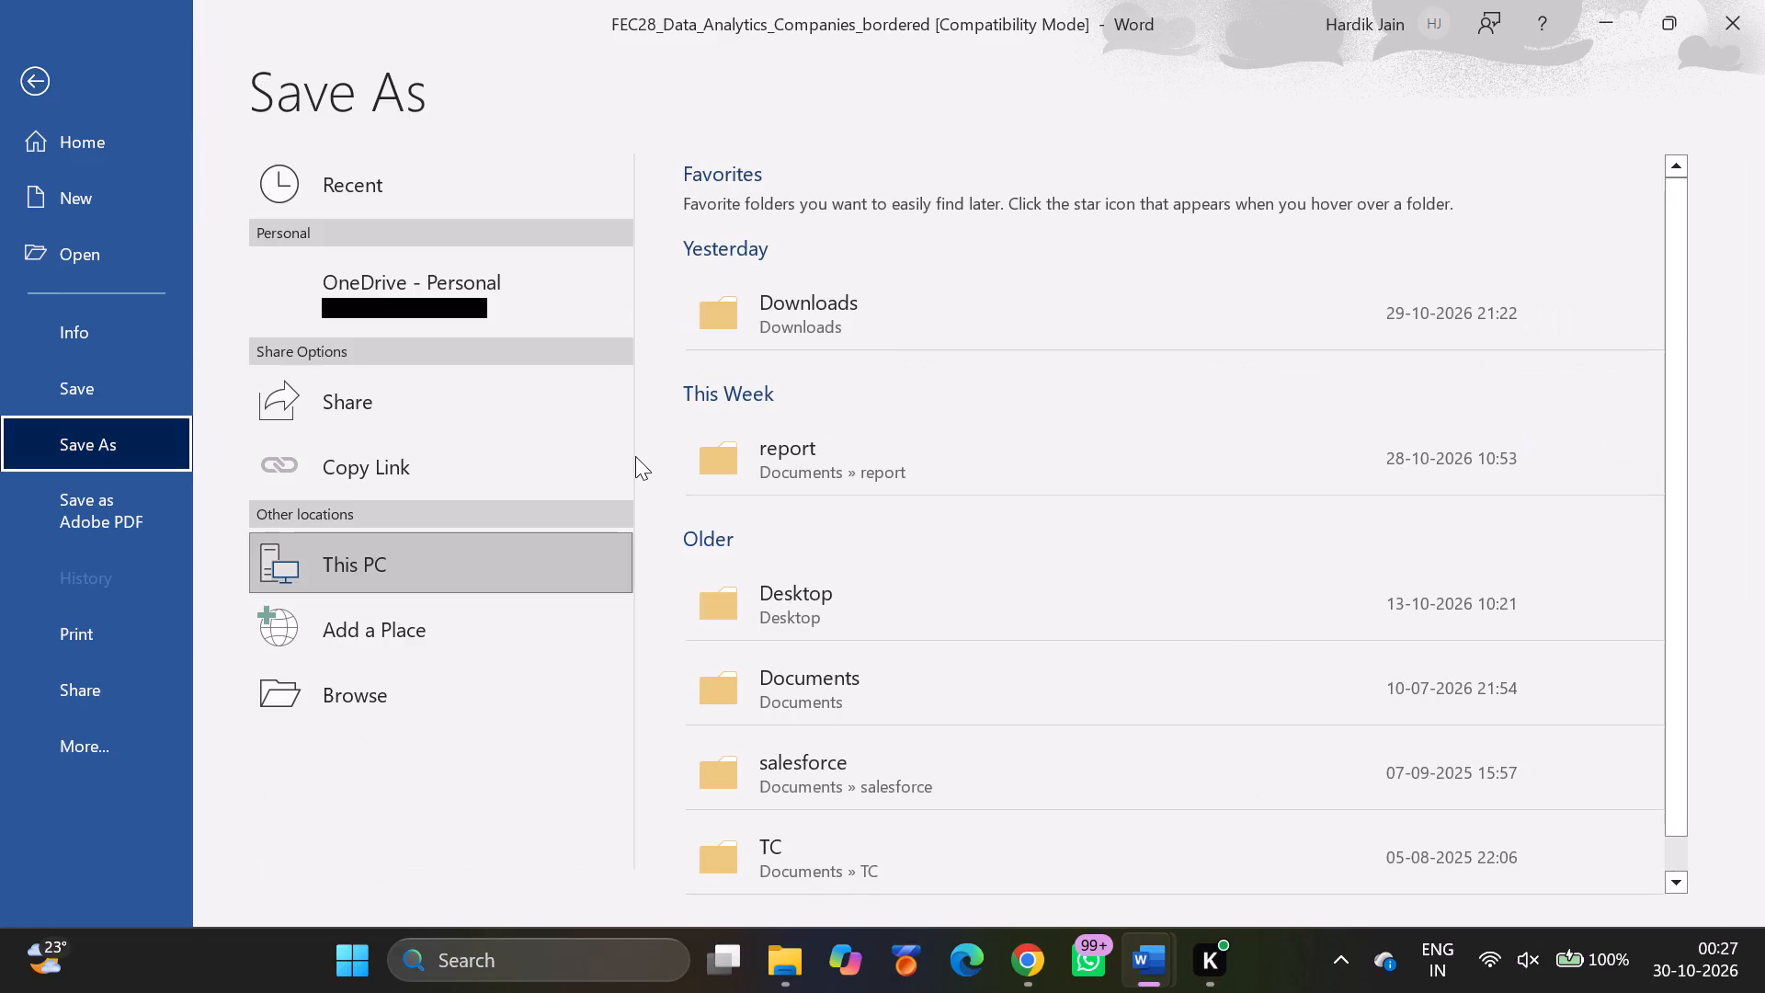
click(941, 484)
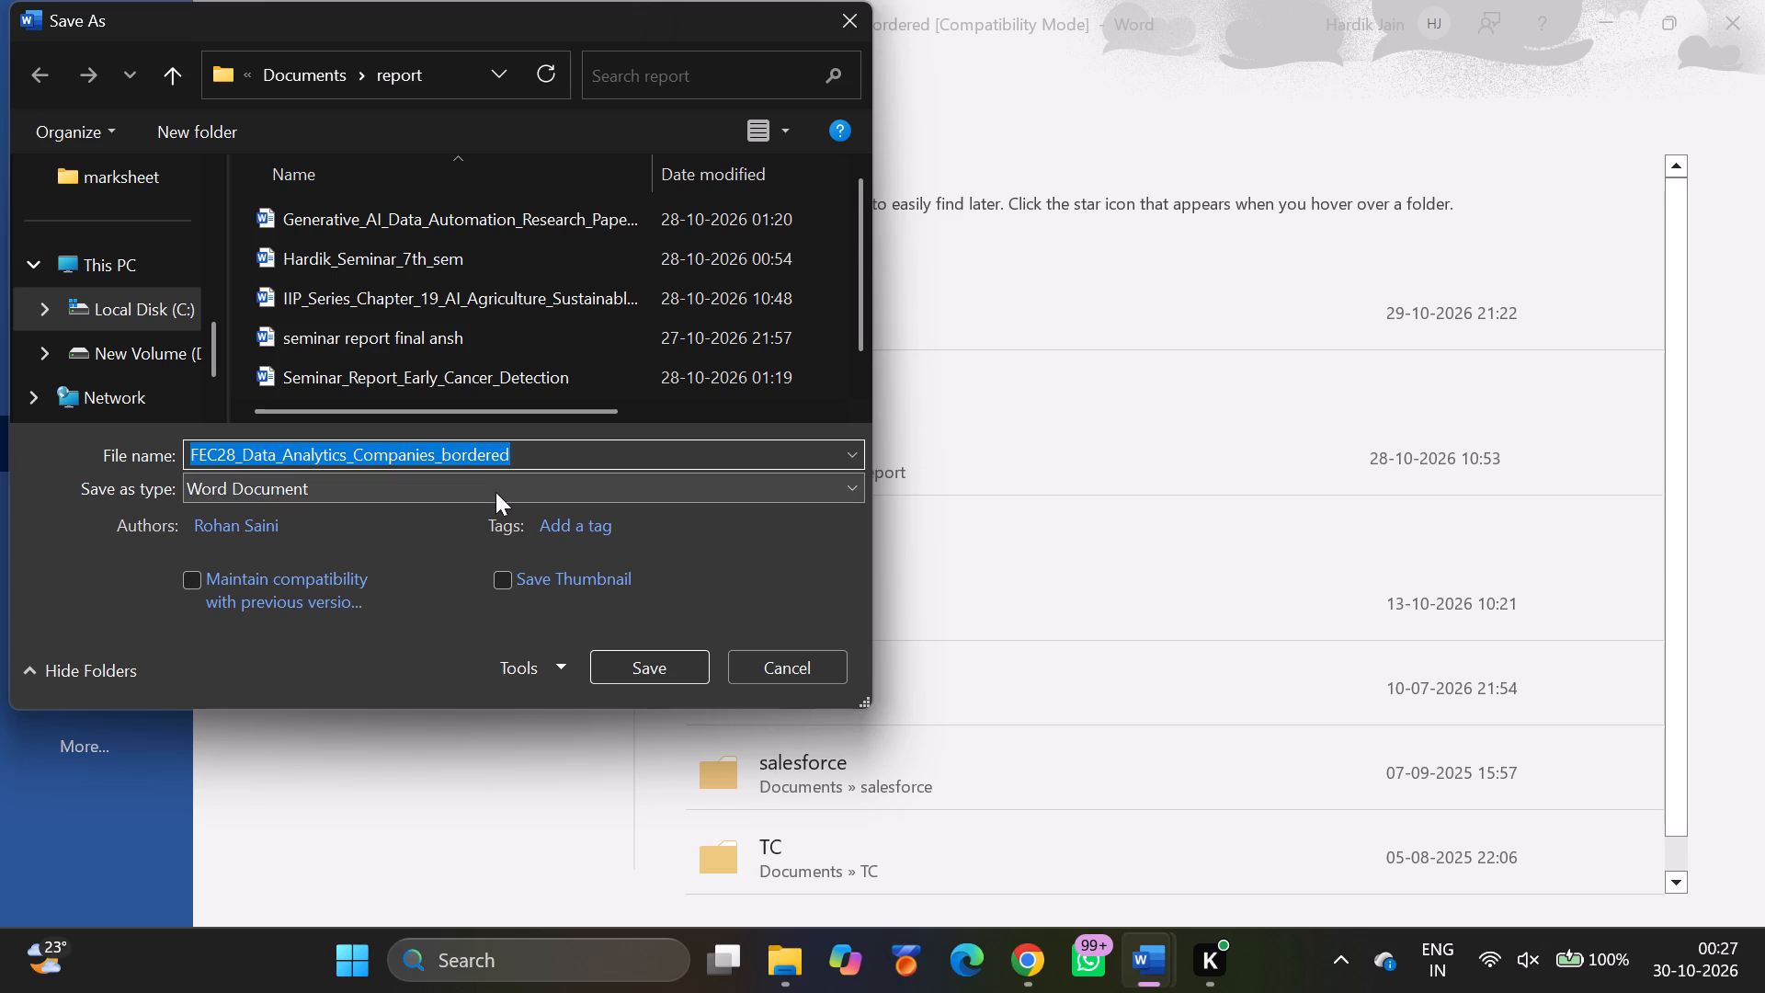
click(493, 485)
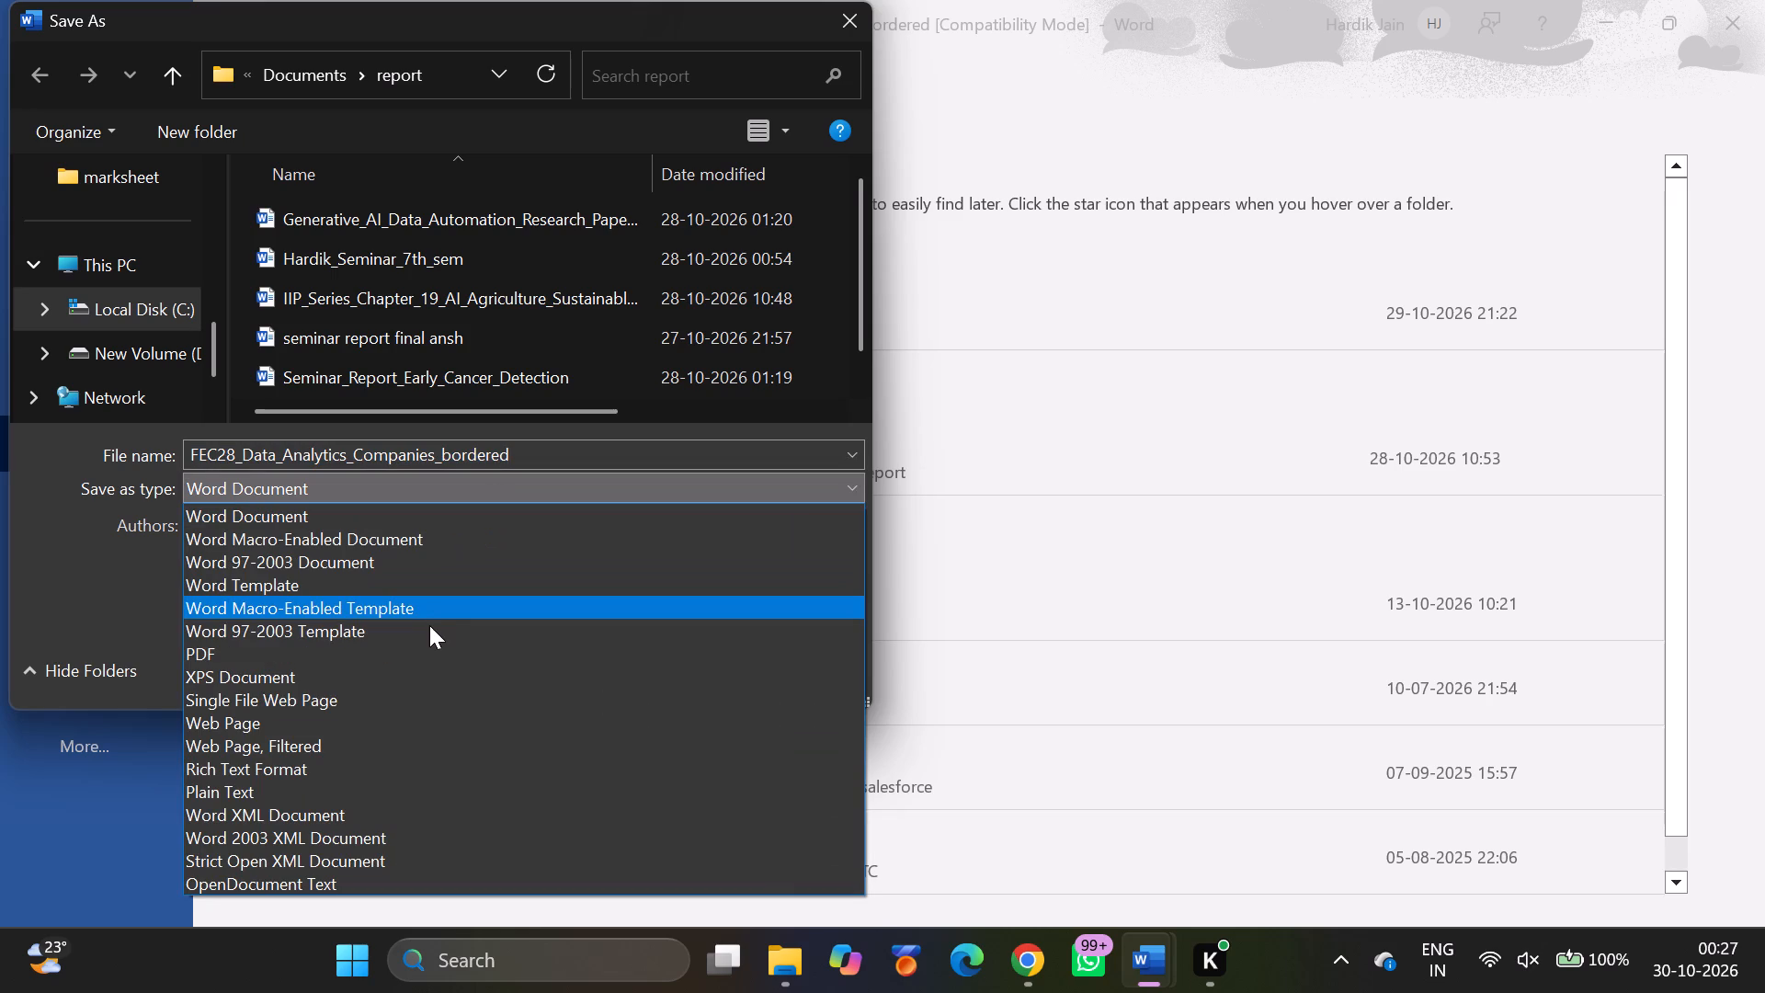
click(423, 656)
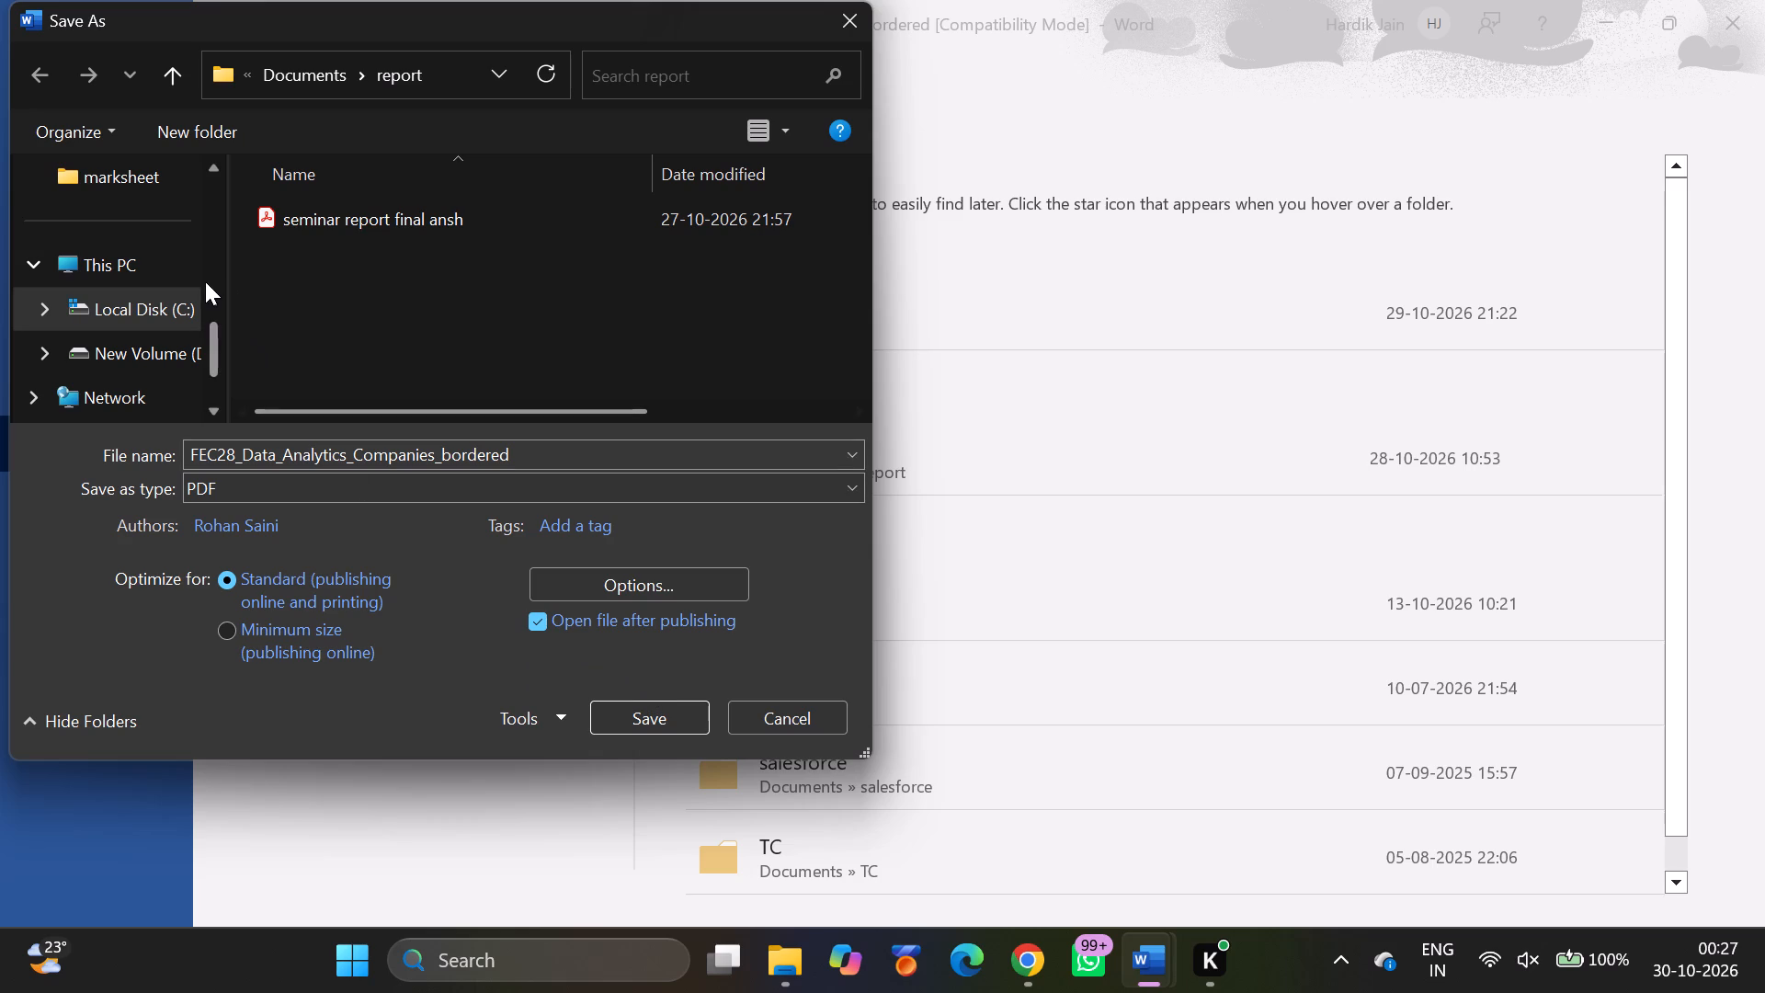
scroll(205, 281, up, 1)
scroll(96, 330, down, 1)
scroll(96, 330, up, 1)
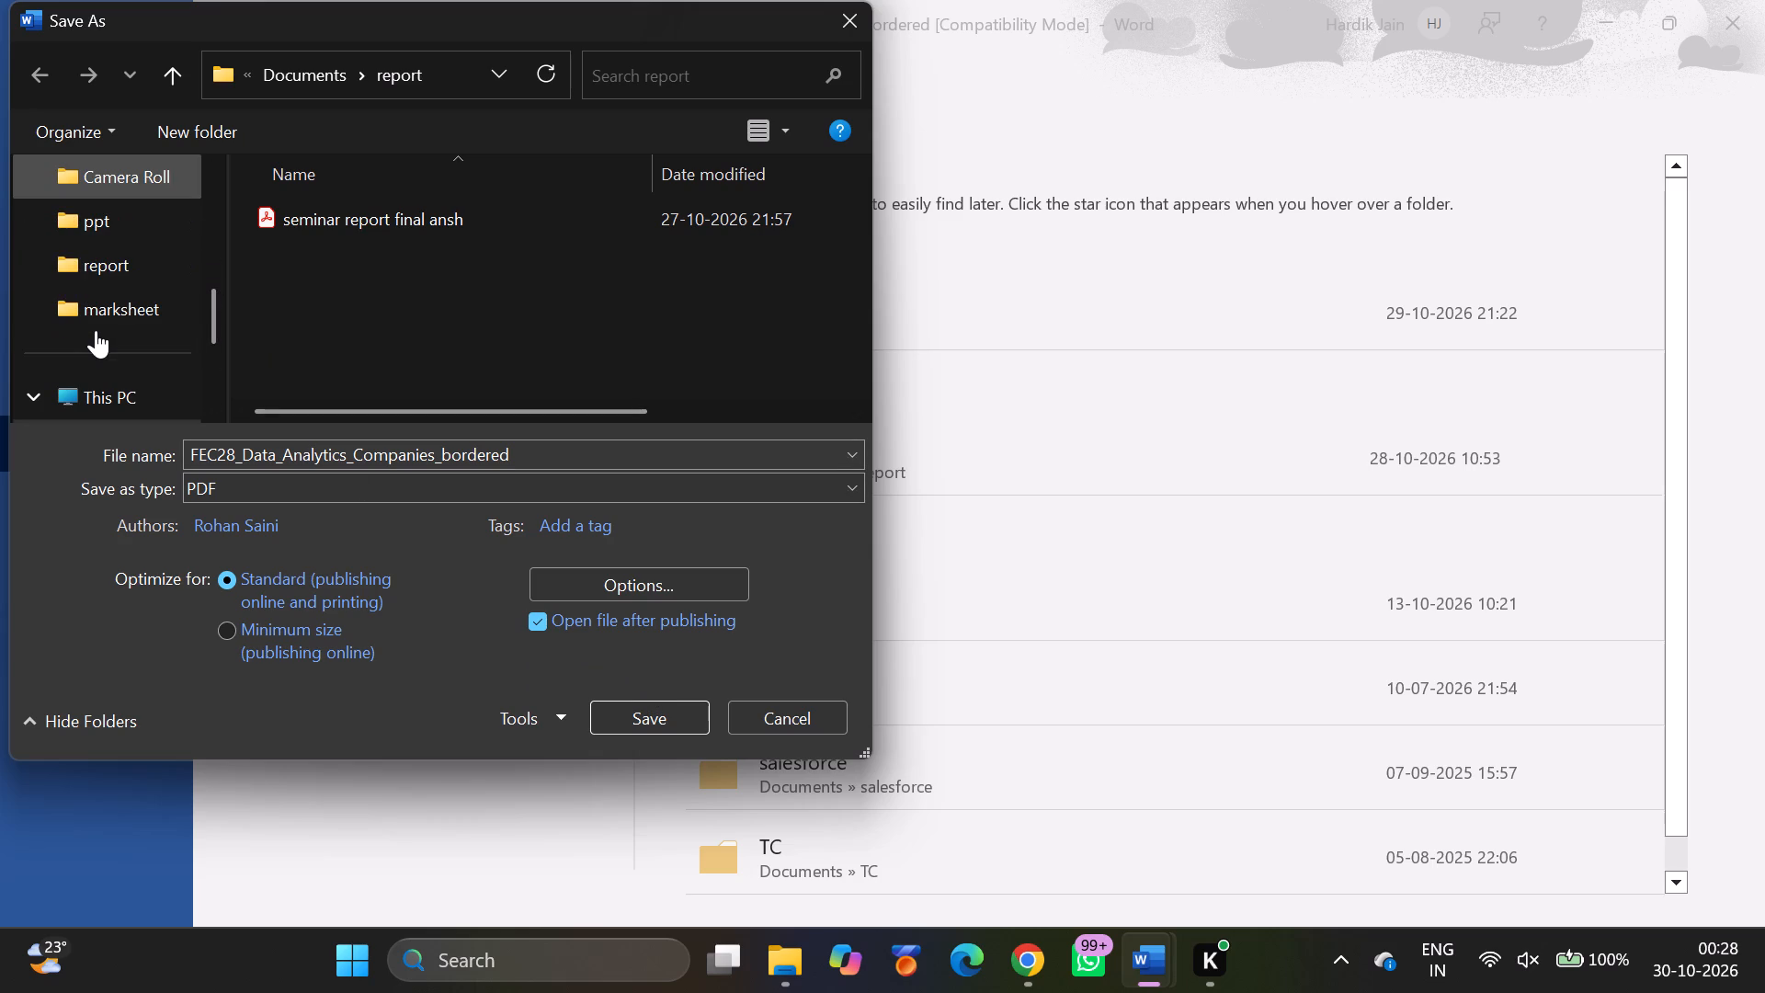
scroll(96, 330, up, 1)
click(109, 277)
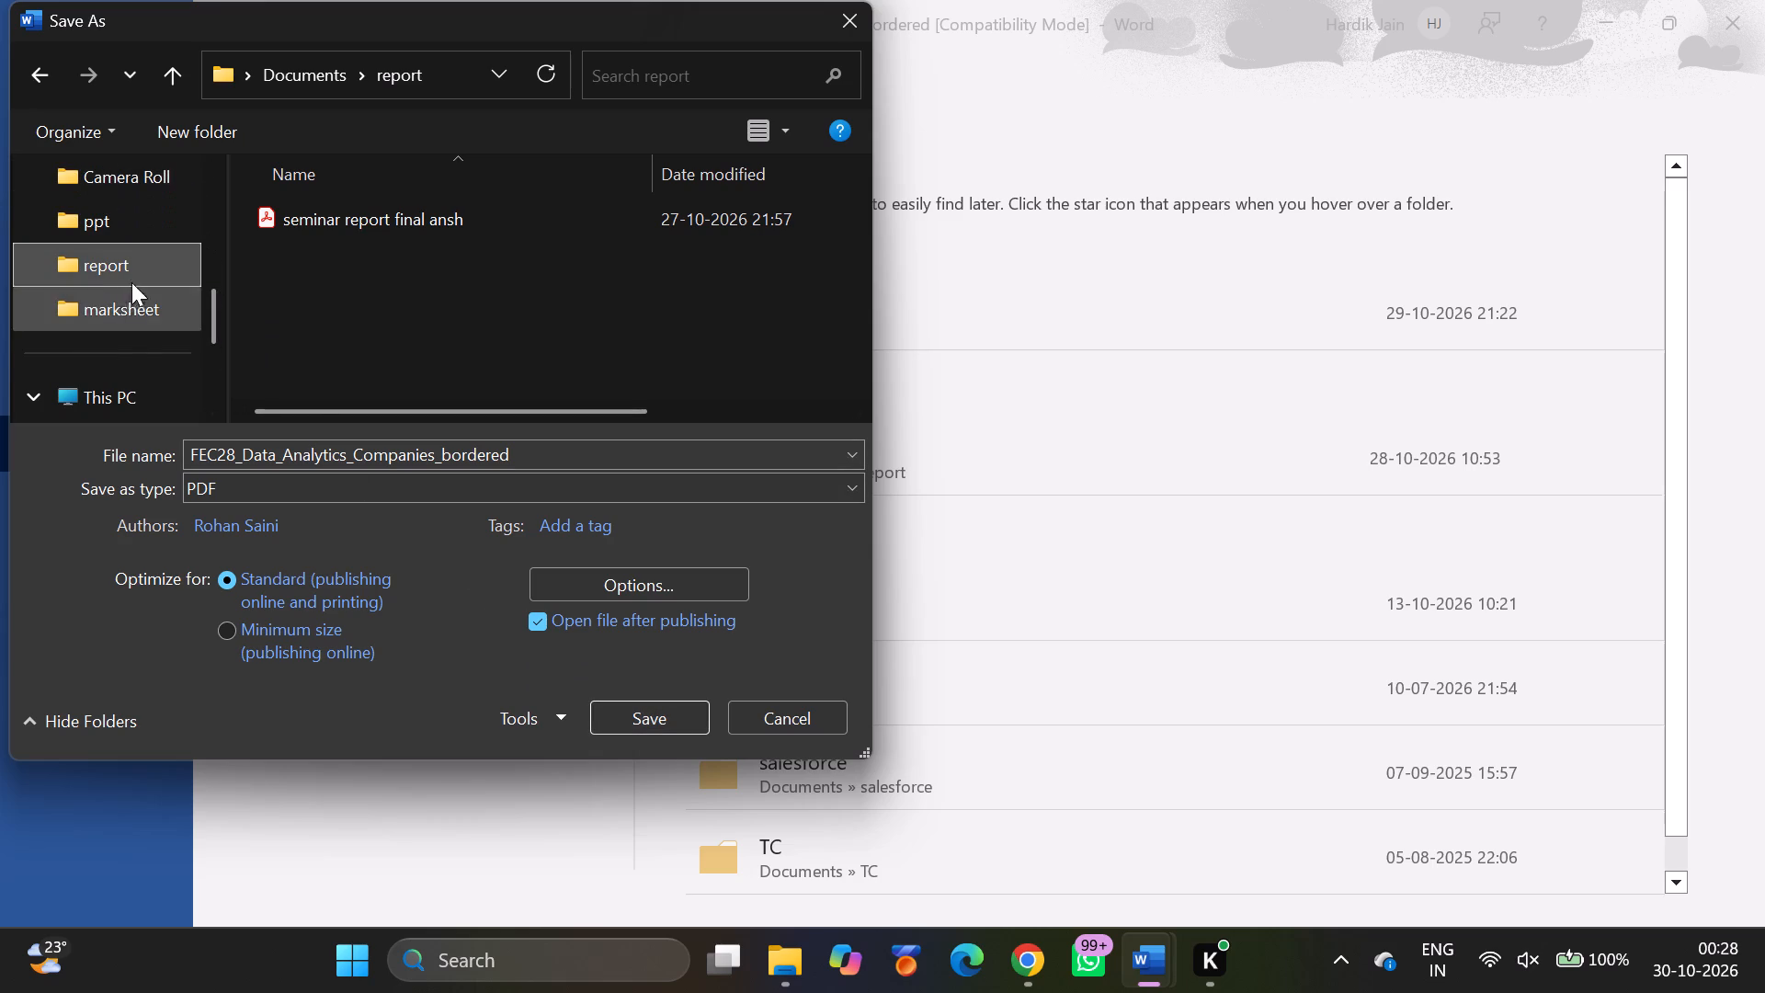
double_click(144, 257)
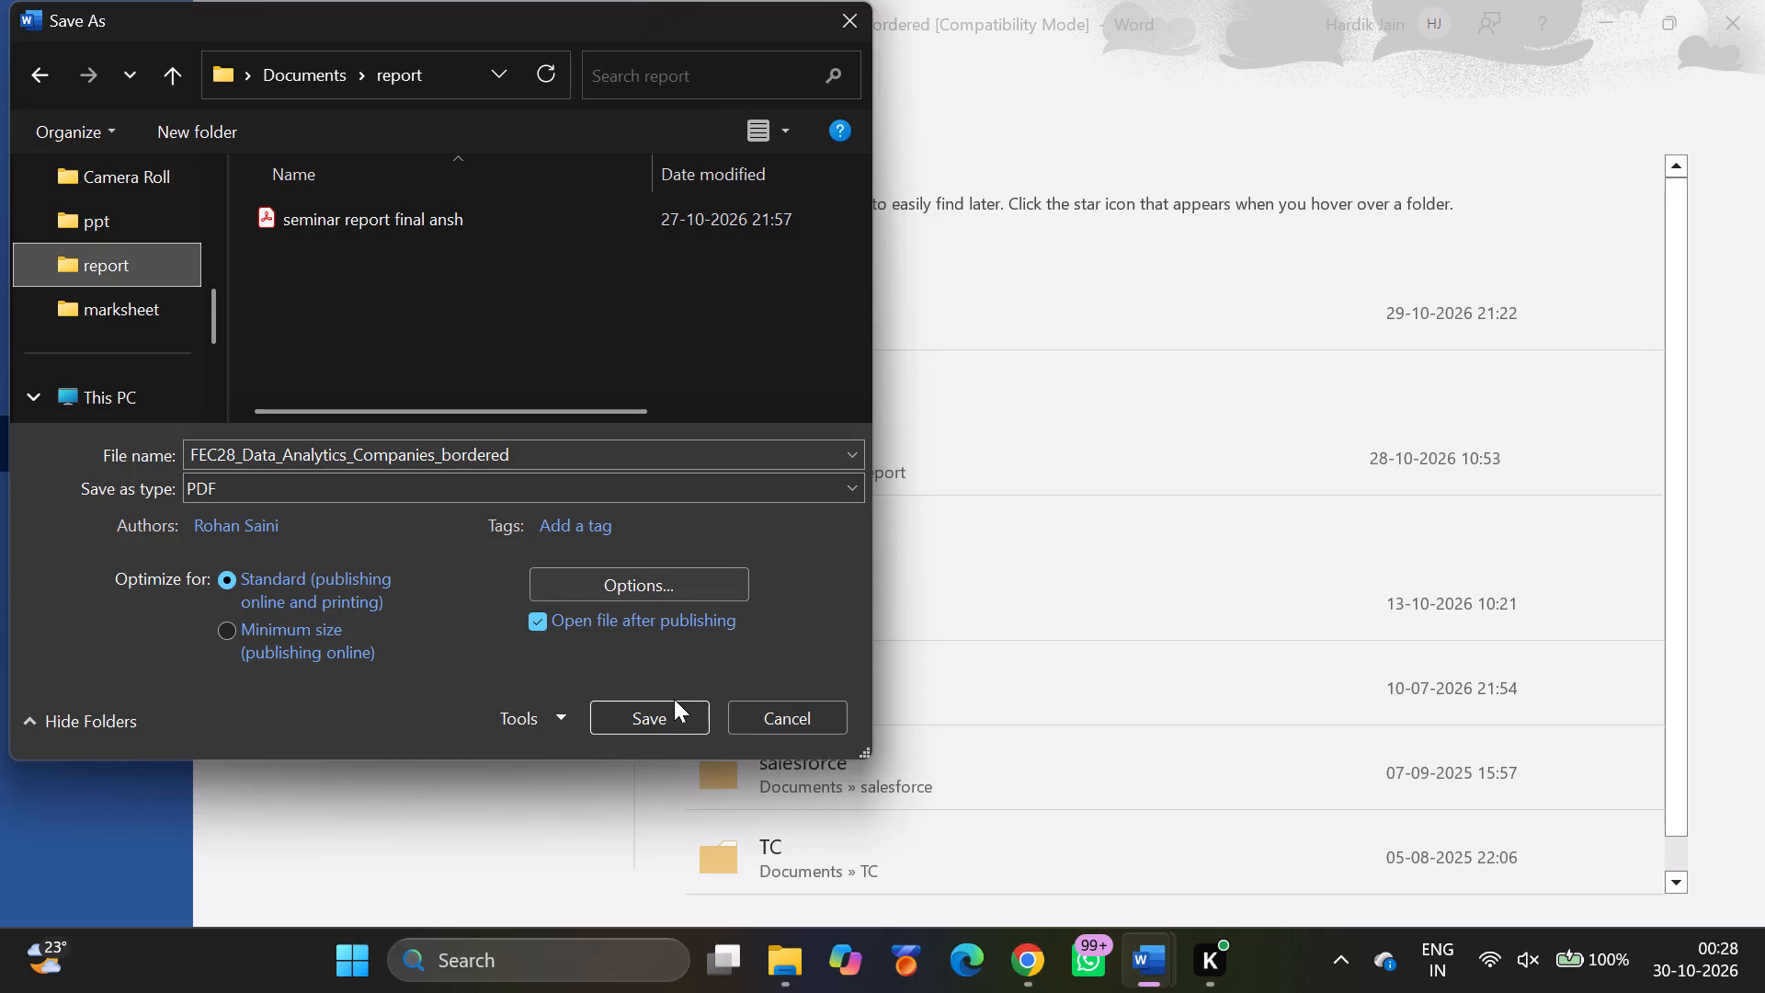
click(671, 715)
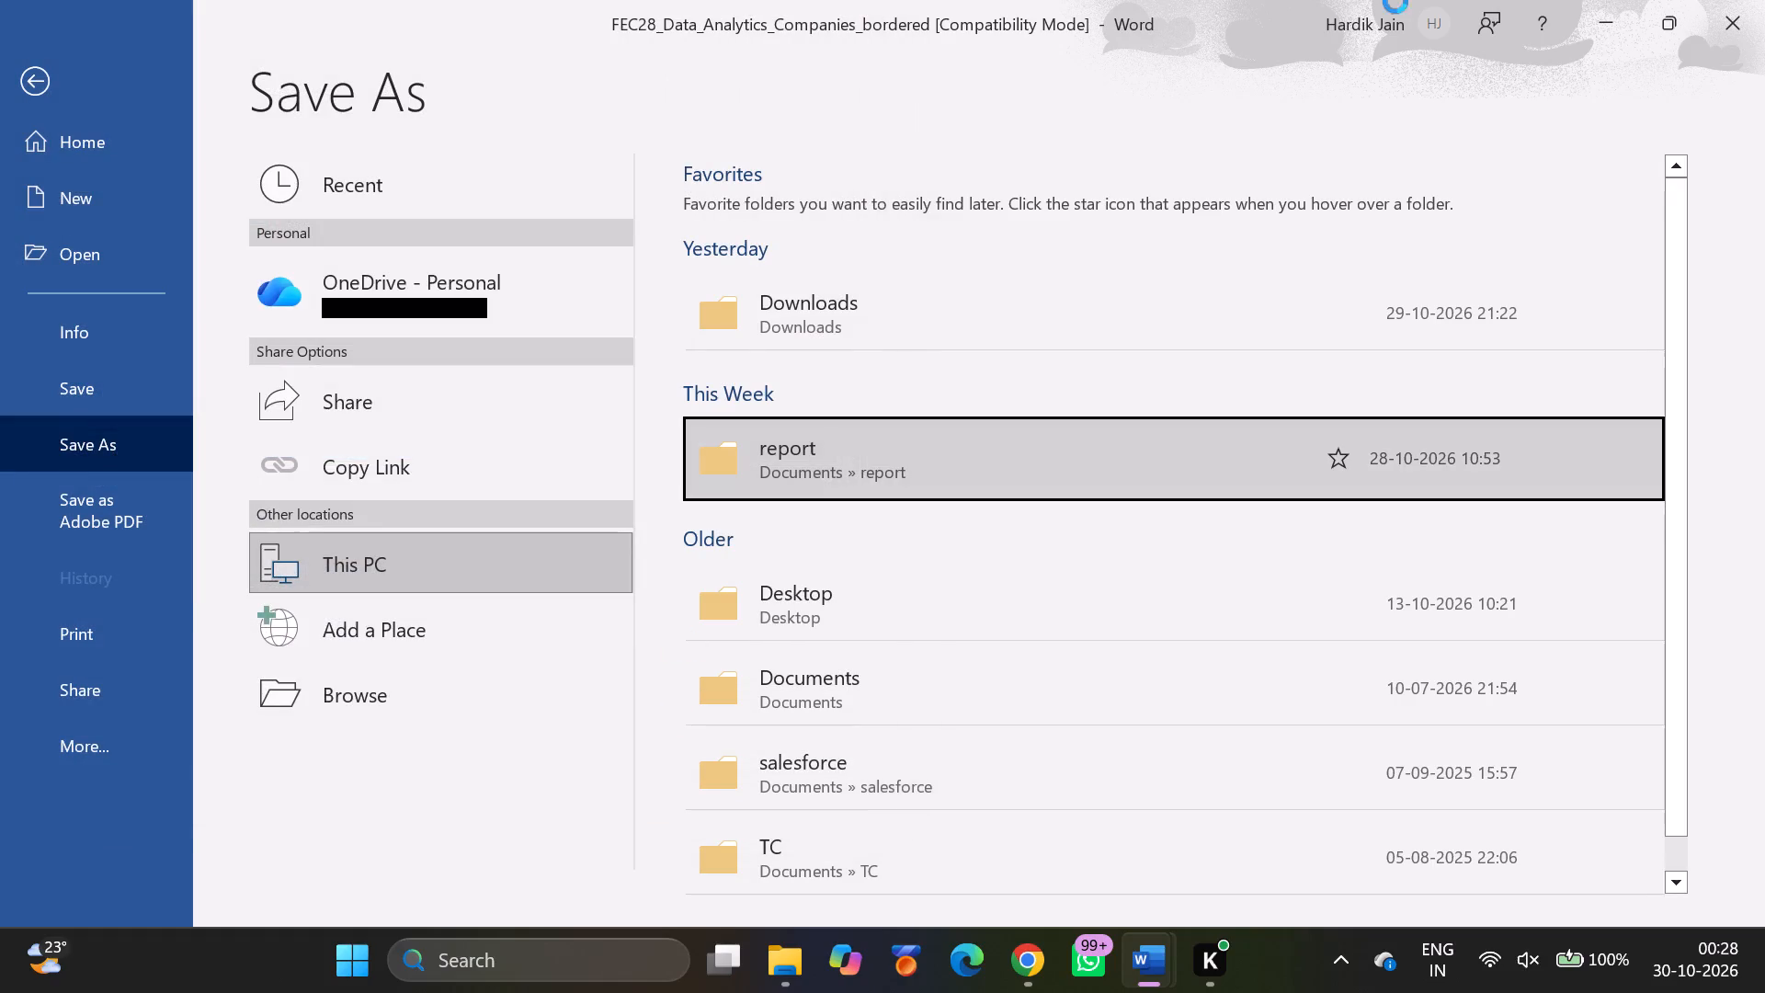
In File Explorer, go to Documents > report and open the FEC28_Data_Analytics_Companies_bordered PDF in Acrobat.
click(785, 970)
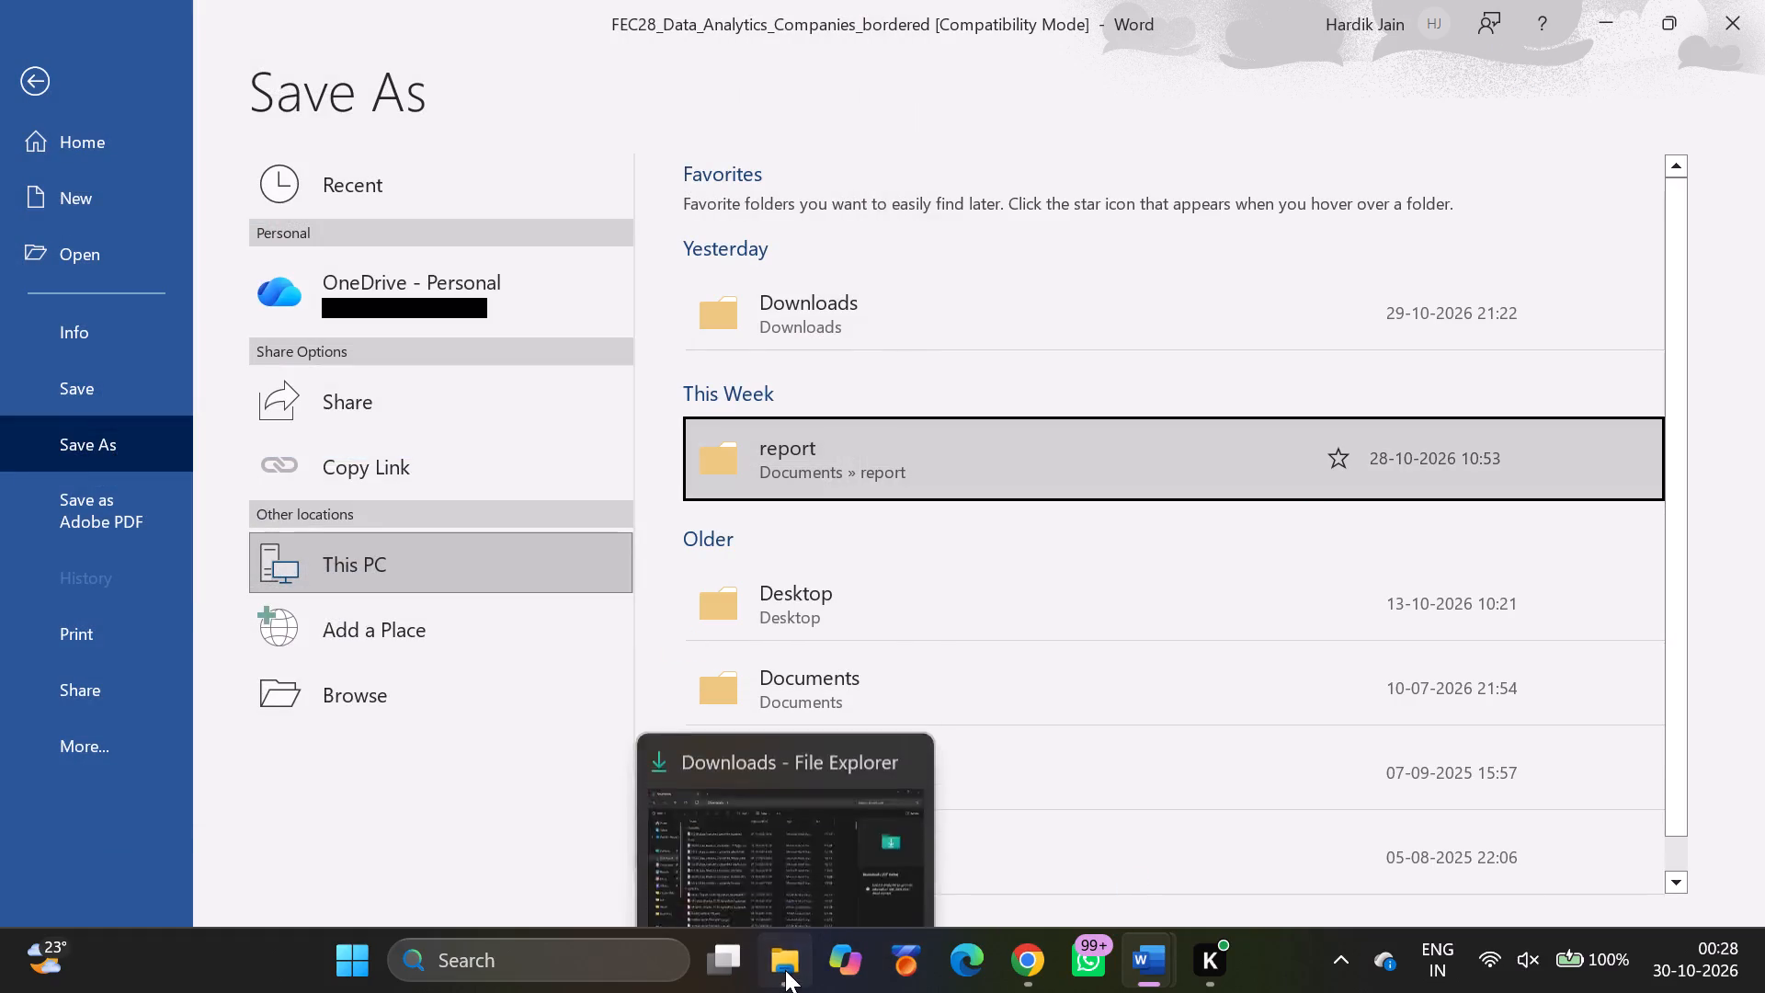
double_click(124, 498)
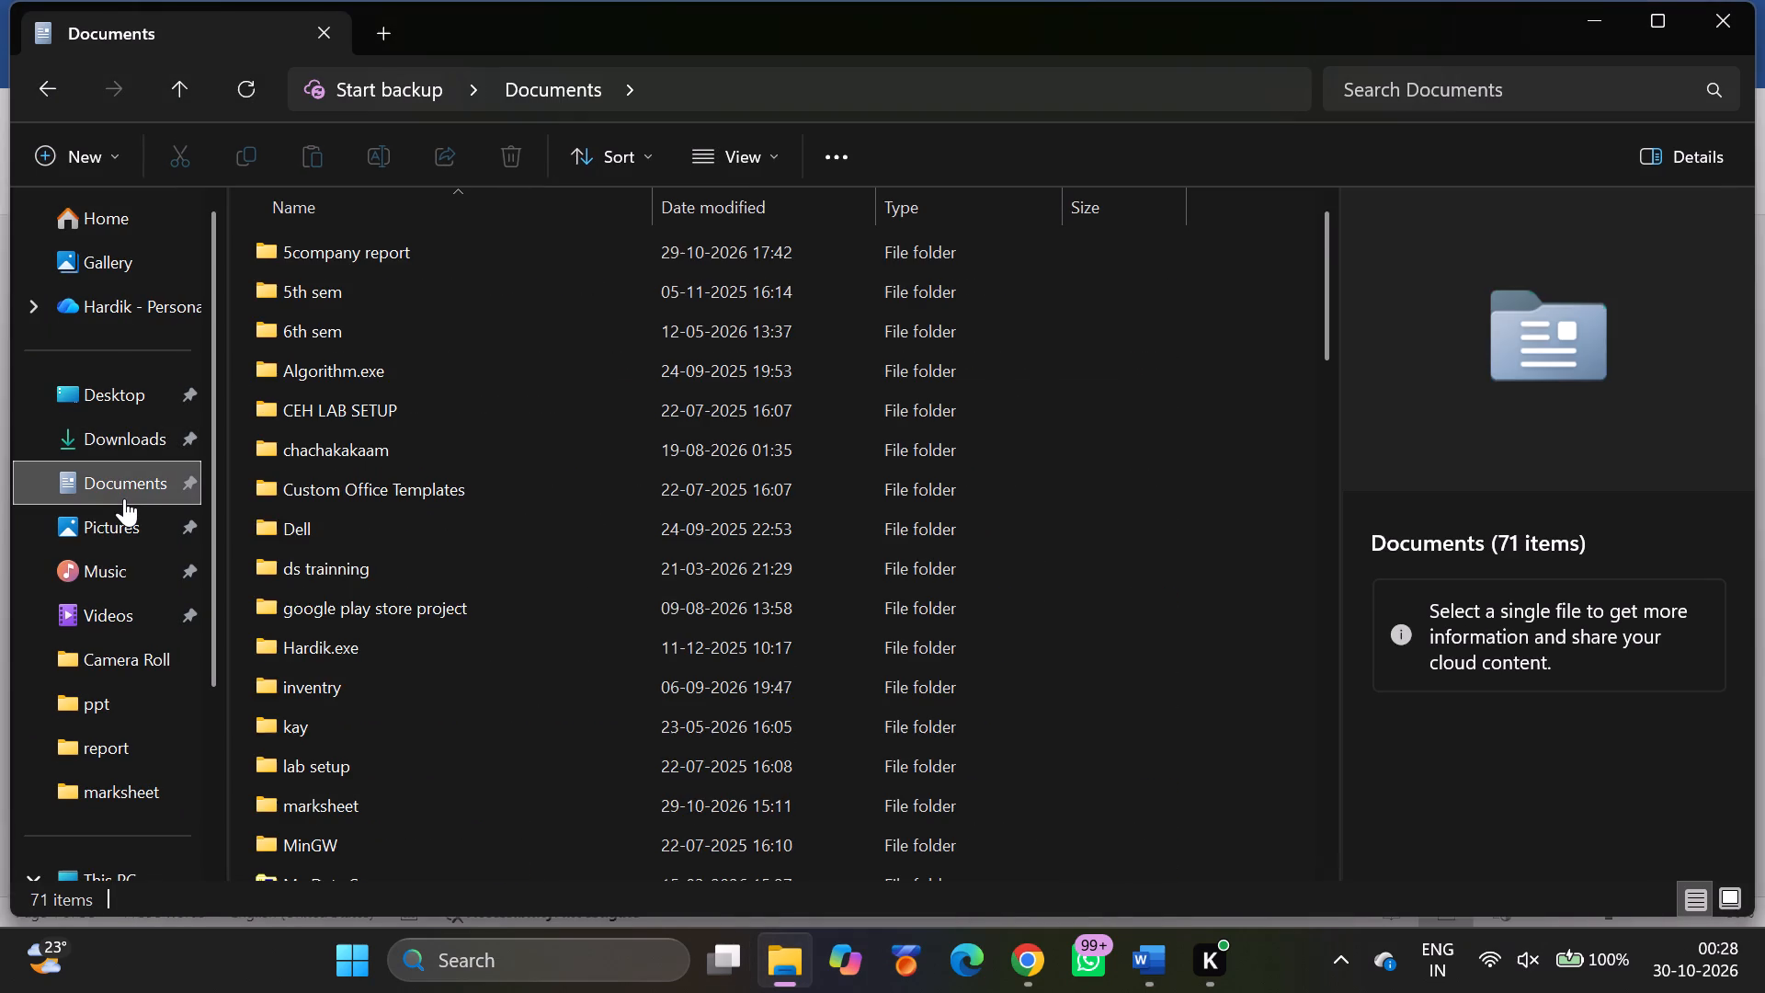
scroll(425, 627, down, 3)
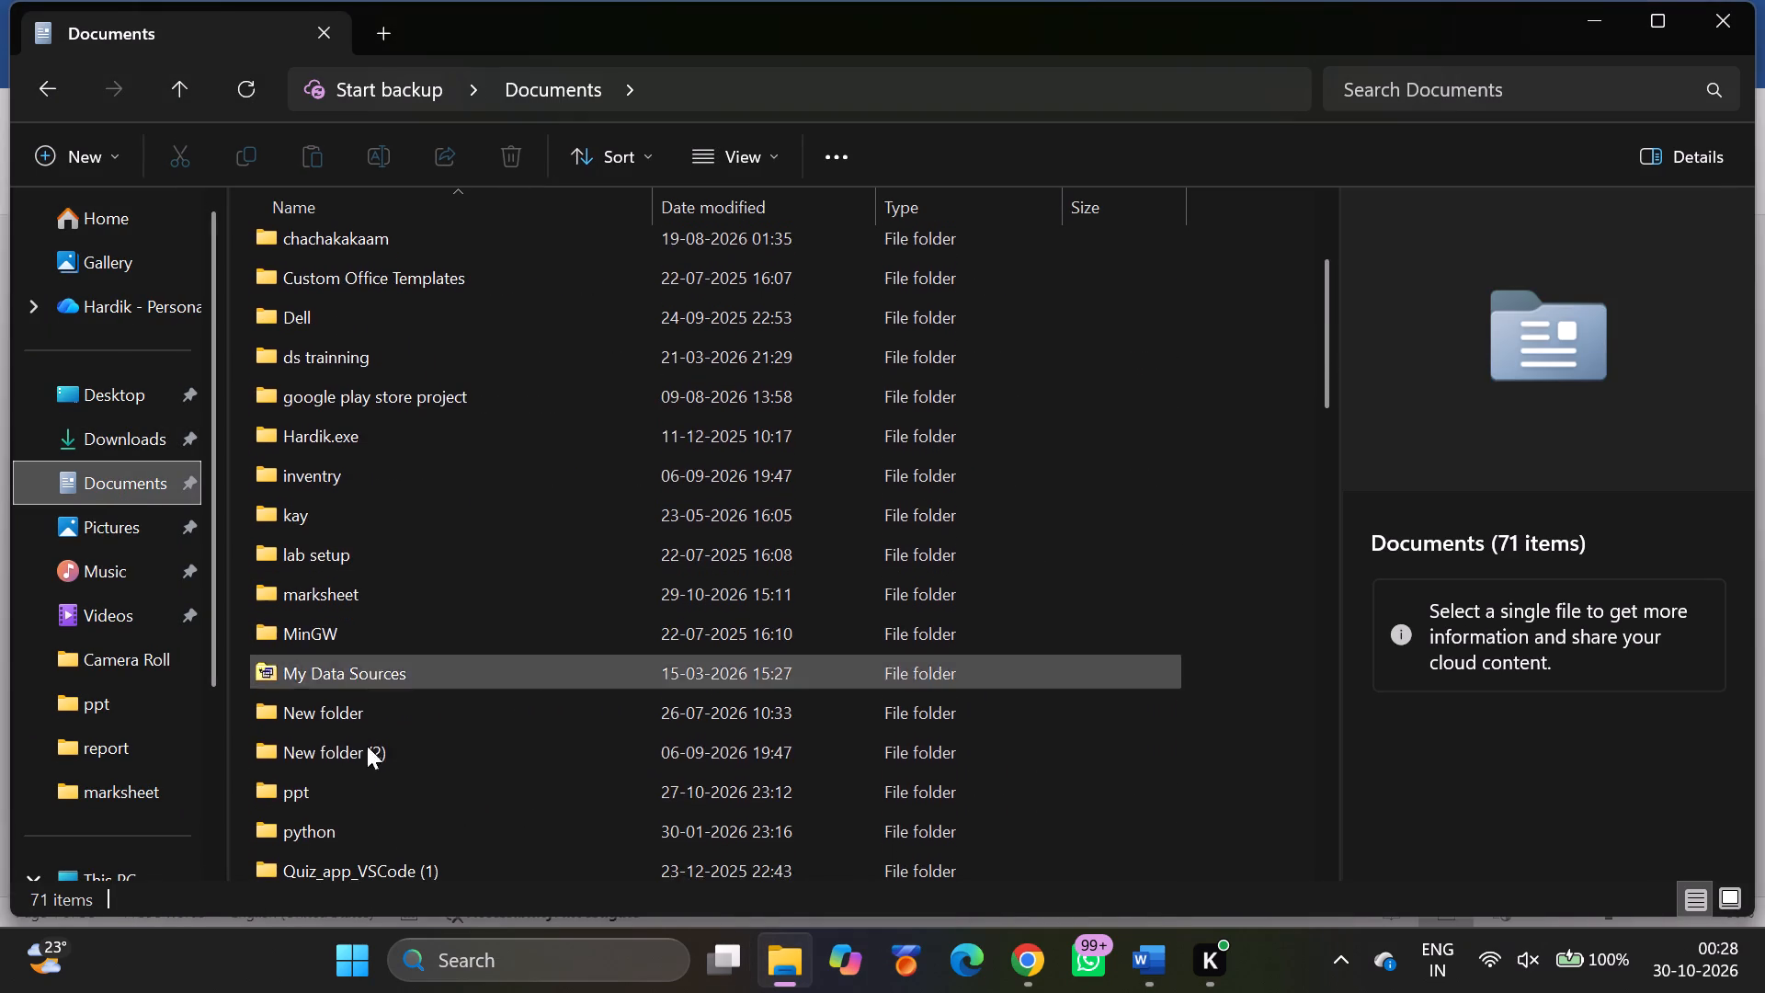
scroll(359, 793, down, 1)
double_click(372, 799)
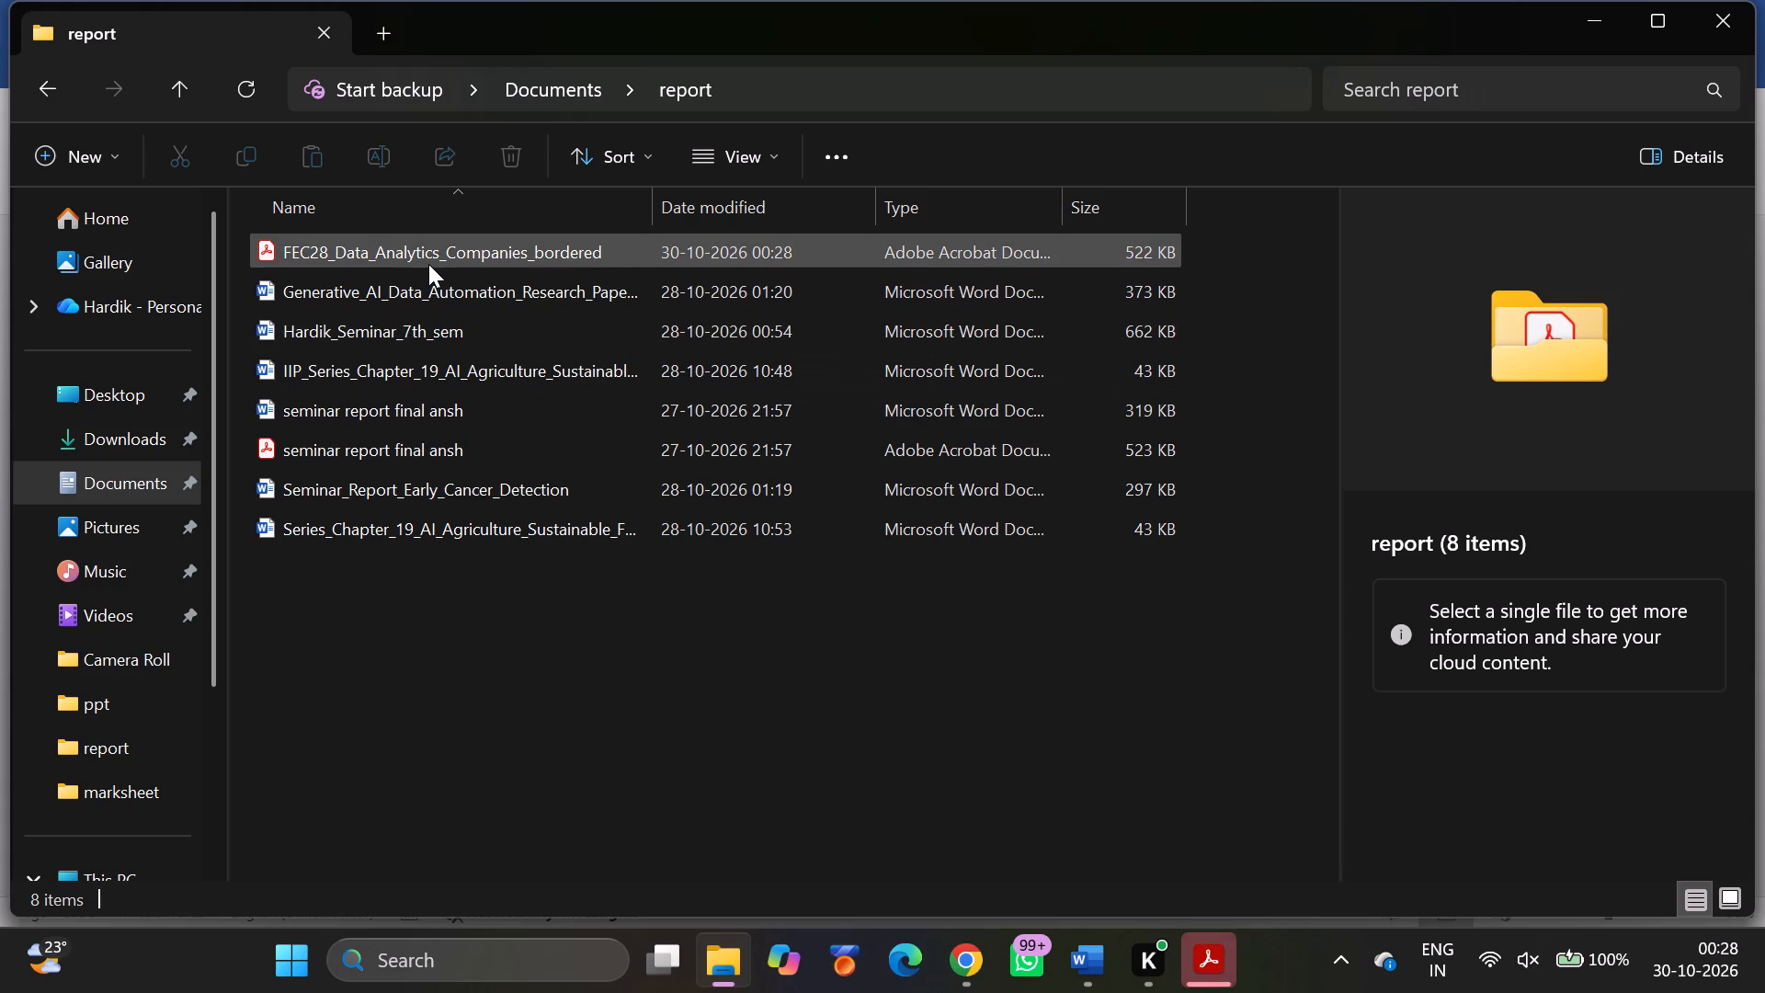
double_click(428, 264)
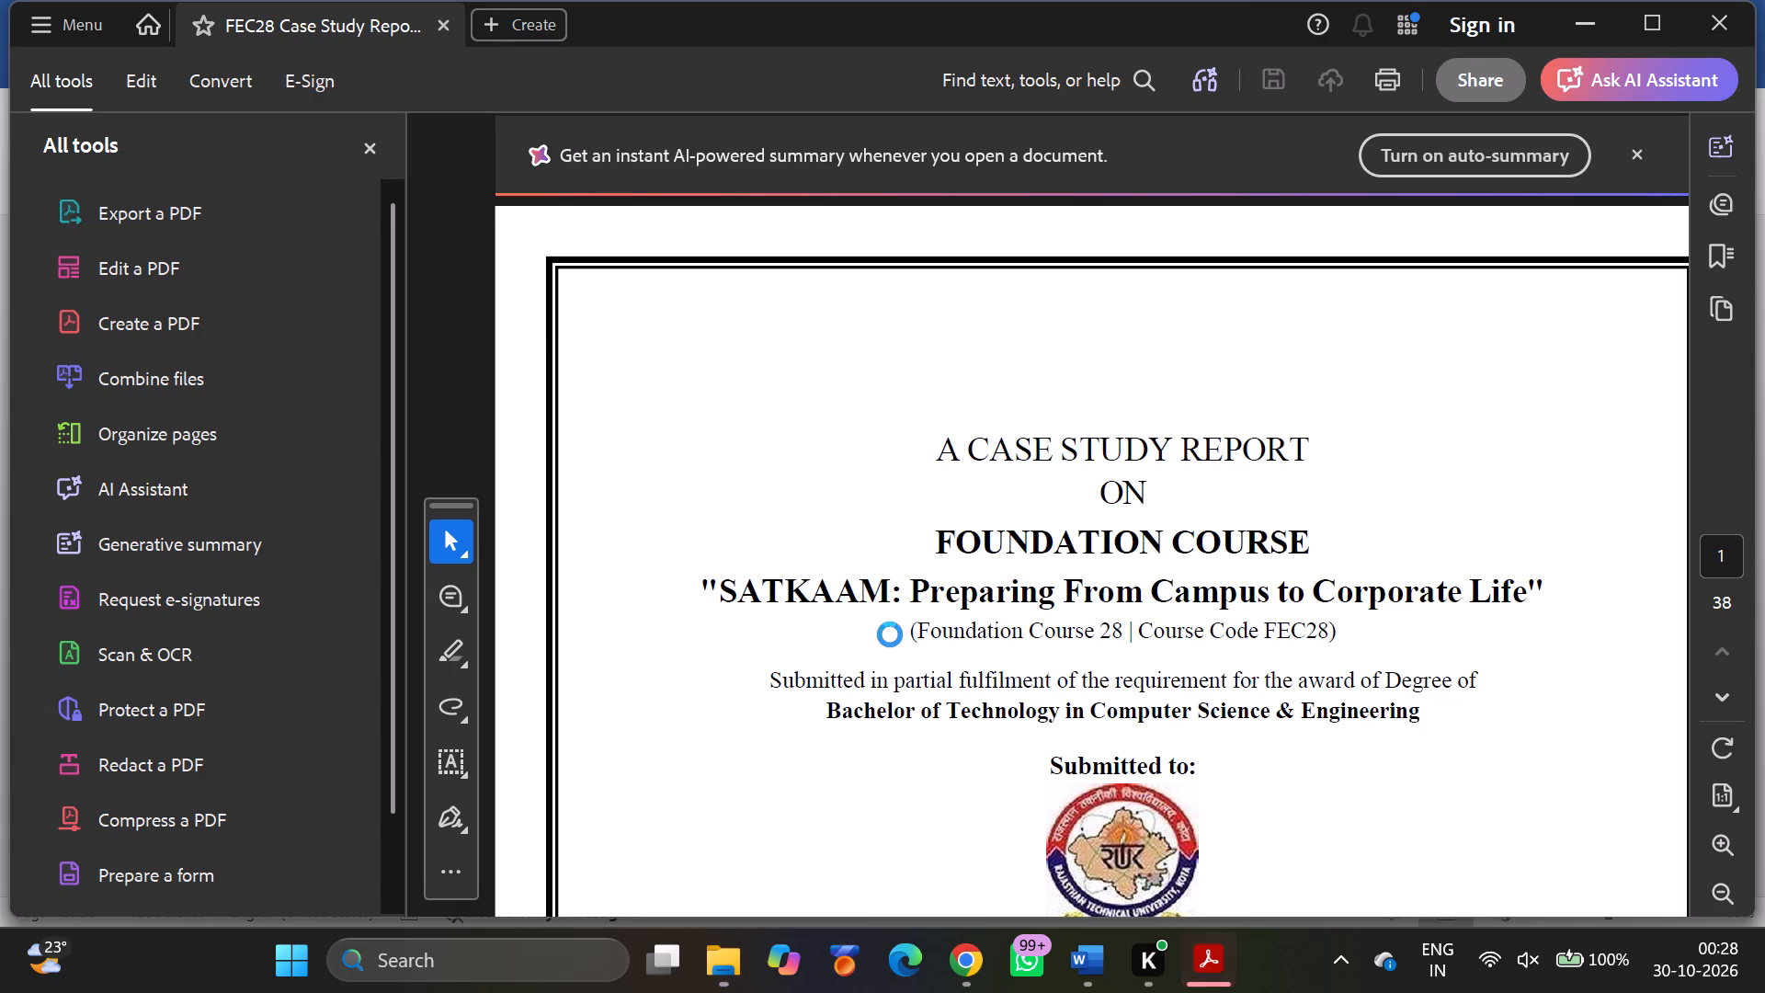
Close the three other open PDFs, the Web Development training report and both voice recognition seminar reports, keeping only the FEC28 case study.
scroll(890, 634, down, 2)
scroll(890, 634, left, 1)
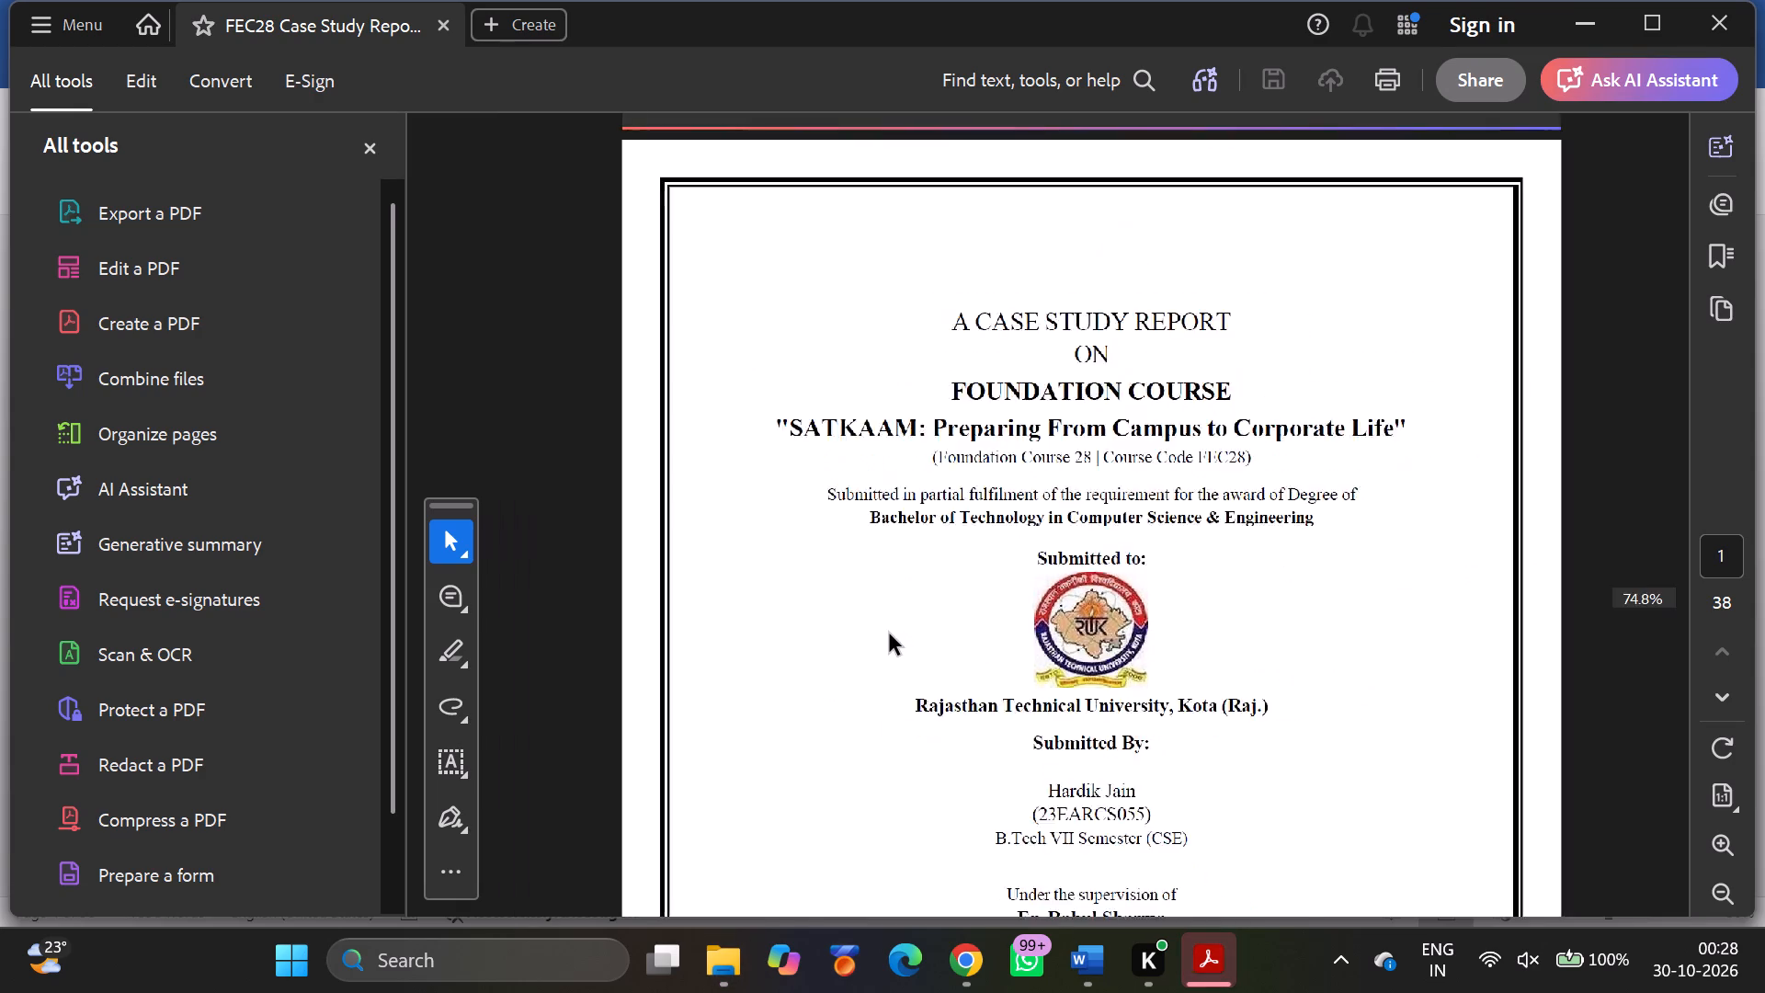
scroll(1003, 641, down, 1)
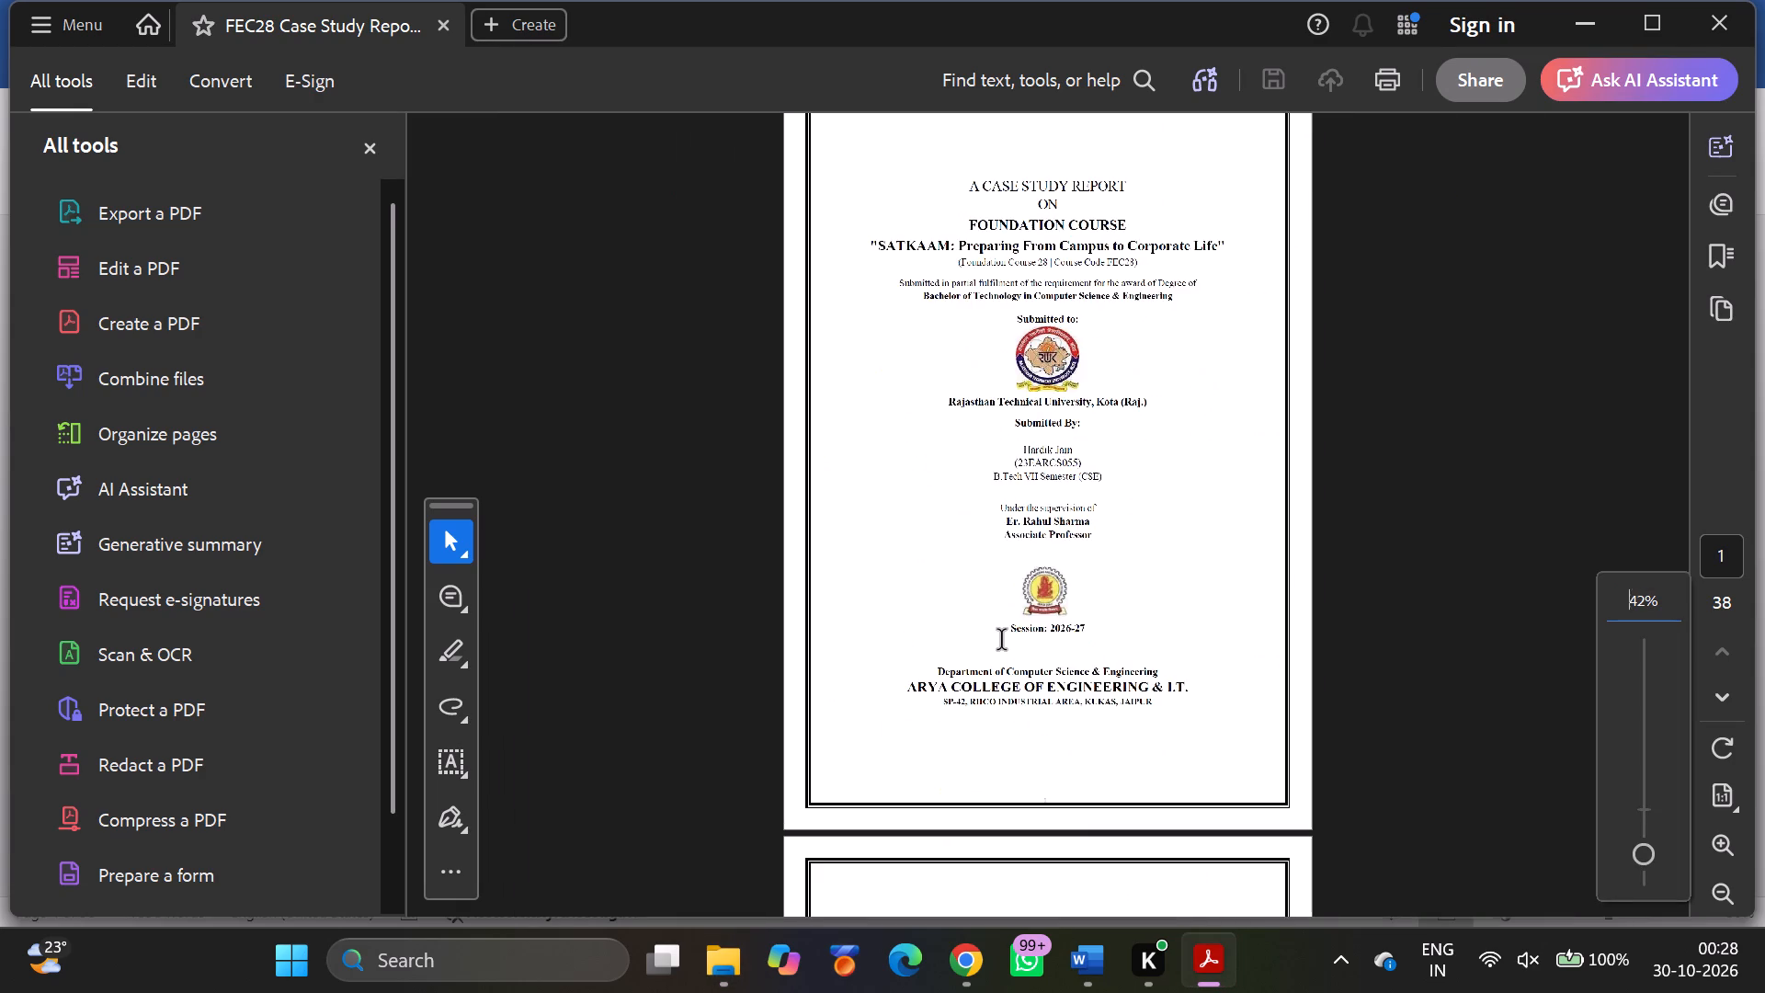
scroll(1003, 641, down, 3)
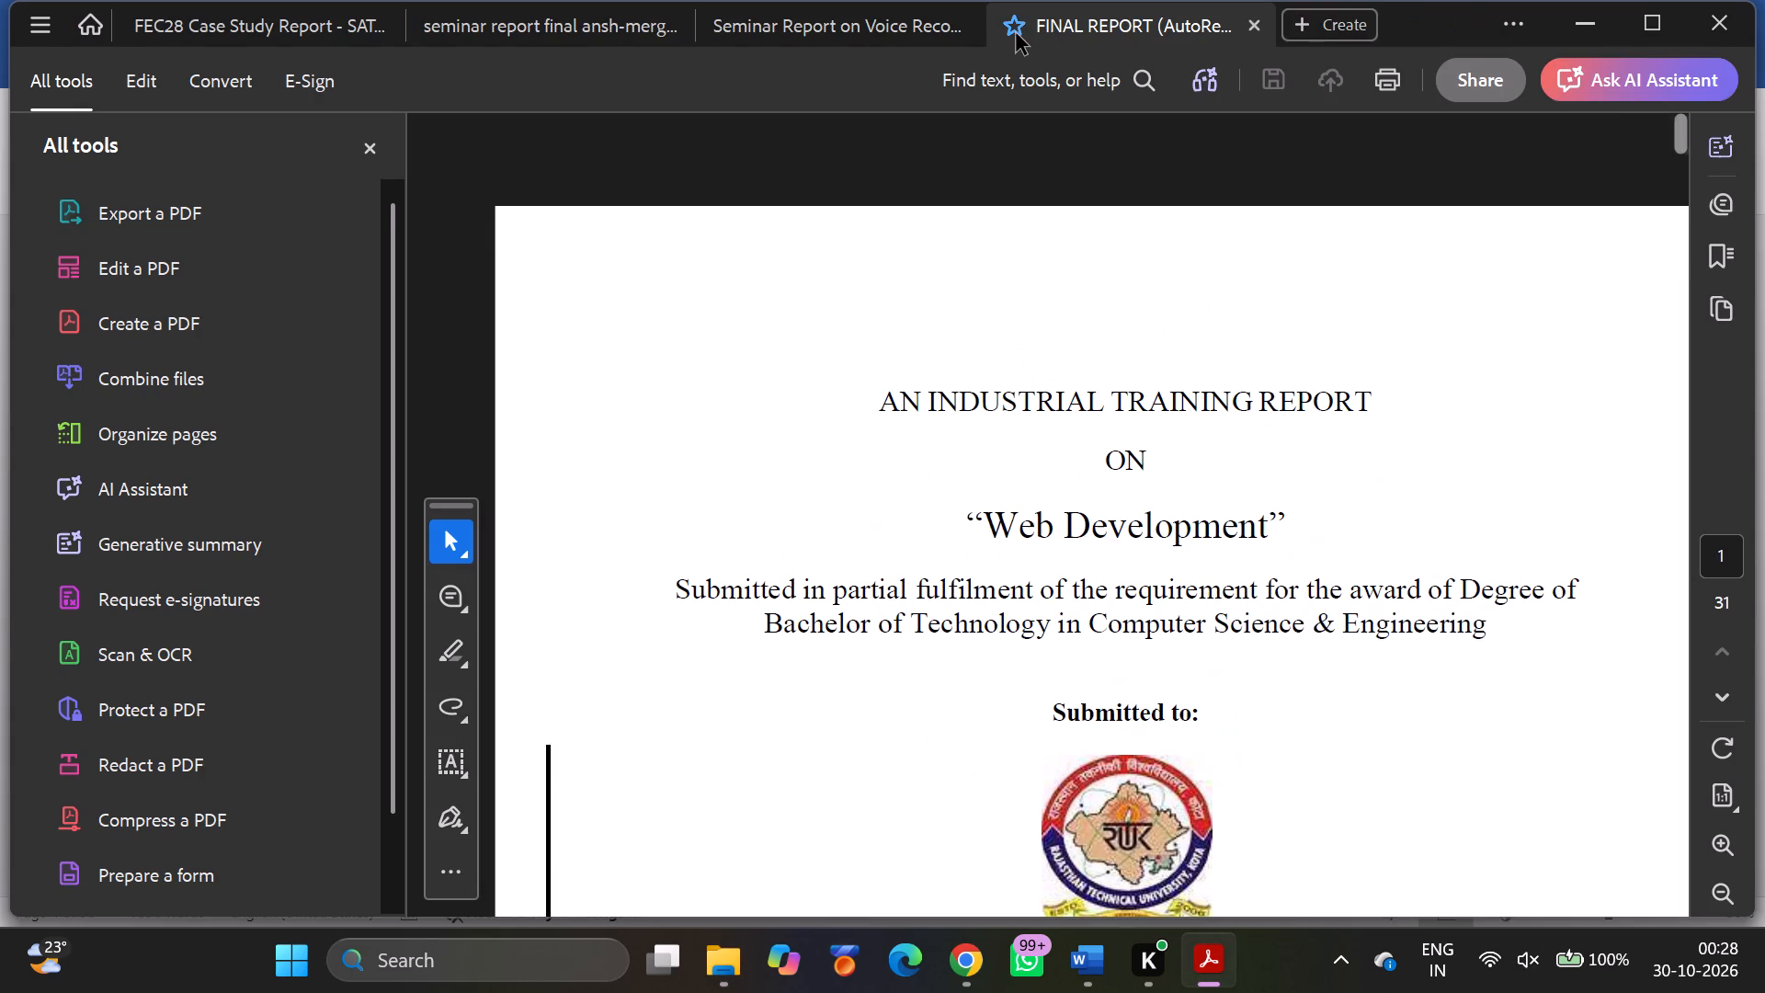
scroll(1204, 441, down, 3)
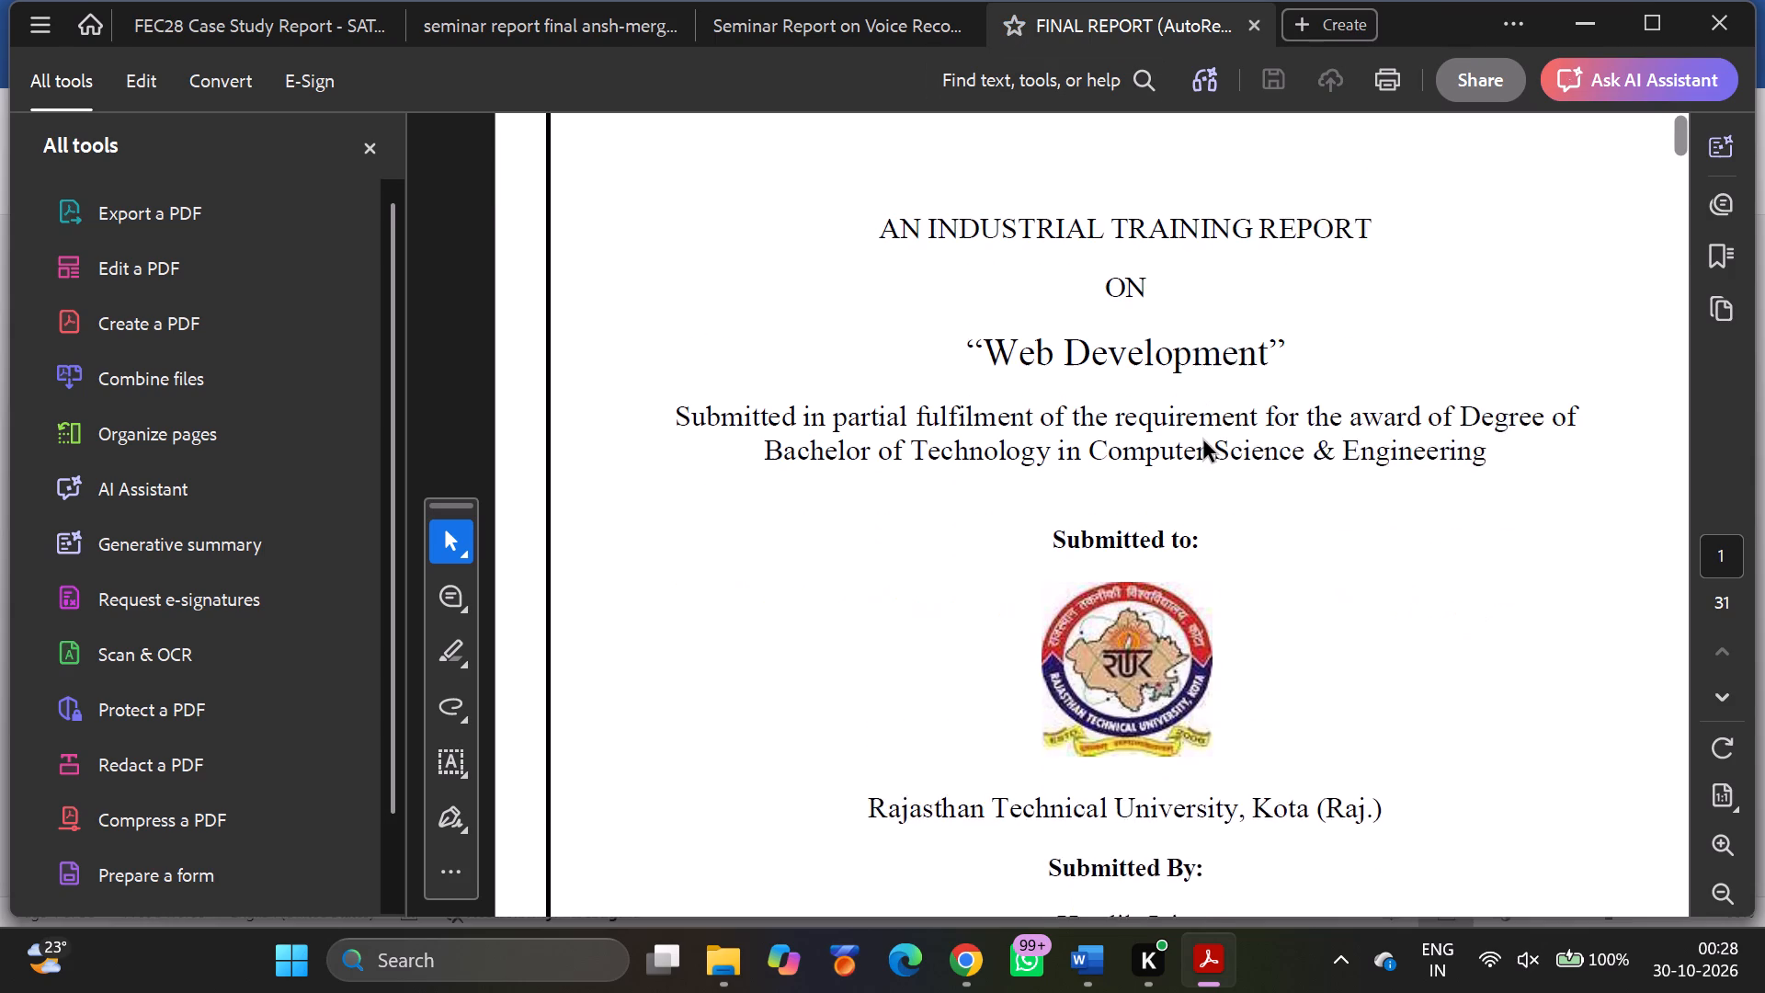
click(1257, 24)
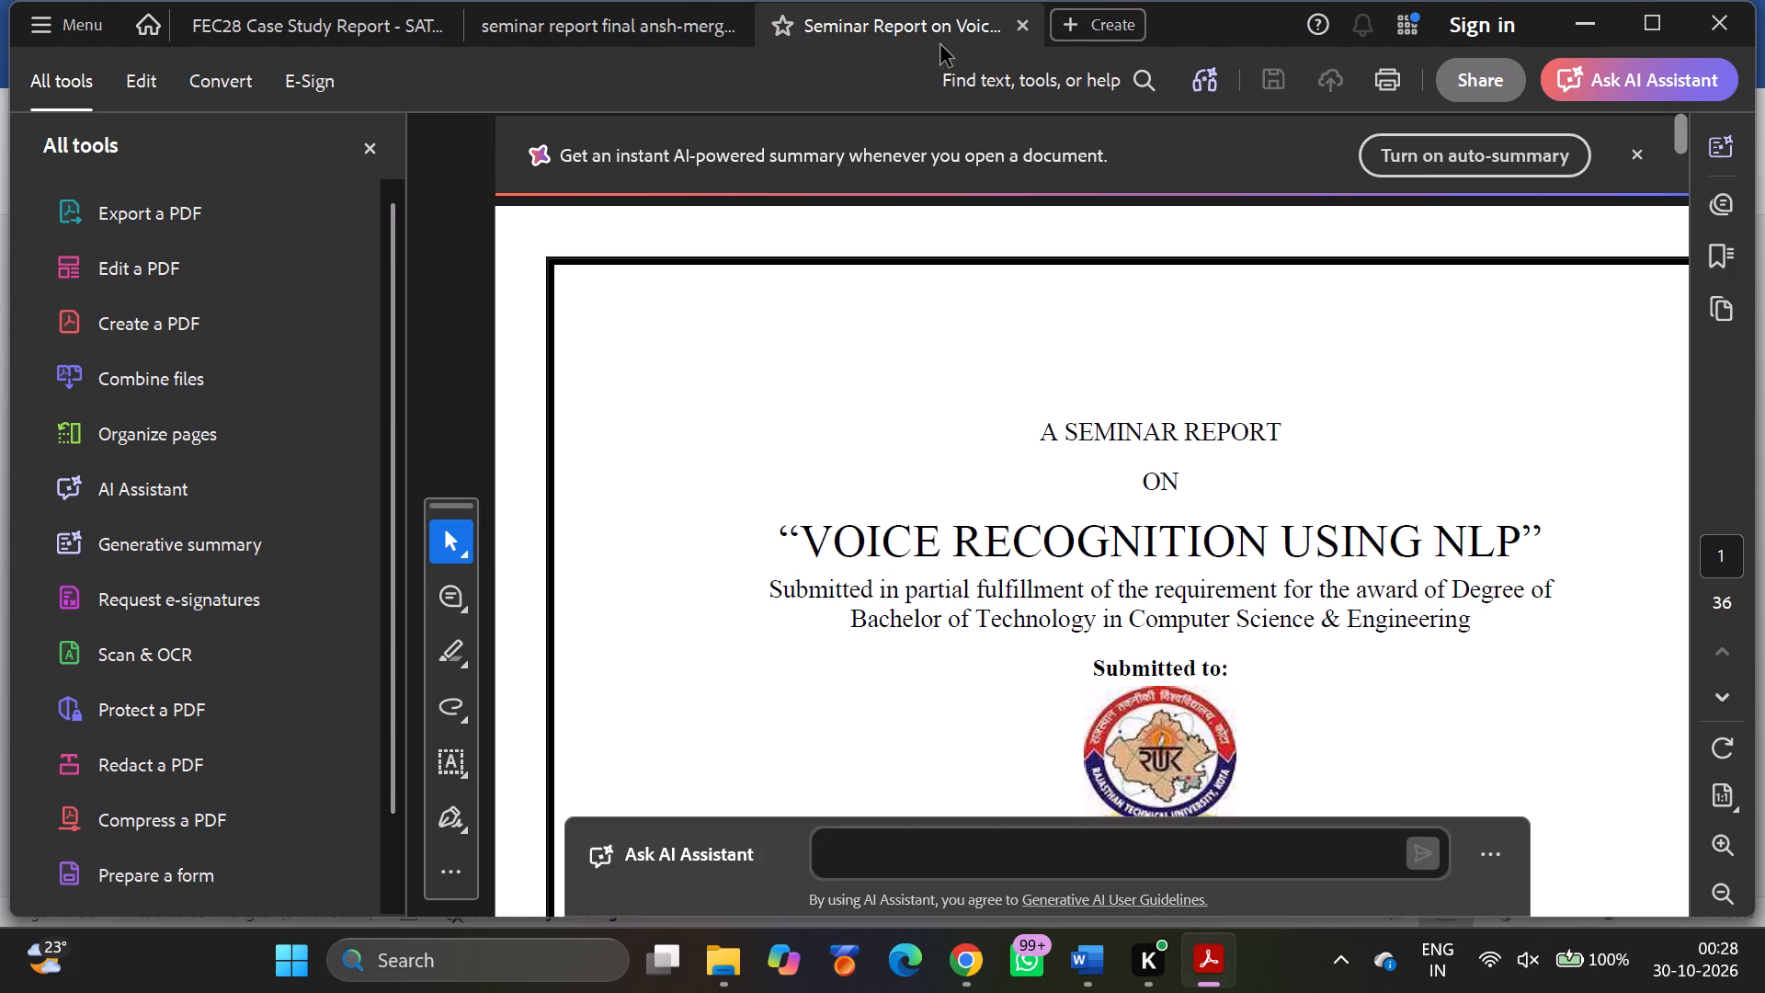
scroll(1056, 516, down, 3)
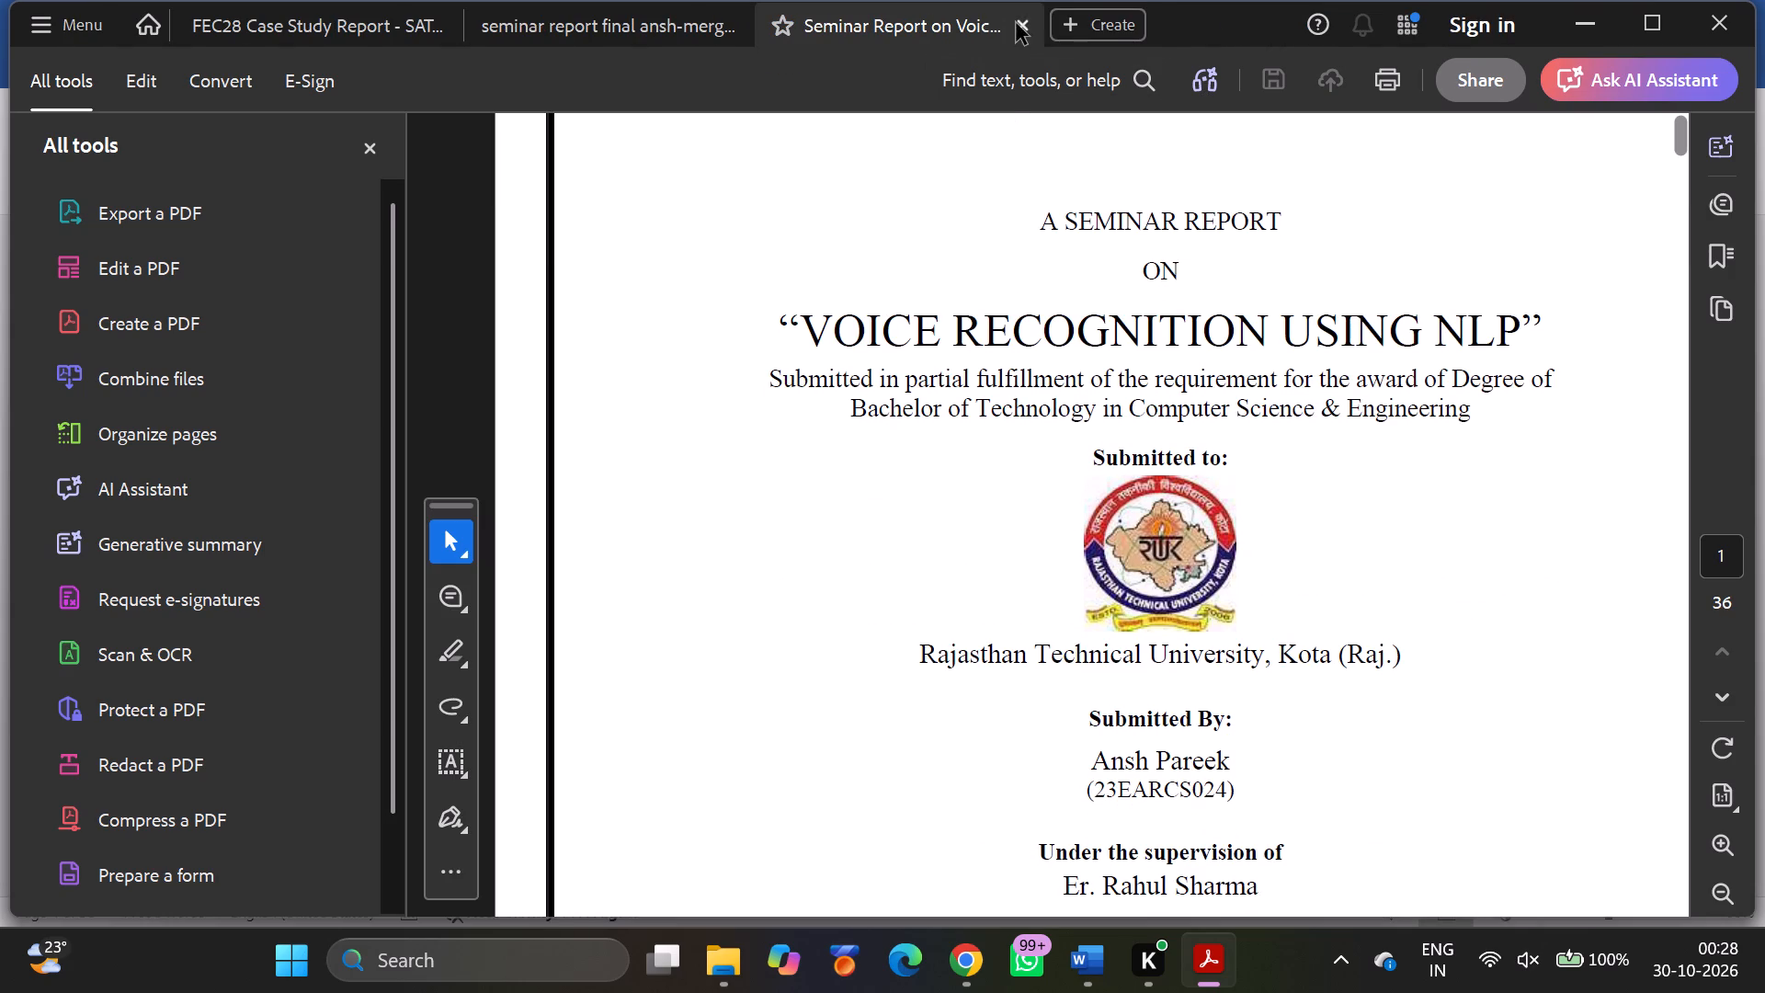
click(1027, 29)
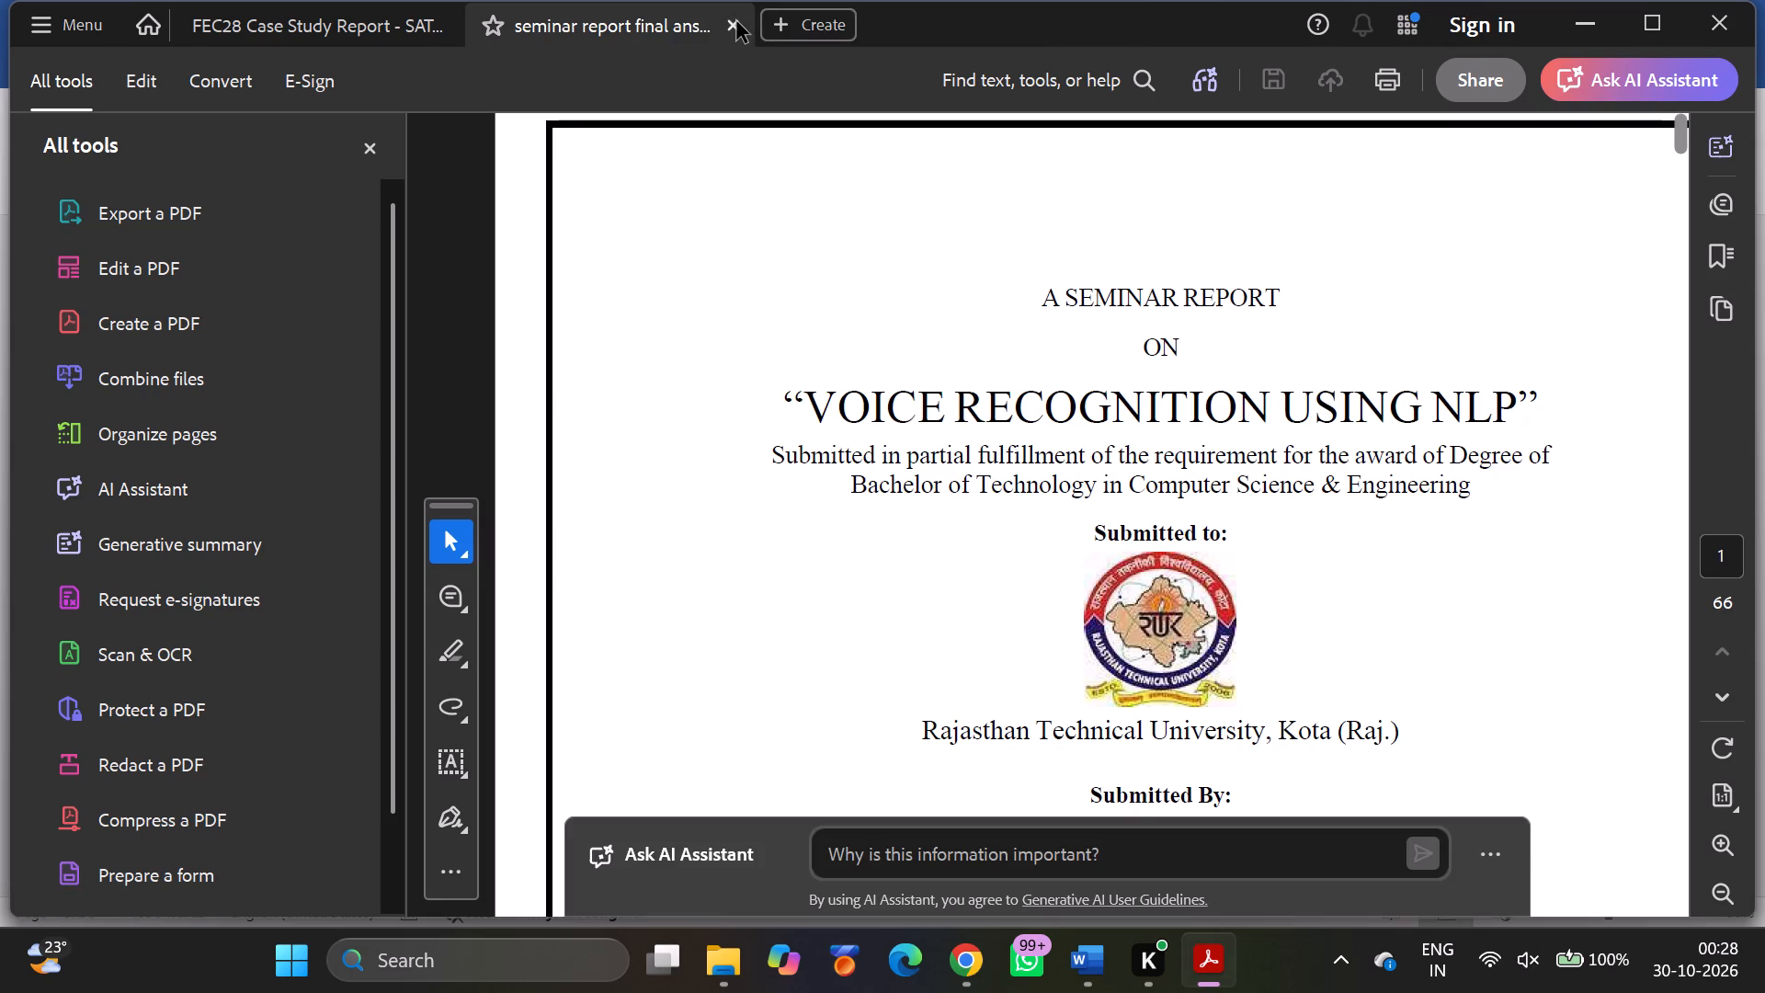
click(737, 22)
Check the opening pages of the FEC28 case study PDF, from the title page and certificate to the List of Contents.
scroll(908, 364, down, 1)
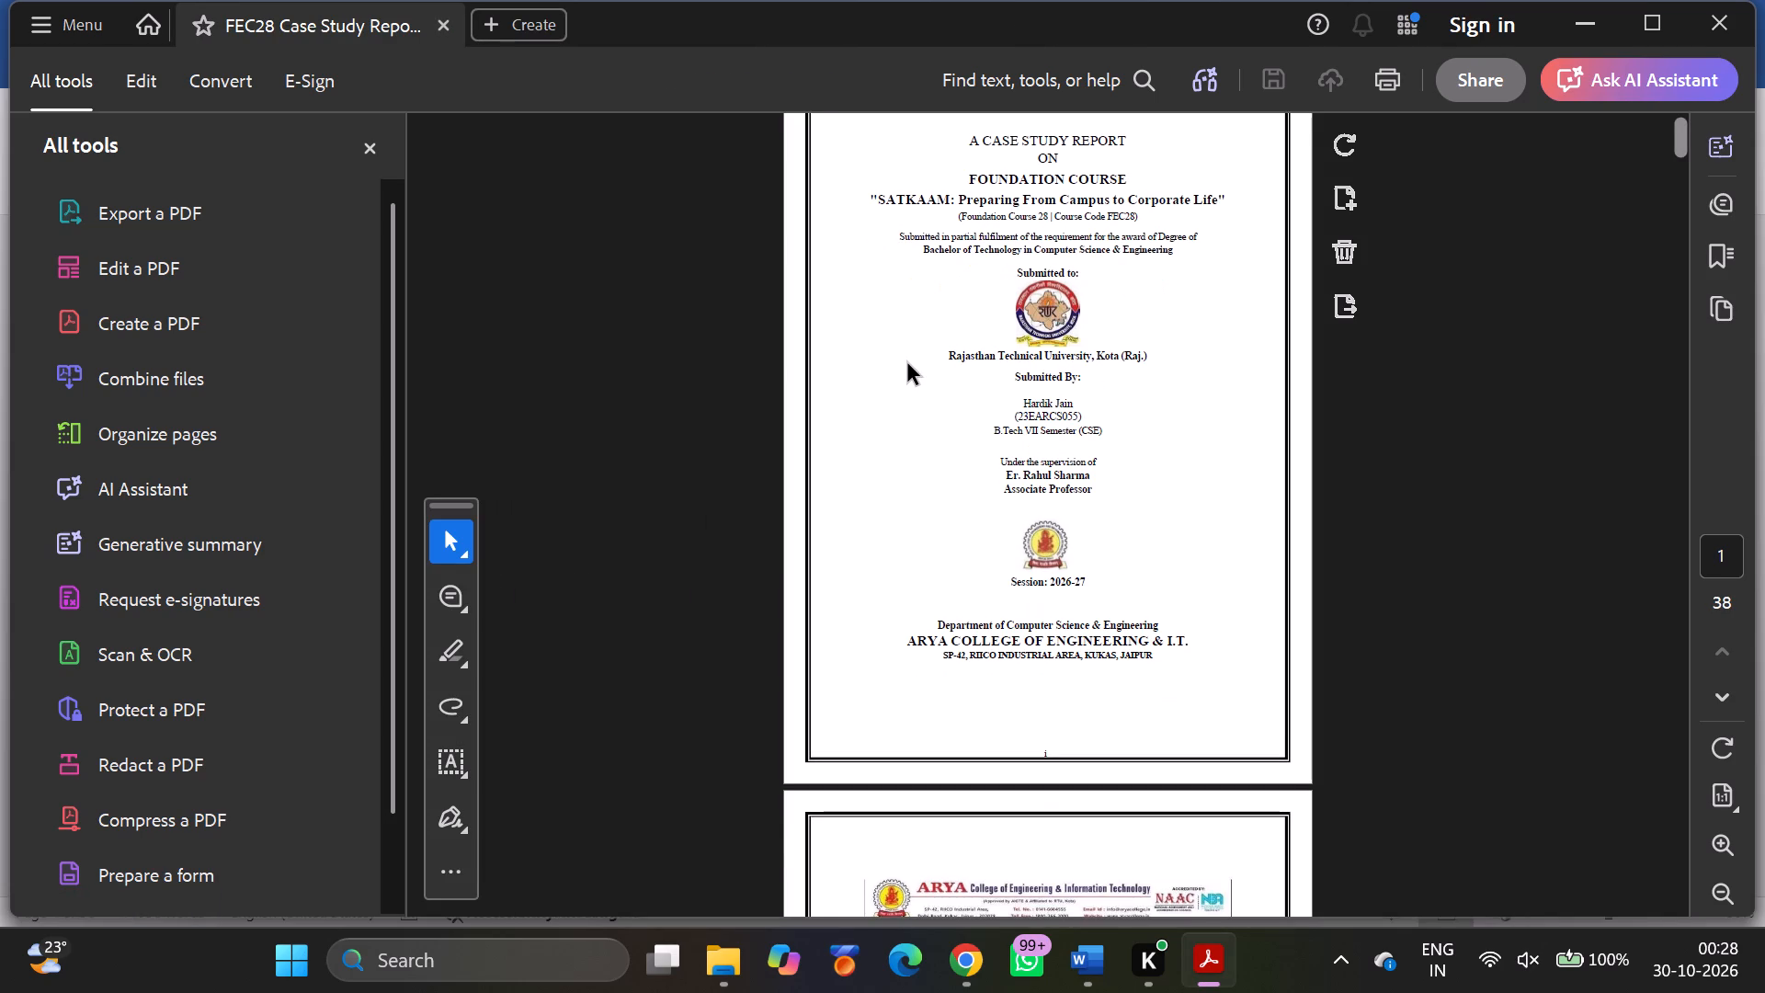
scroll(908, 364, down, 1)
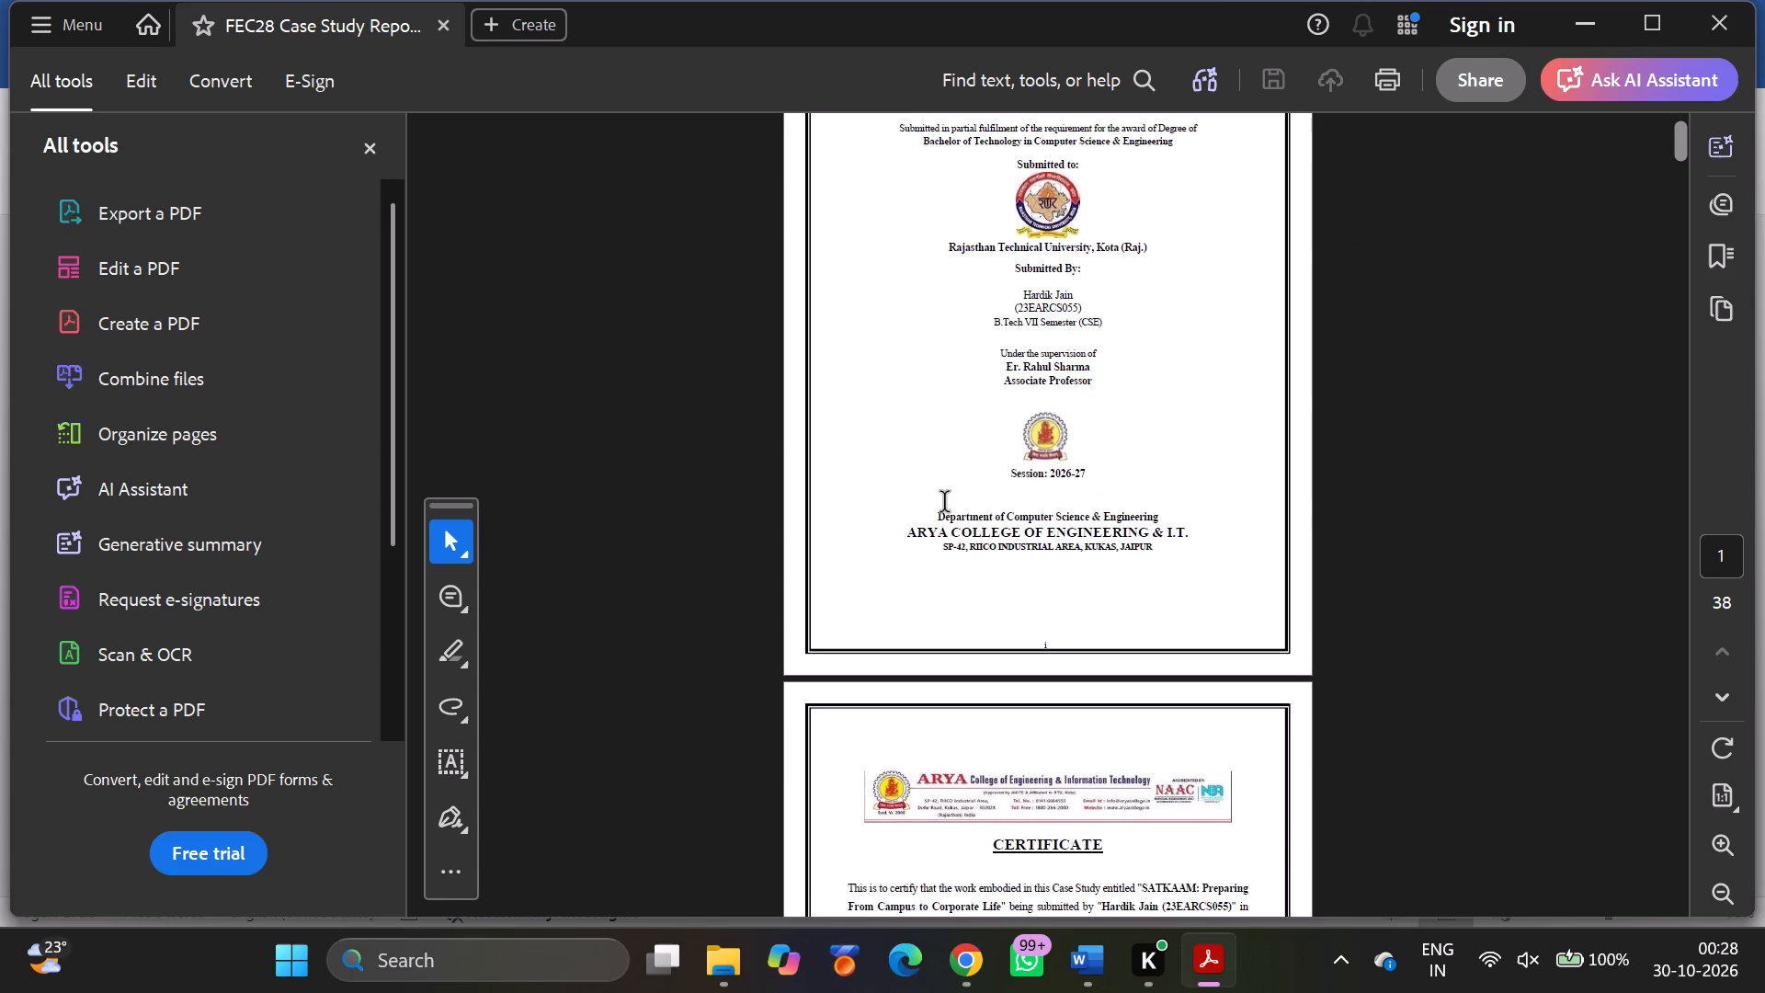
scroll(946, 503, down, 9)
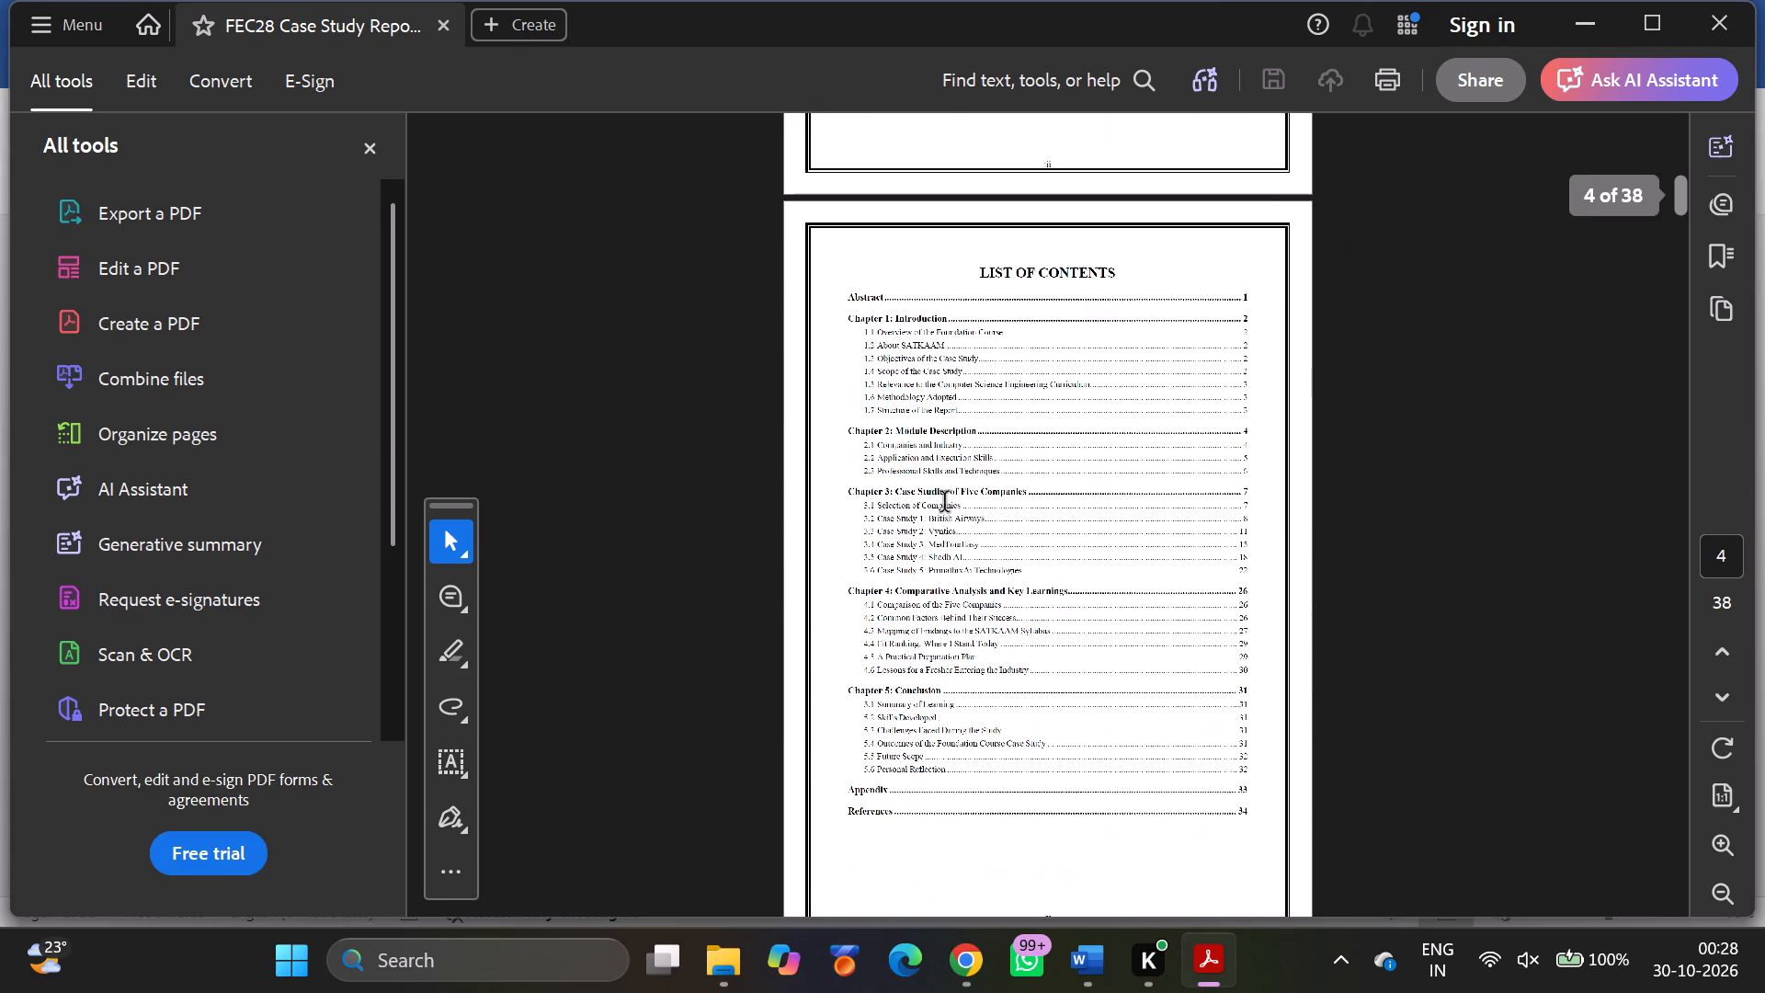
scroll(946, 503, down, 1)
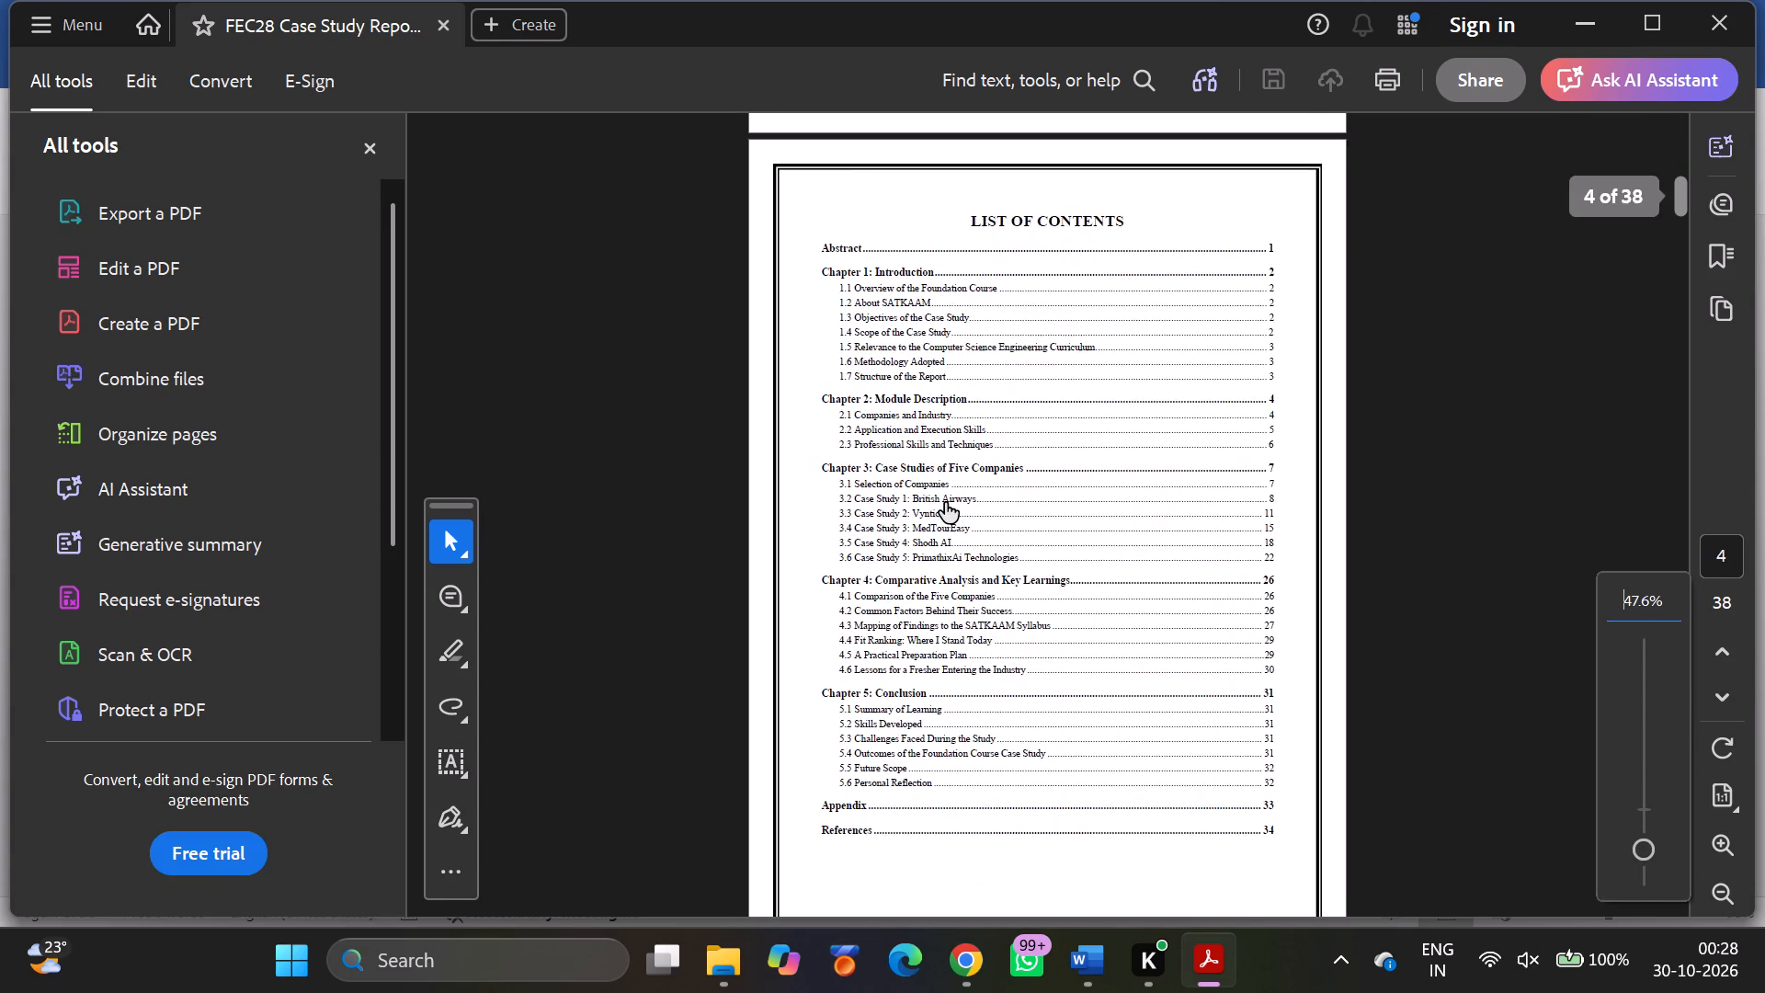
Check the layout and page numbers of Chapter 1 Introduction and Chapter 2 Module Description in the PDF.
scroll(946, 503, down, 12)
scroll(946, 503, up, 1)
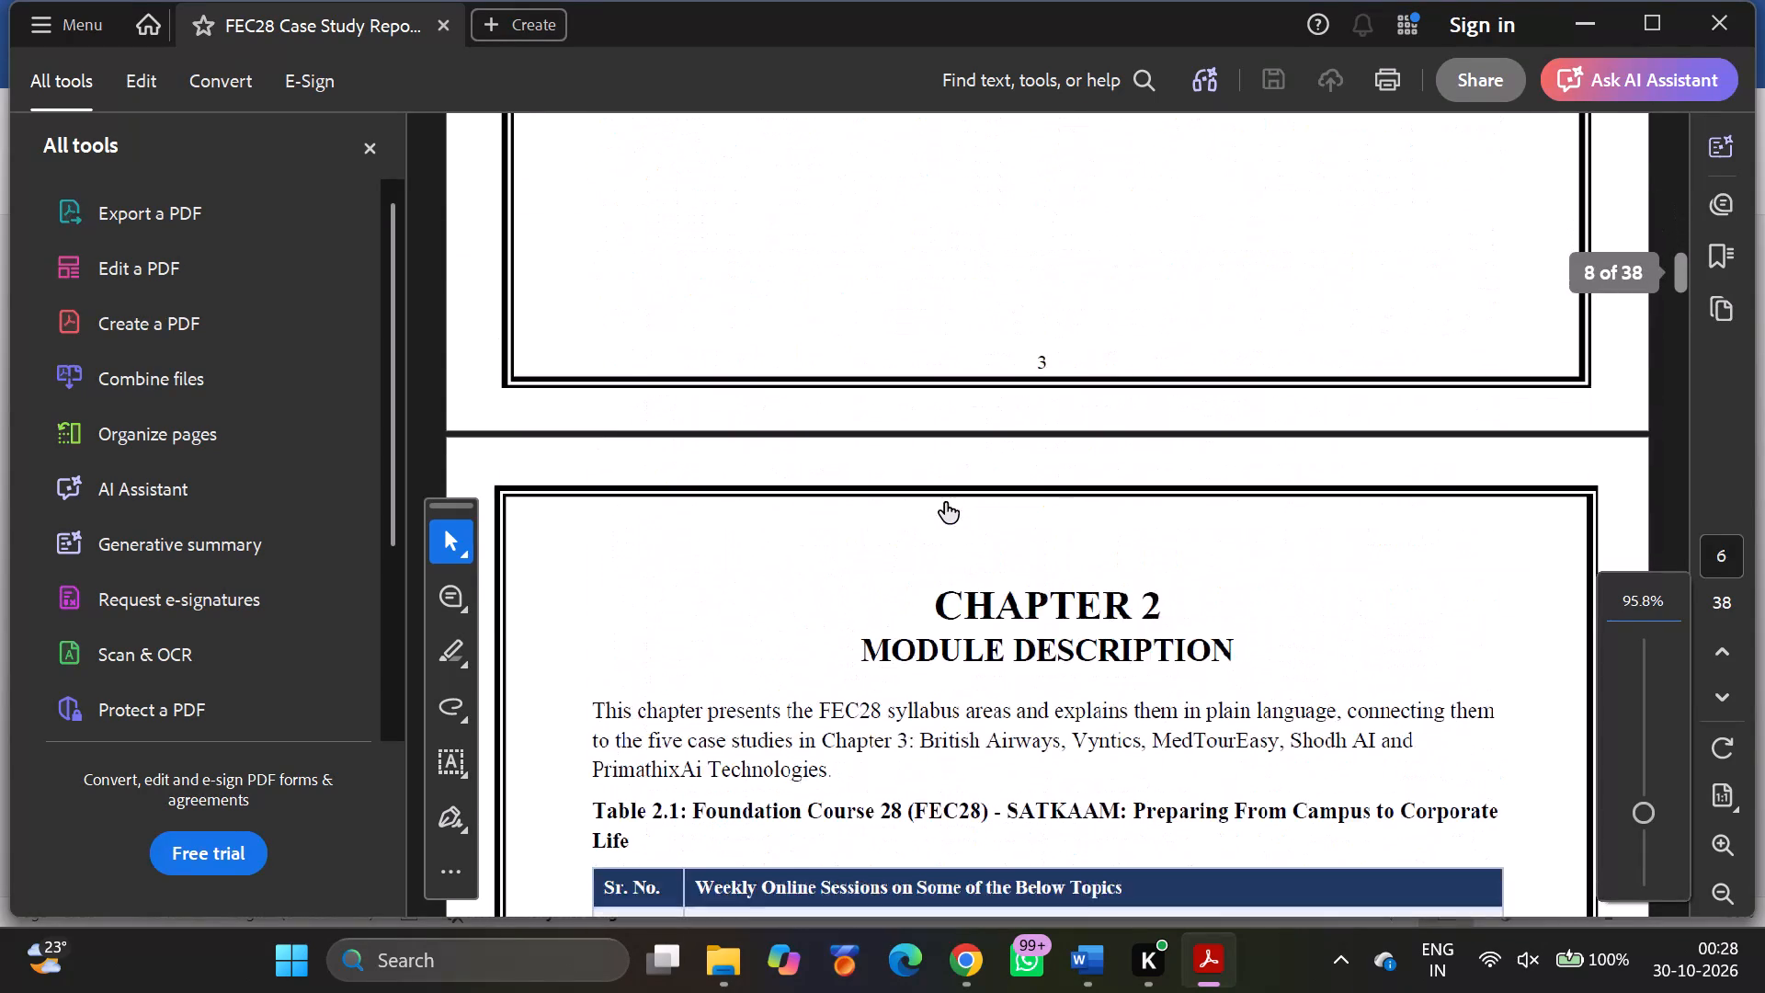
scroll(946, 503, up, 2)
scroll(946, 503, down, 1)
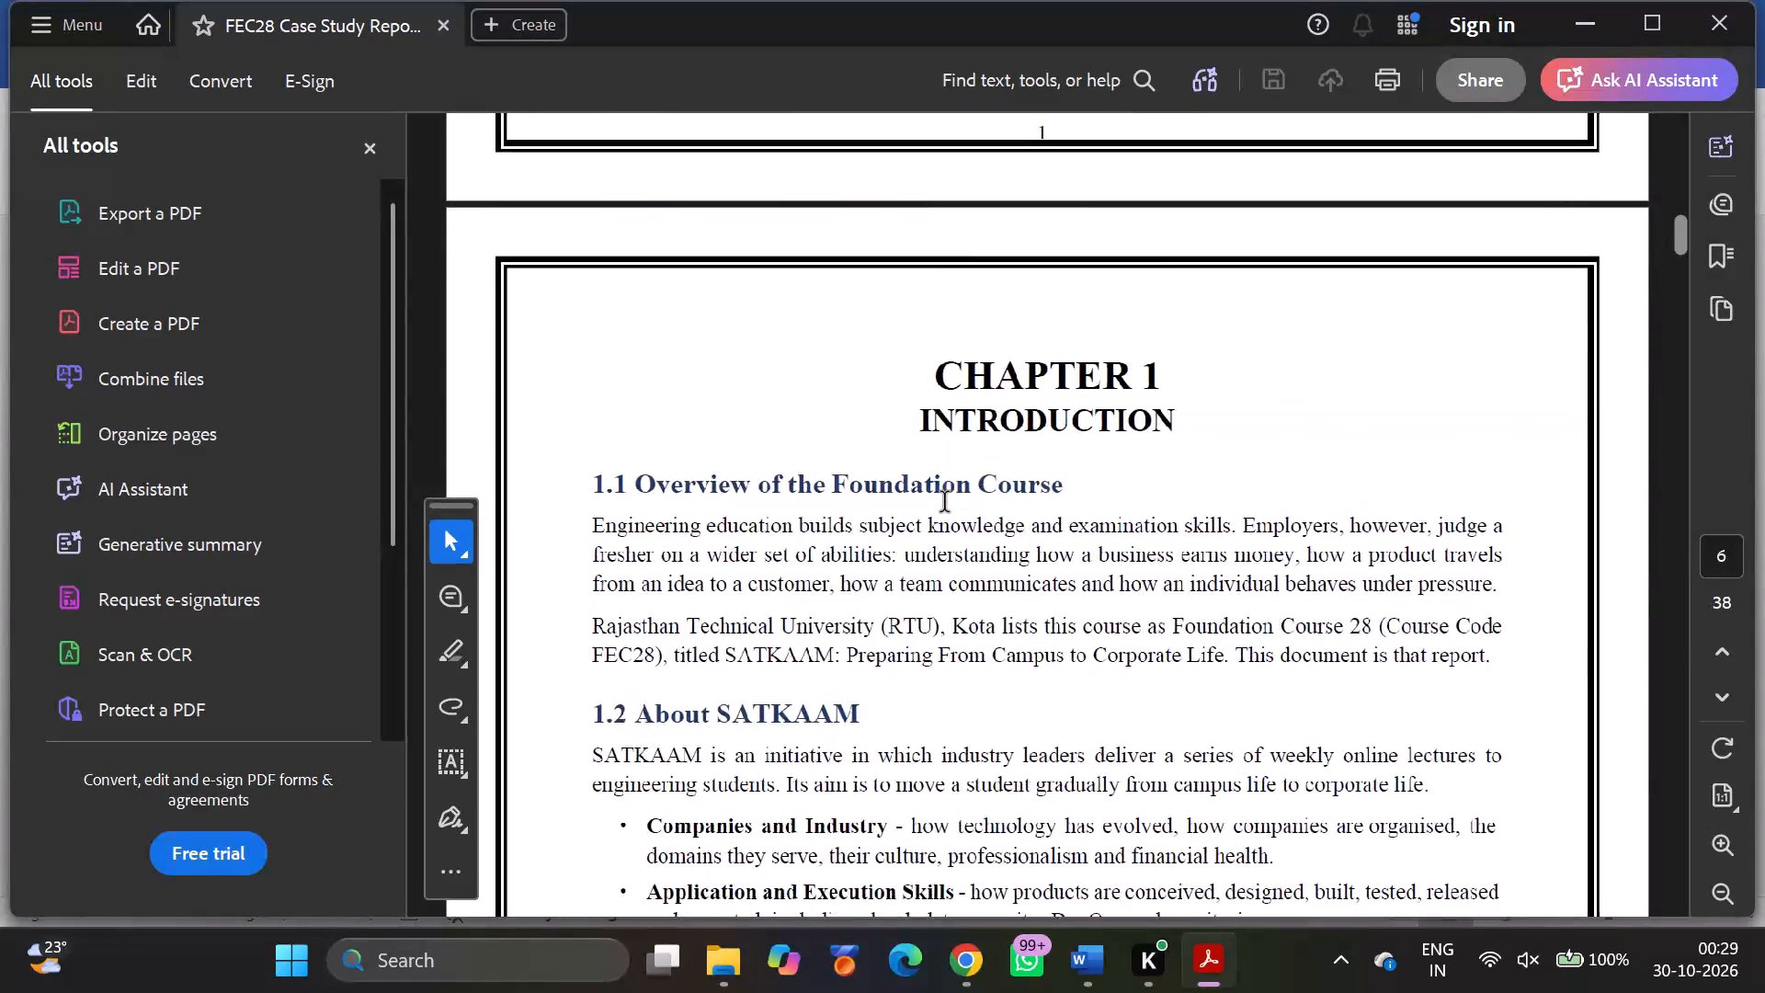
scroll(946, 503, down, 9)
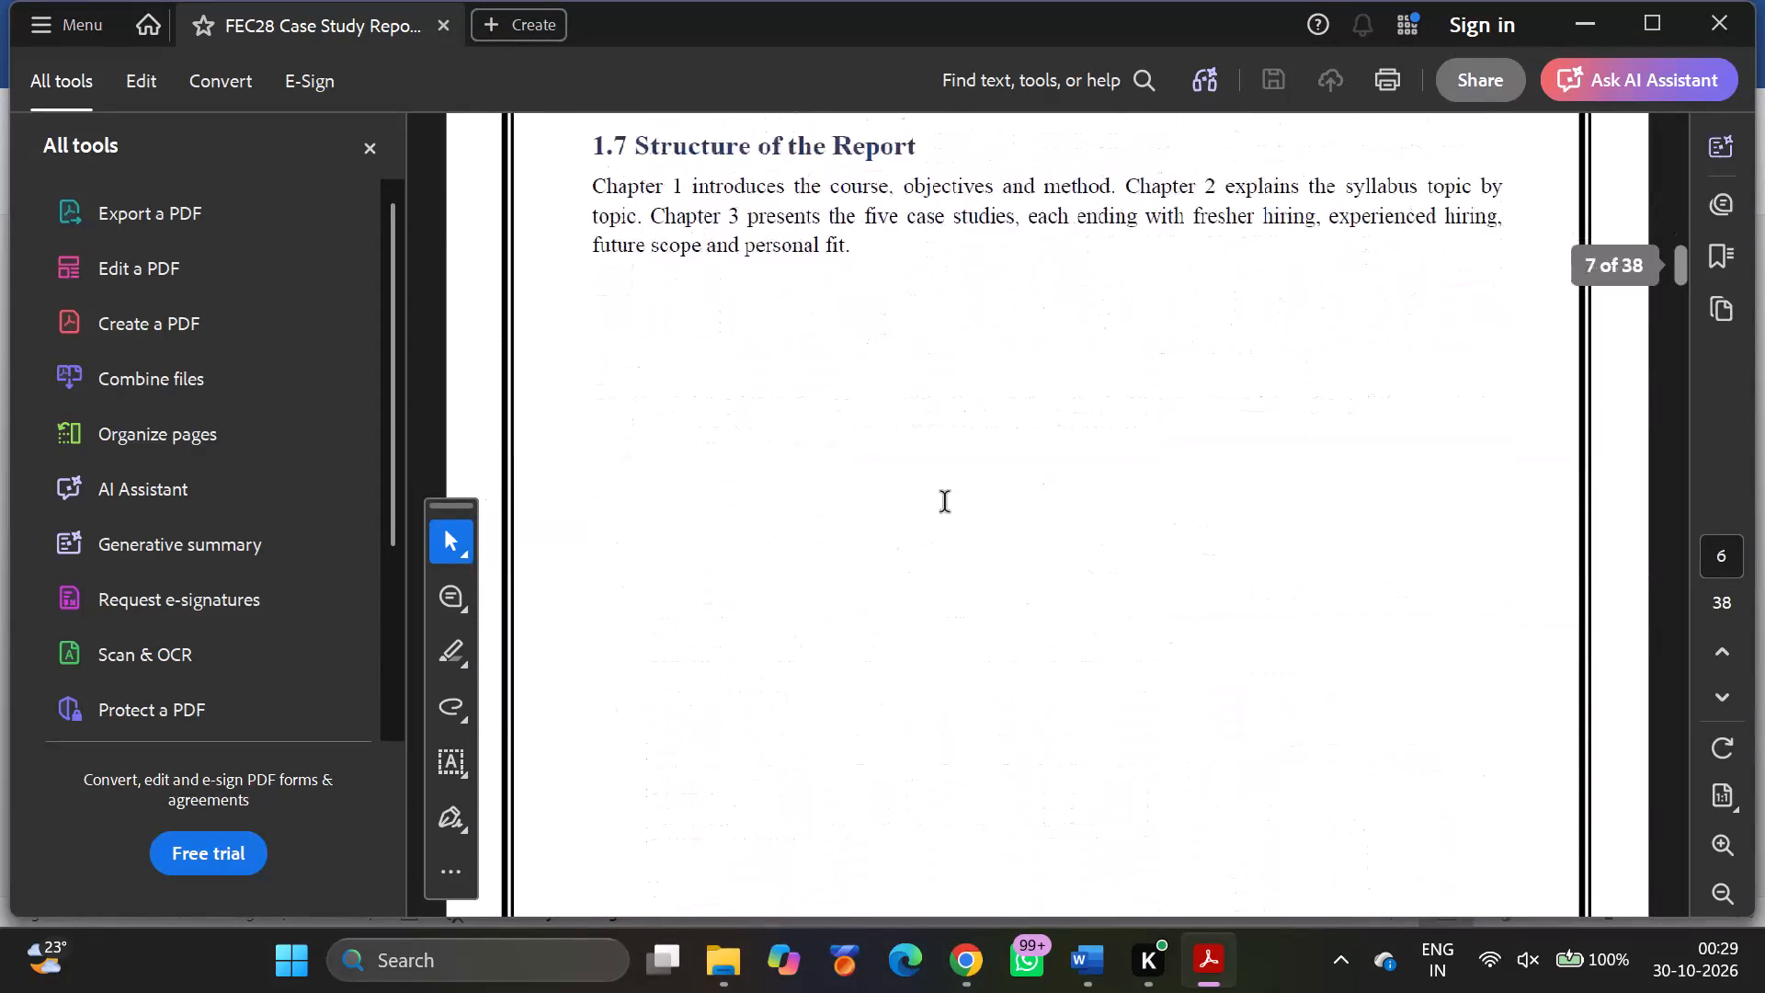
scroll(946, 503, down, 3)
scroll(946, 503, up, 6)
scroll(946, 503, down, 3)
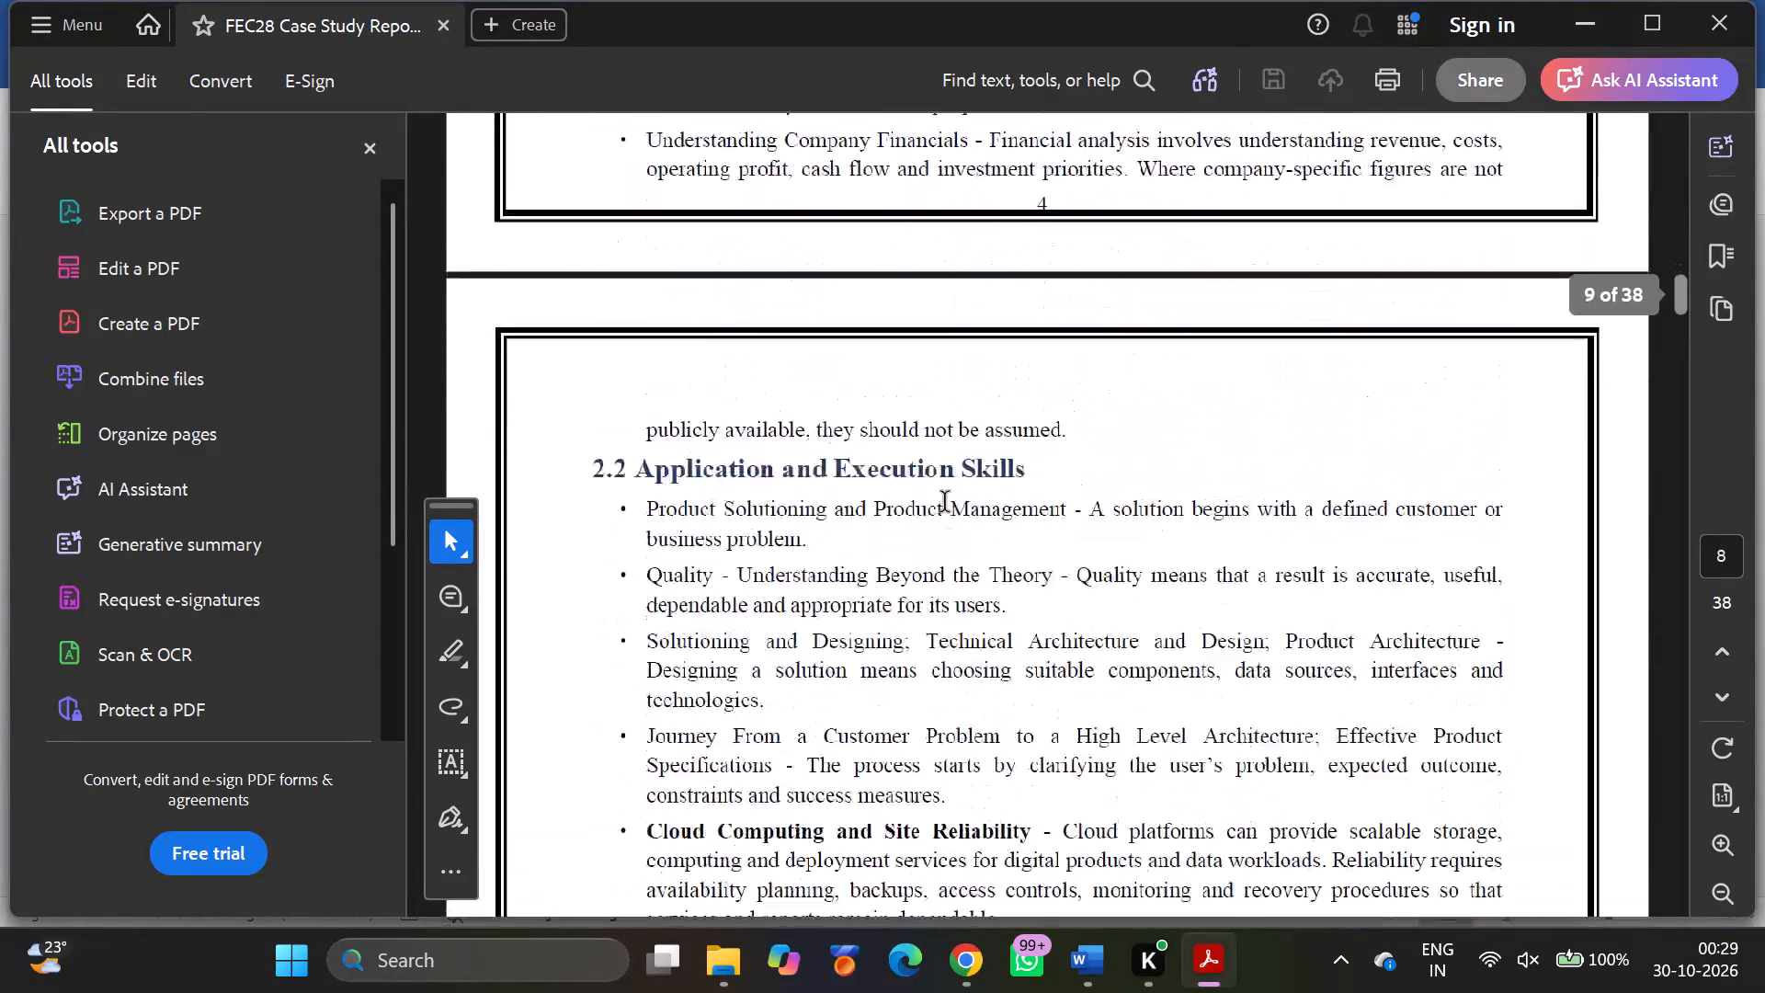
Review the Chapter 3 case study pages in the PDF, from British Airways to the MedTourEasy fresher hiring section.
scroll(946, 503, down, 8)
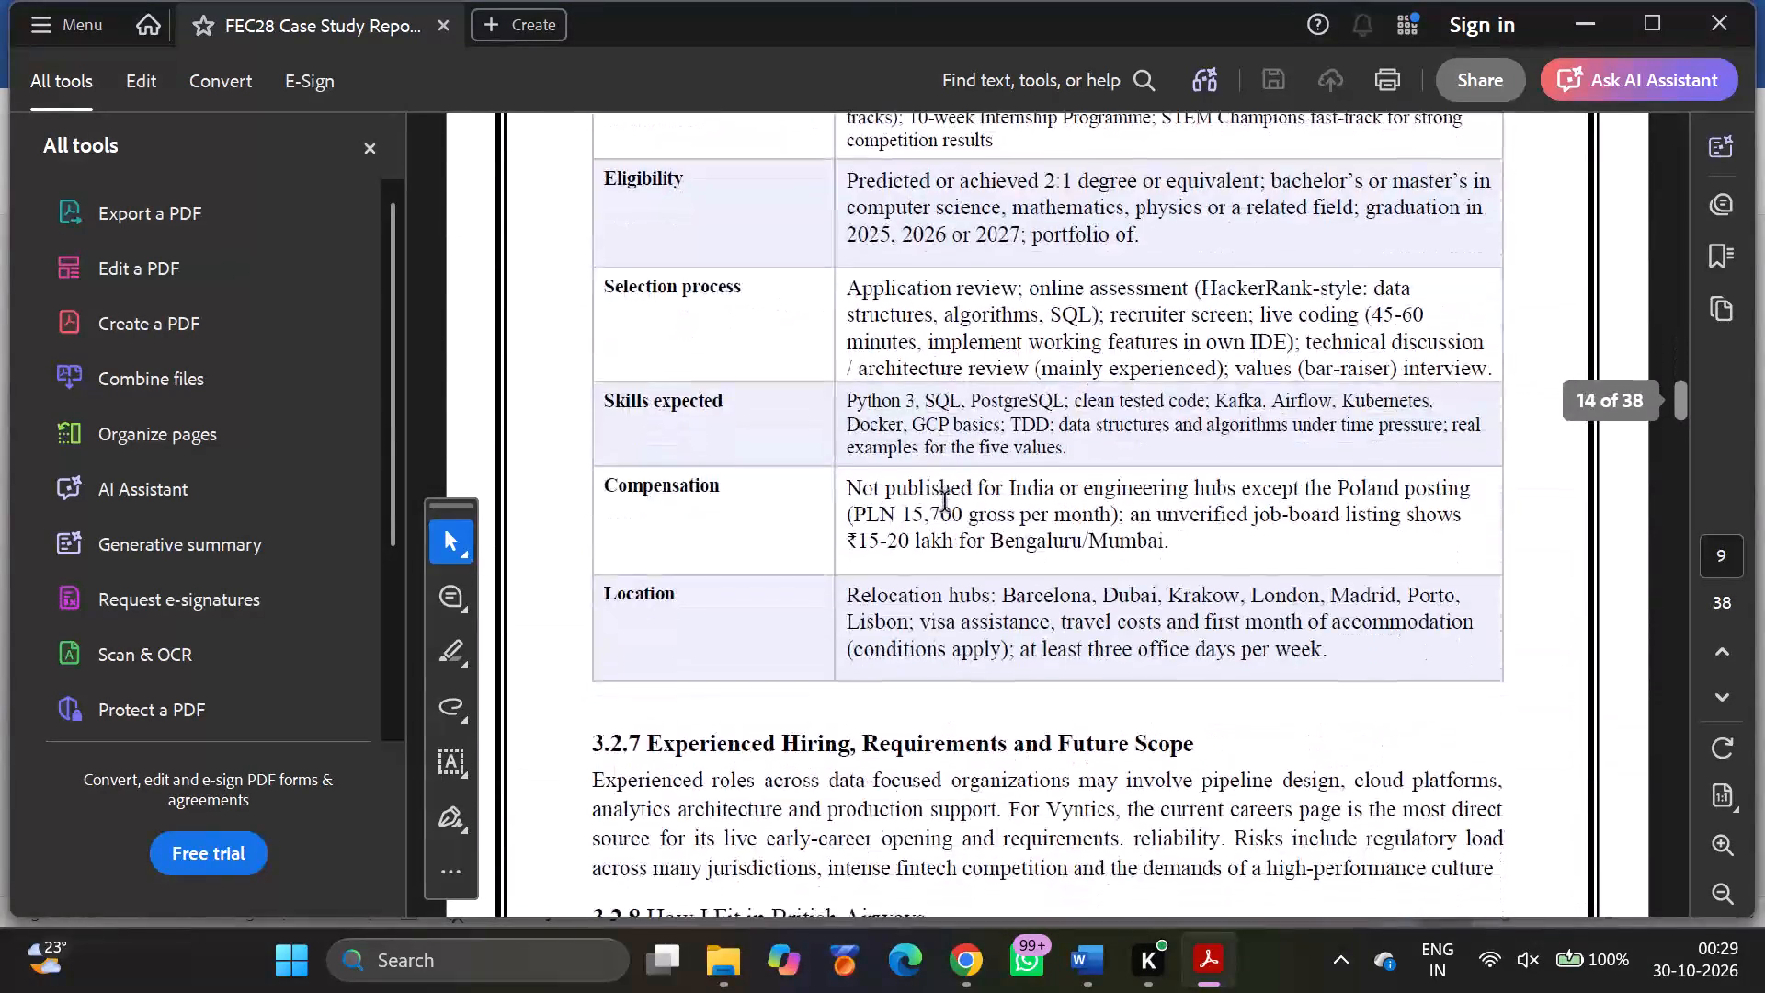
scroll(946, 503, down, 9)
scroll(946, 503, up, 1)
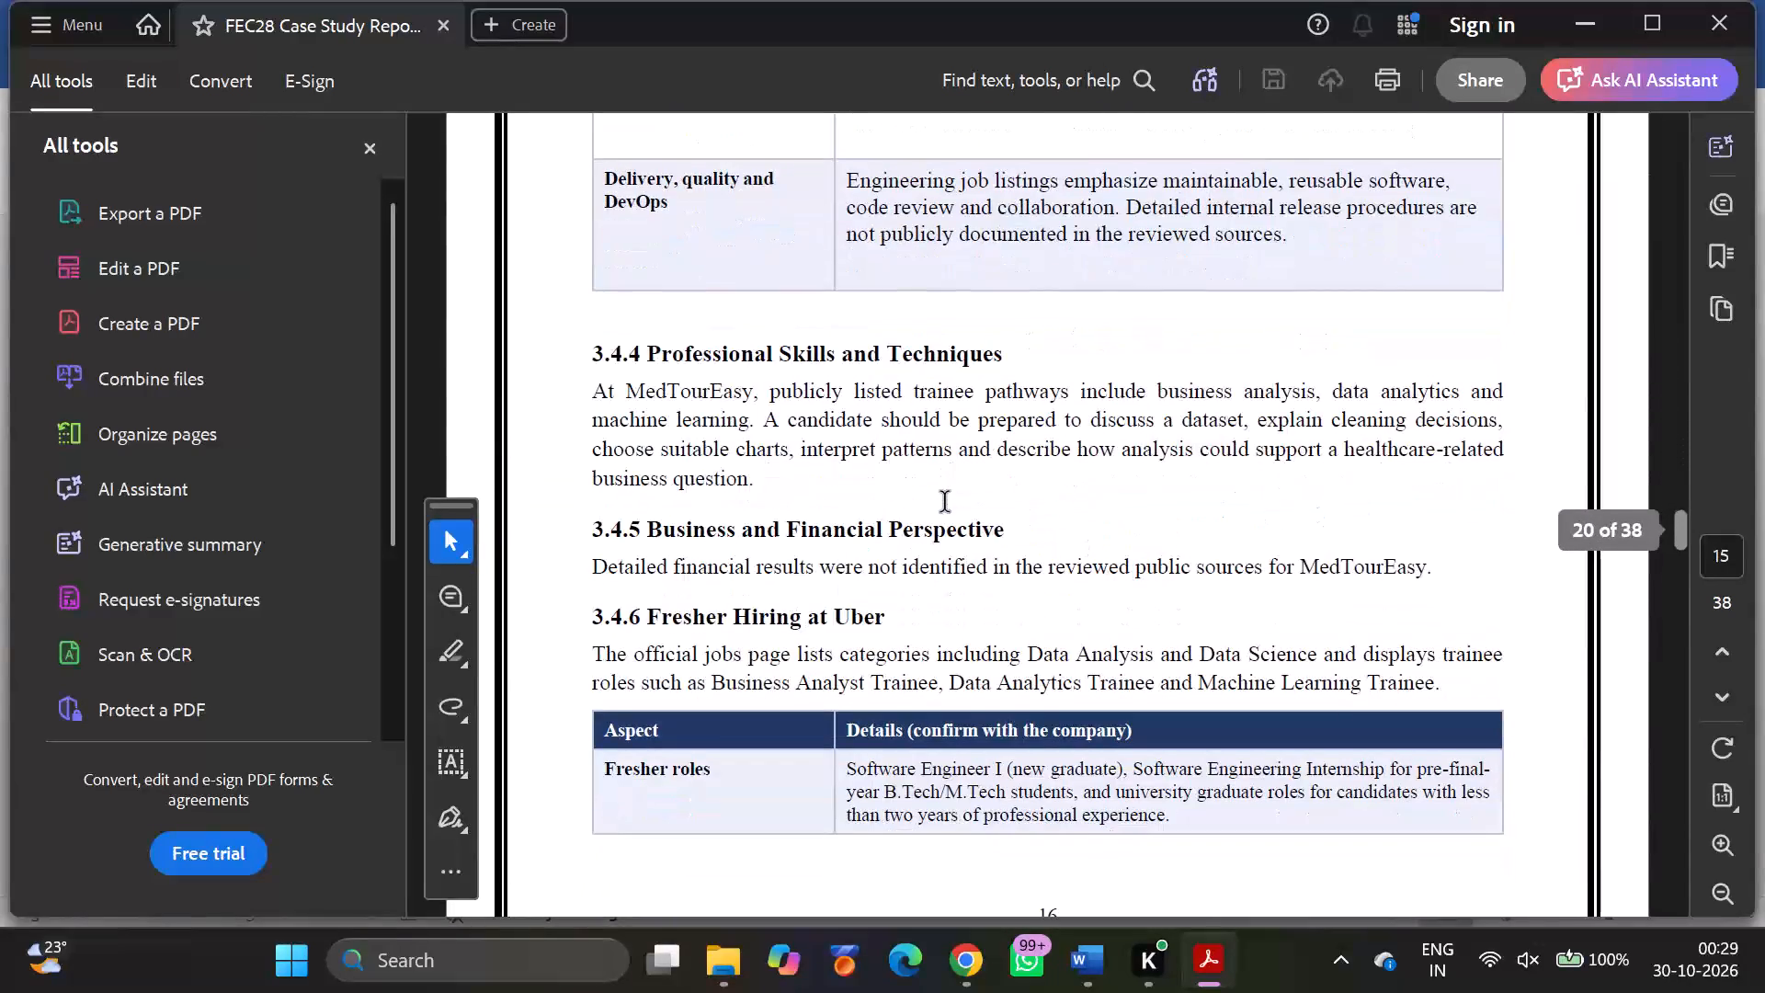
scroll(946, 503, up, 1)
scroll(946, 503, down, 3)
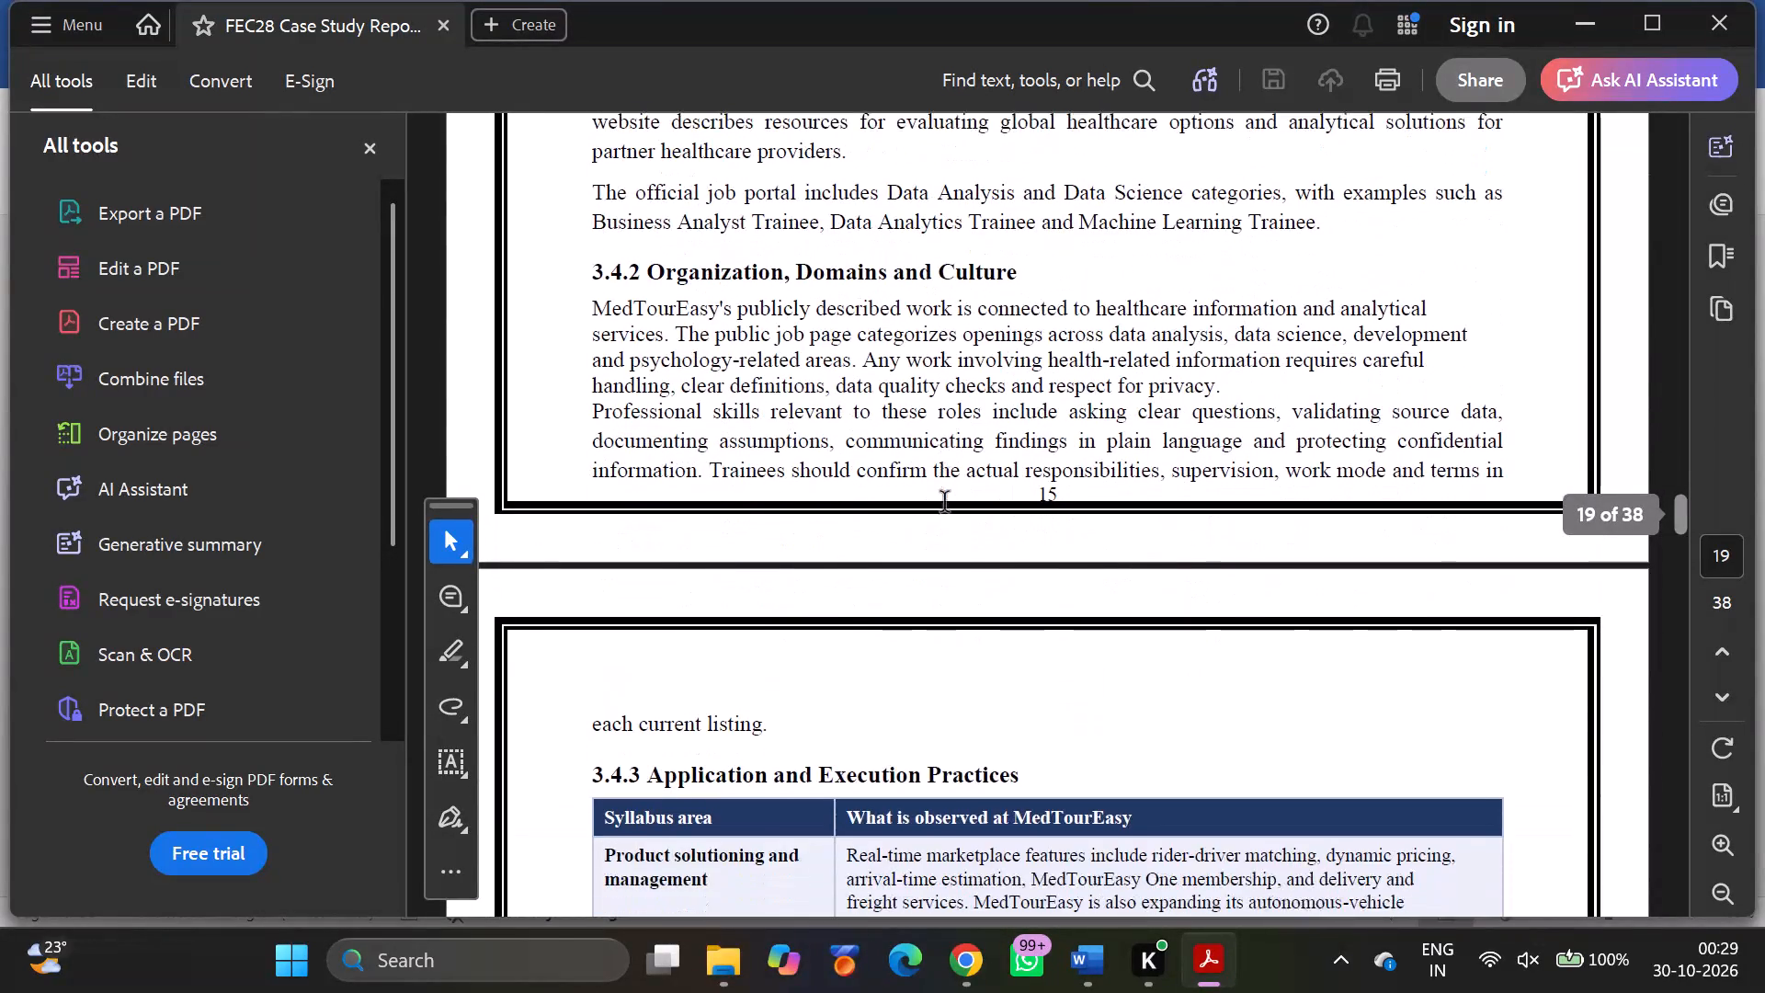
scroll(946, 503, down, 10)
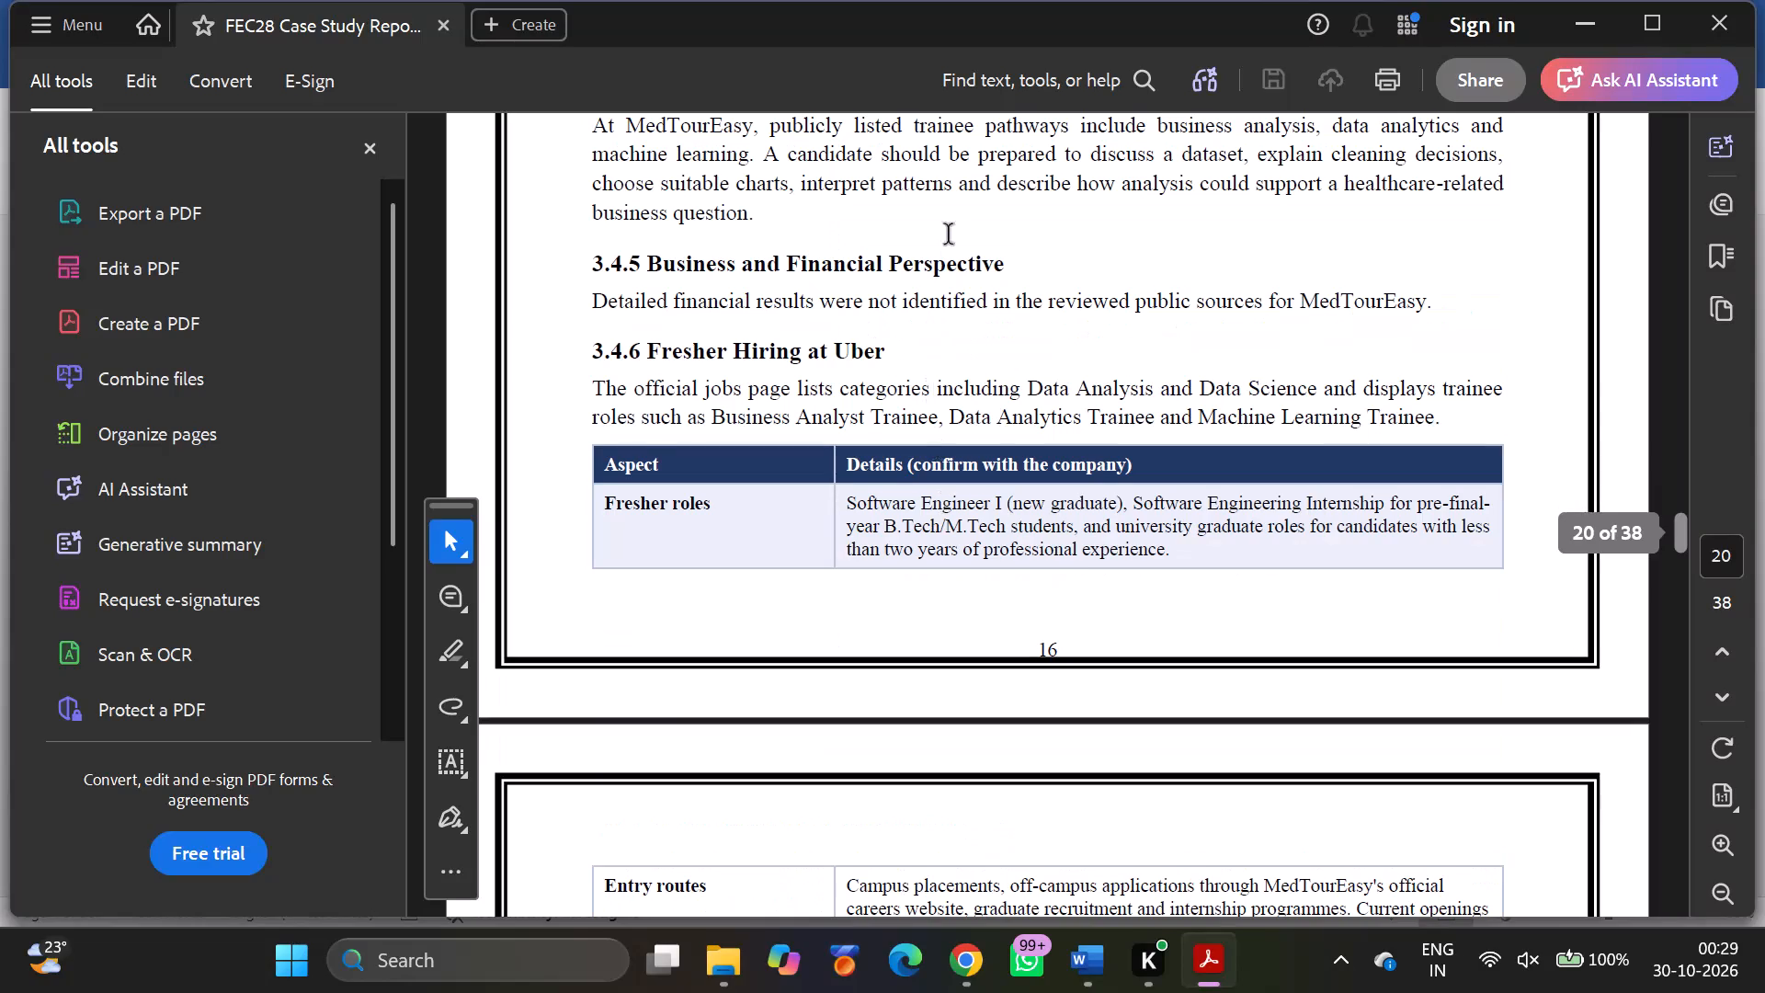
Review the remaining MedTourEasy, Shodh AI and PrimathixAi Technologies pages and continue into the Chapter 4 syllabus mapping.
scroll(1001, 510, down, 7)
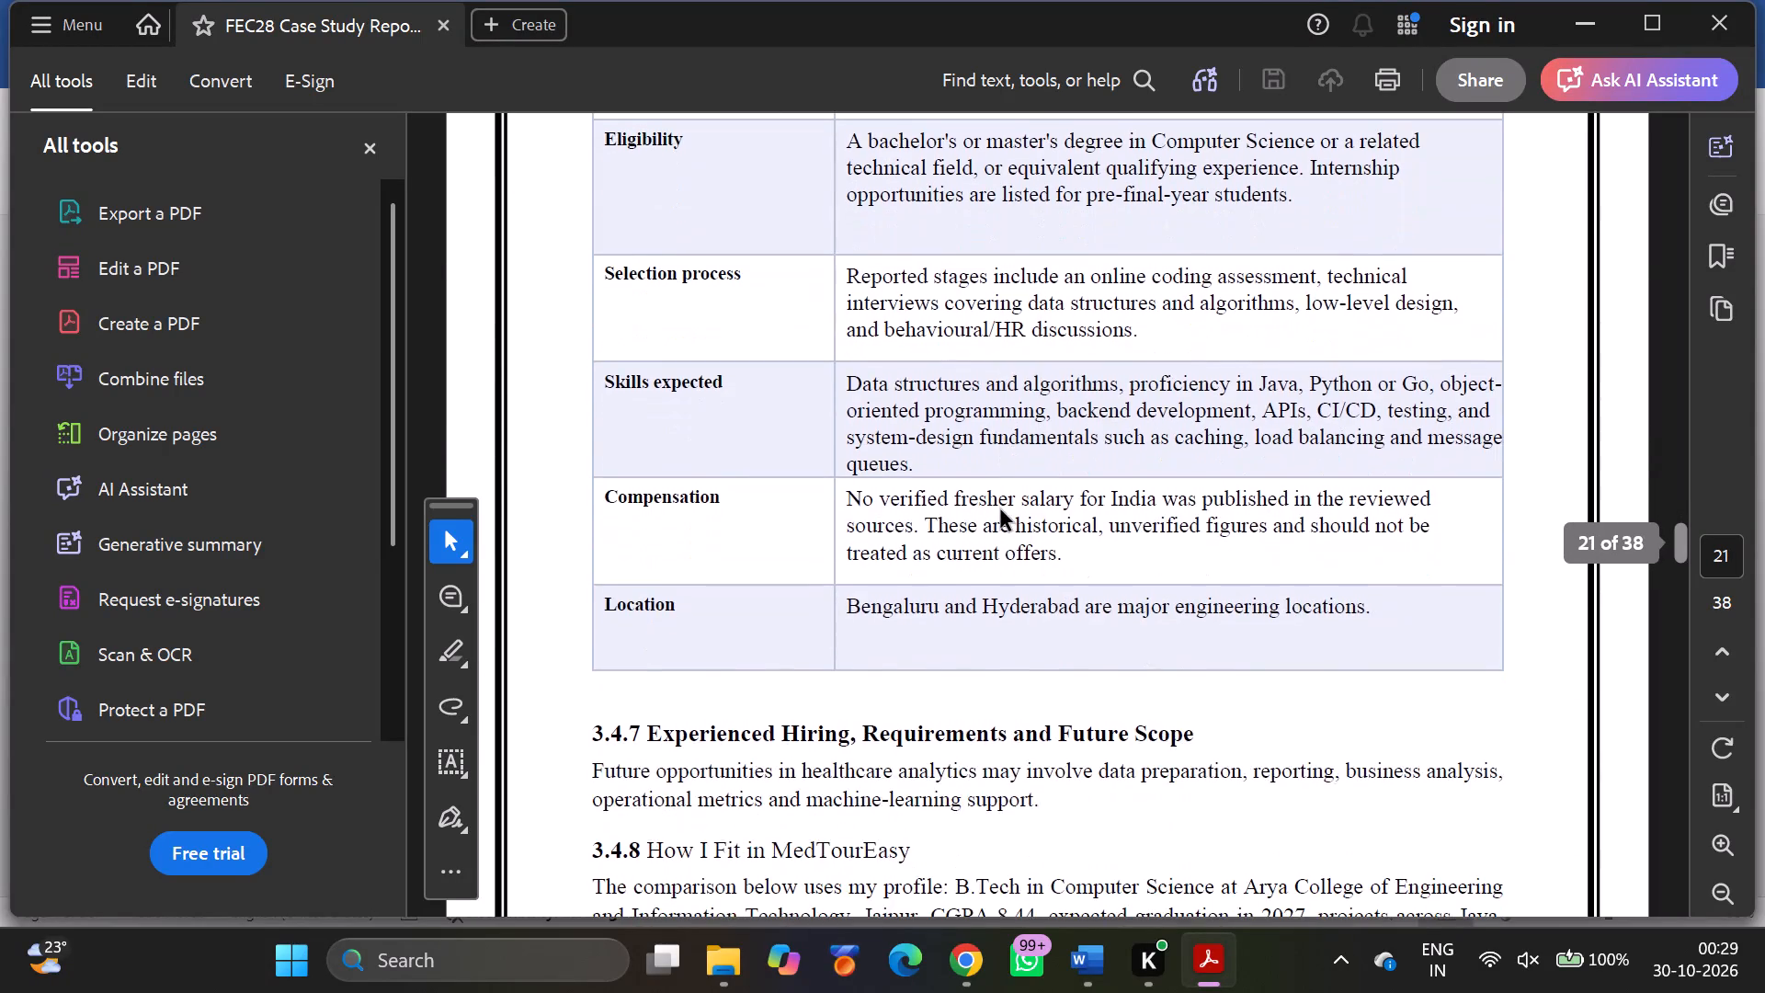
scroll(1001, 510, down, 8)
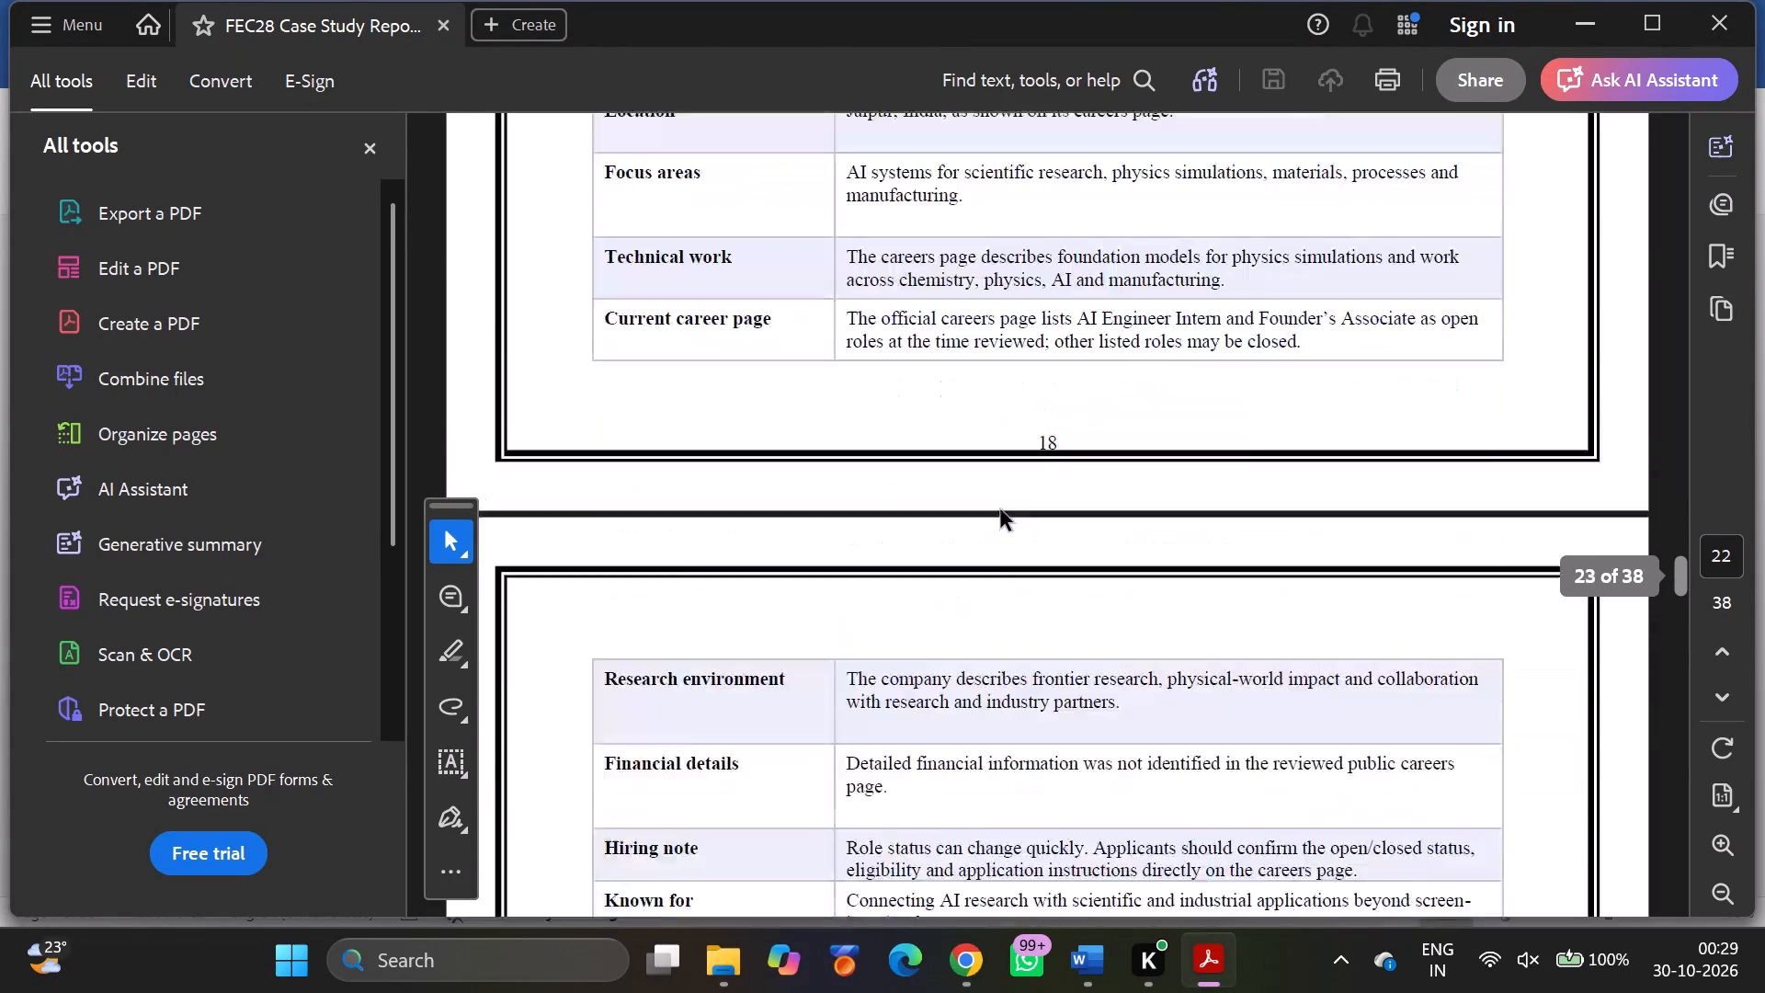
scroll(1001, 510, down, 8)
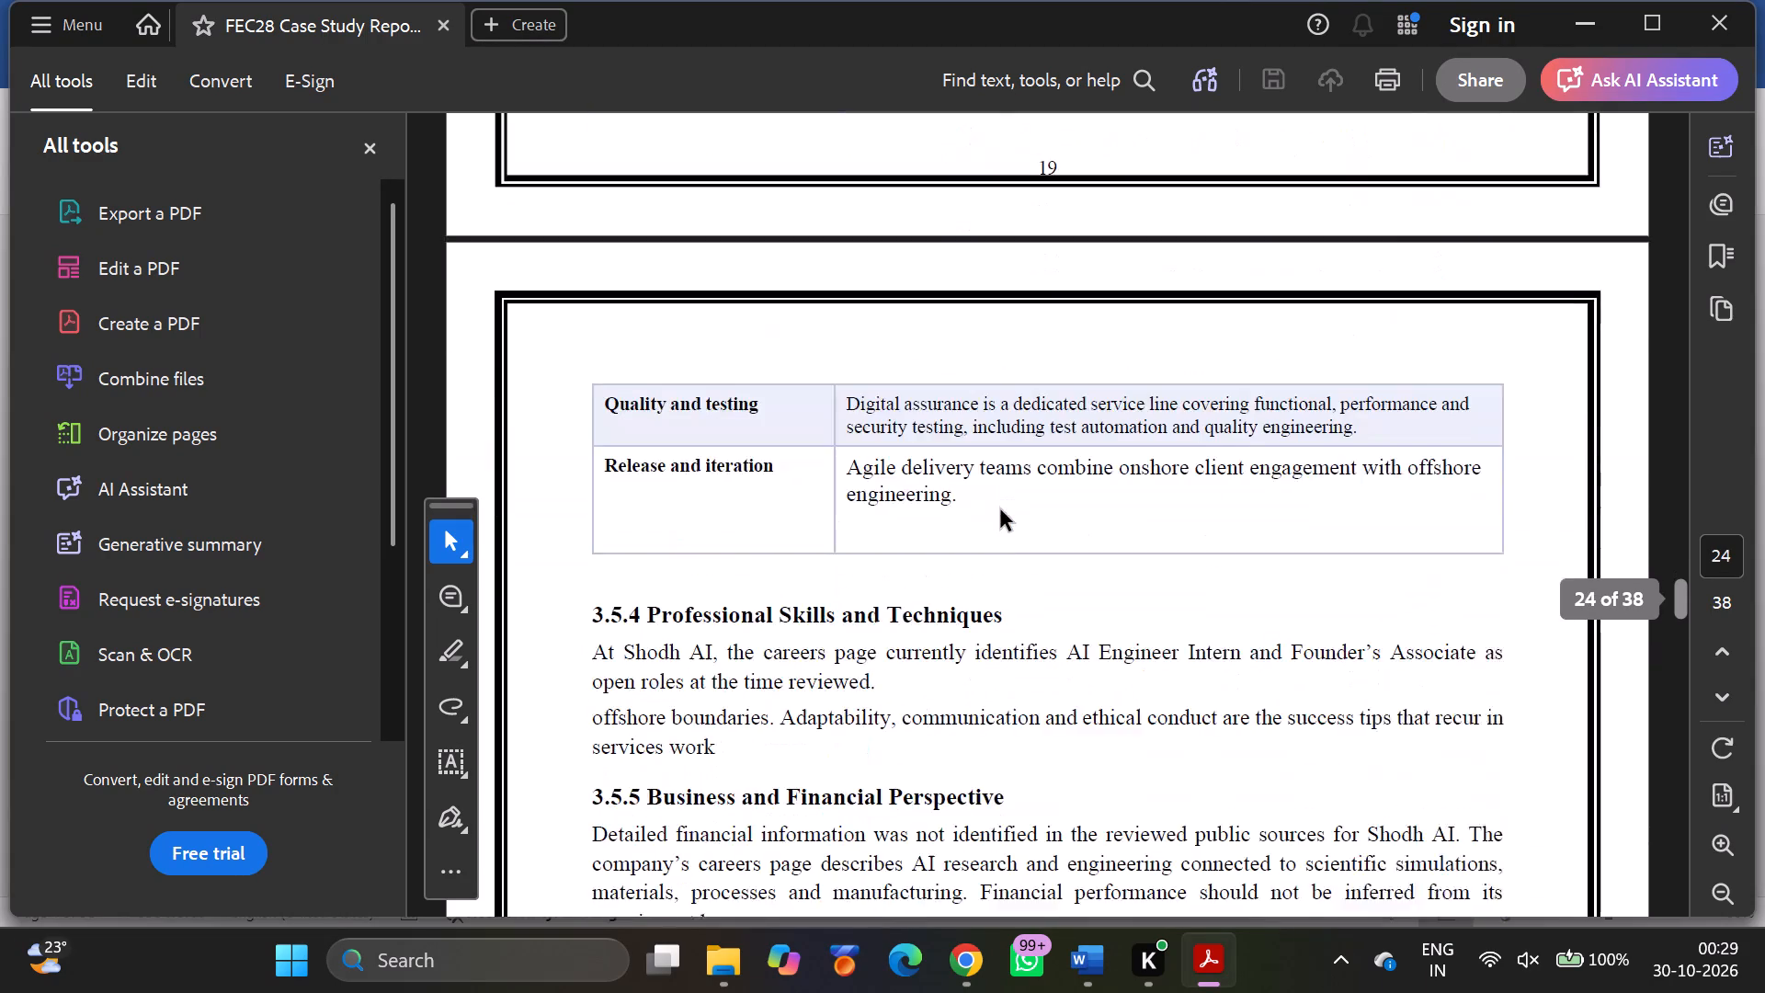
scroll(1001, 510, down, 8)
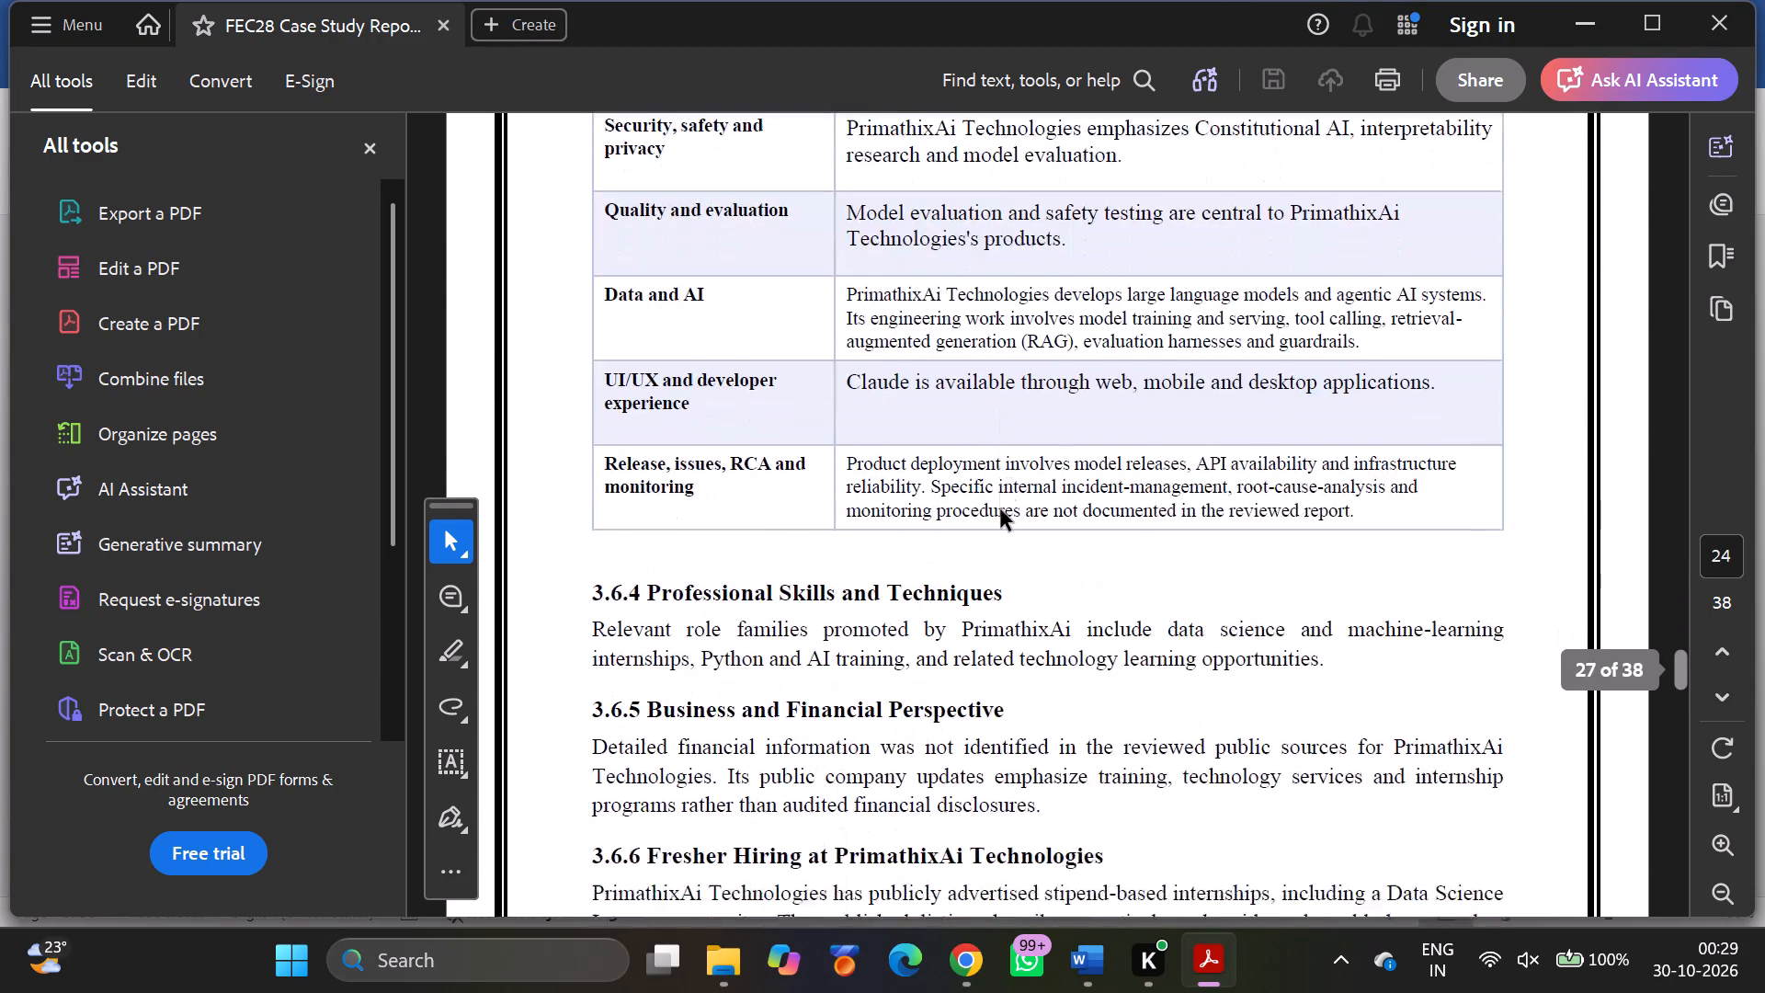
scroll(1001, 510, down, 6)
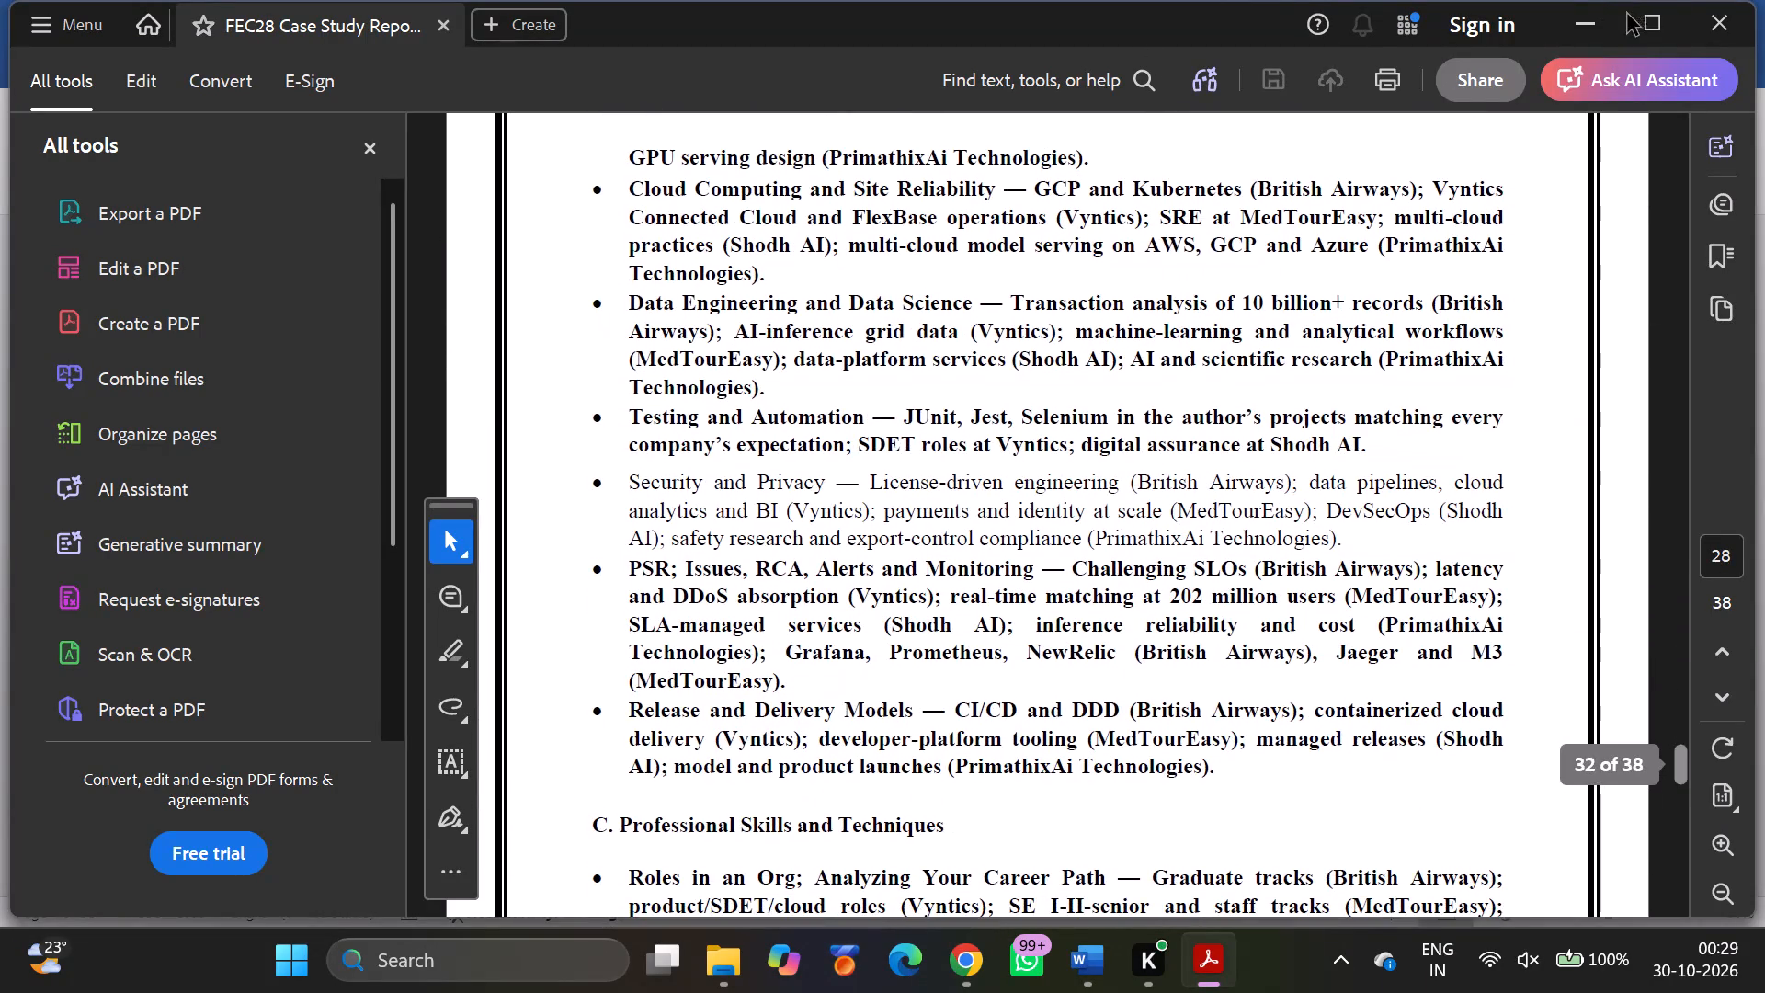
Return to the report folder in File Explorer and copy the FEC28_Data_Analytics_Companies_bordered PDF file.
click(1603, 24)
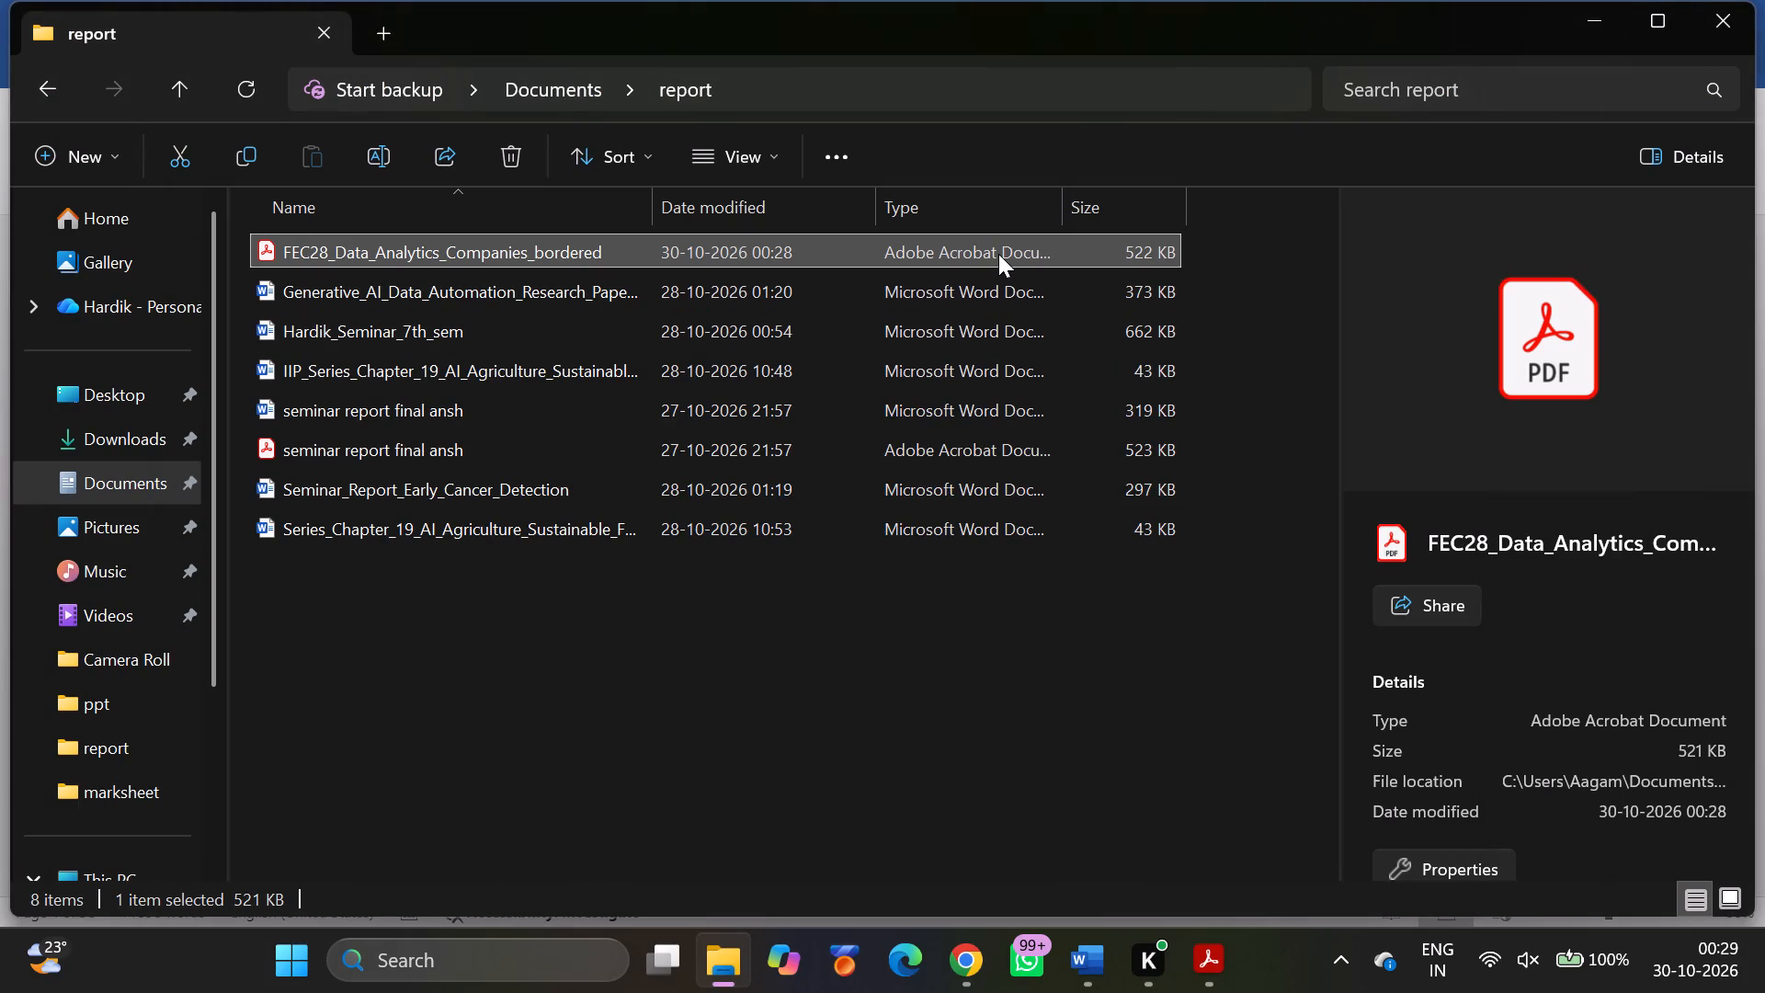
key(ctrl+c)
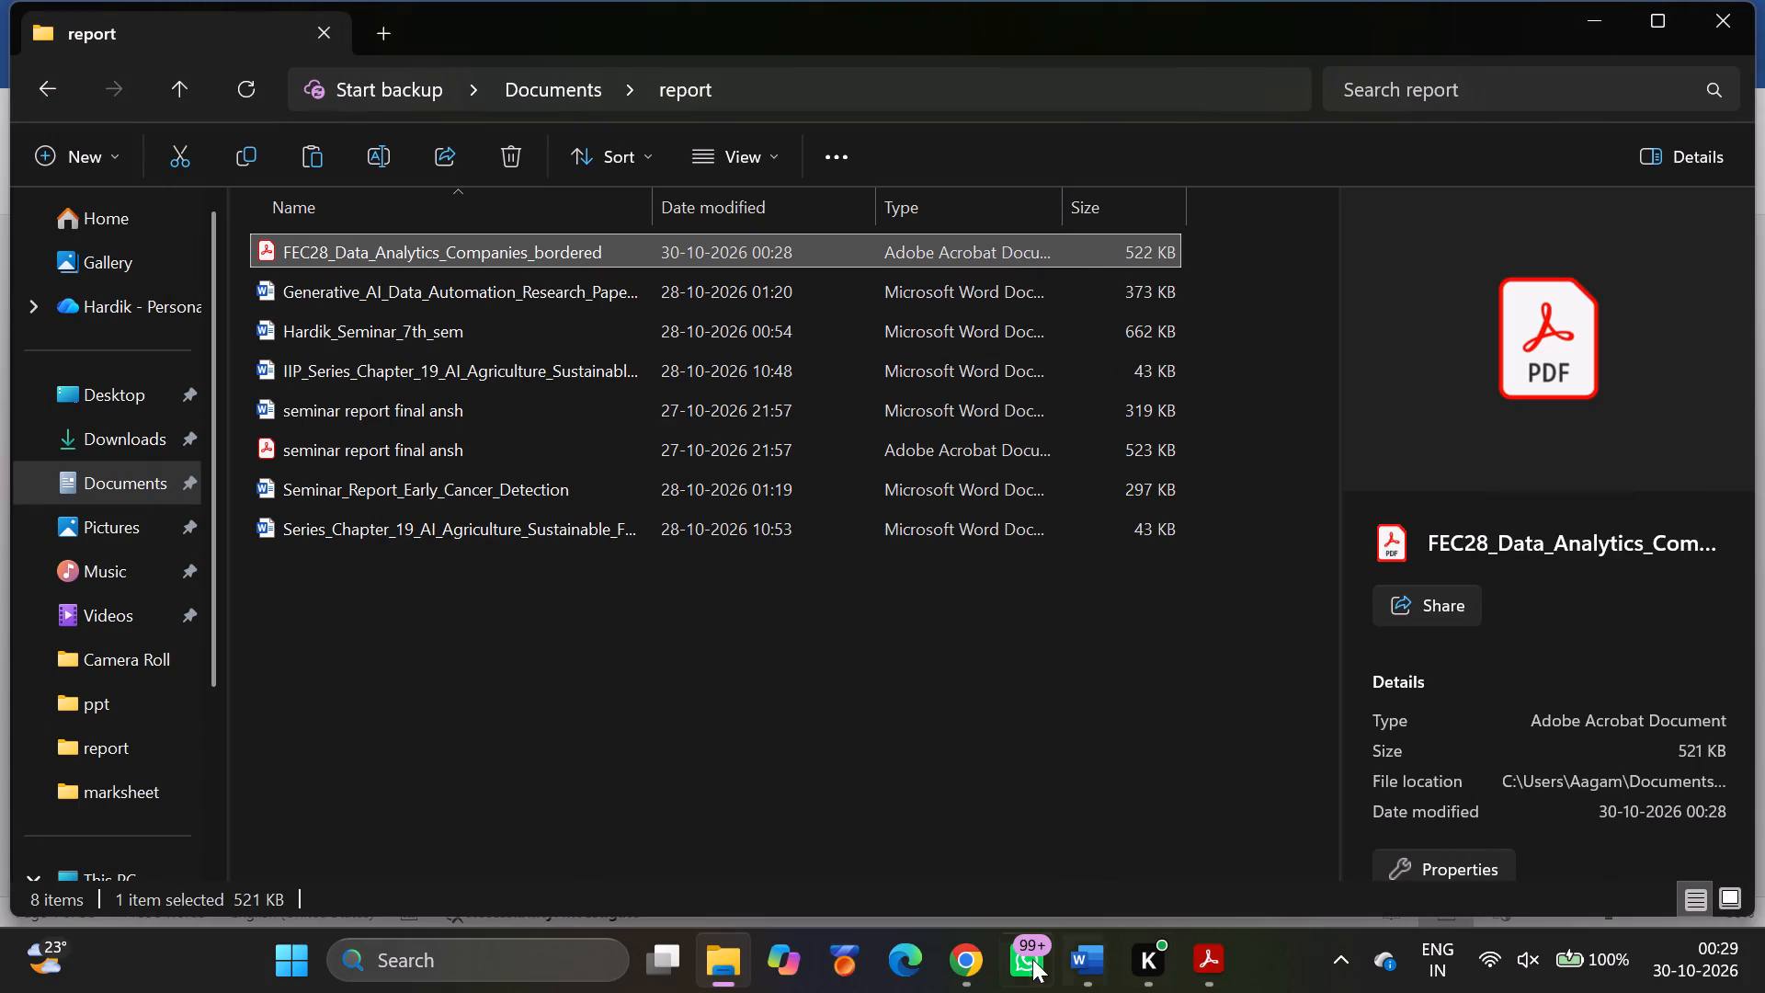
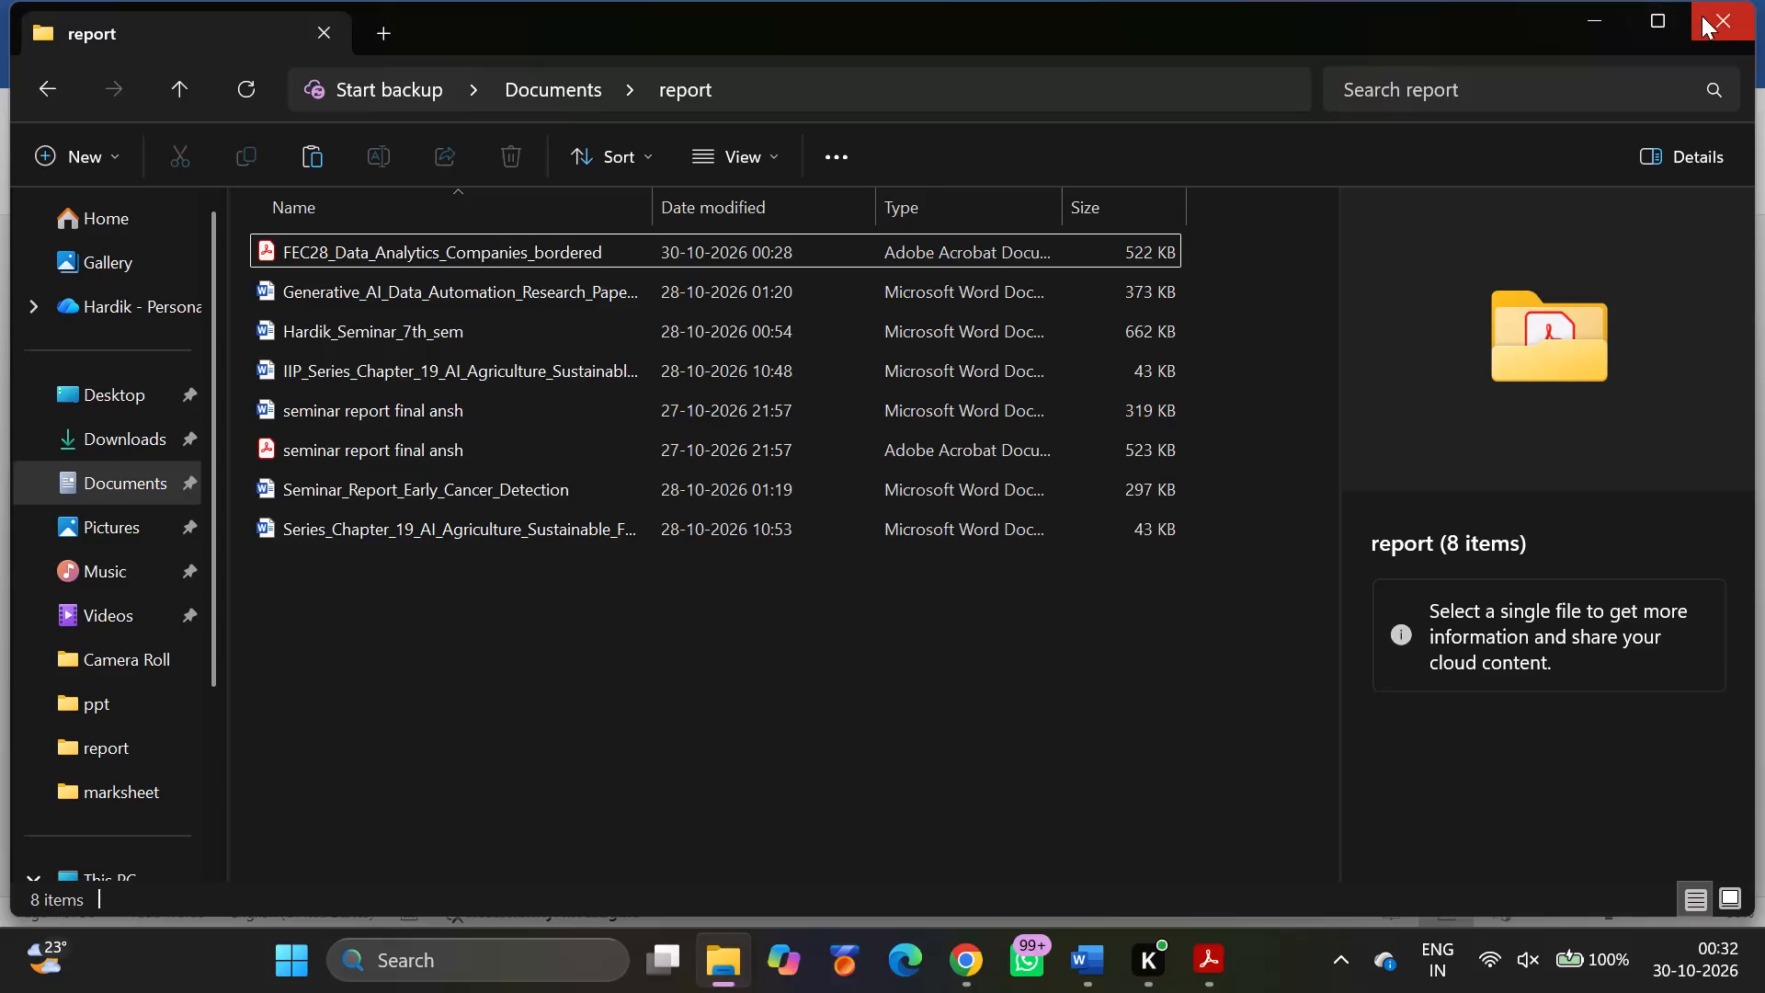
Close the report folder window and review the Word report's Chapter 1 and Chapter 2 pages up to the start of Chapter 3.
click(1702, 16)
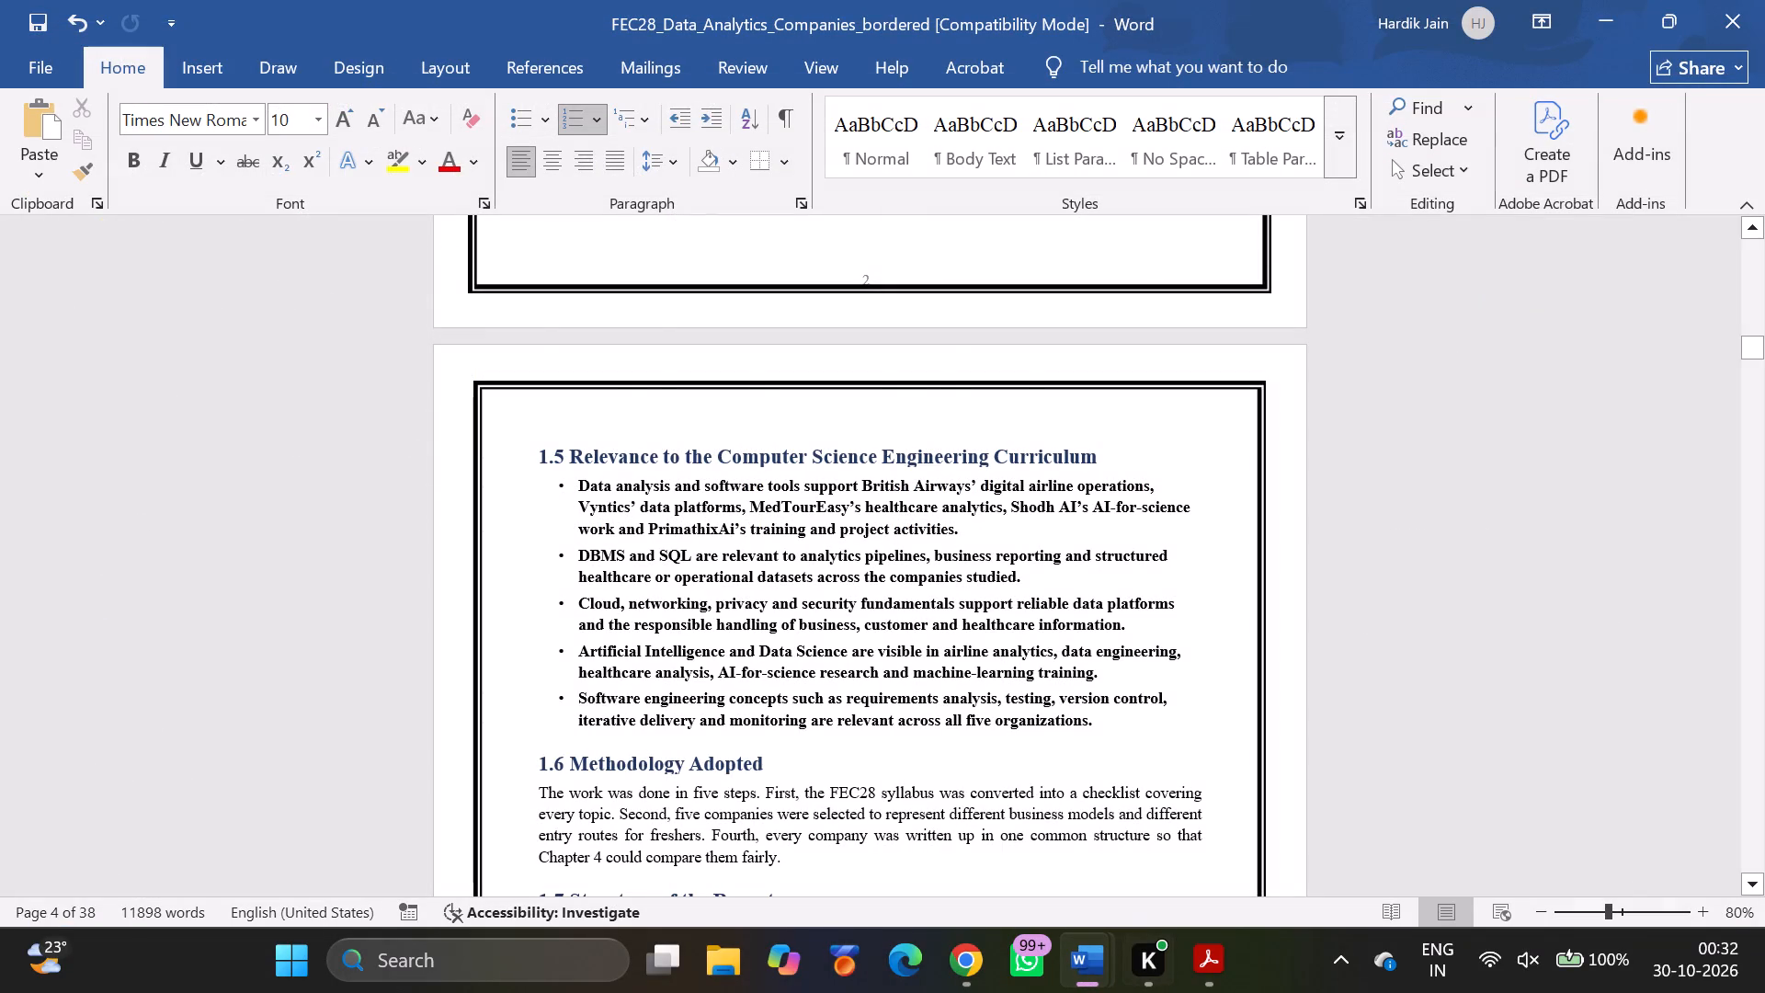
scroll(1099, 644, down, 3)
scroll(1099, 644, up, 4)
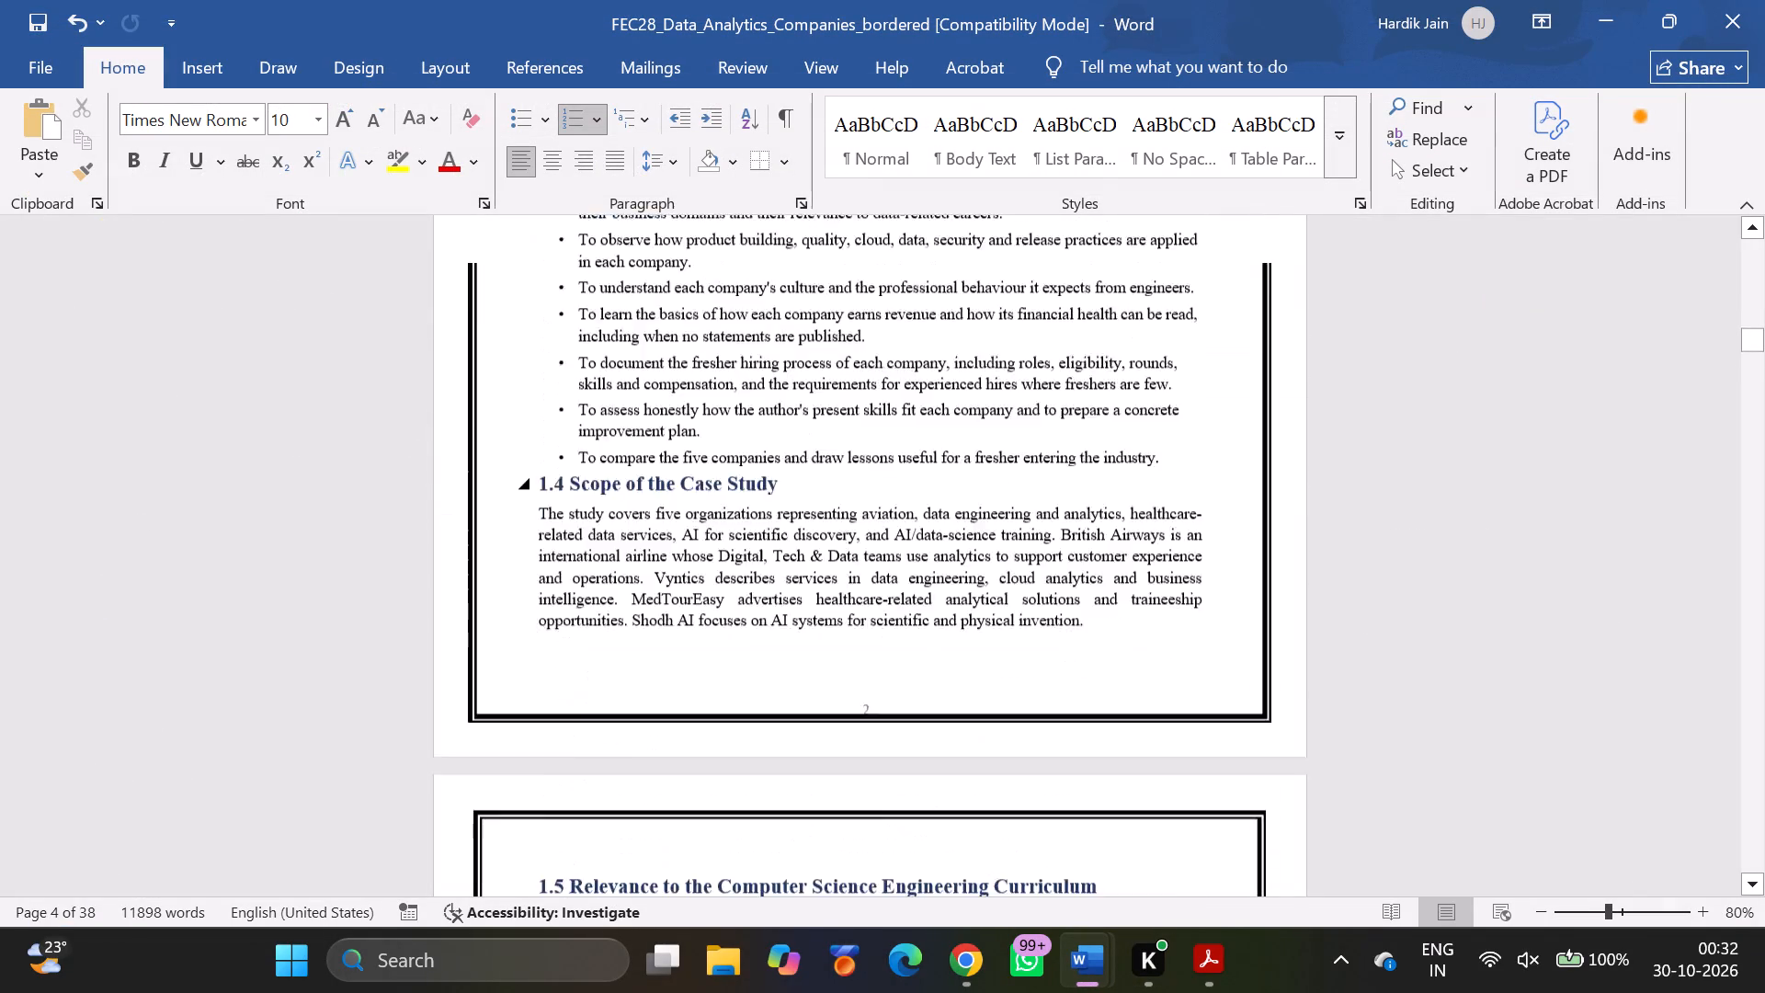
scroll(1099, 644, up, 1)
scroll(1099, 644, down, 6)
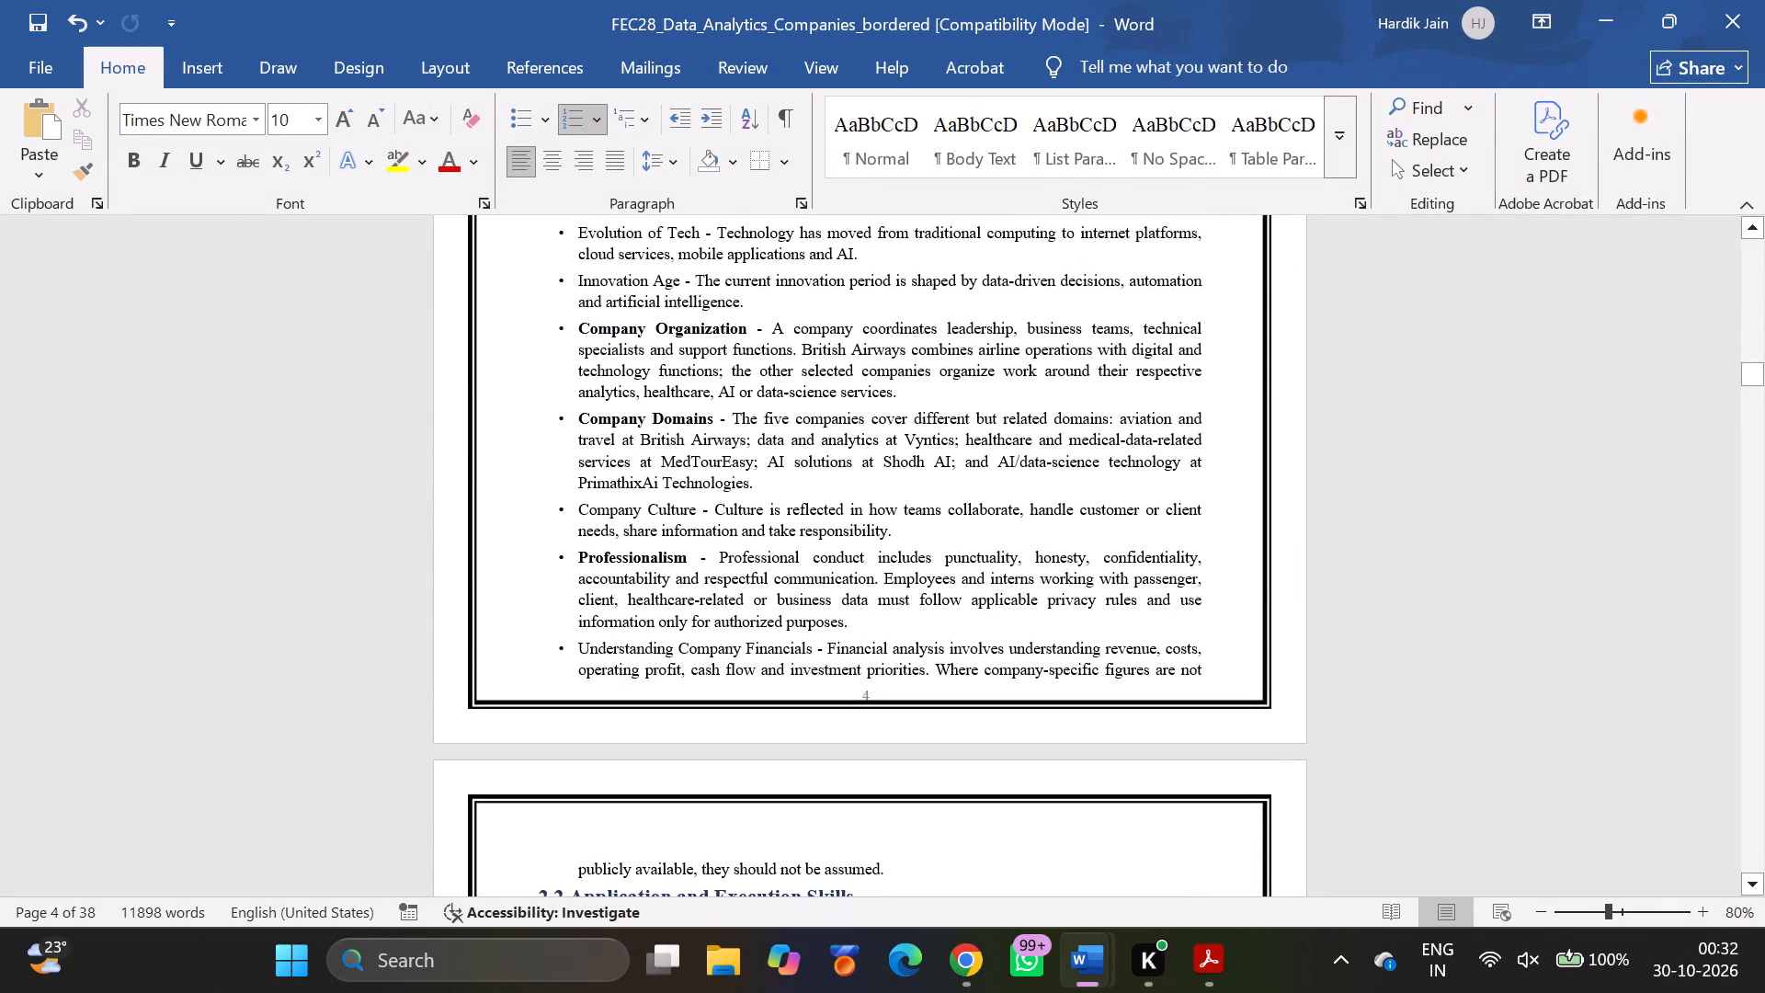
scroll(951, 633, down, 5)
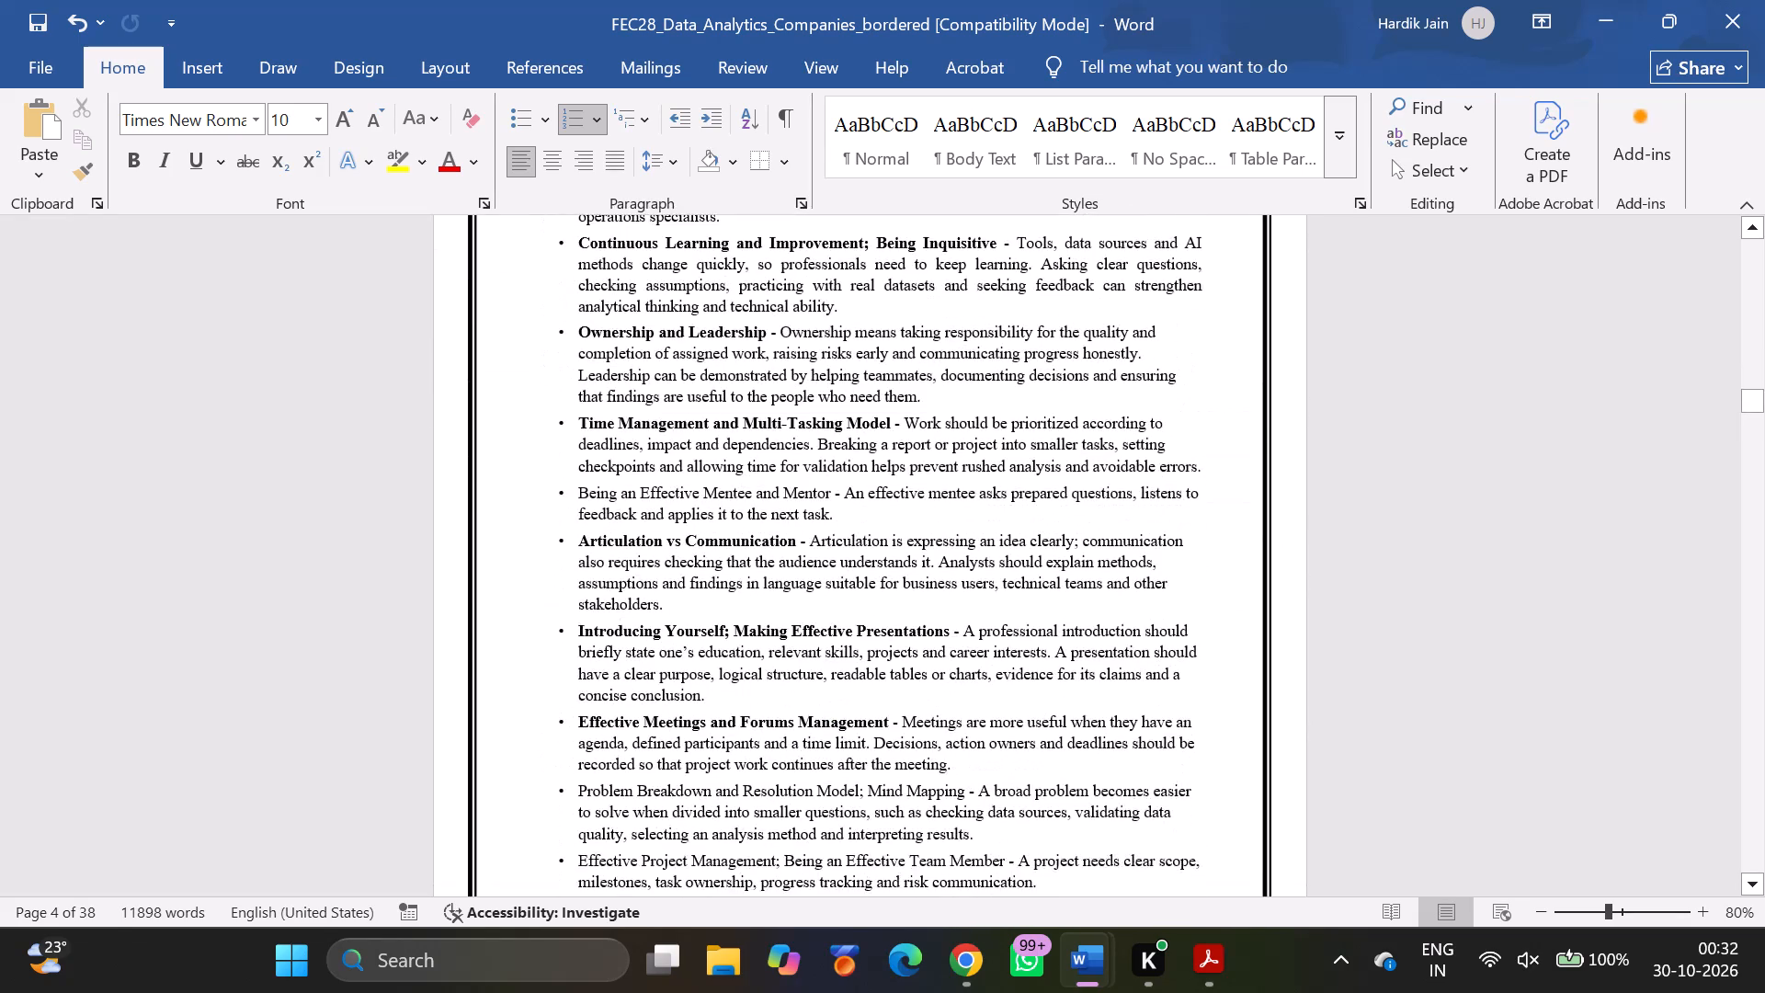
scroll(951, 633, down, 4)
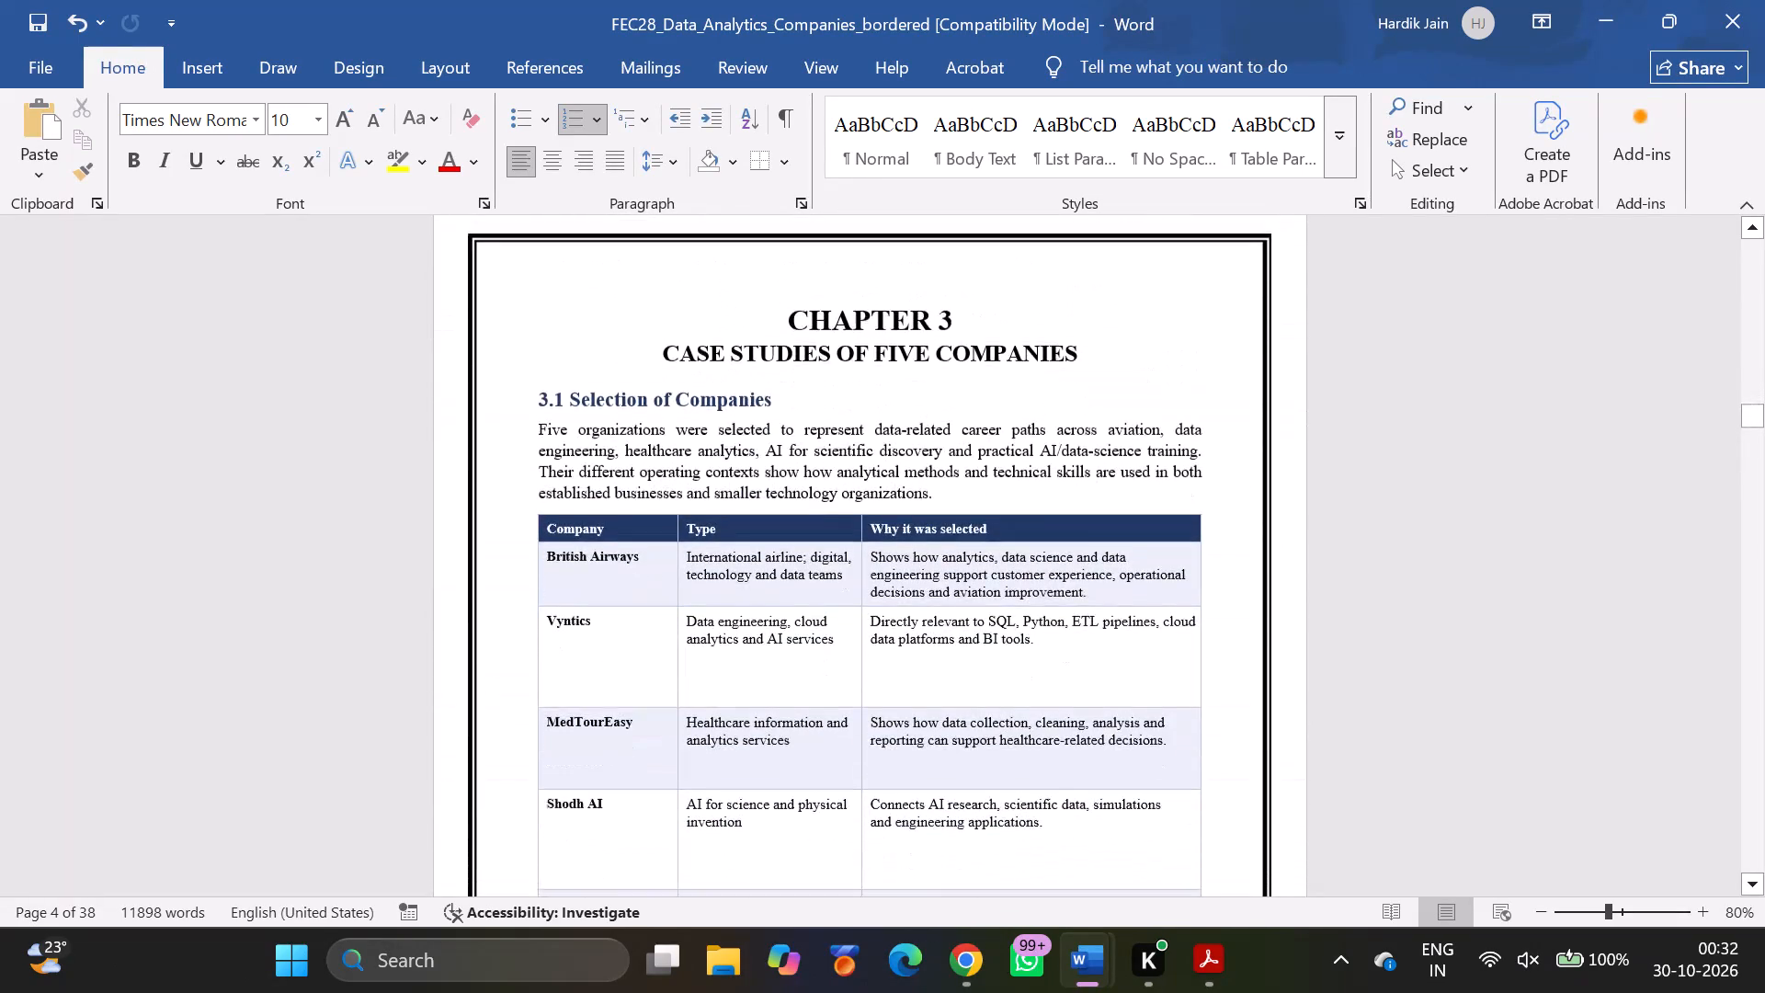
Review the Chapter 3 company selection table and the British Airways section up to 3.2.6 in the Word report.
scroll(951, 633, down, 4)
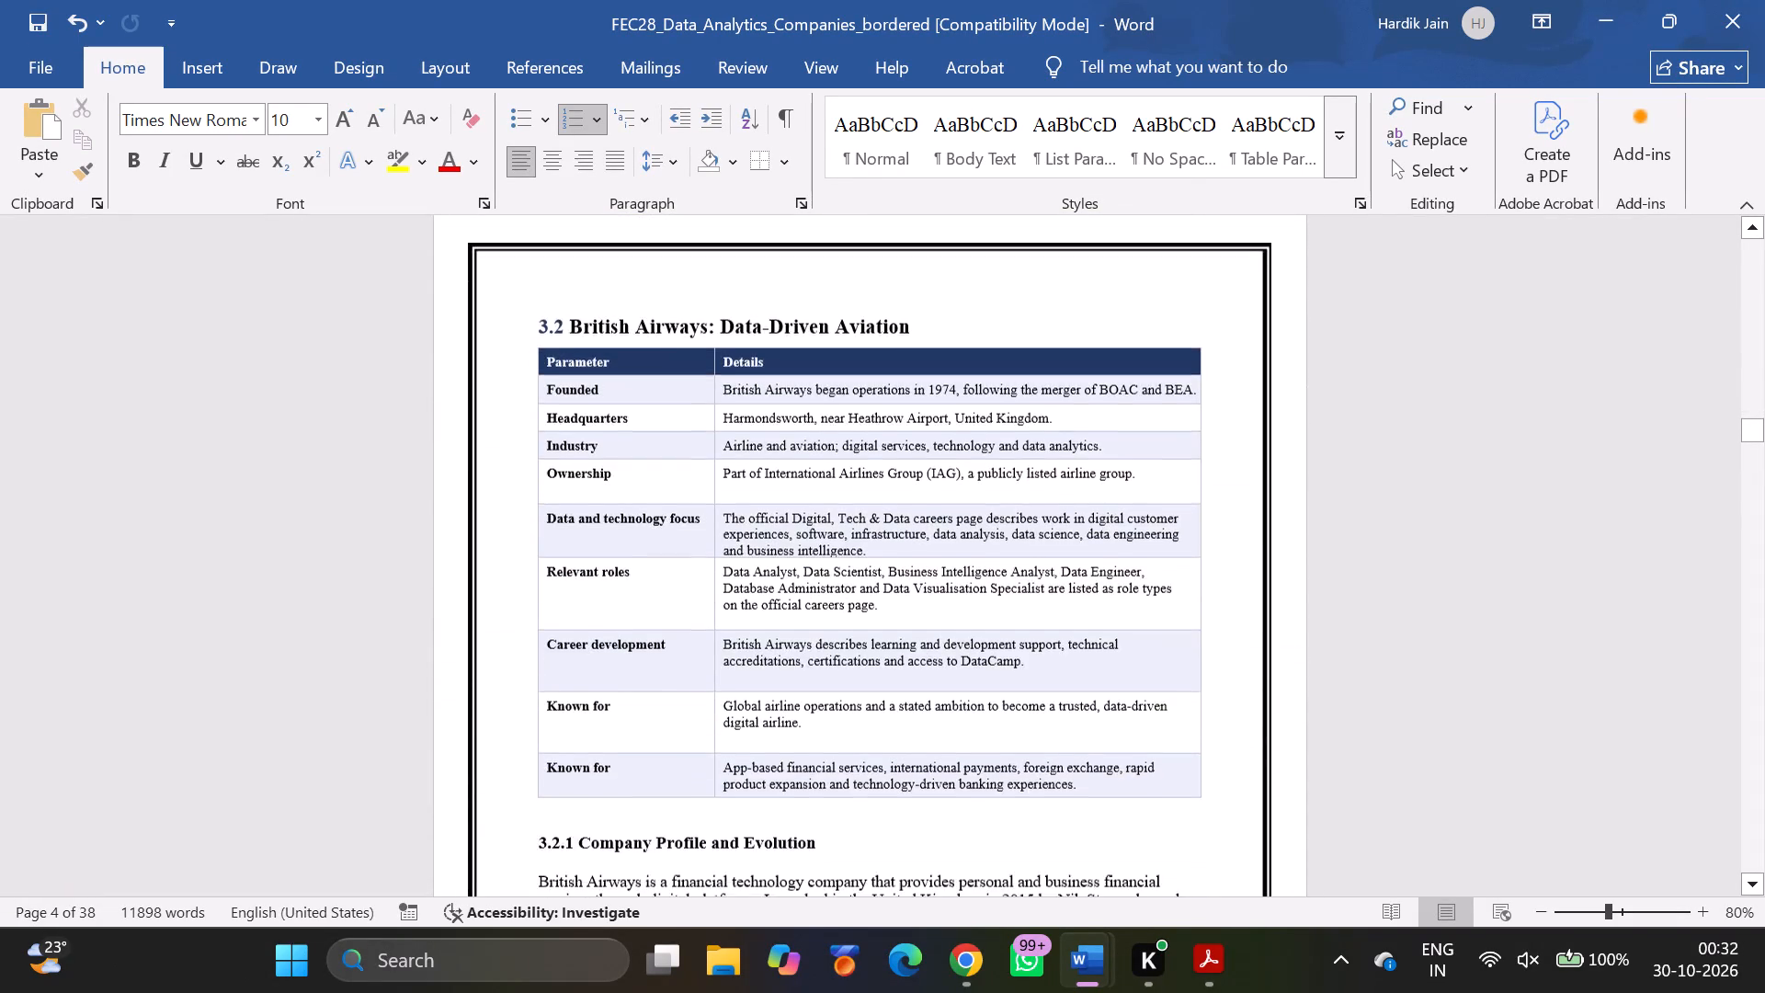
scroll(951, 633, down, 4)
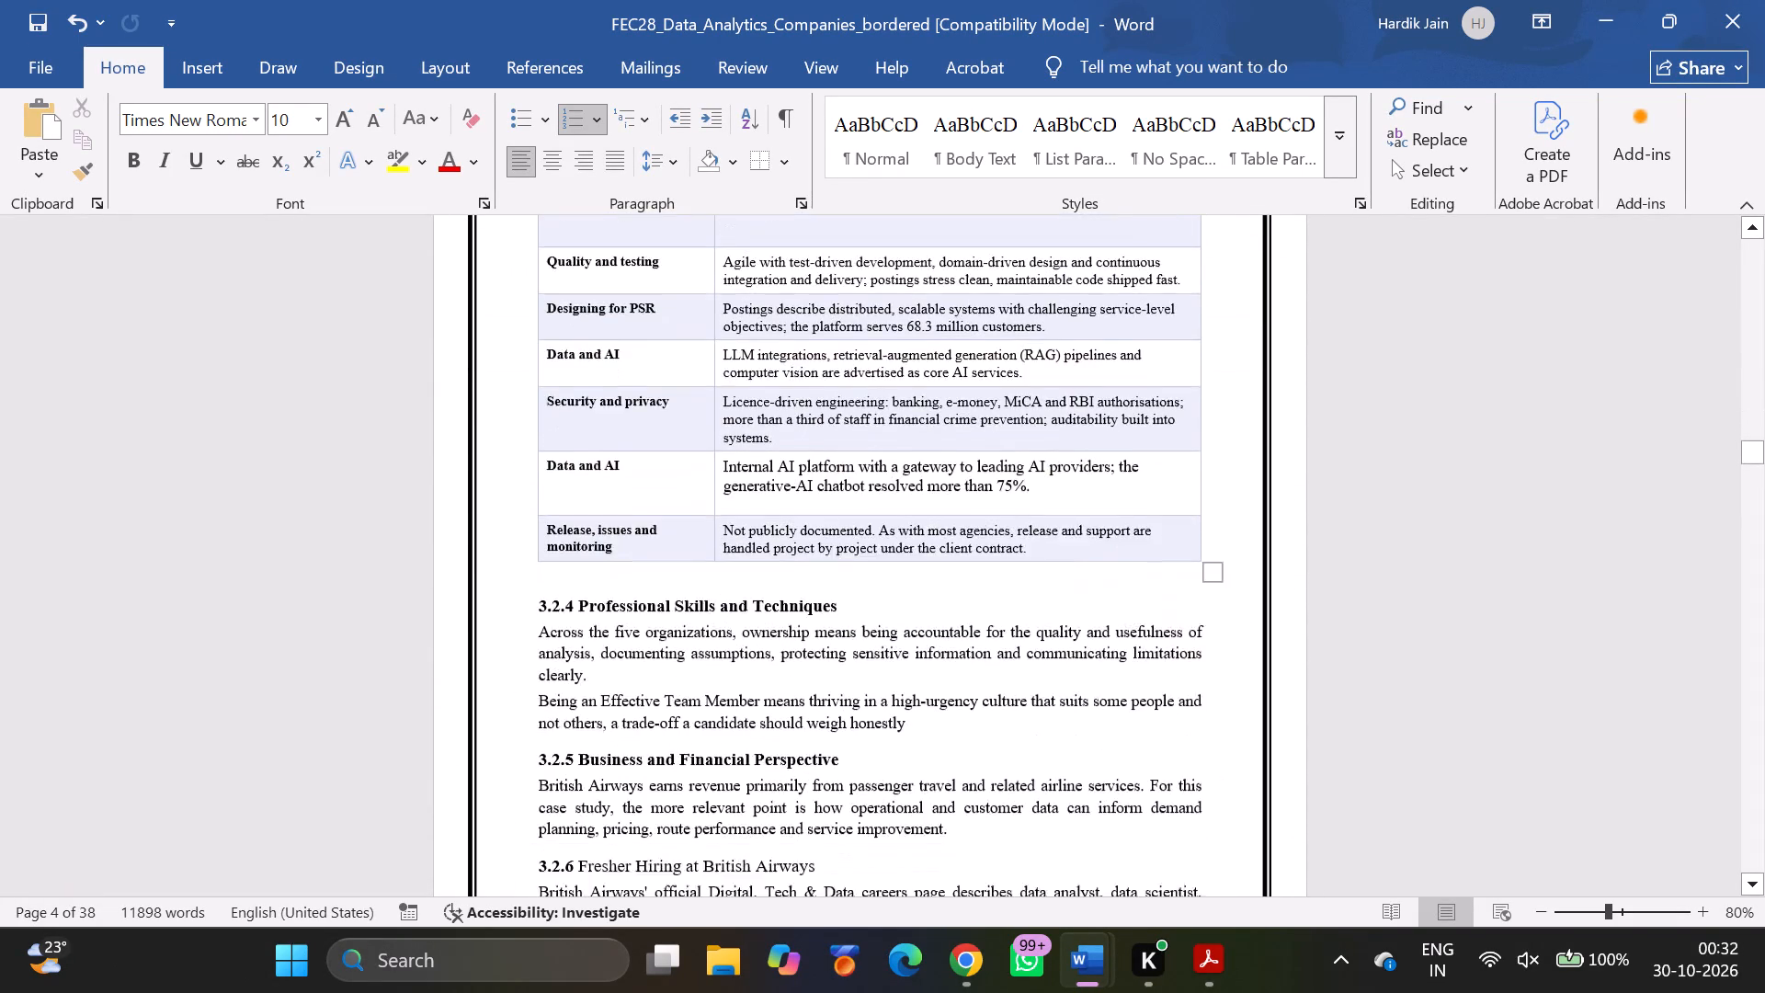
scroll(951, 633, down, 2)
Copy the bold formatting of the 3.2.5 Business and Financial Perspective heading onto the 3.2.6 Fresher Hiring at British Airways heading.
scroll(768, 480, up, 1)
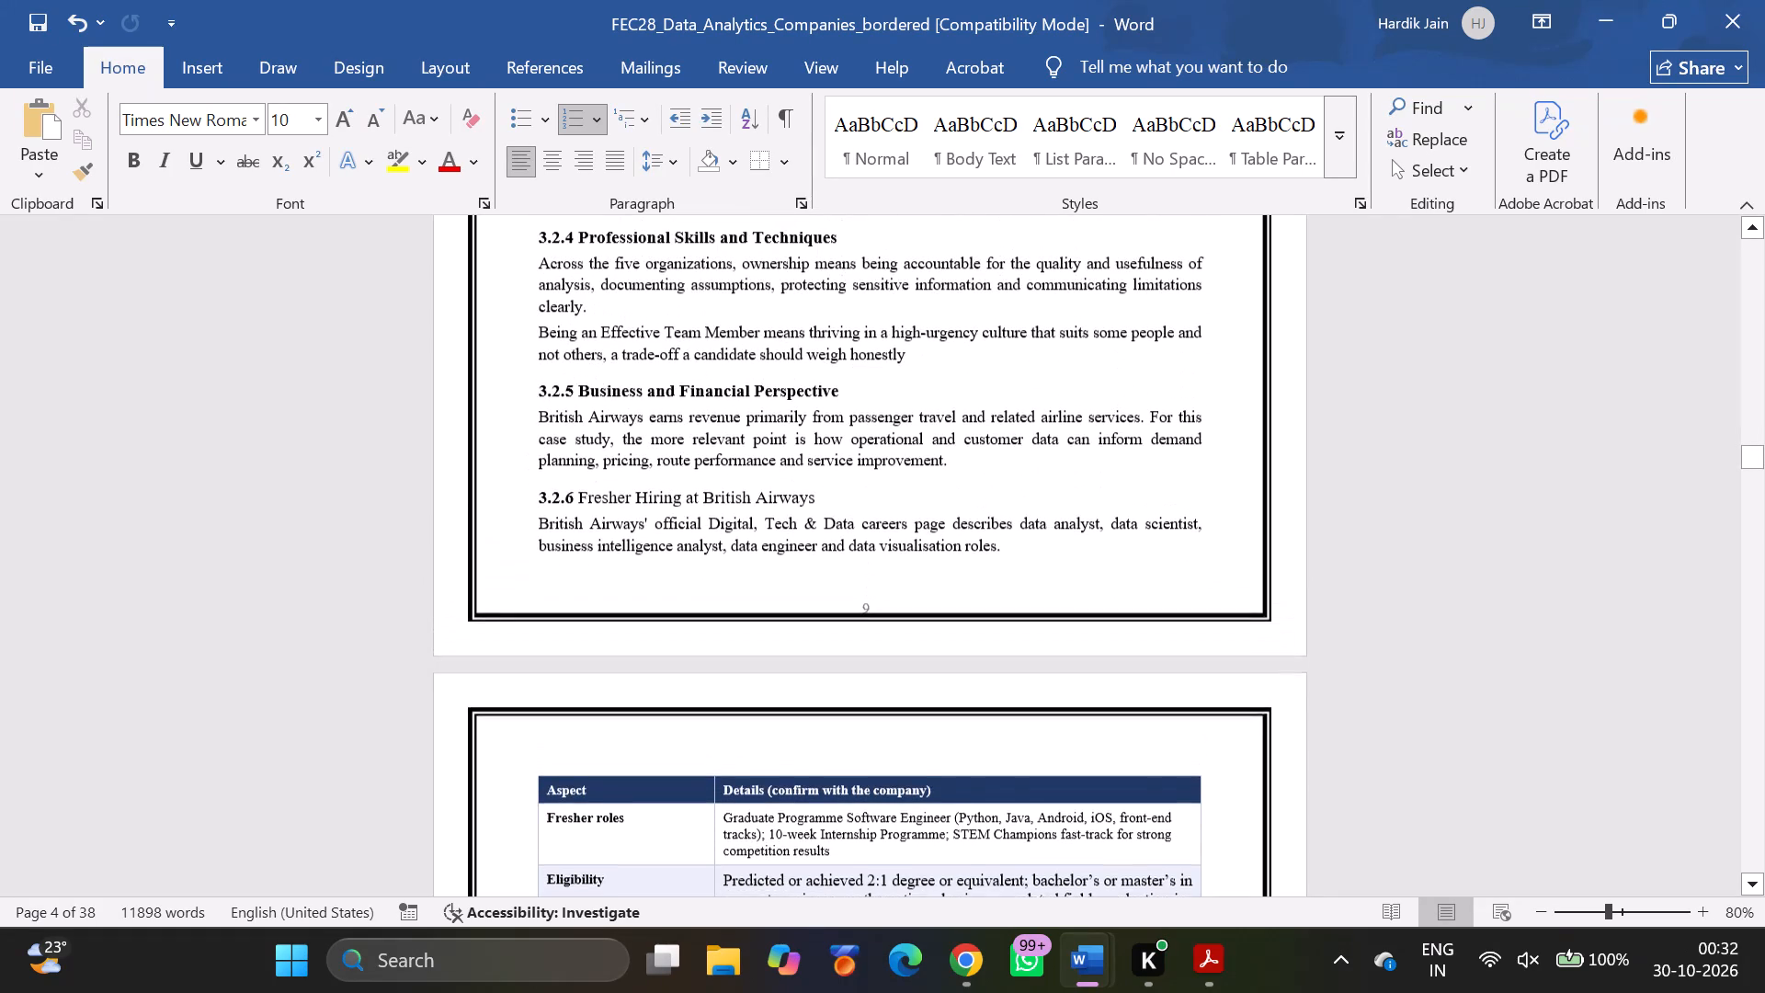
drag(837, 398, 702, 386)
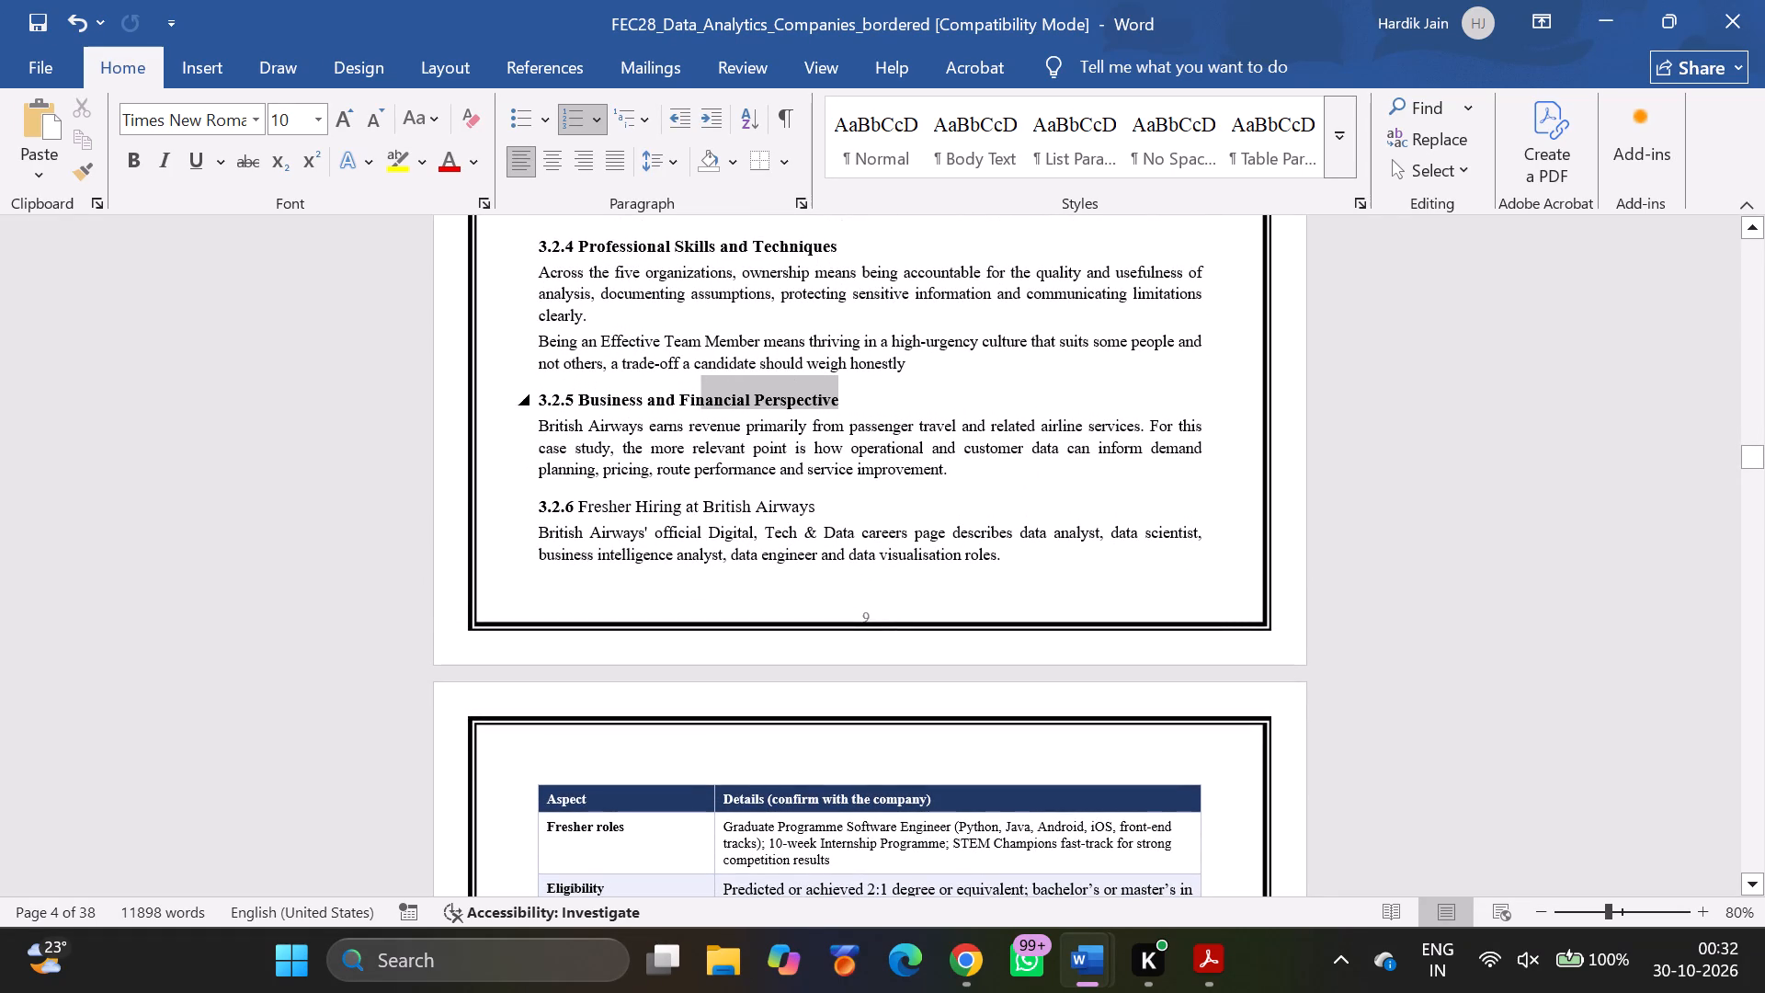
drag(702, 386, 572, 404)
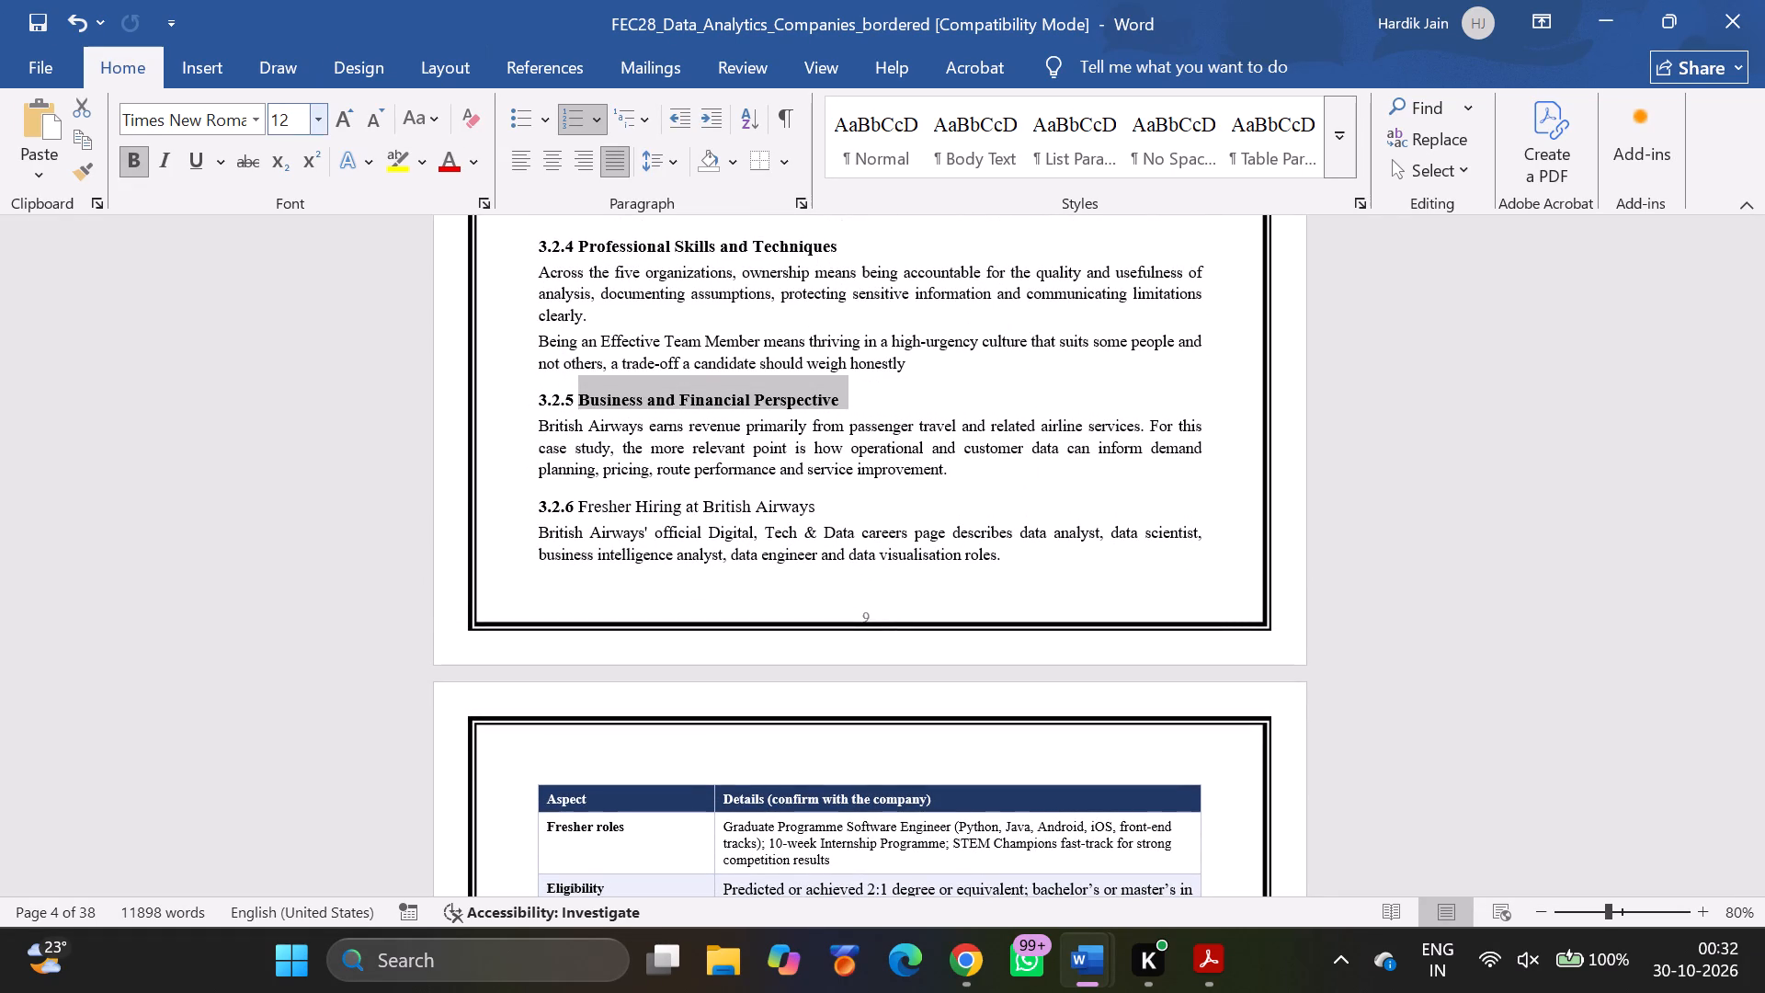
click(75, 166)
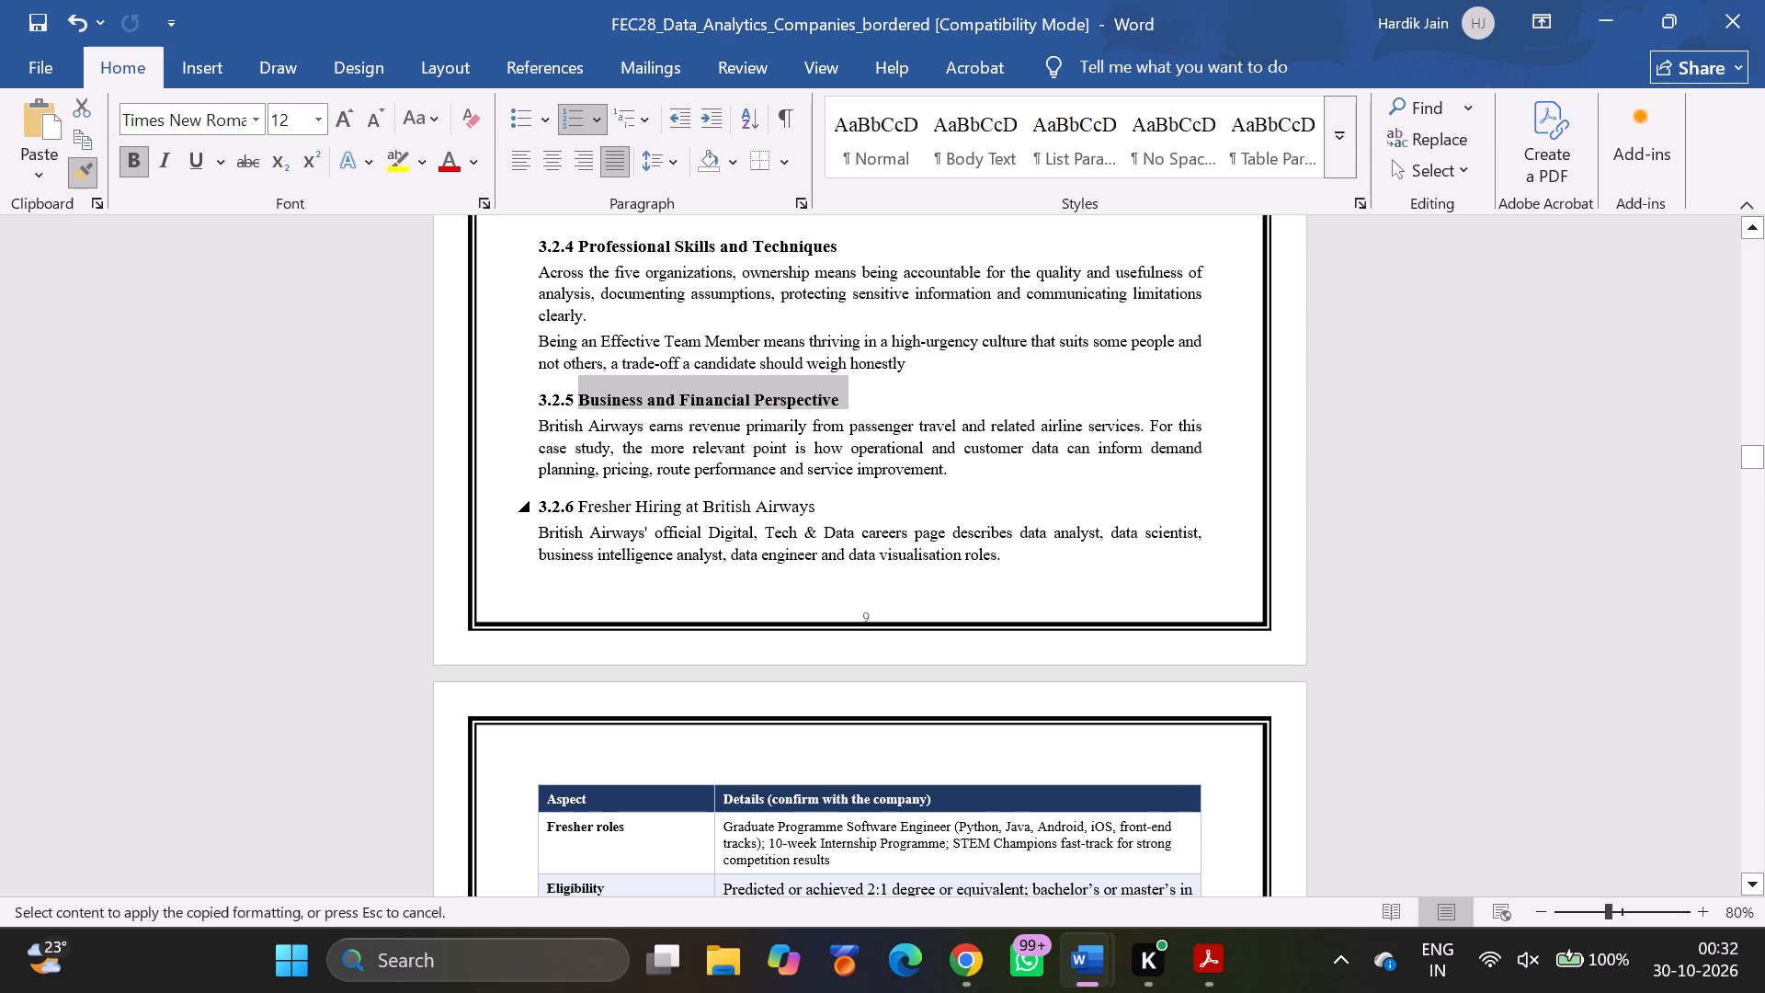
drag(817, 504, 596, 502)
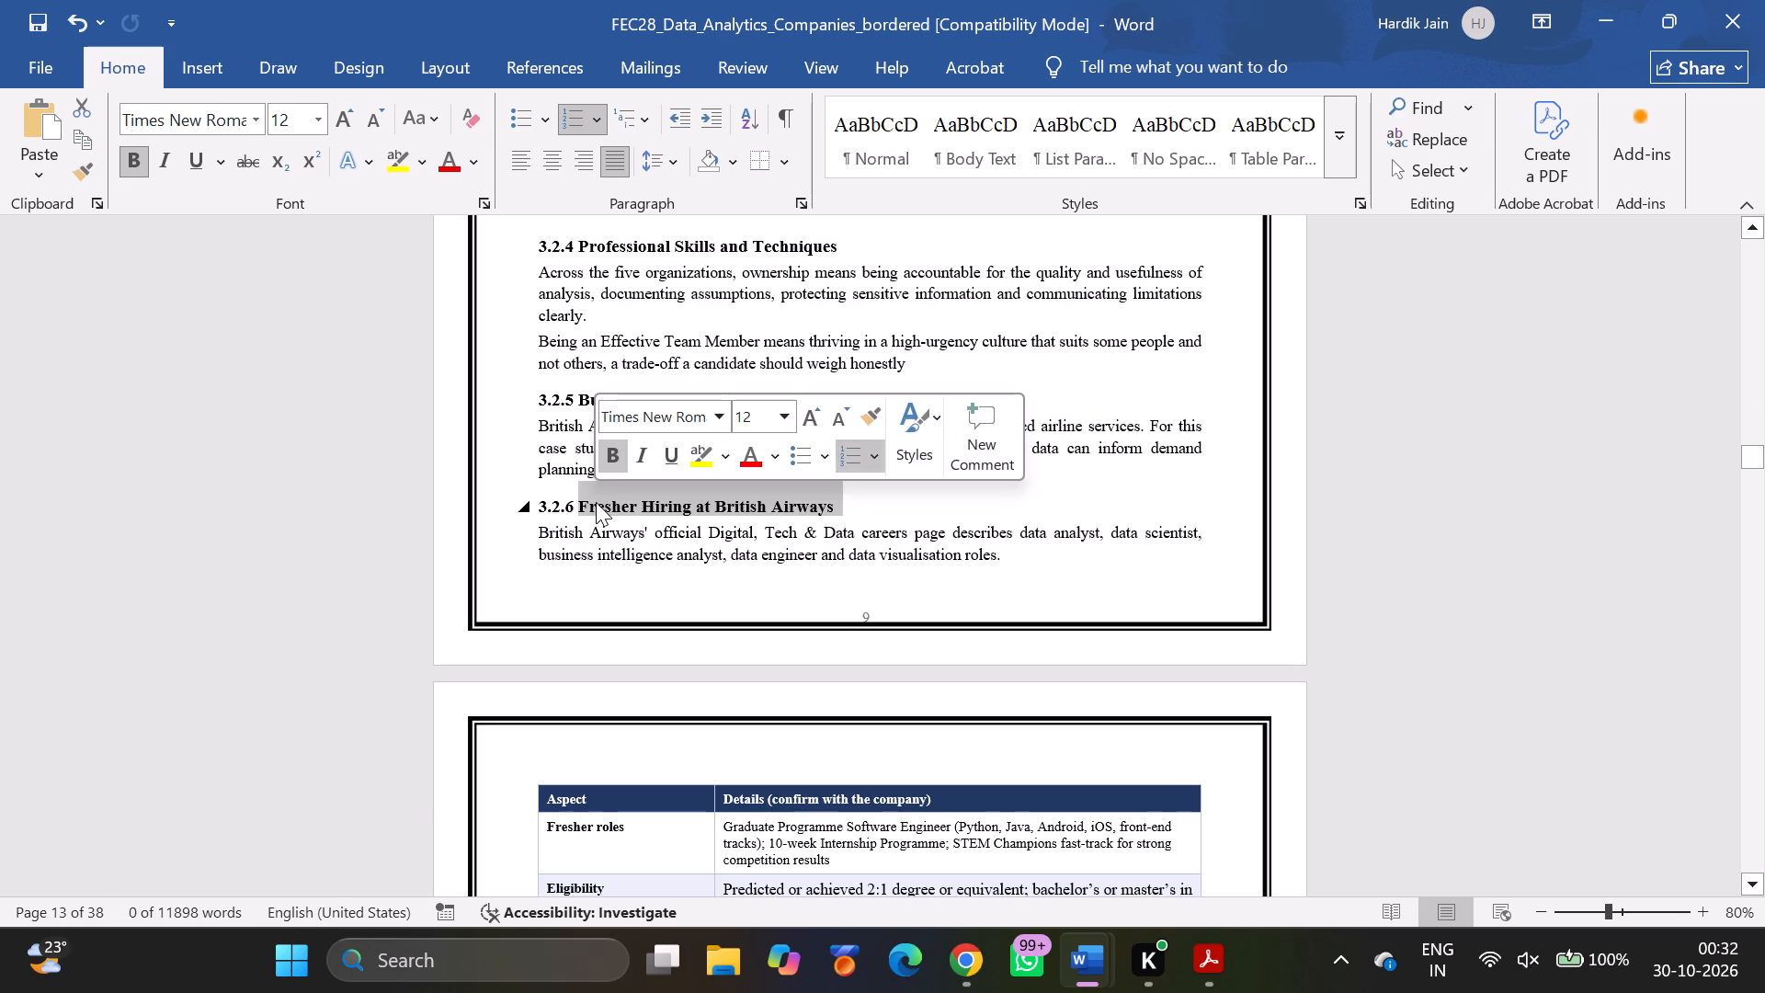
Copy the formatting of the 3.2.6 heading onto the 3.2.8 How I Fit in British Airways heading.
click(77, 173)
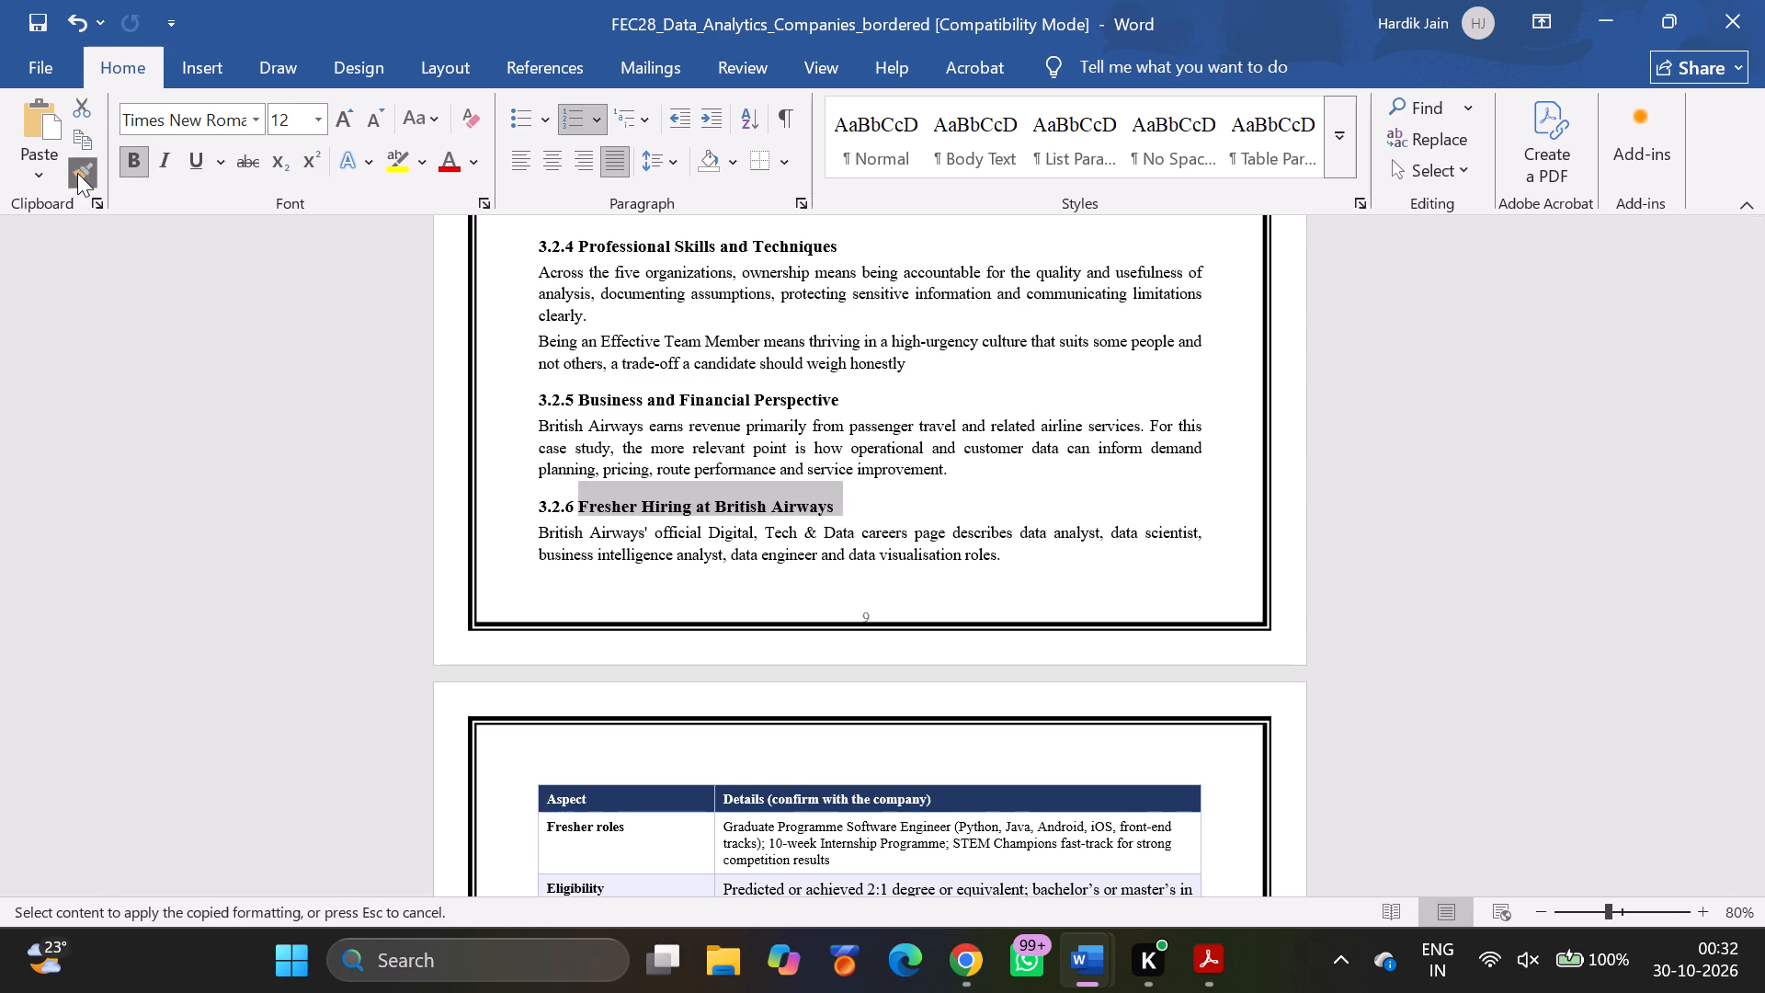
scroll(656, 555, down, 6)
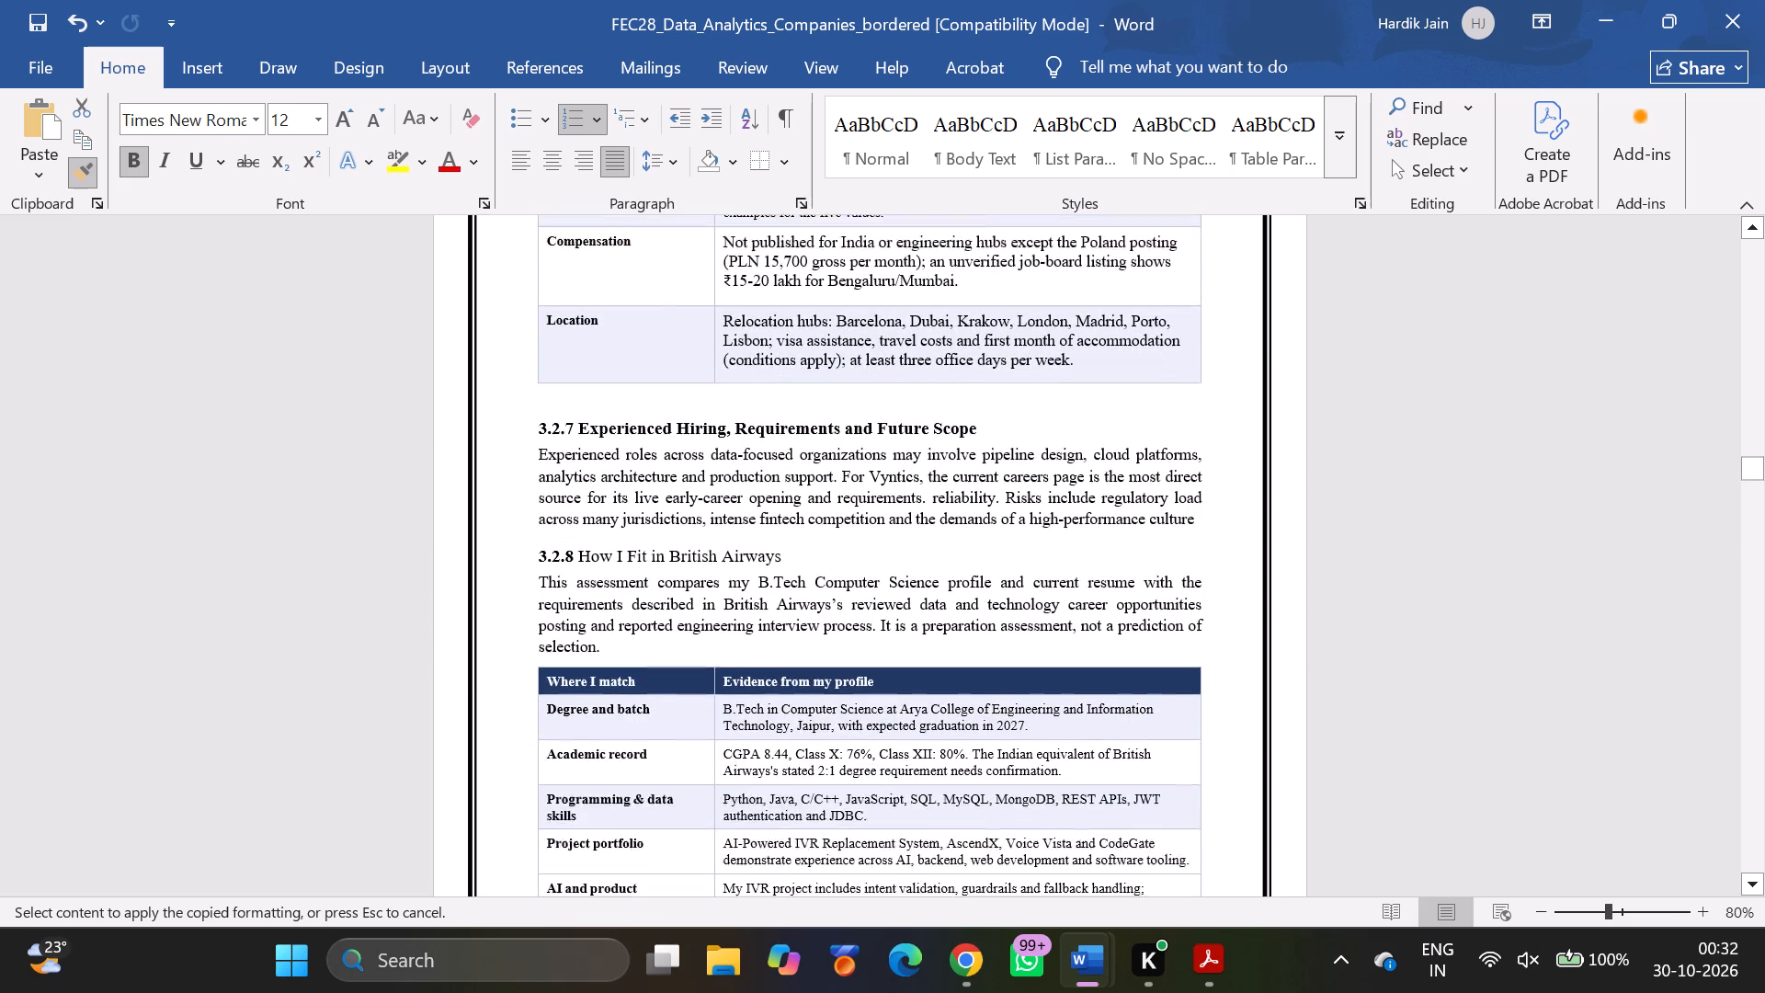
scroll(656, 555, down, 1)
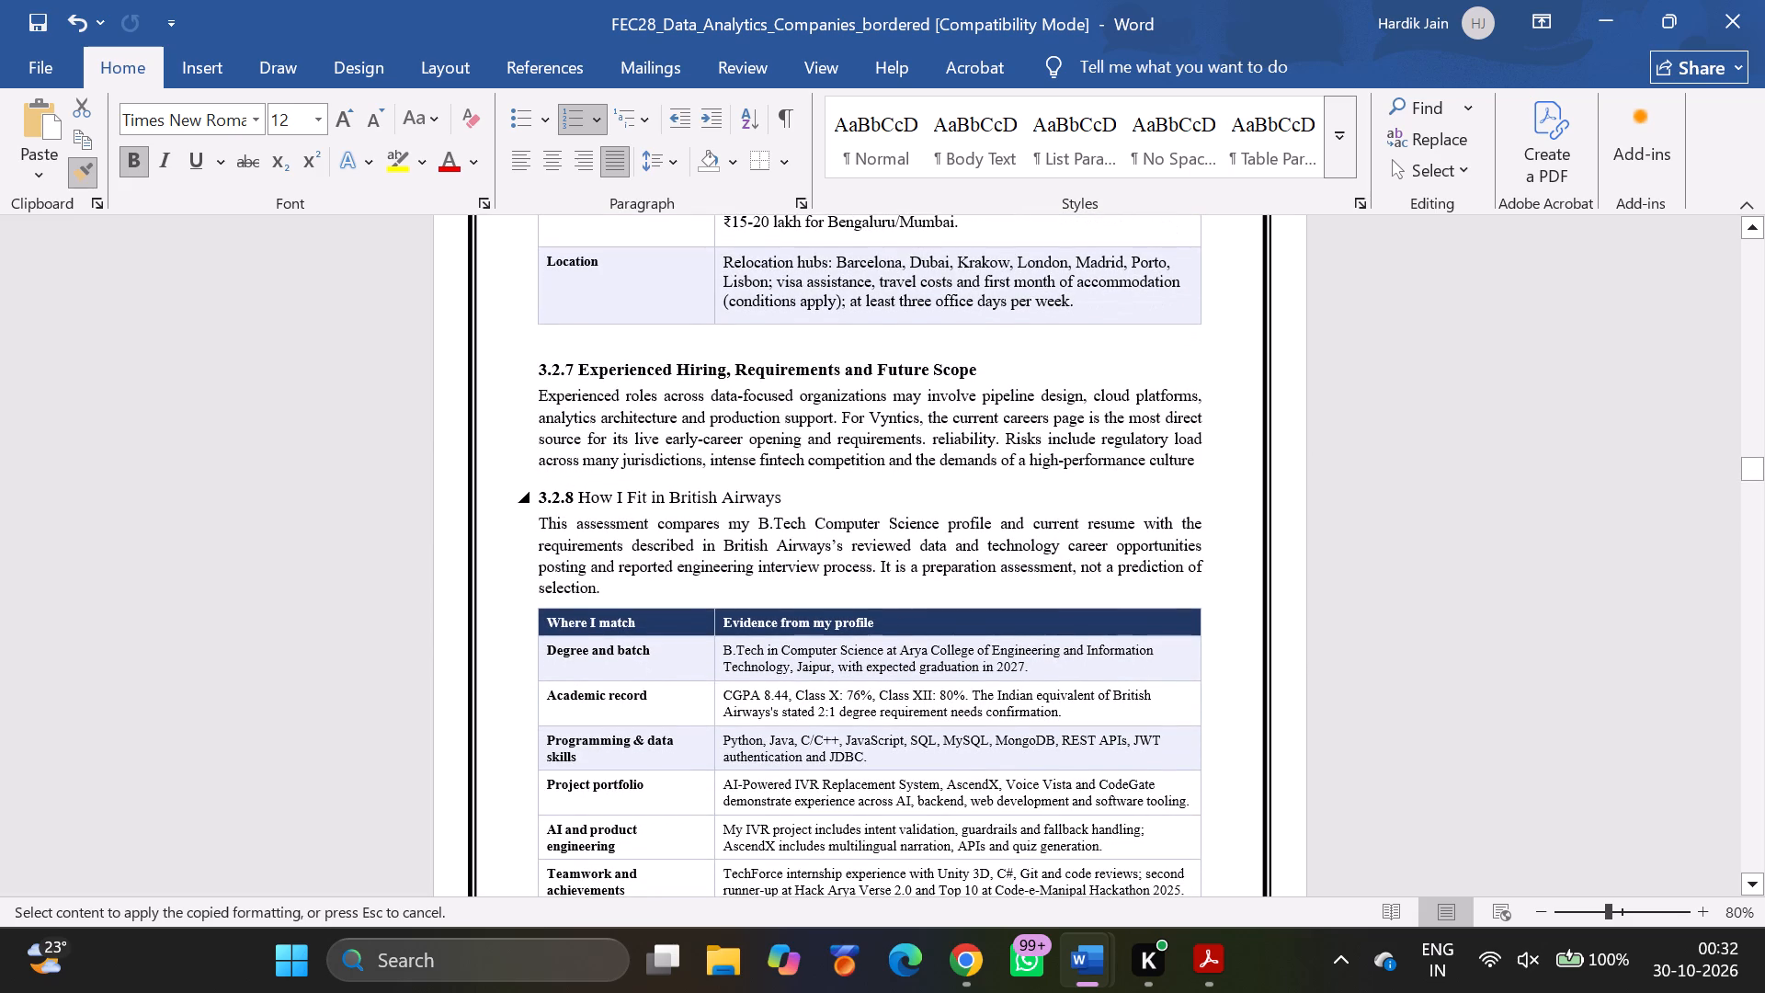
drag(583, 496, 755, 504)
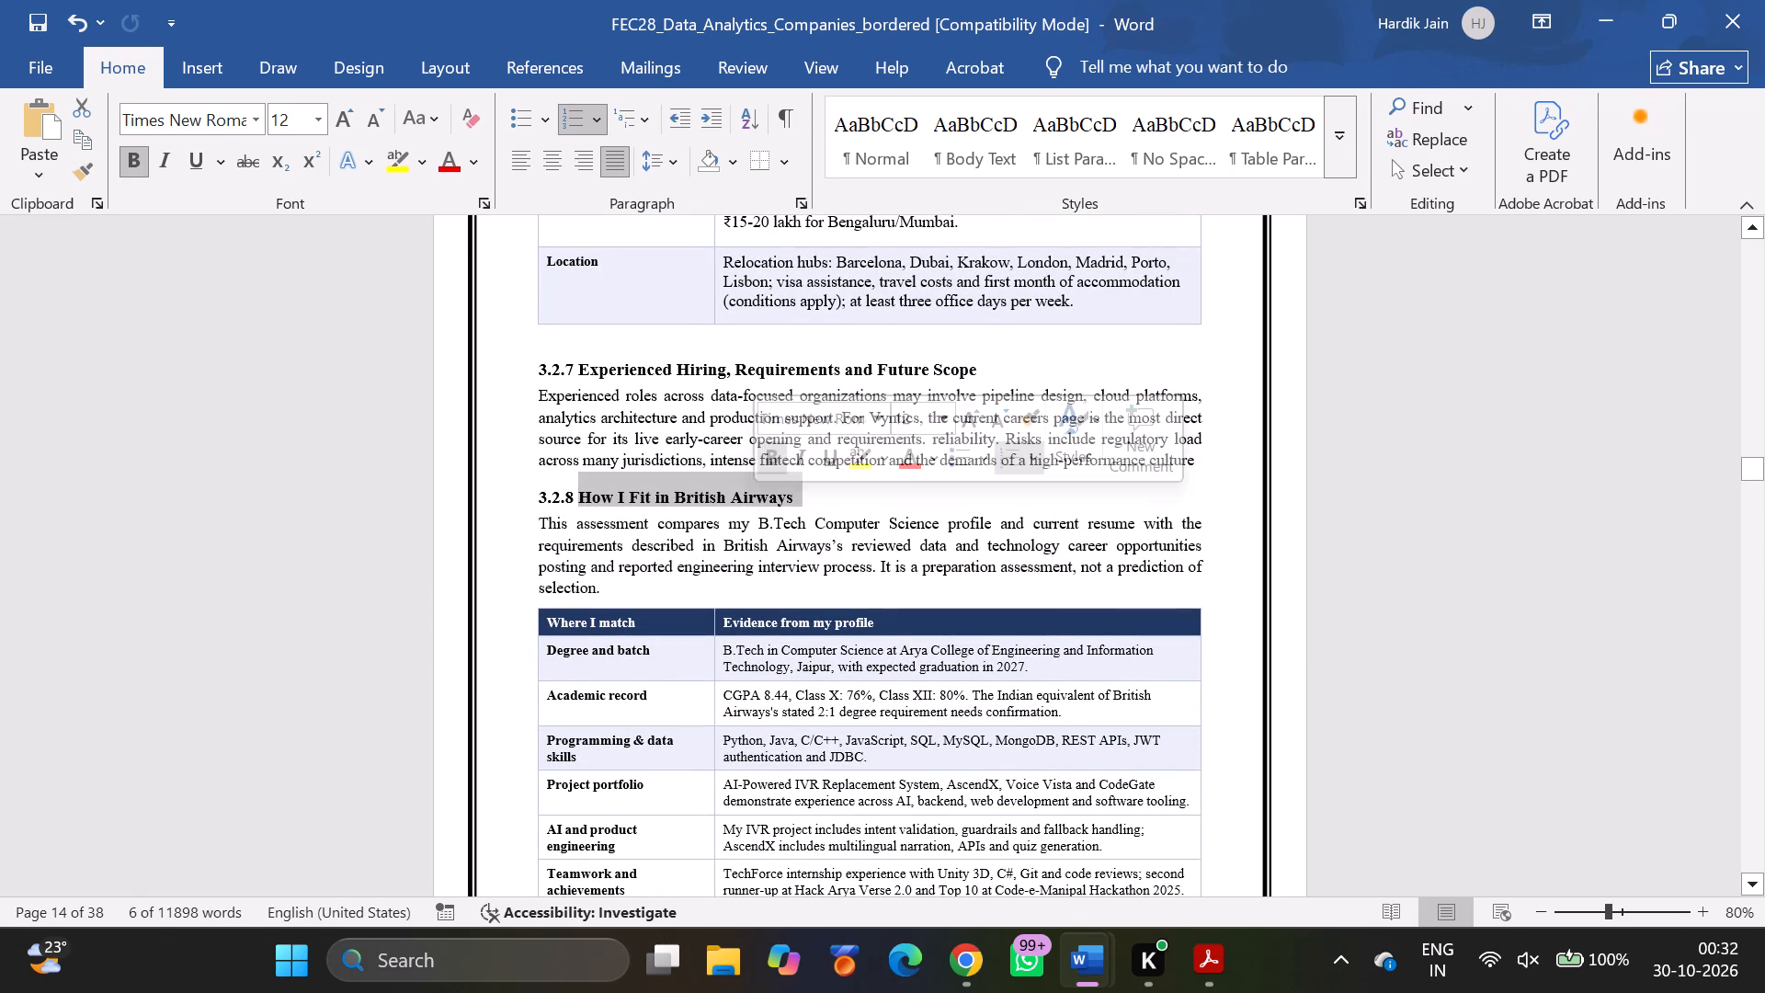
Copy the formatting of the 3.2.8 heading onto the Parameter and Details header row of the section 3.3 Vyntics table.
scroll(772, 583, down, 3)
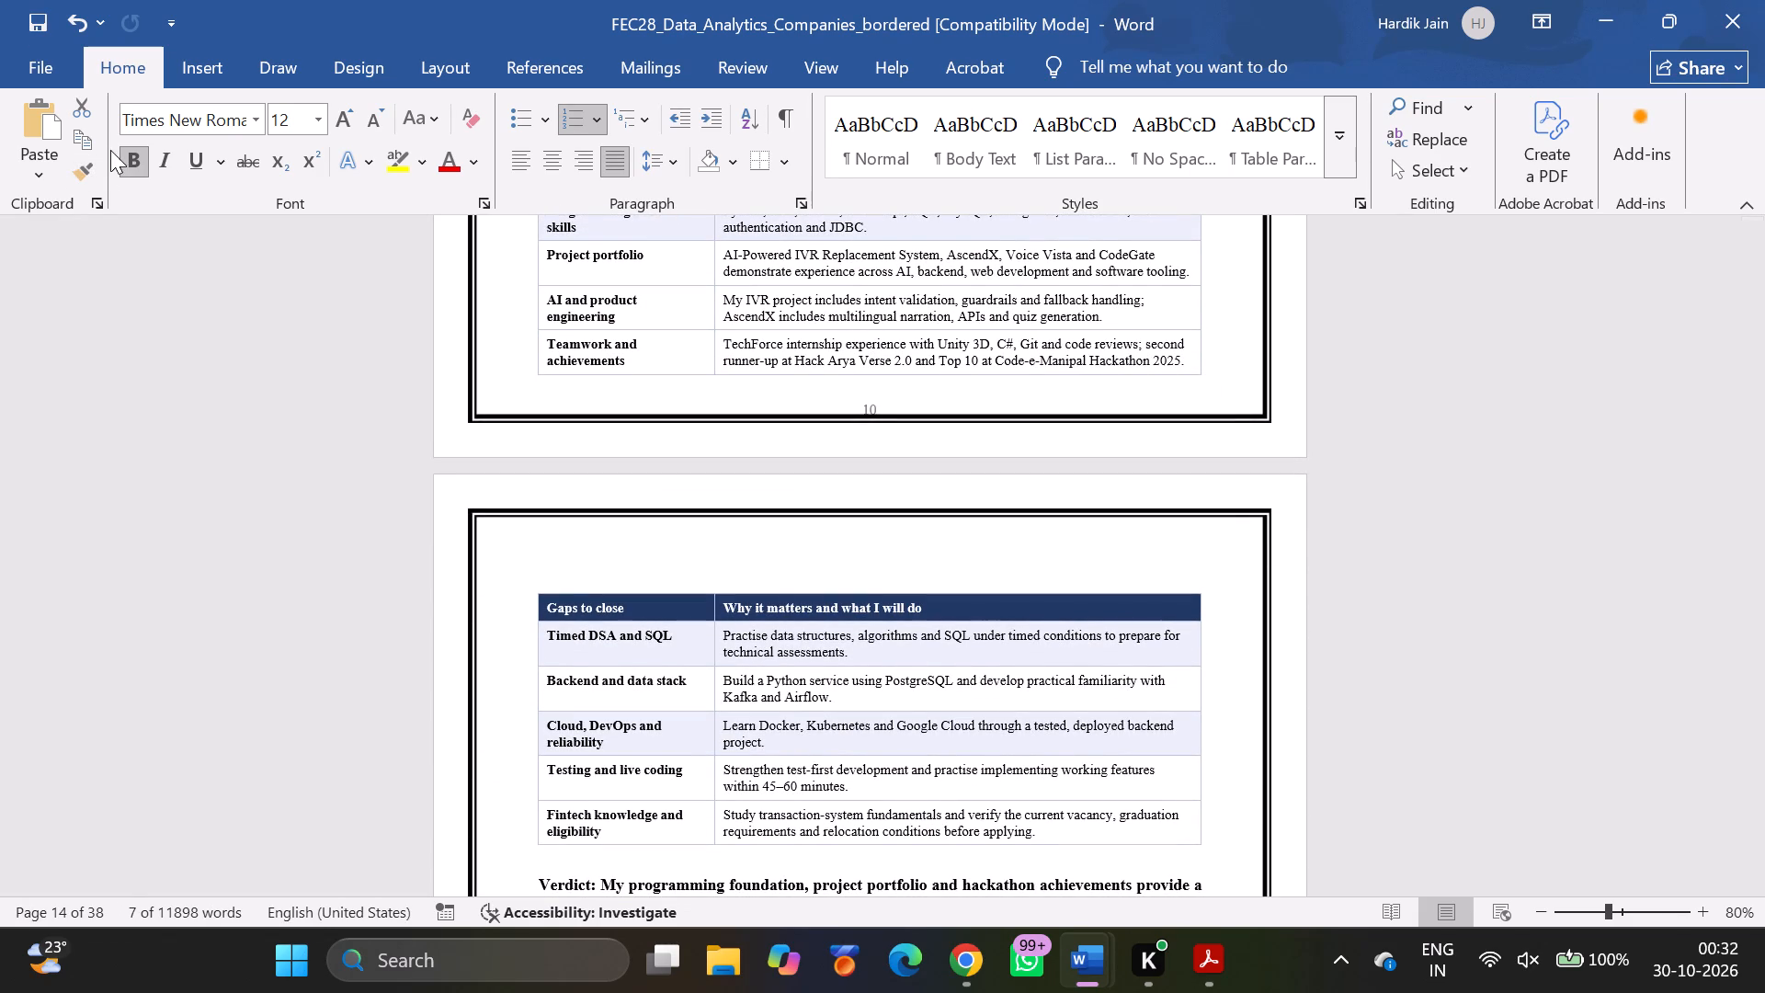
click(81, 172)
scroll(636, 479, down, 2)
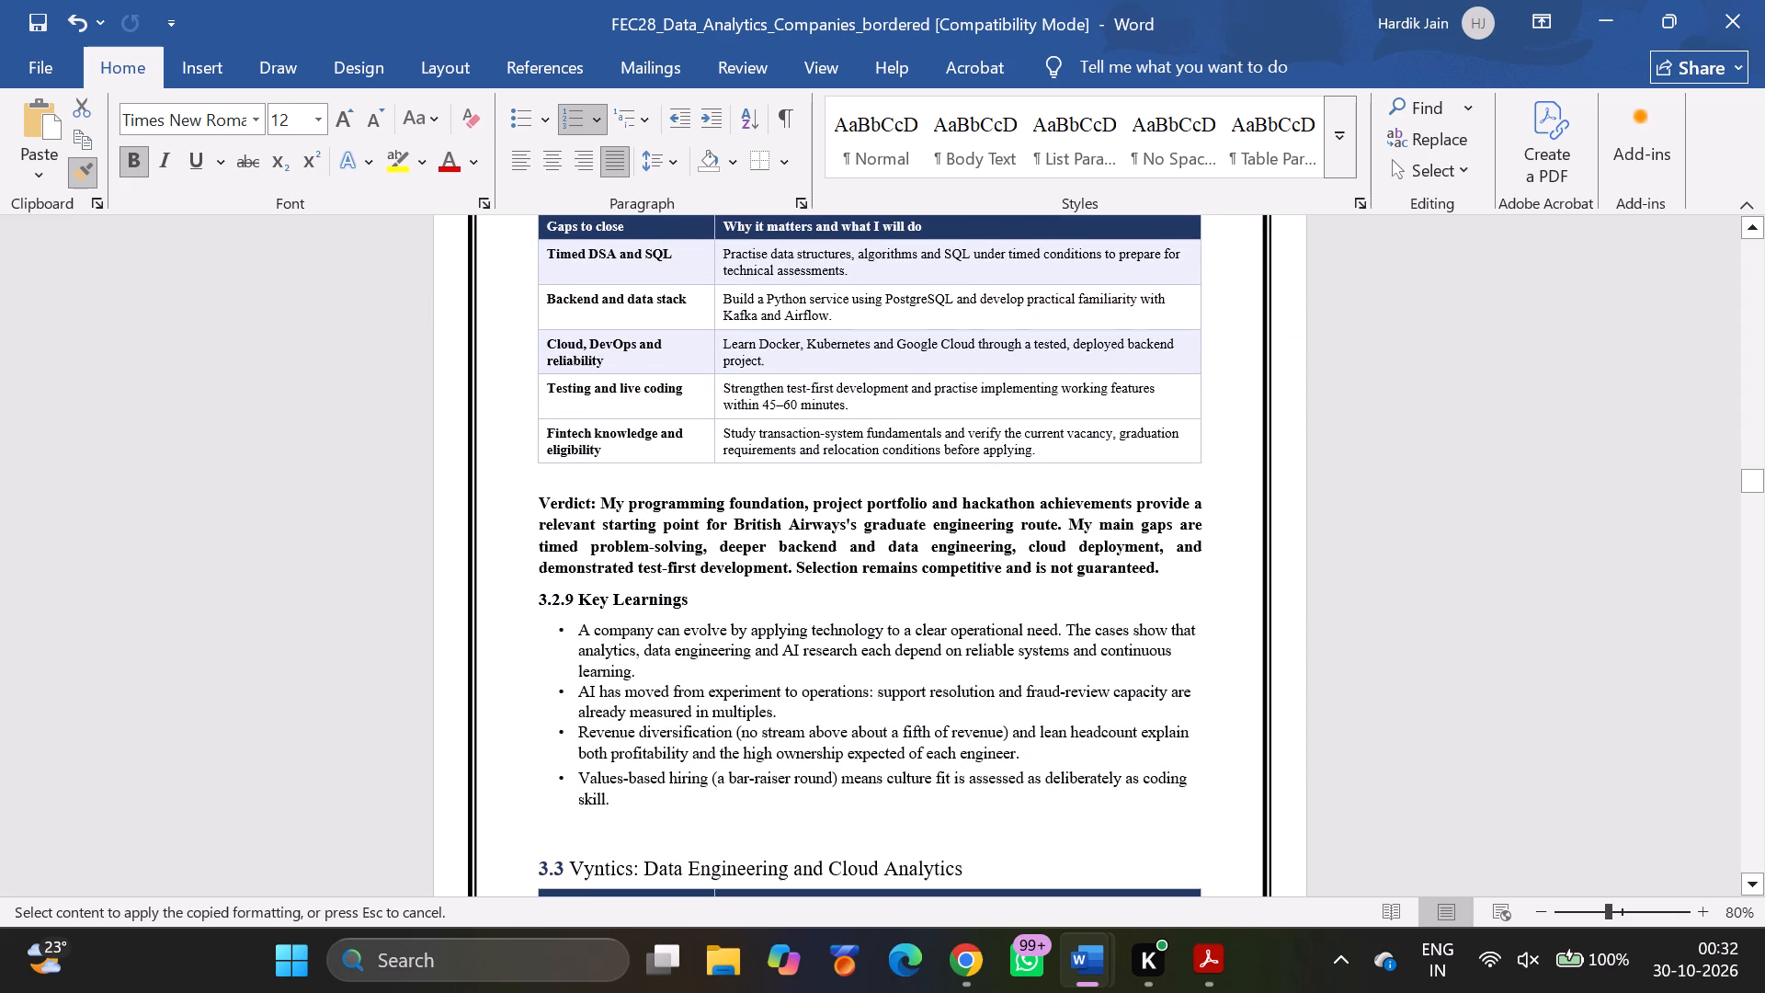
scroll(601, 641, down, 2)
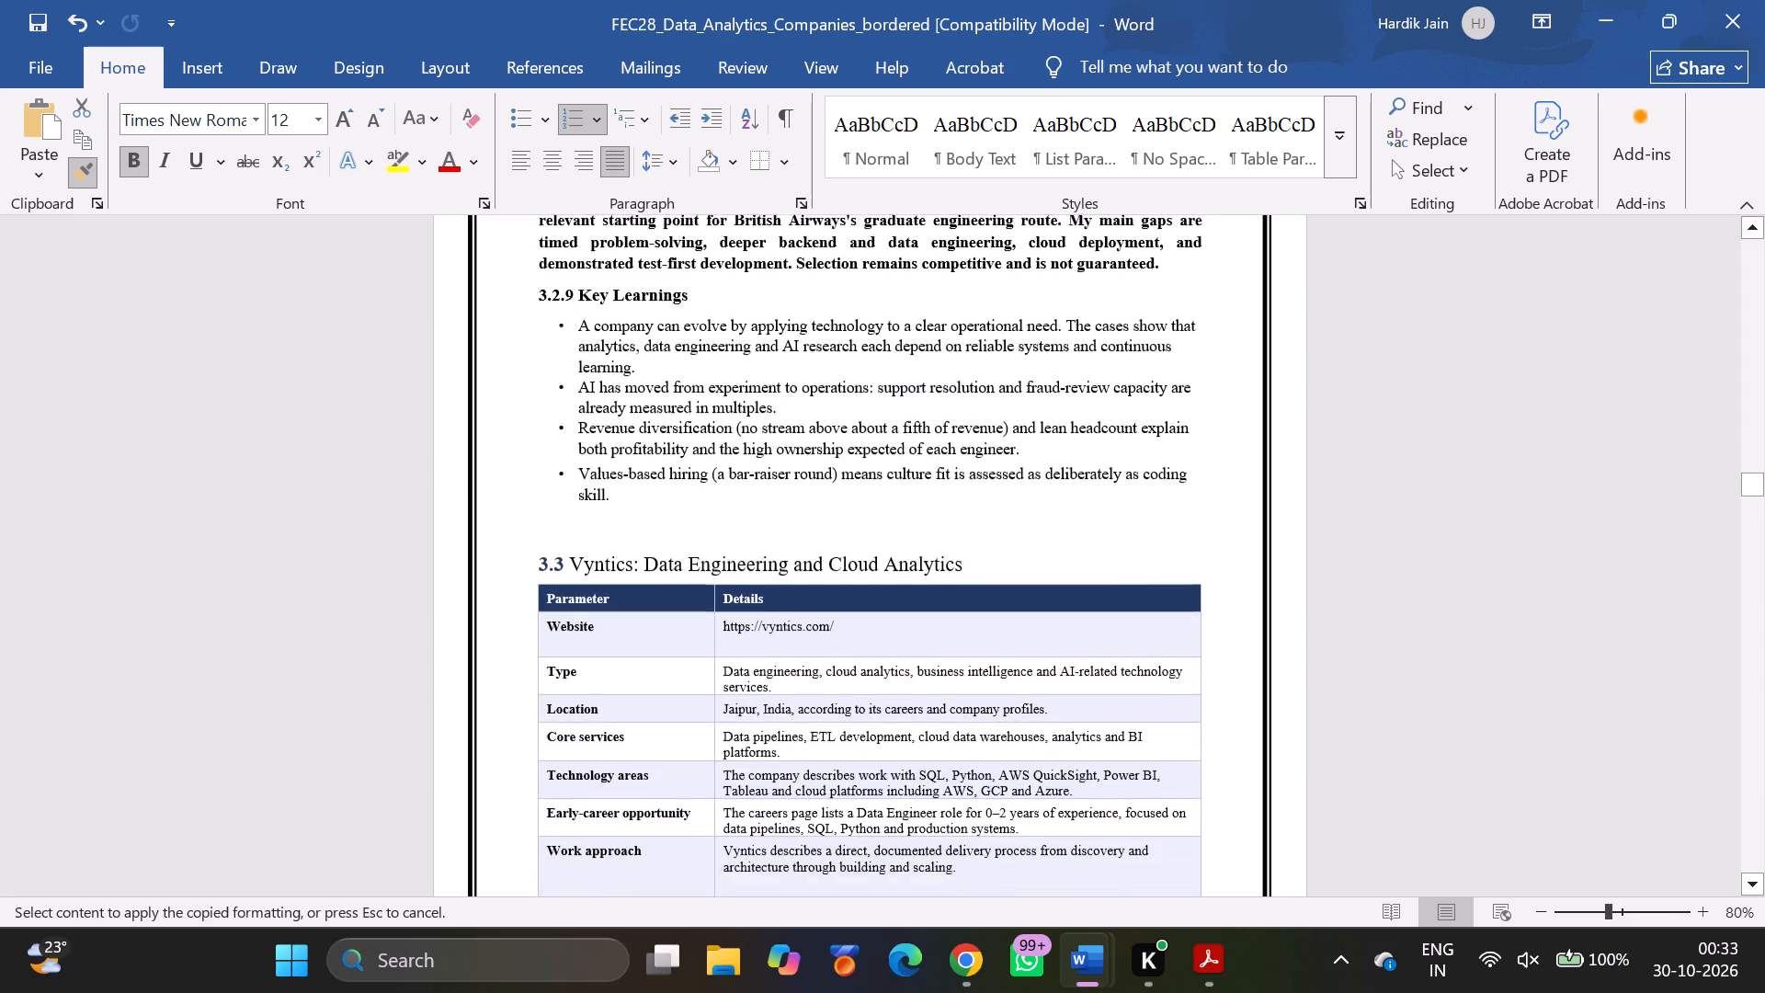
scroll(583, 541, down, 1)
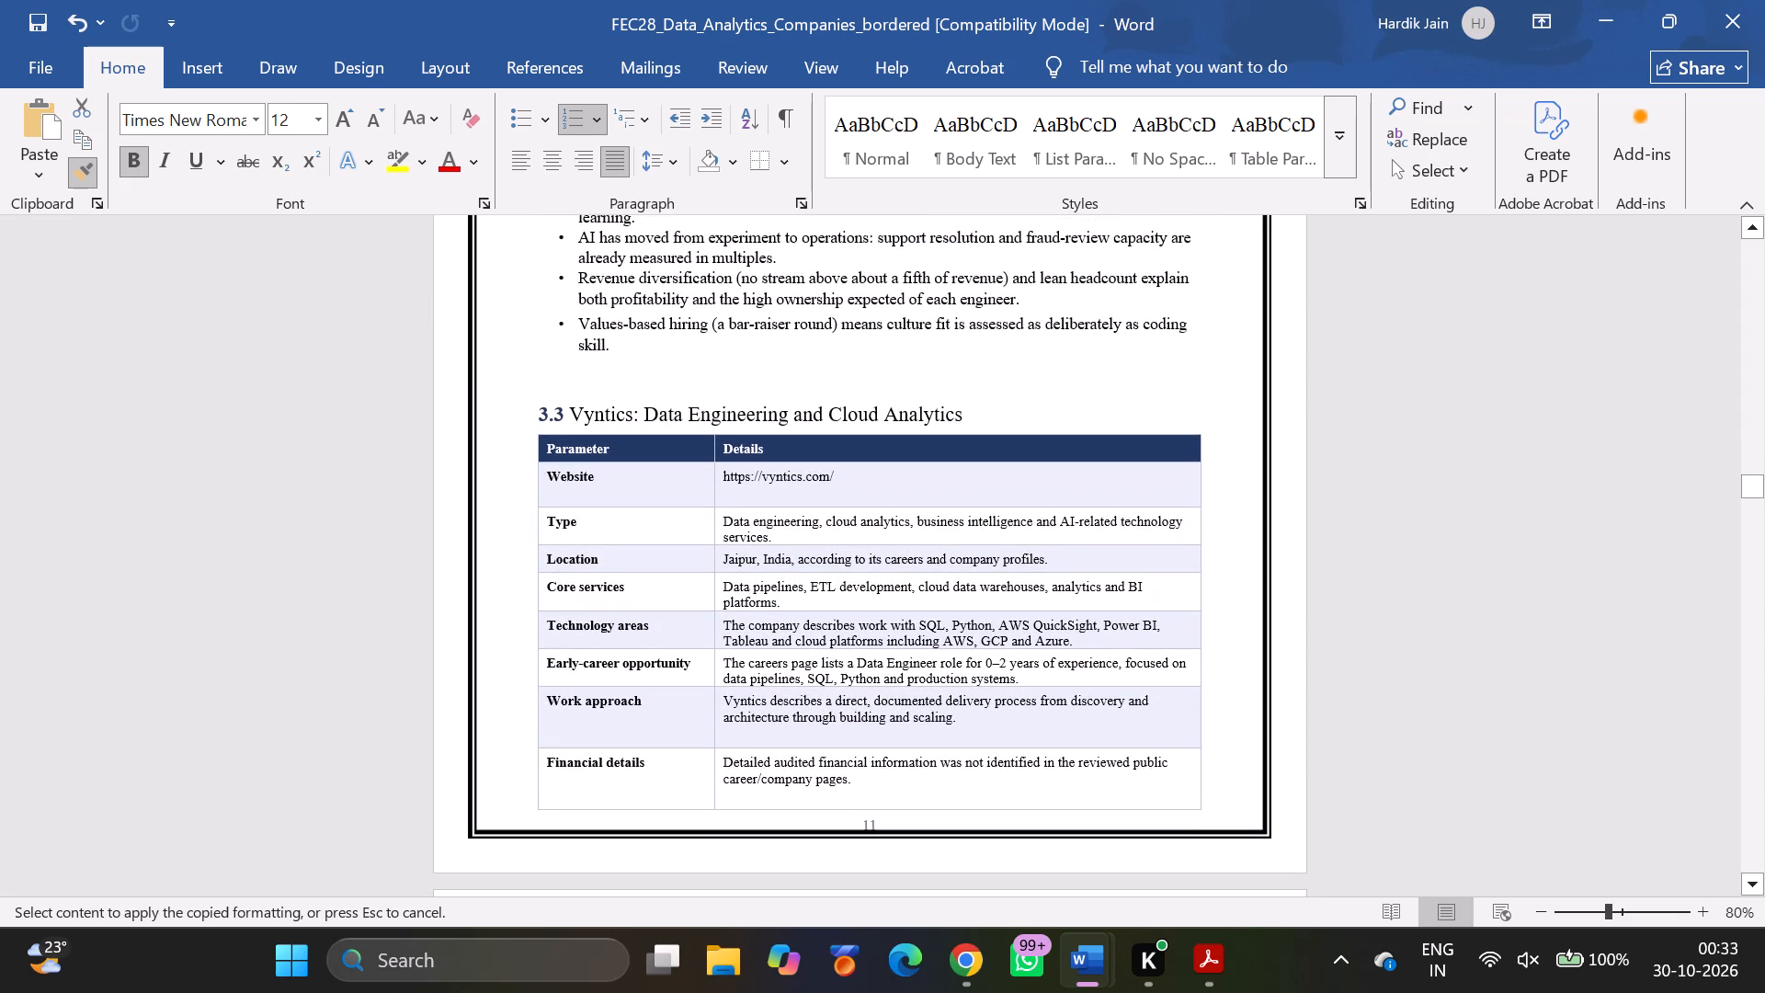
click(242, 450)
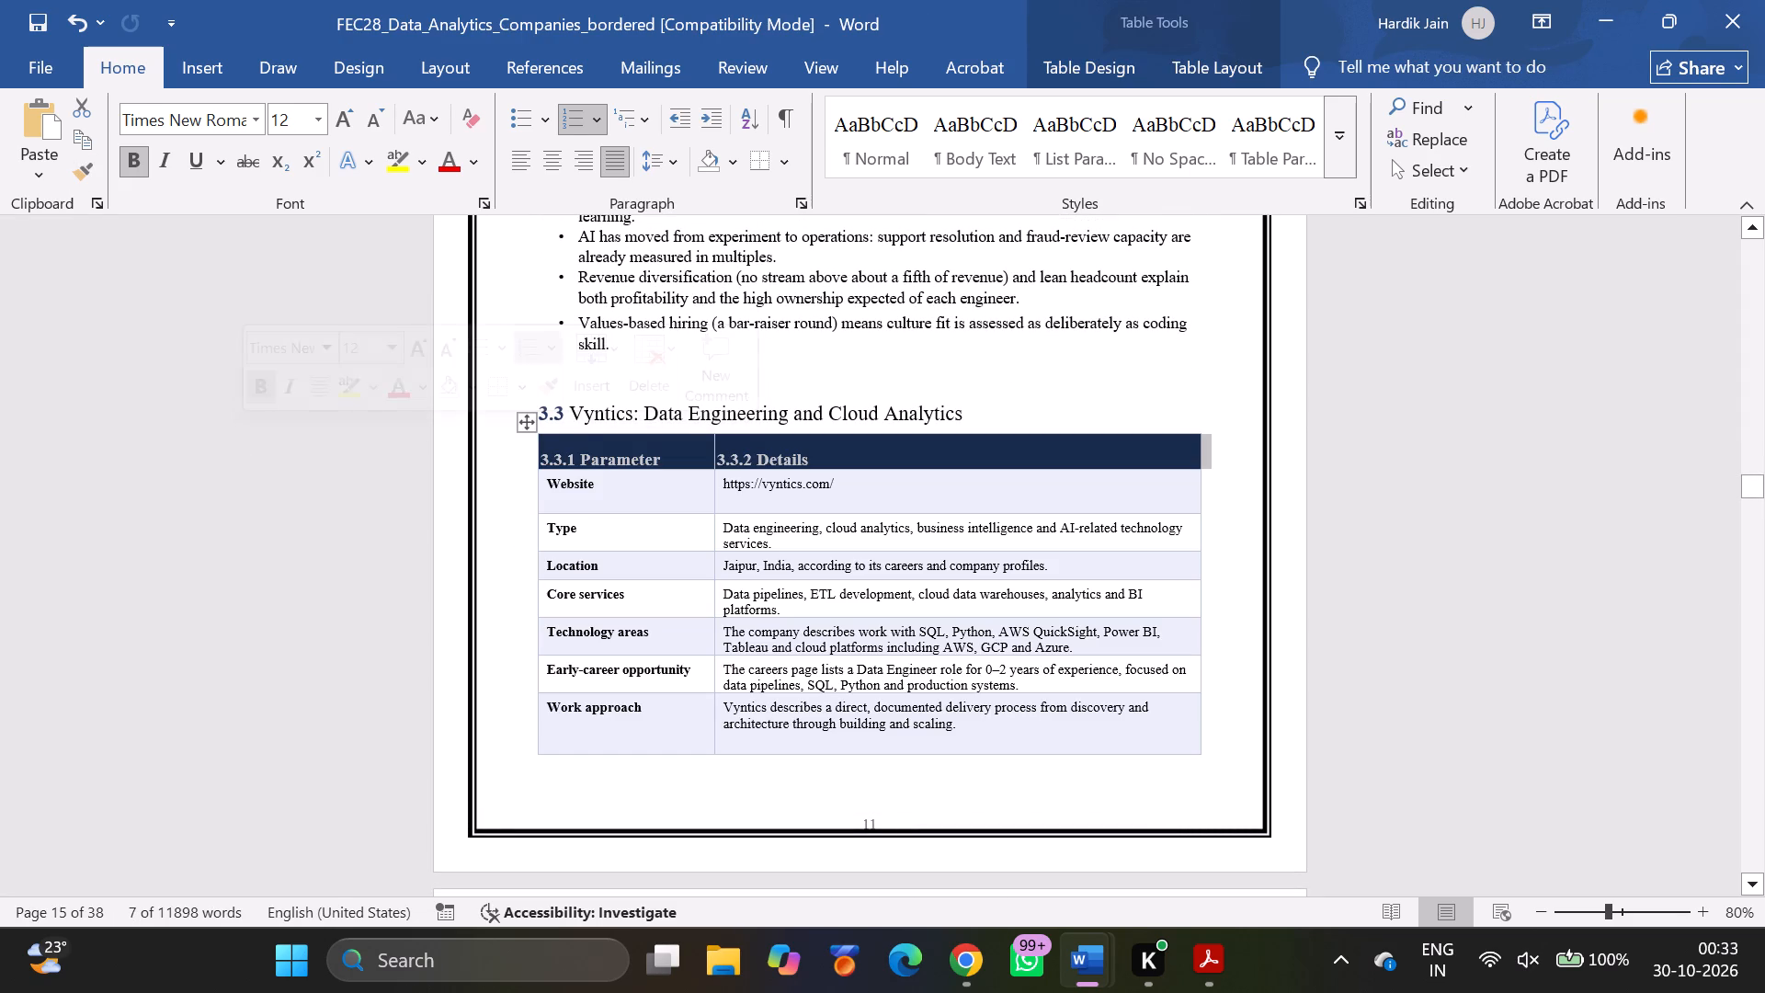
Review the pages from 3.2.8 How I Fit in British Airways through the Vyntics Application and Execution Practices table.
scroll(706, 468, up, 2)
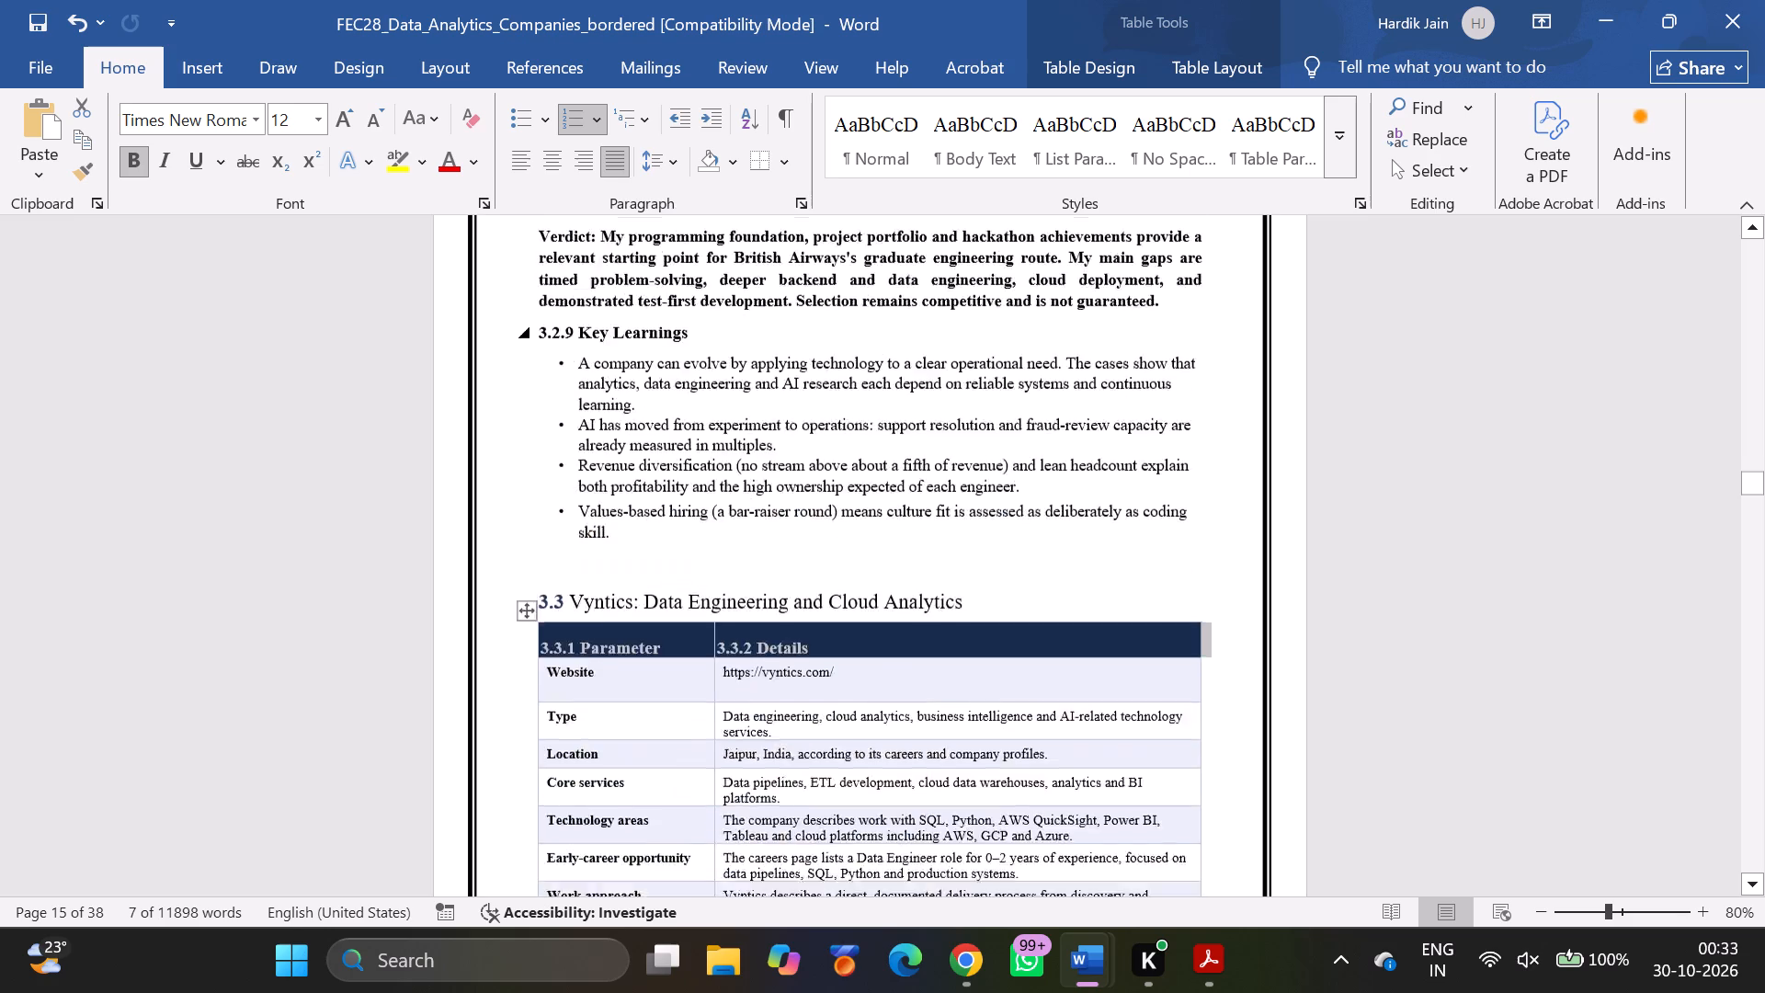
scroll(706, 468, up, 3)
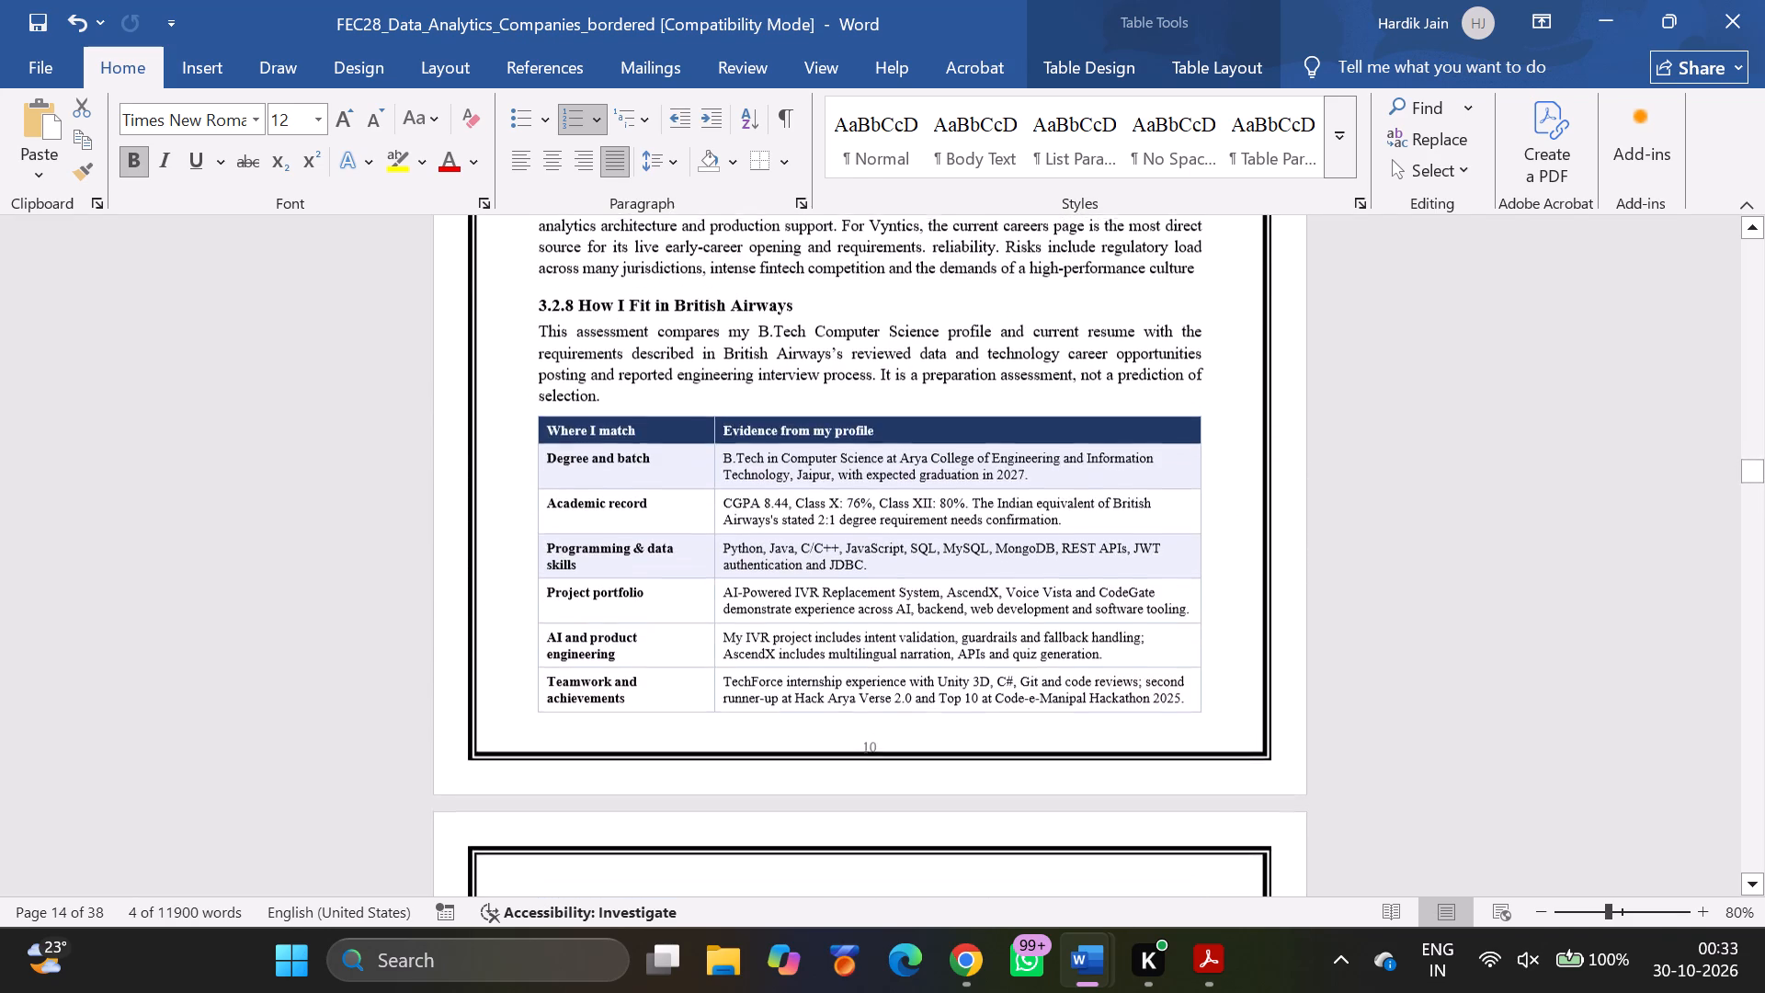
scroll(647, 638, down, 3)
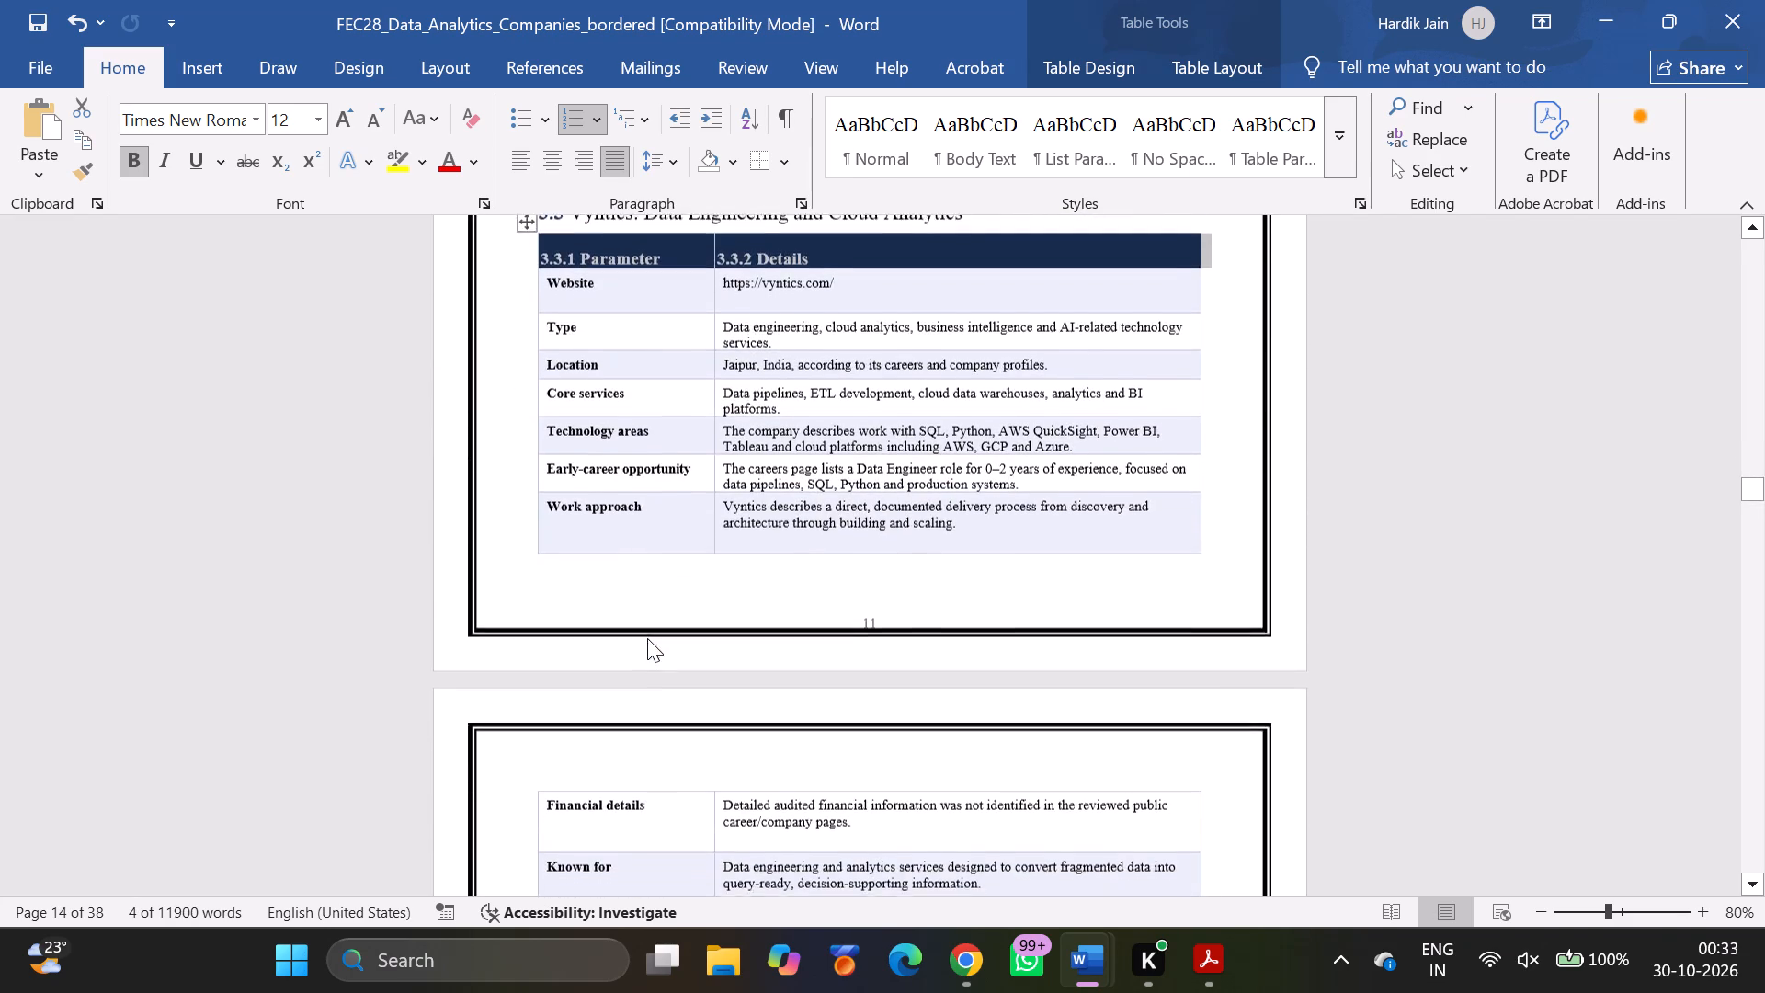
scroll(647, 638, down, 3)
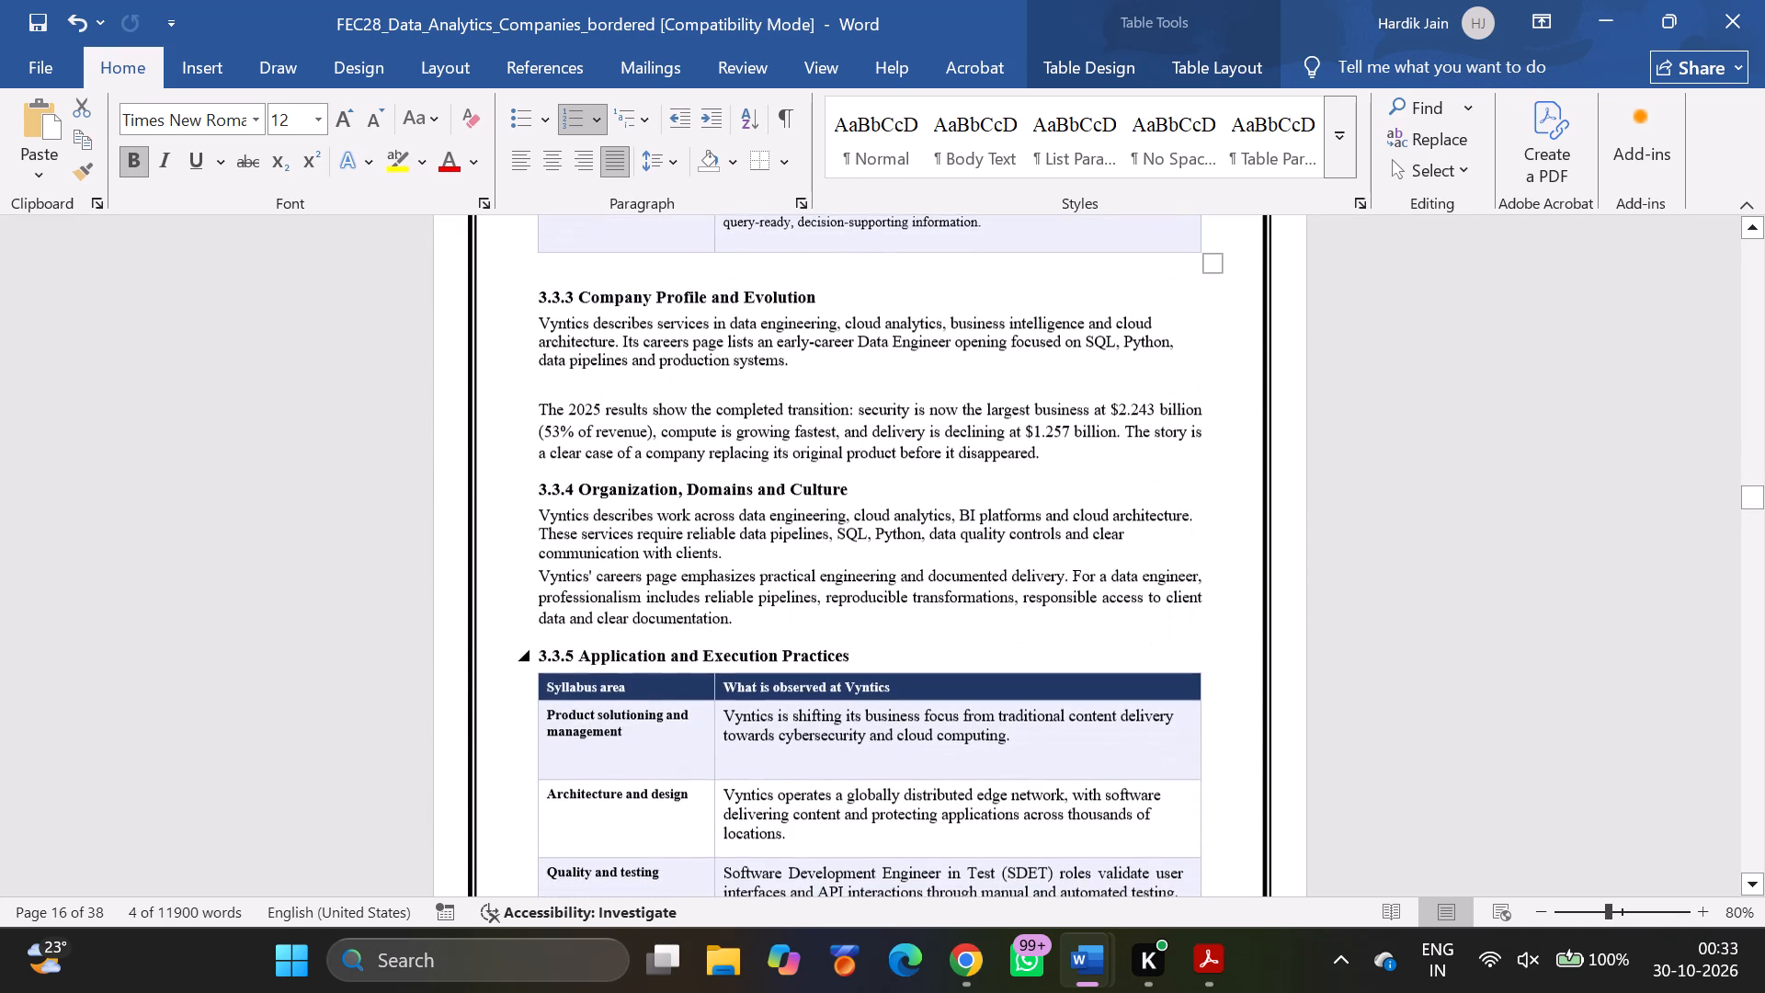
scroll(647, 638, down, 3)
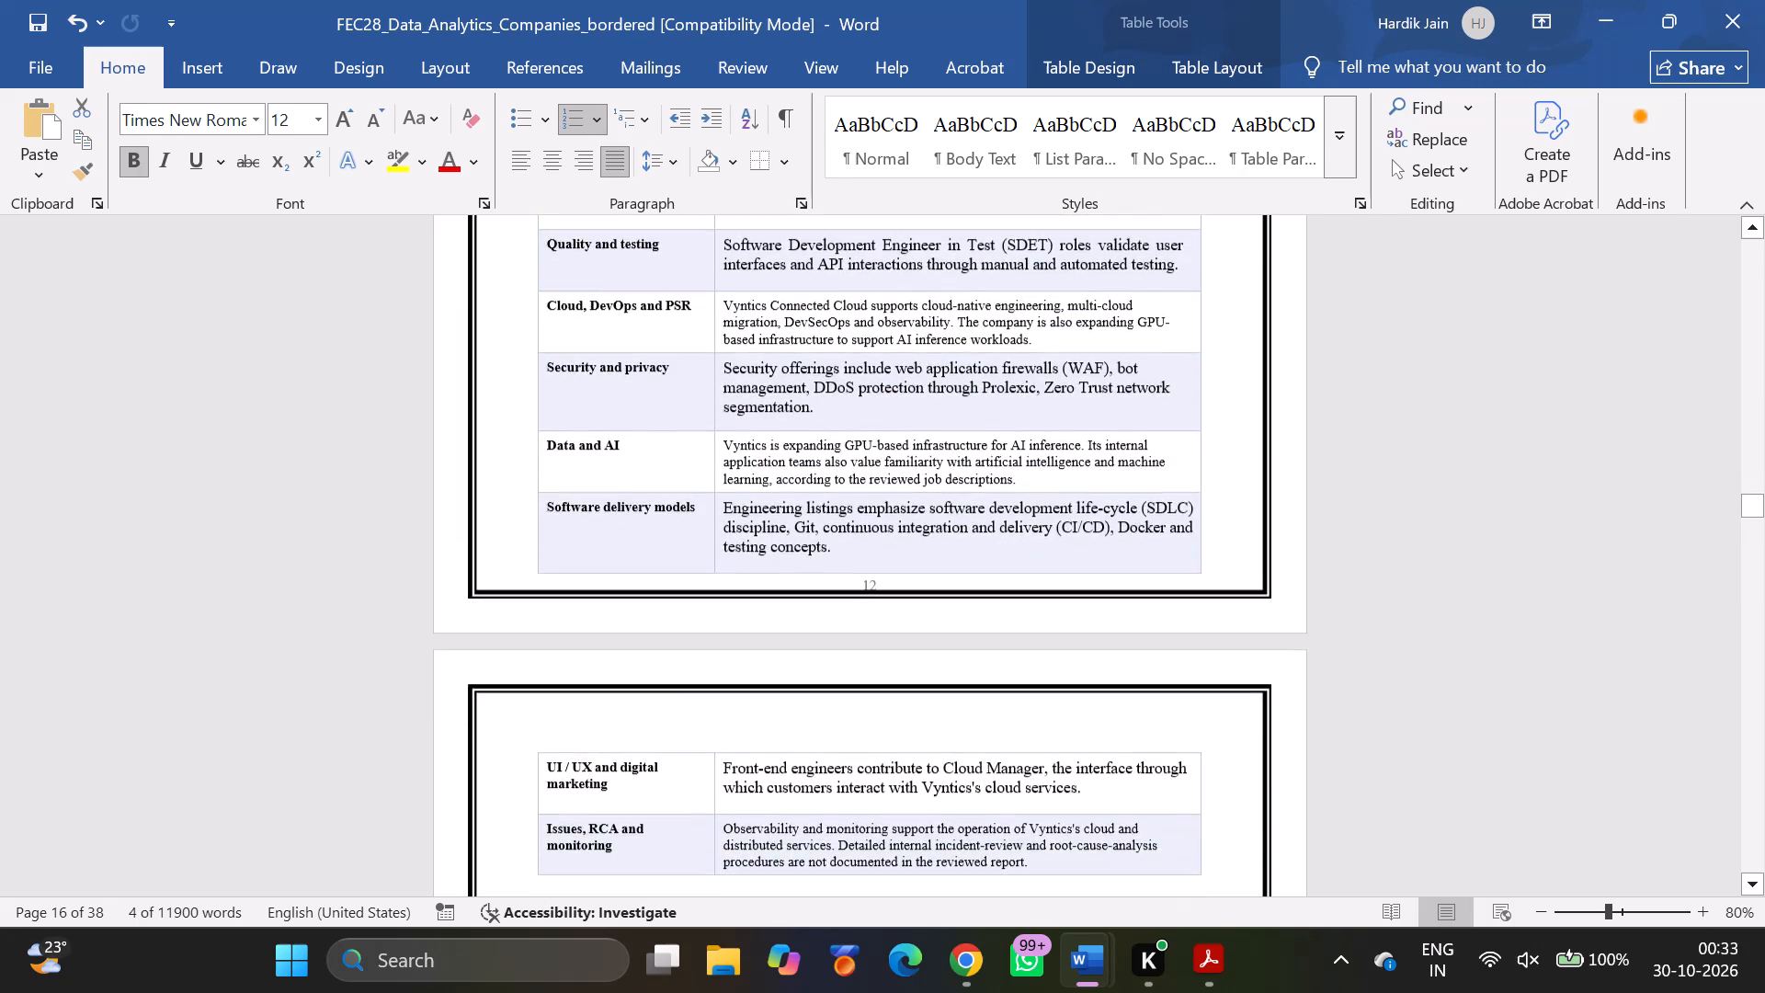
Review the Vyntics pages from Professional Skills and Techniques through fresher hiring to the Gaps to close table.
scroll(647, 638, down, 4)
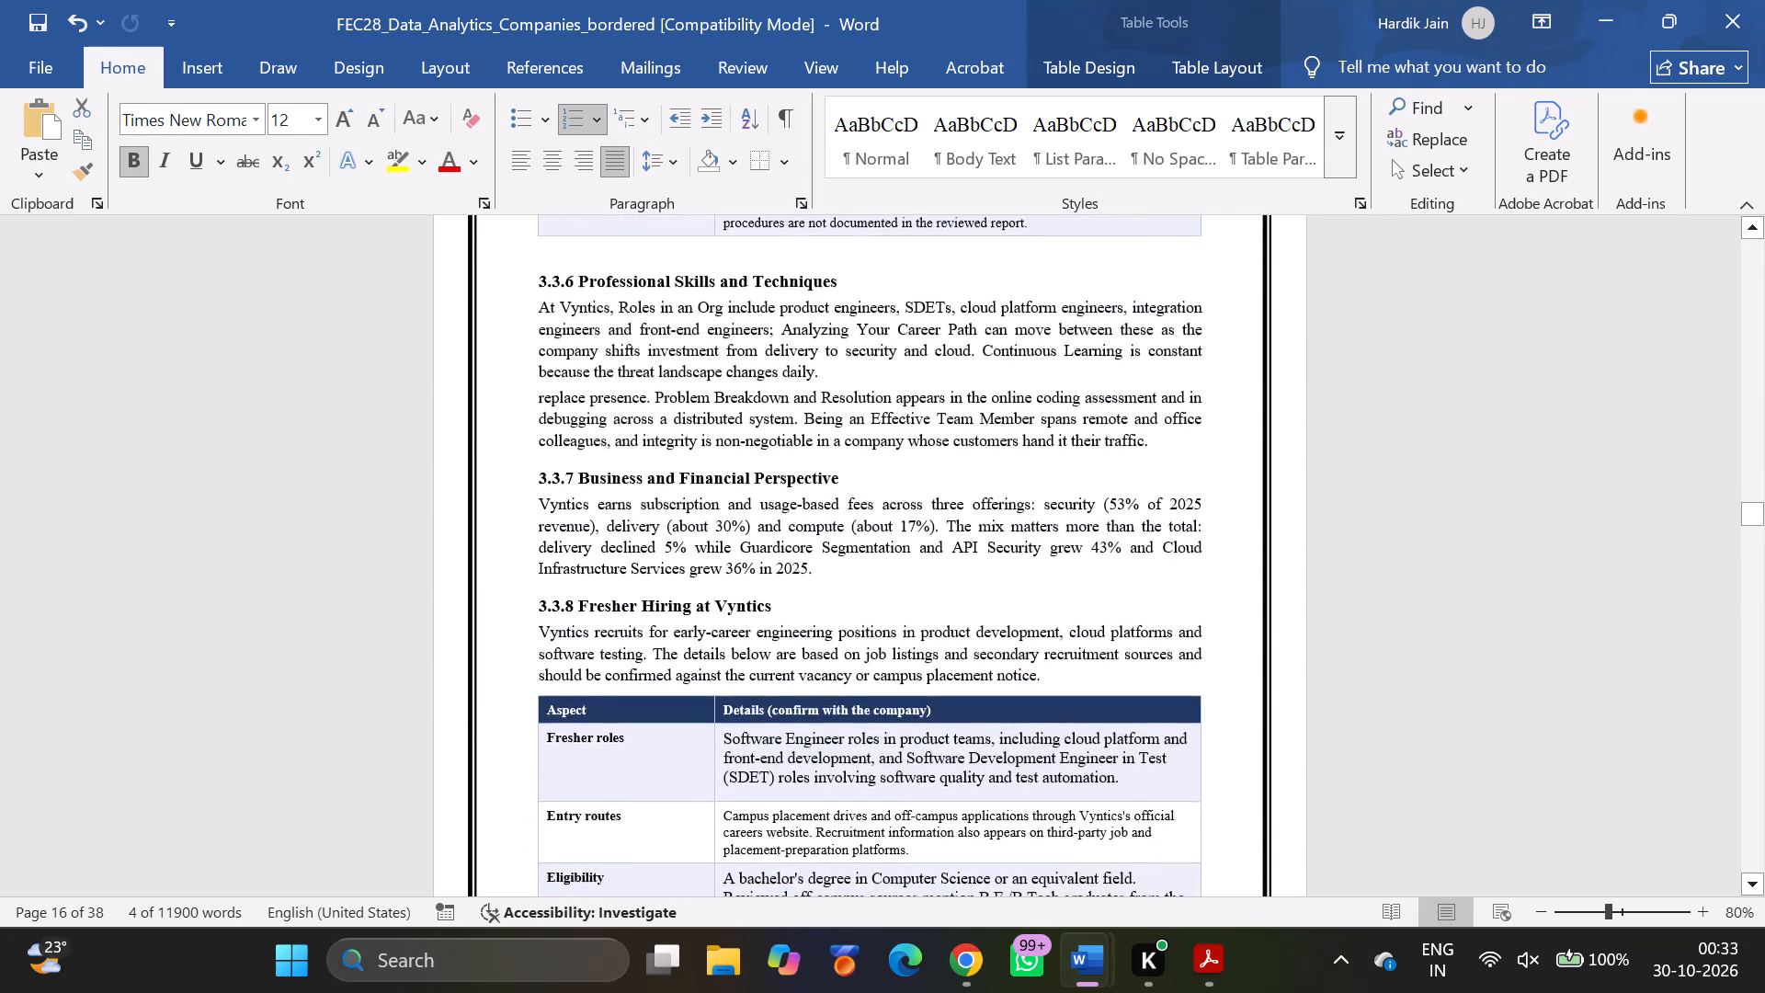
scroll(647, 638, down, 4)
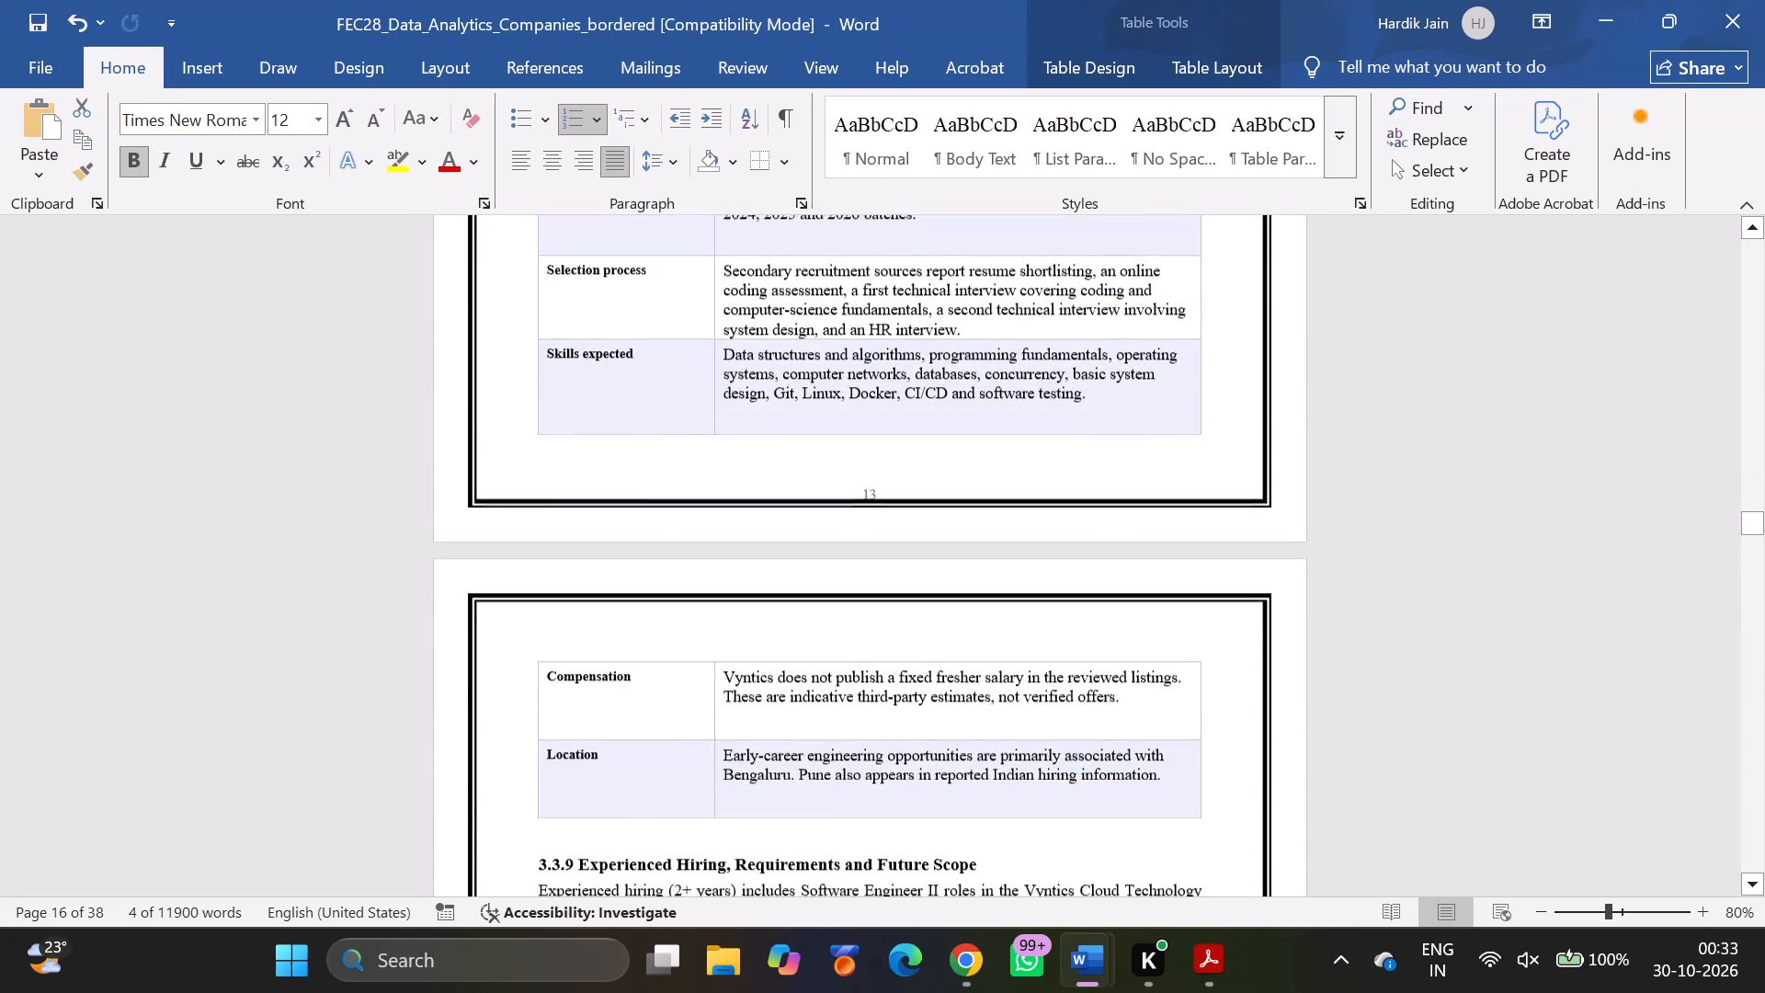
scroll(647, 638, down, 3)
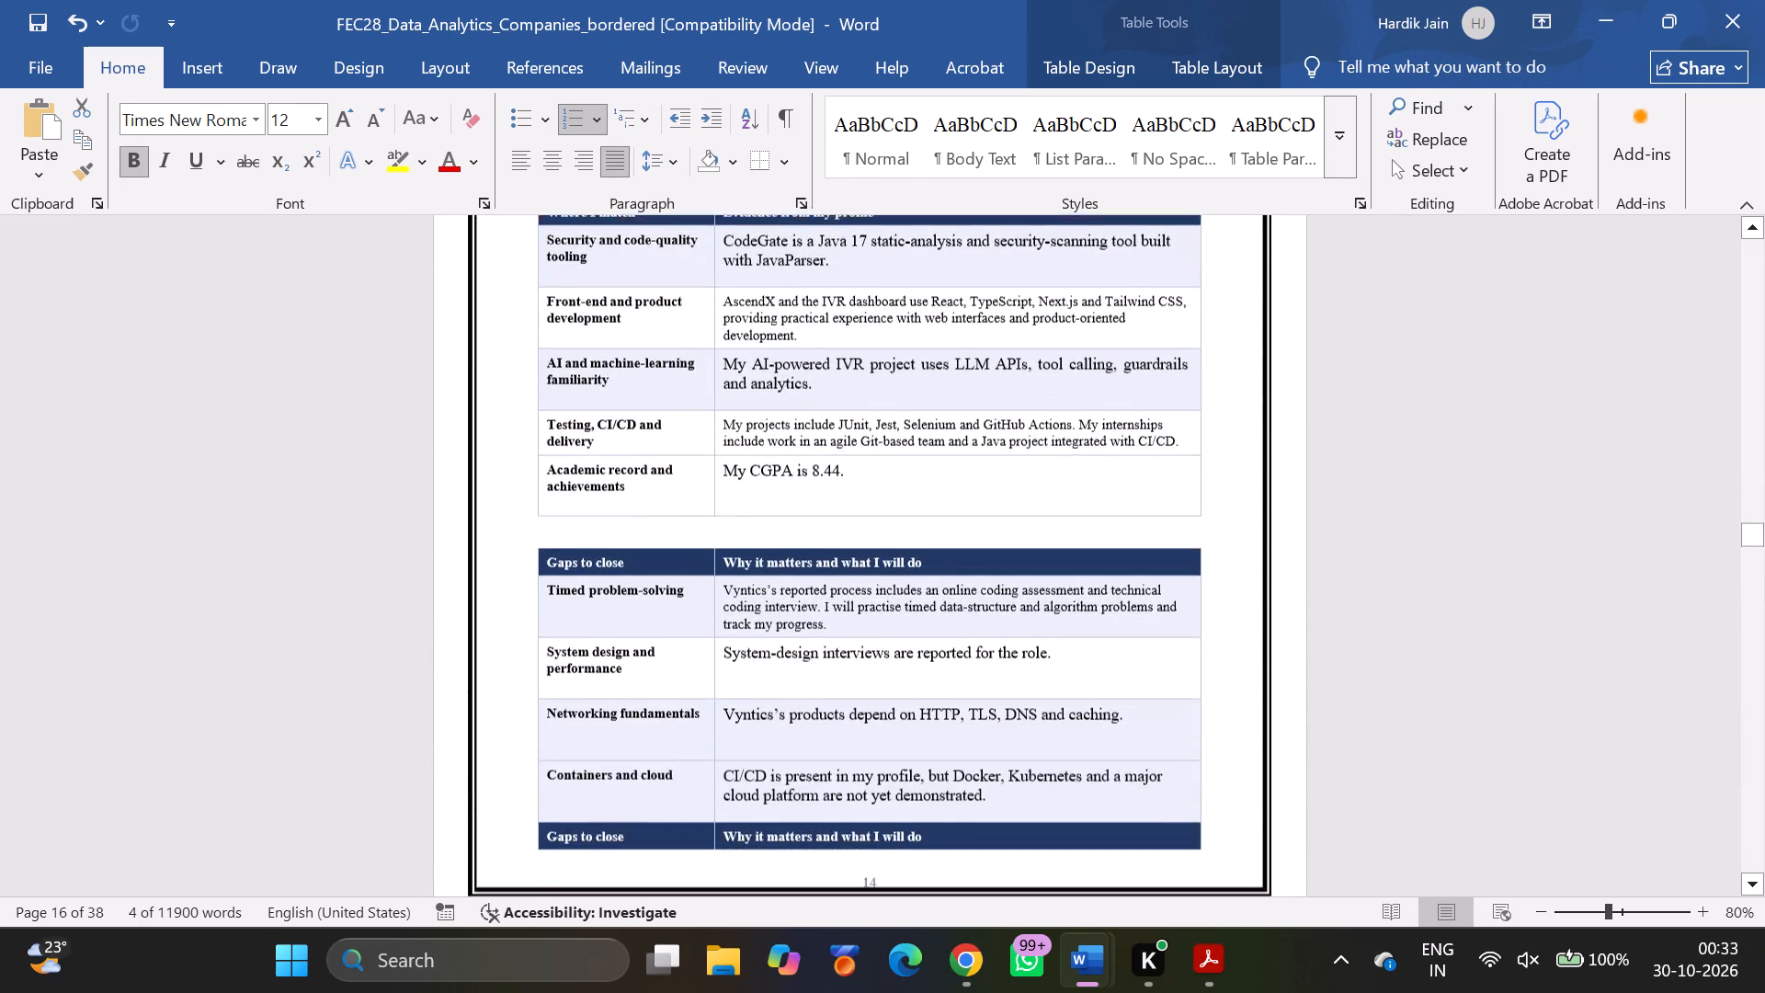
Start editing the table layout at the repeated "Gaps to close" row, the last row on the page numbered 14.
scroll(647, 638, down, 2)
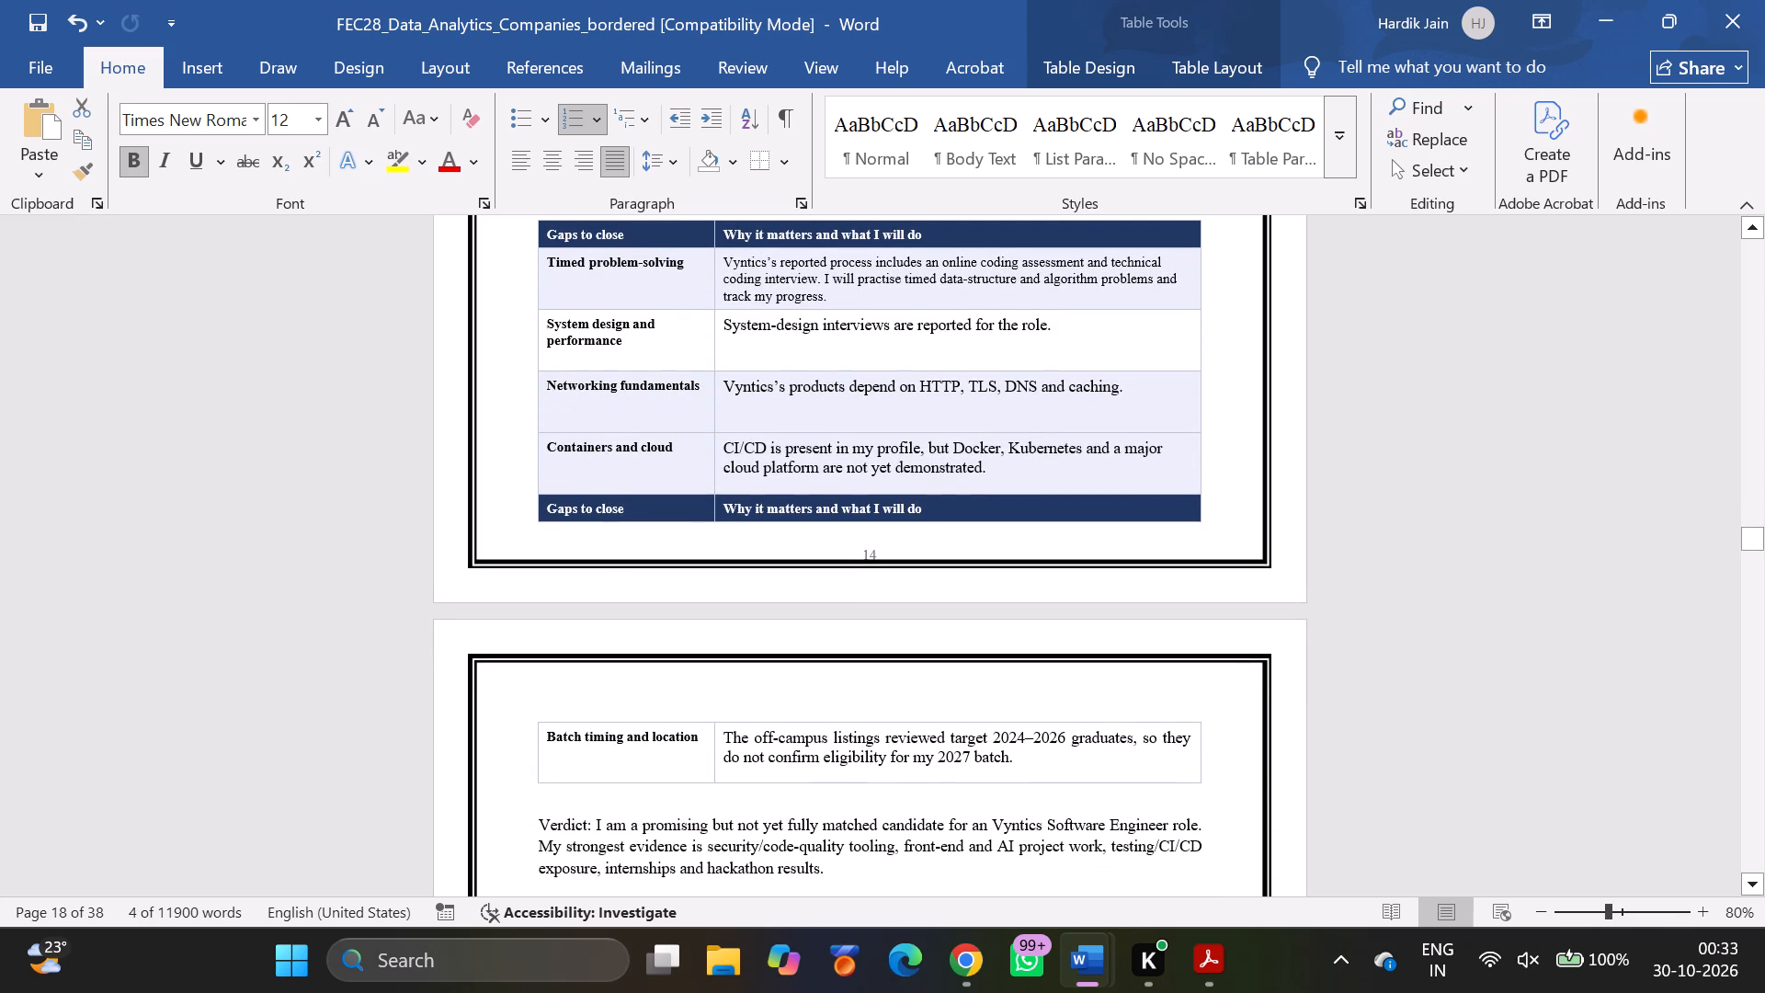
click(547, 506)
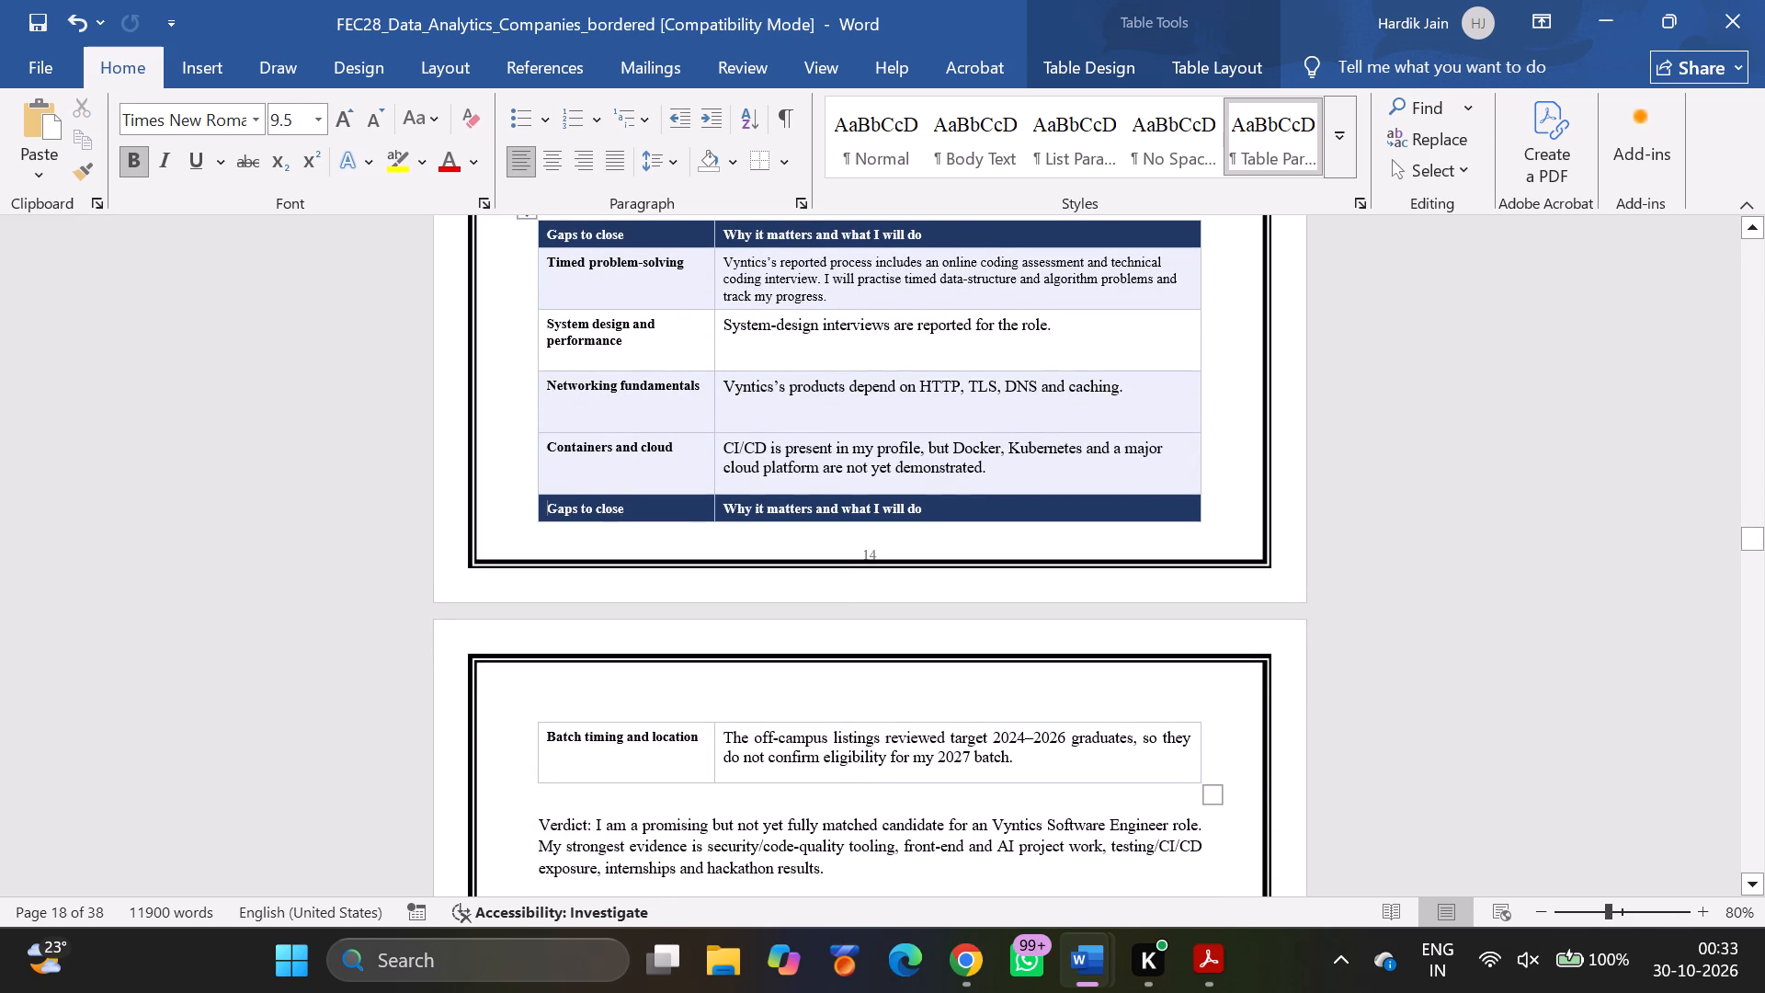
click(1190, 68)
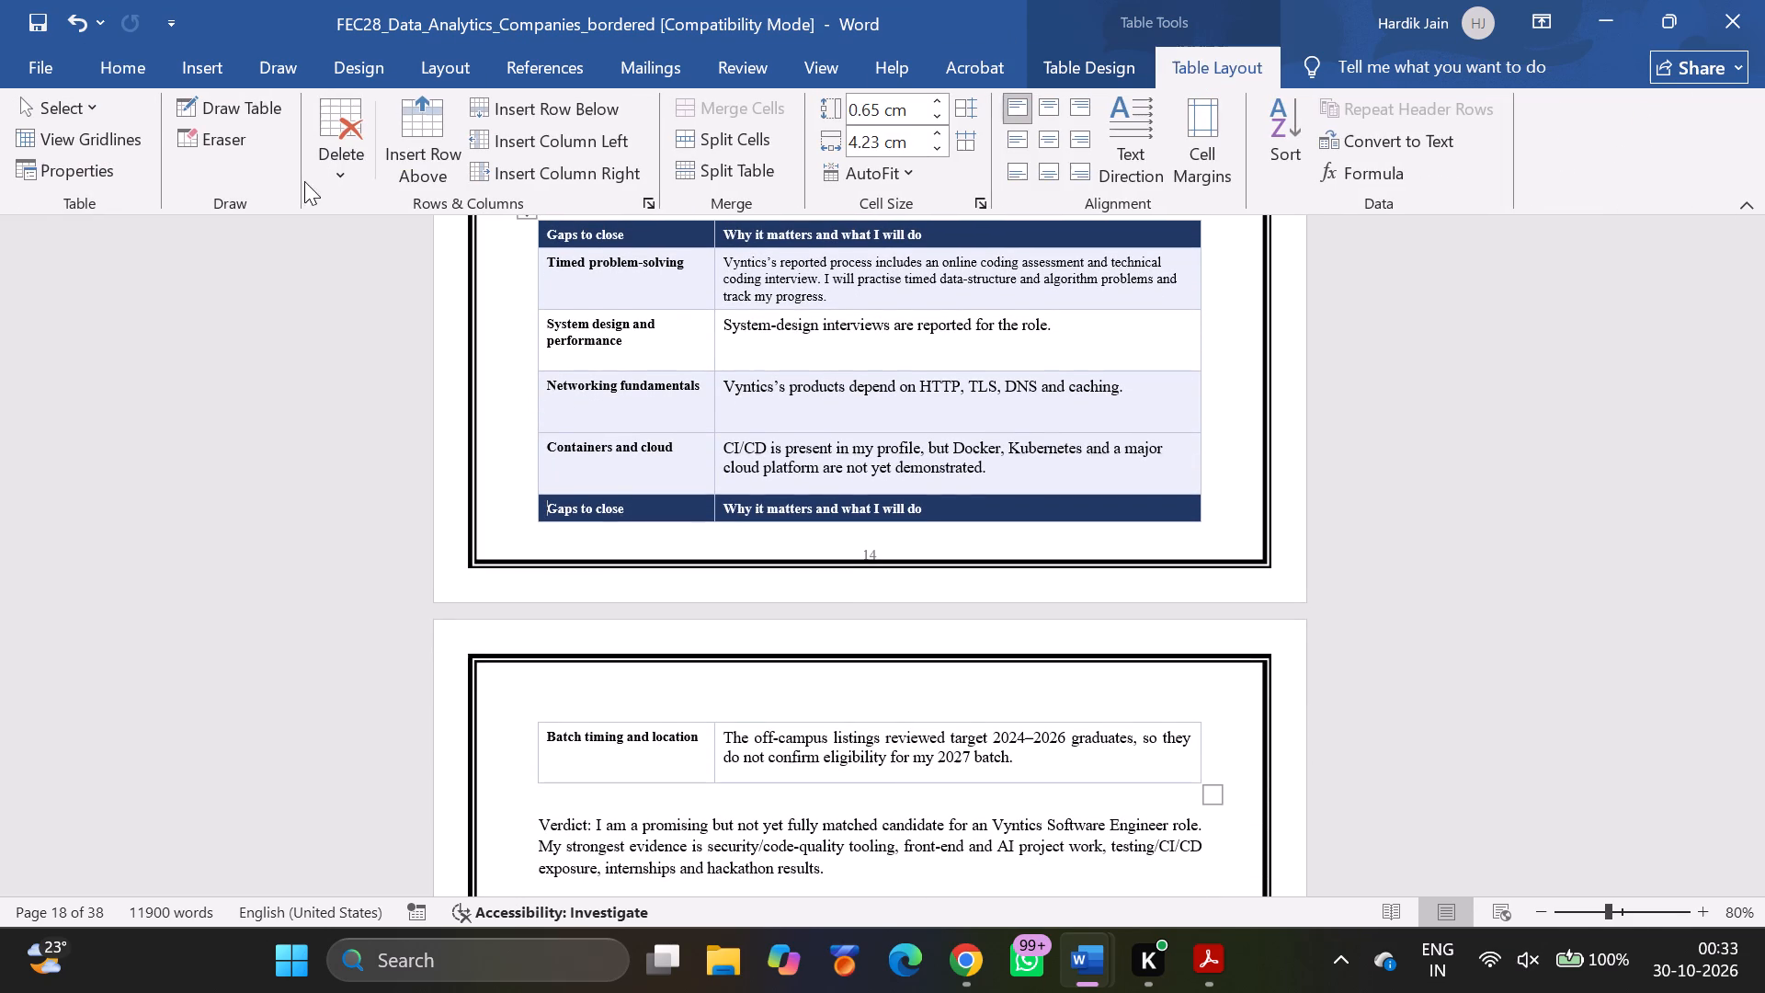
Delete the repeated "Gaps to close" header row above the page break in the Vyntics gaps table.
click(336, 176)
click(359, 276)
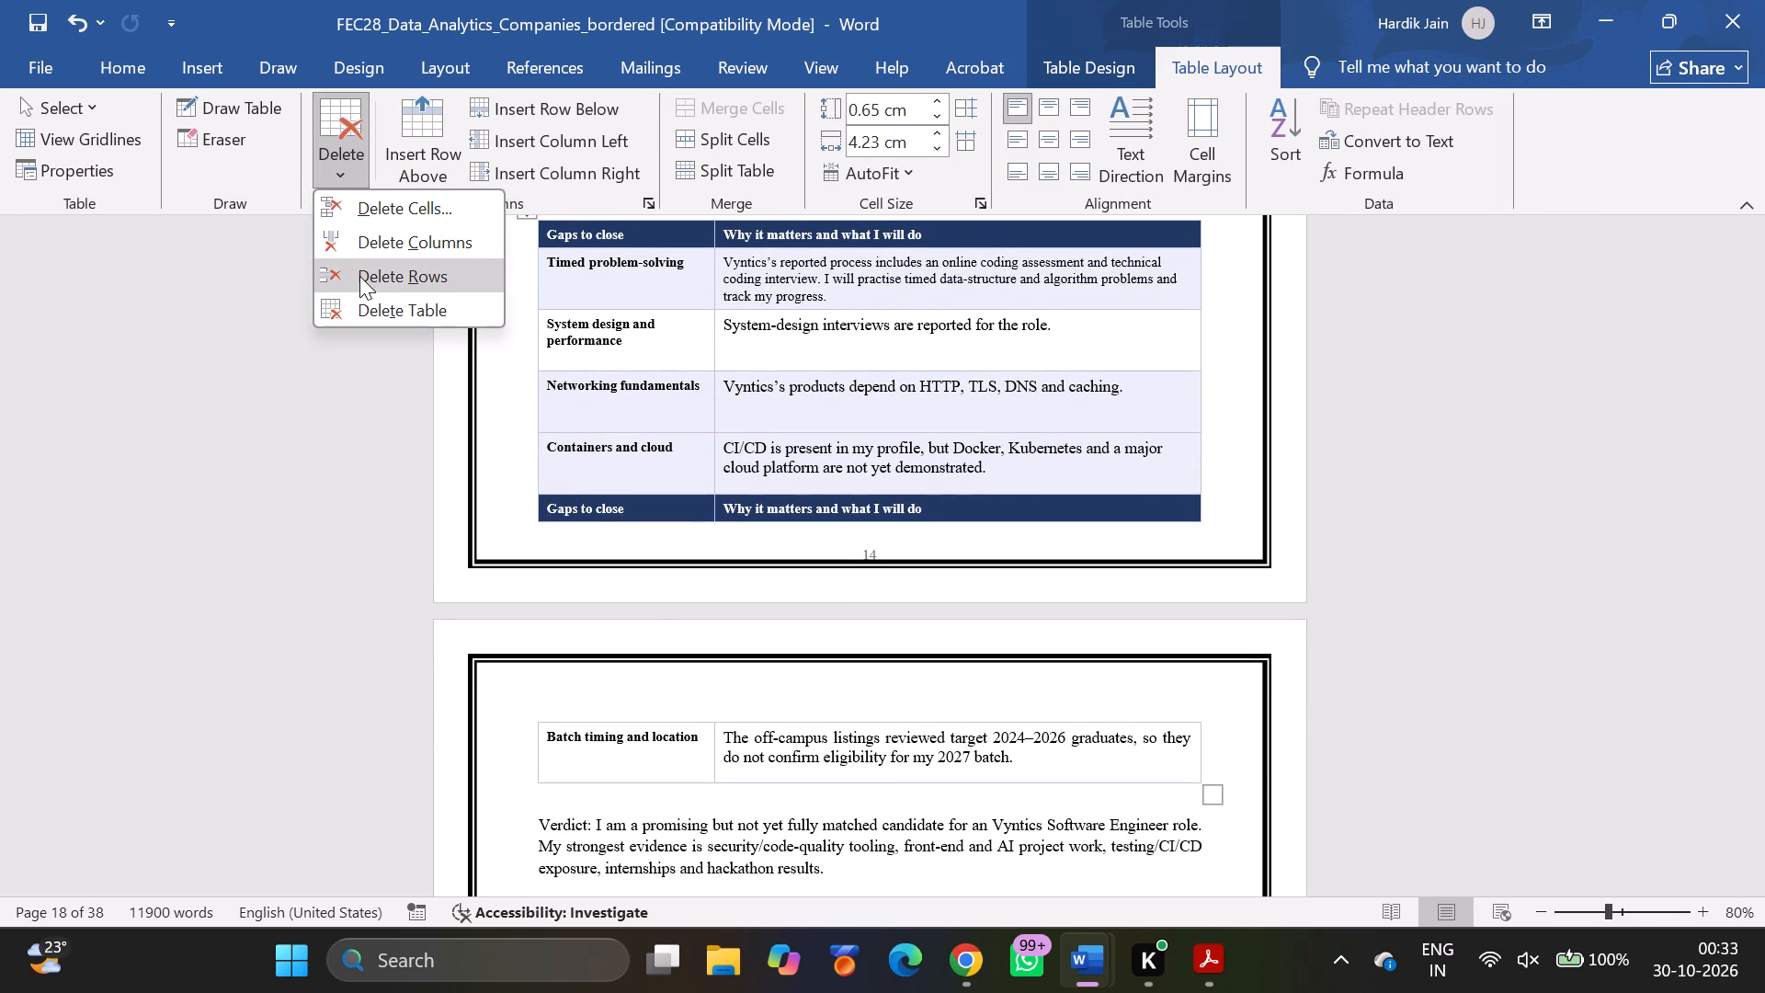
Delete the repeated "Syllabus area" header row between "Data and AI" and "UI / UX and marketing" in the 3.4.3 MedTourEasy table.
scroll(653, 600, down, 3)
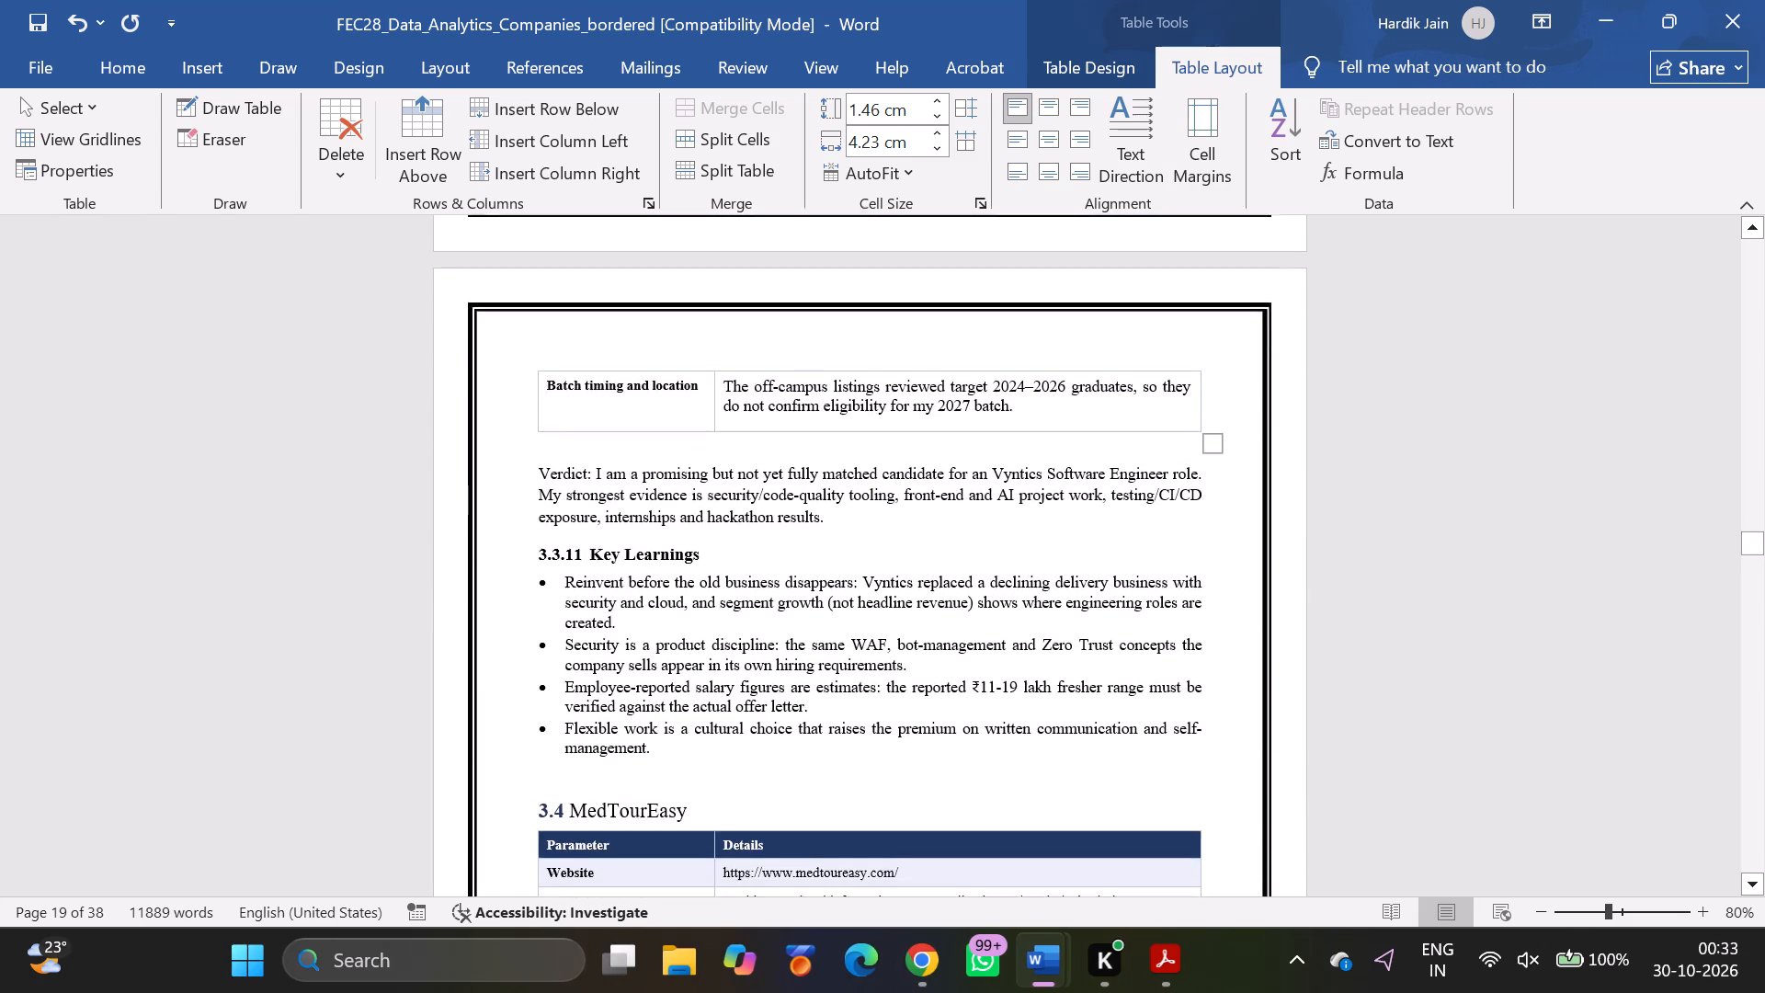
scroll(653, 600, down, 7)
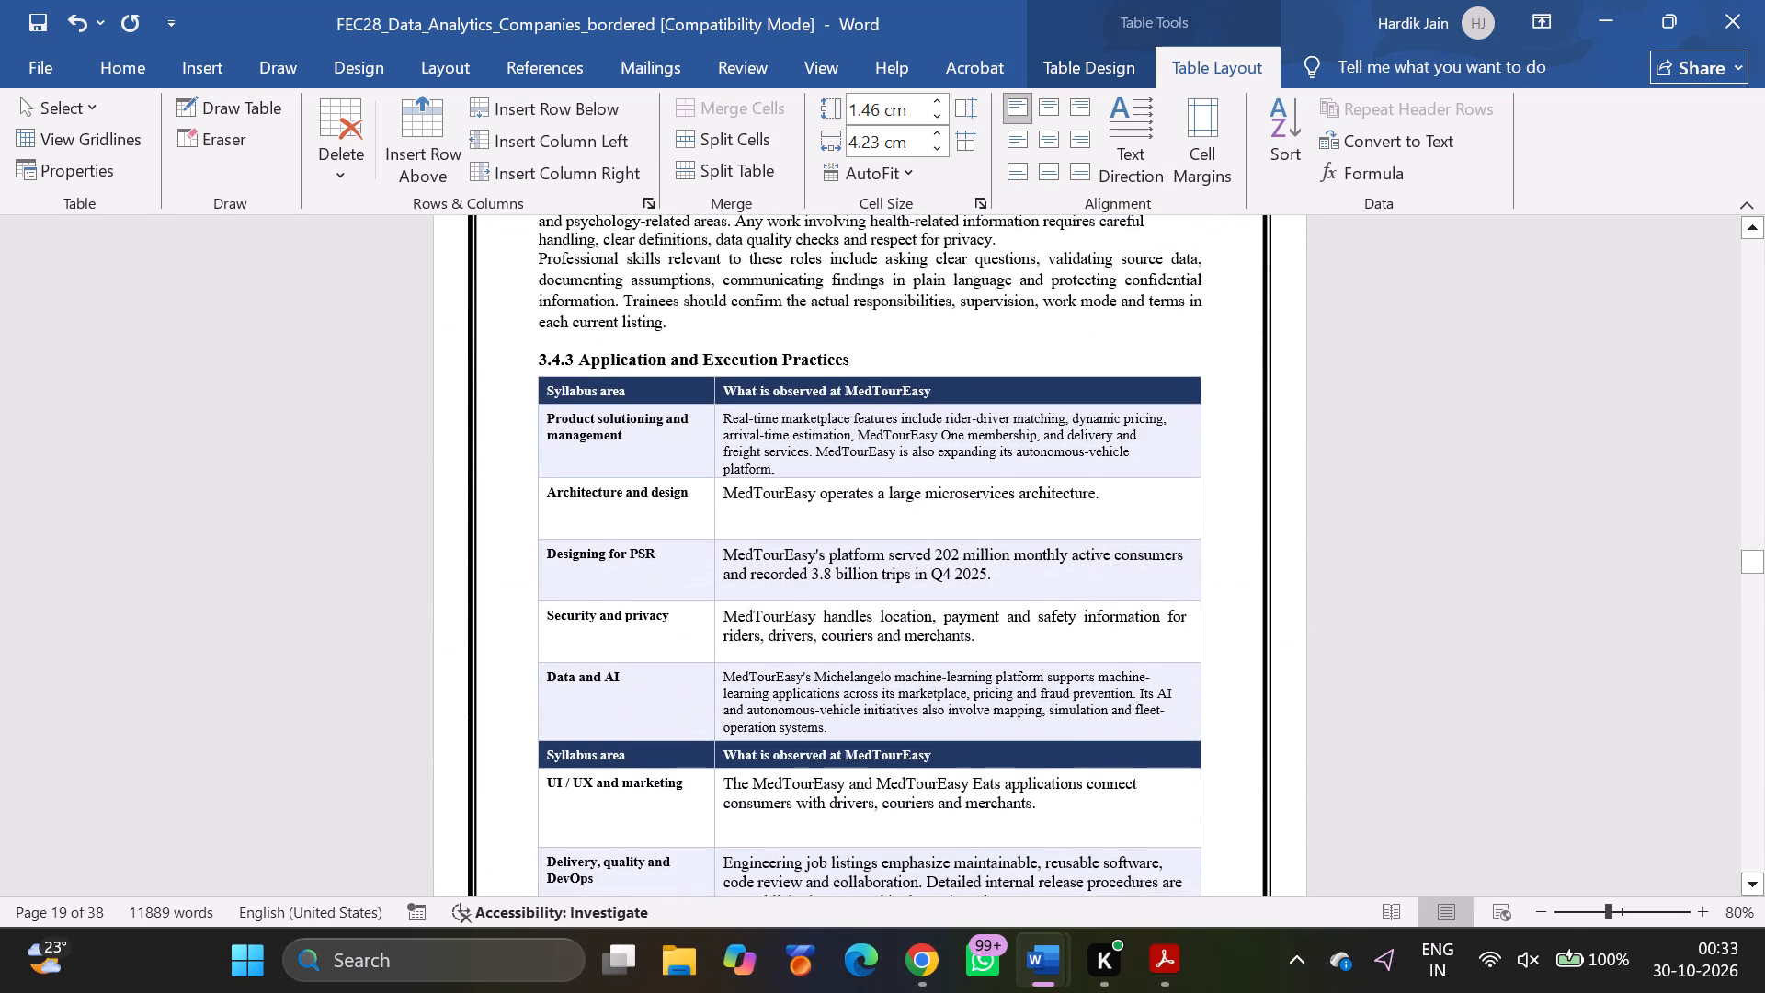
scroll(653, 600, down, 1)
click(540, 482)
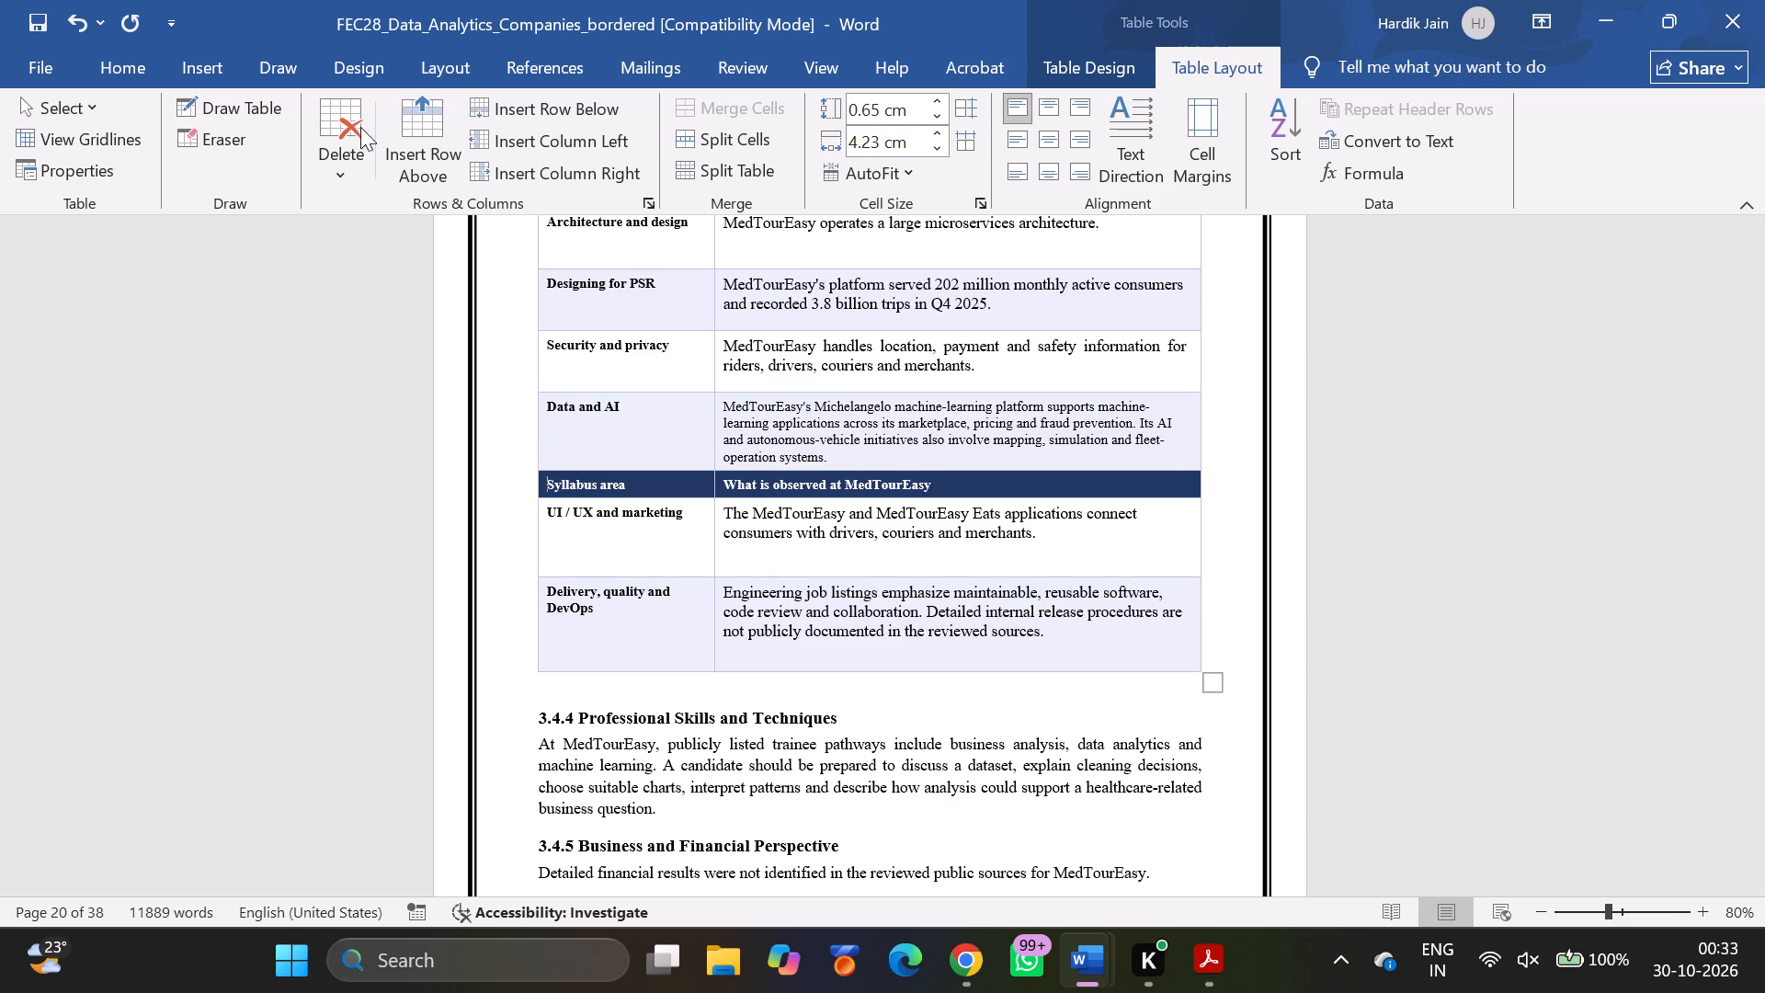
click(336, 159)
click(427, 283)
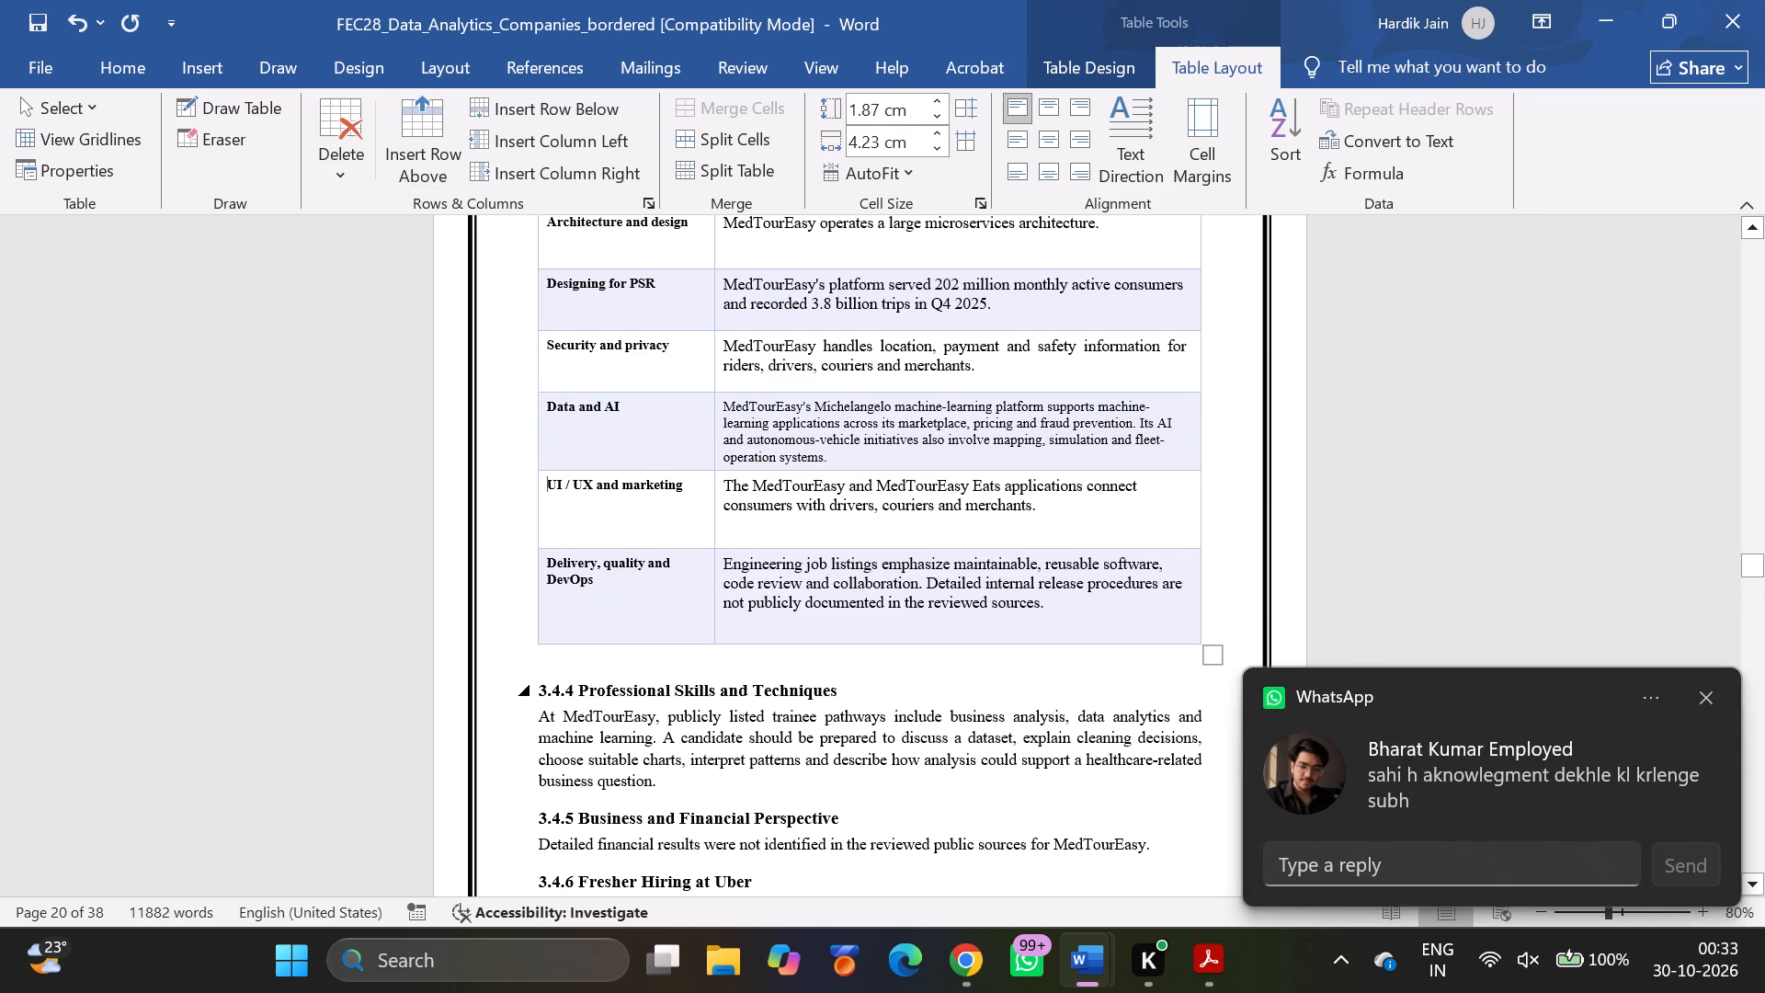
Go back to the British Airways fit assessment and examine its "Where I match" and "Gaps to close" tables.
scroll(1184, 686, up, 16)
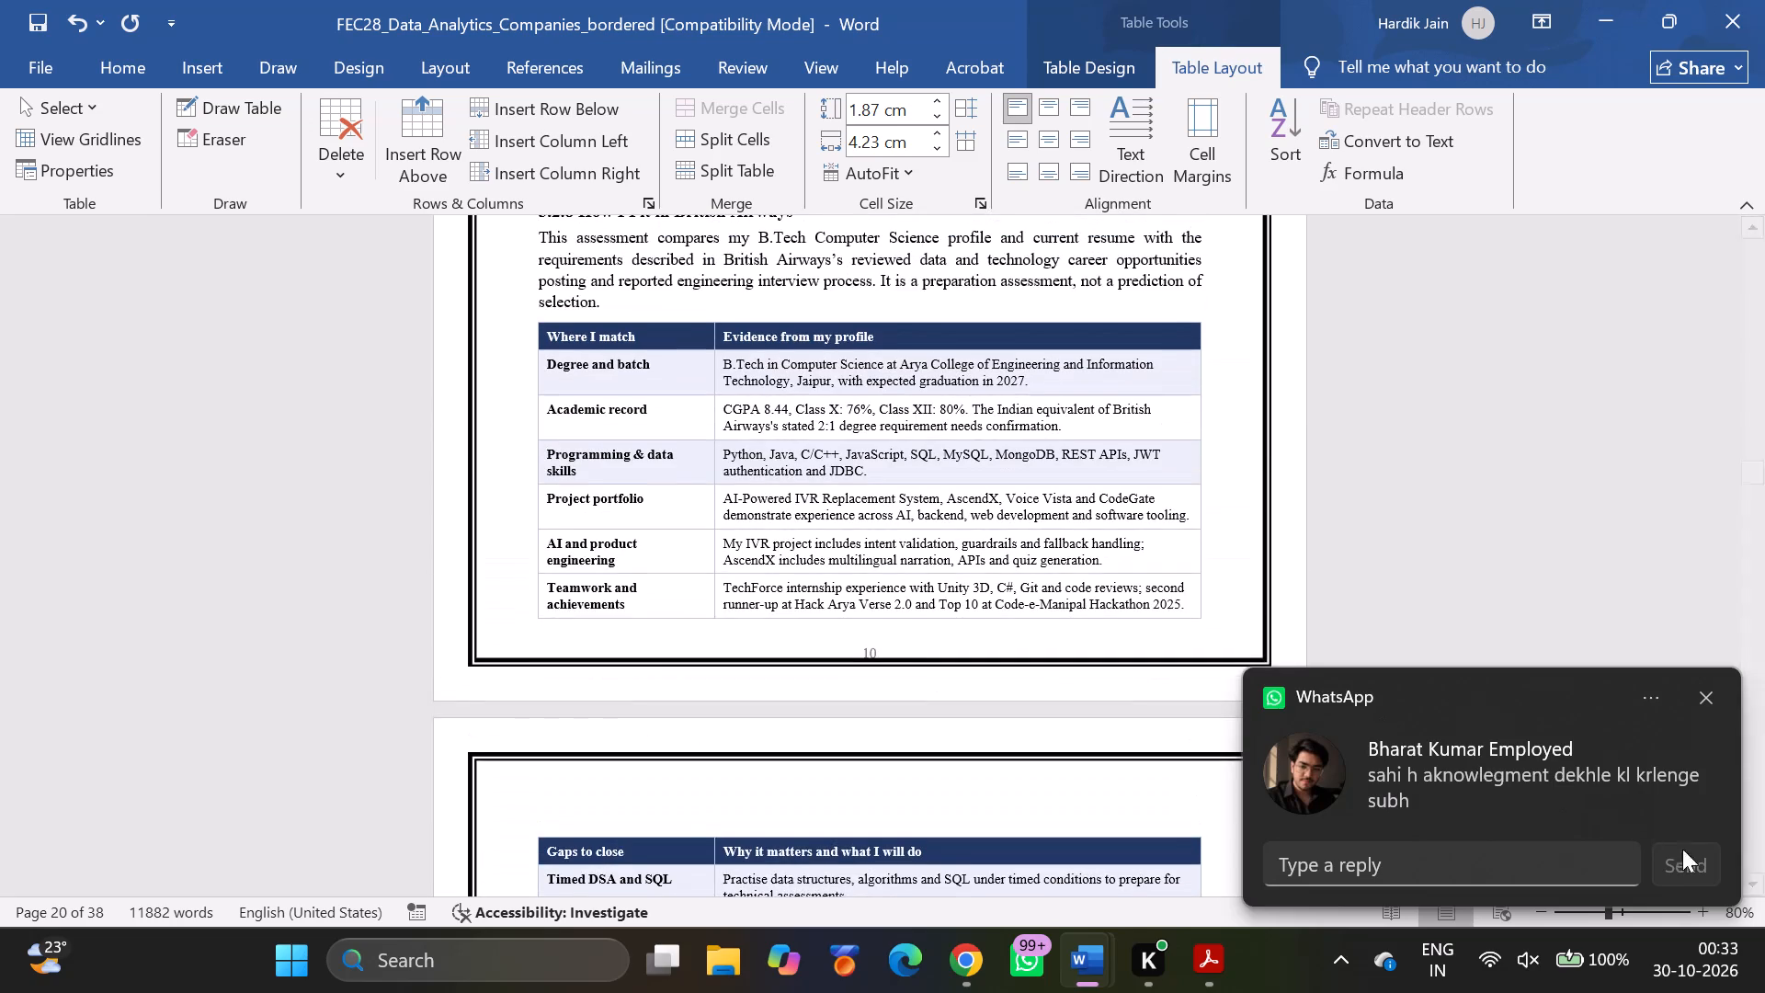
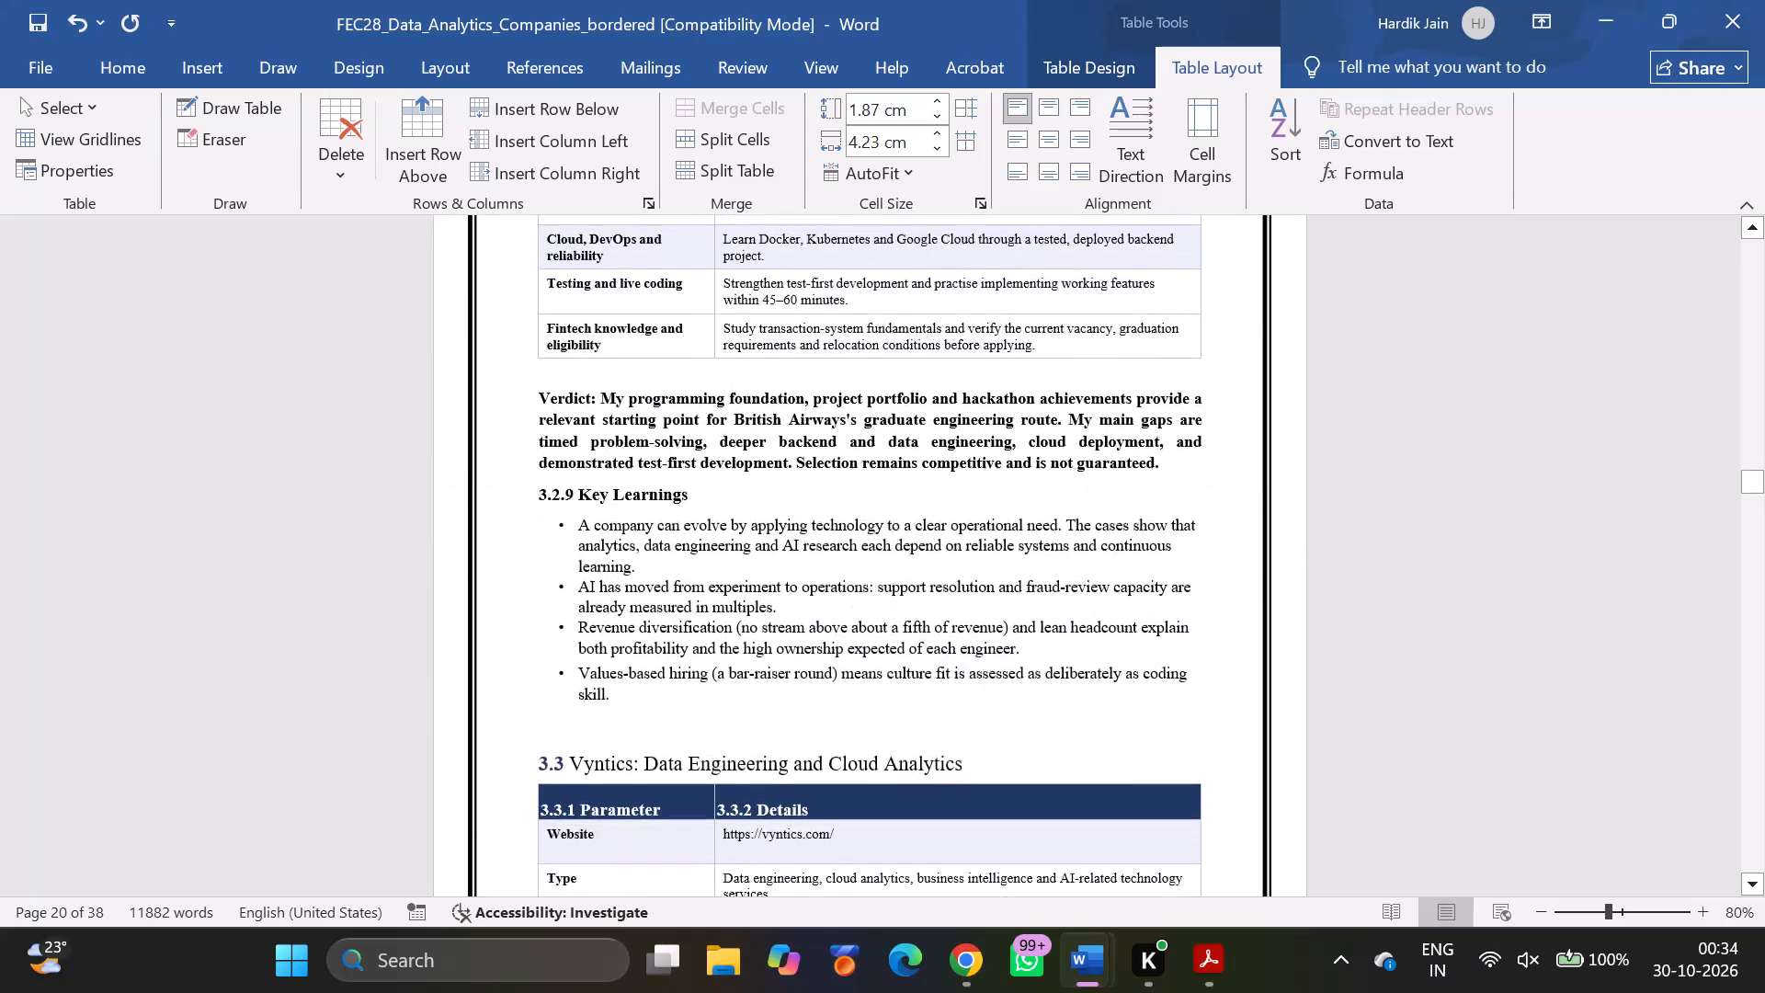
Save the FEC28_Data_Analytics_Companies_bordered report.
scroll(1074, 511, down, 2)
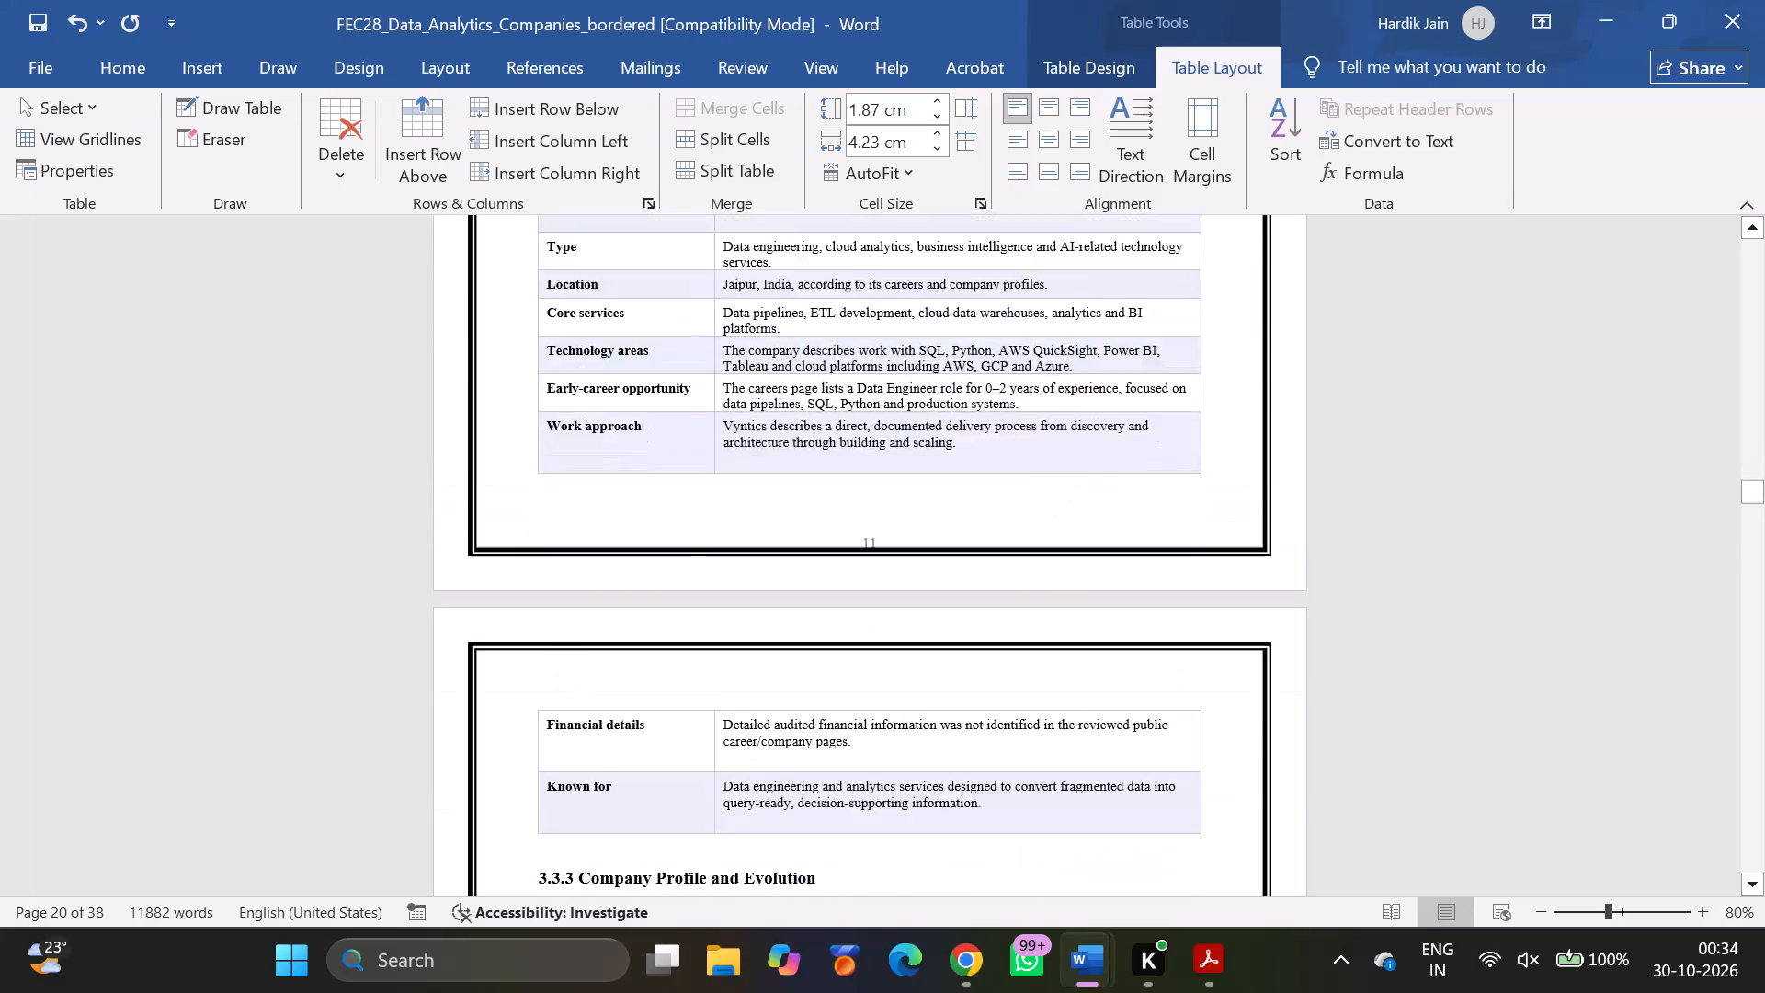
click(97, 82)
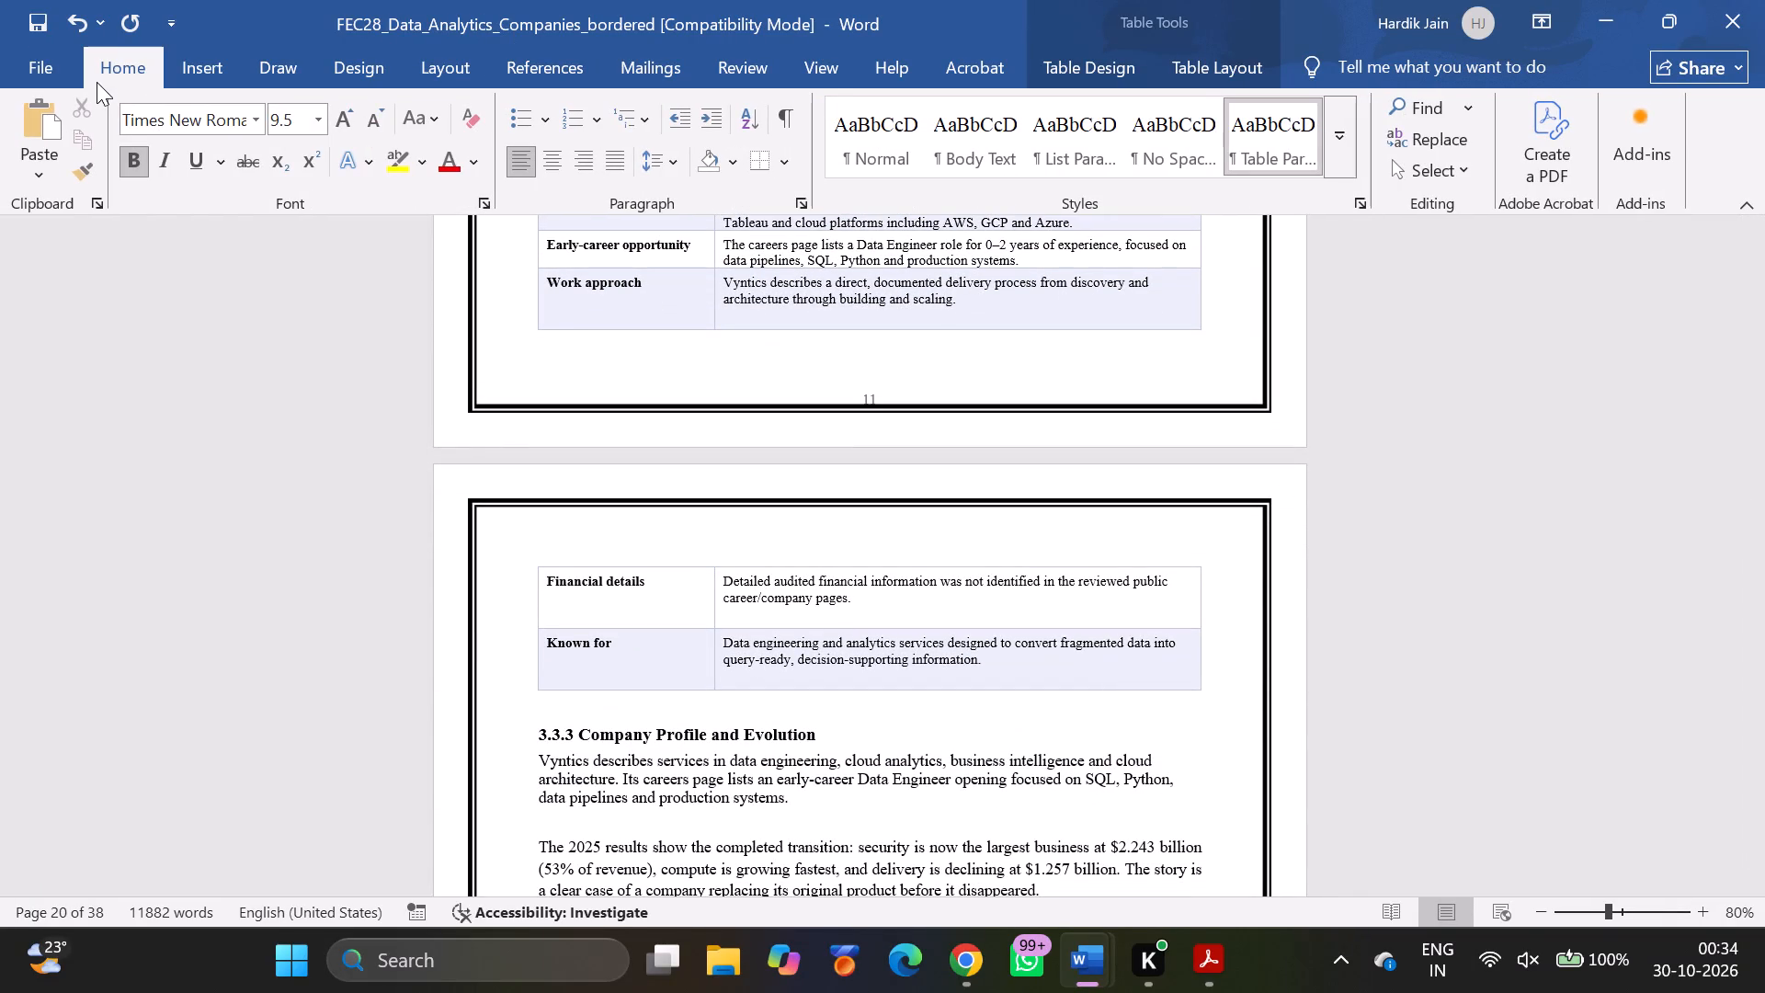
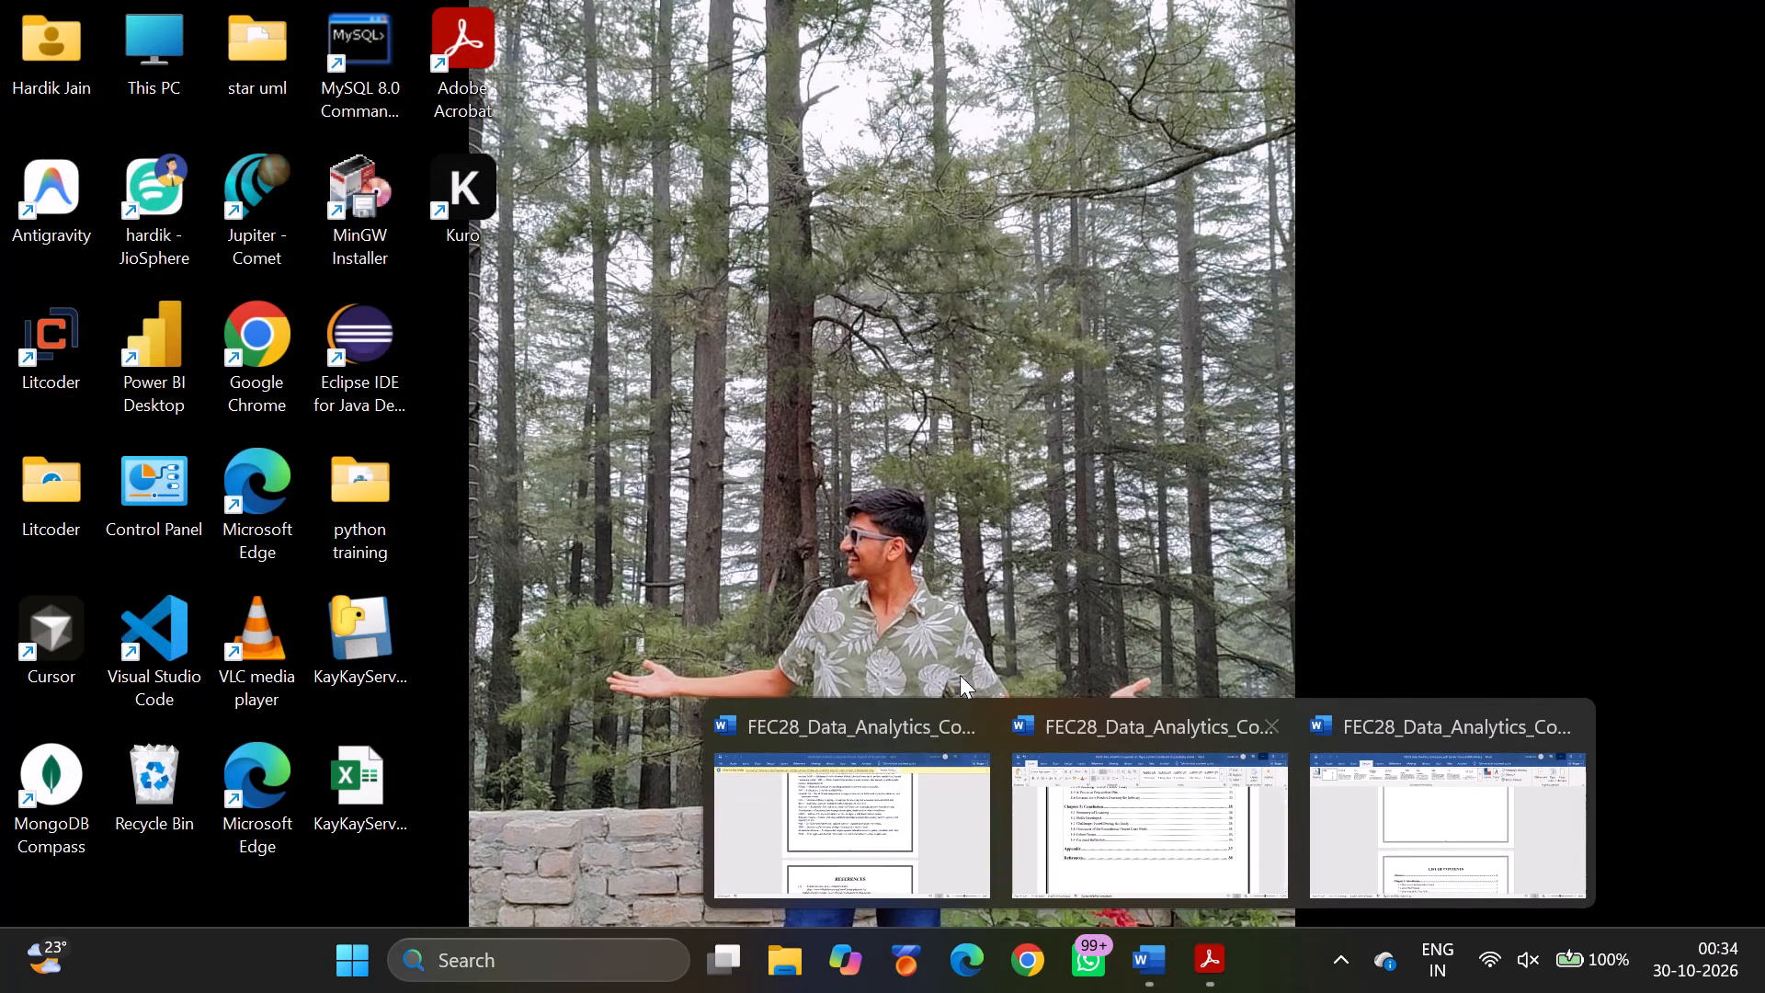
click(959, 716)
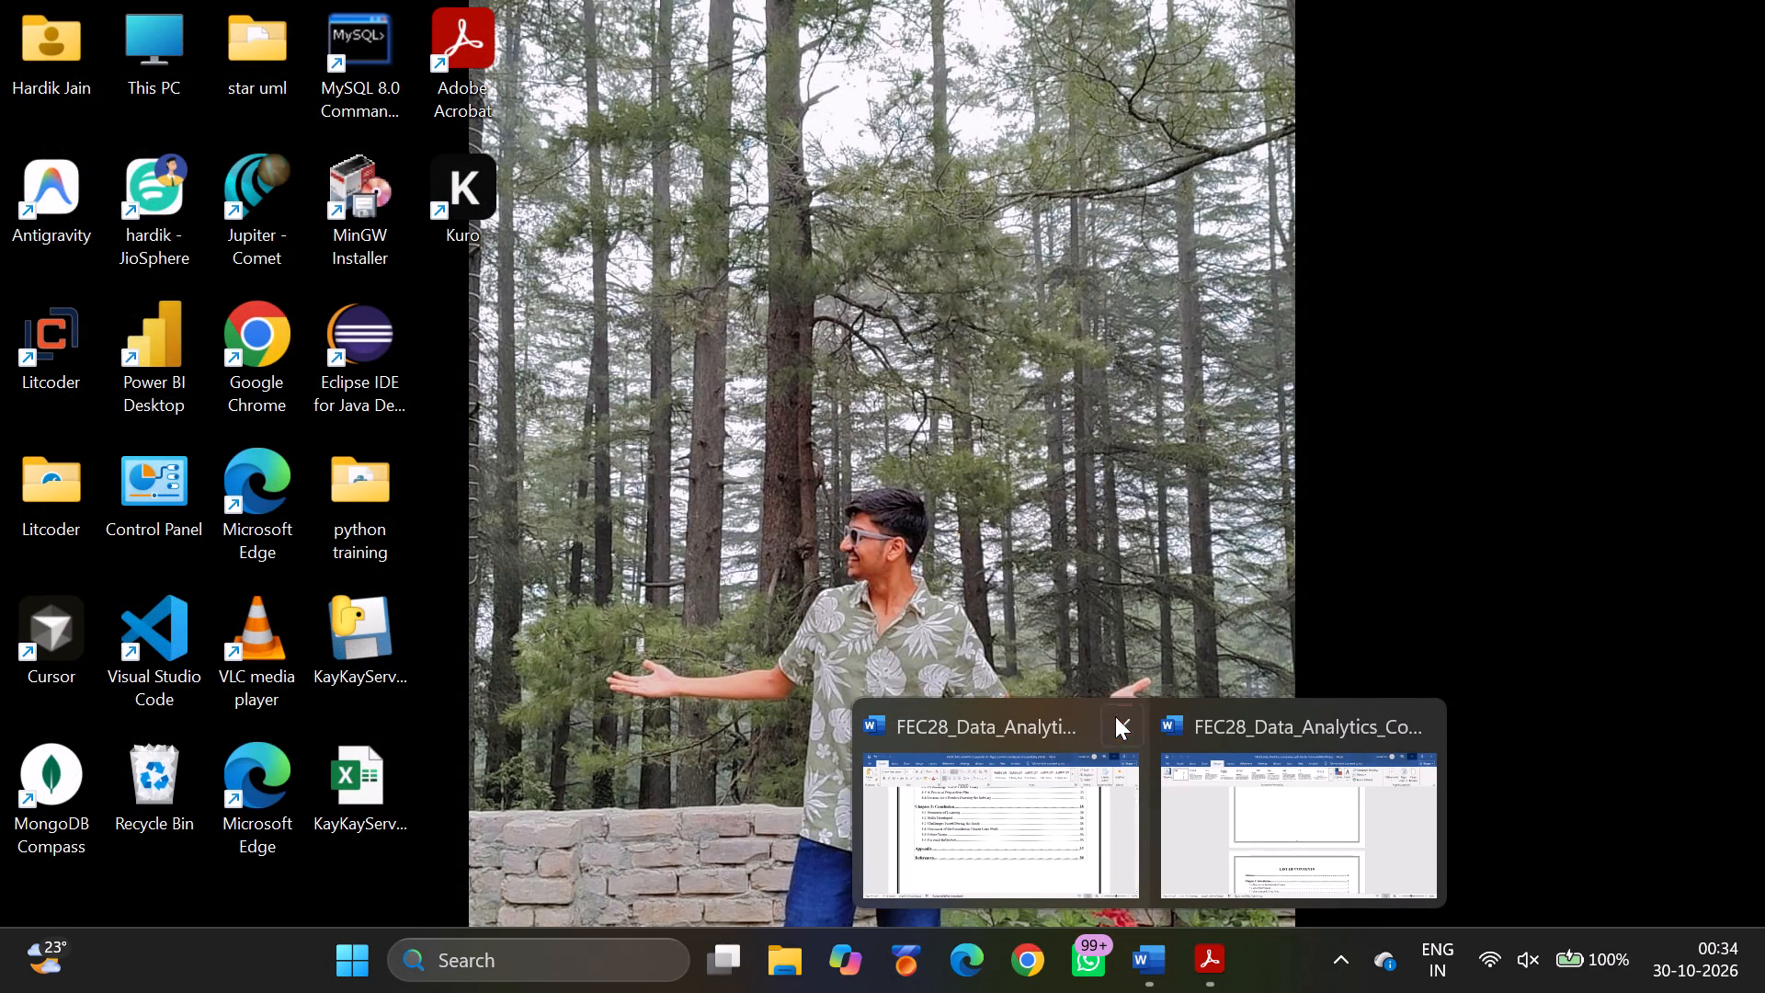
click(1117, 716)
click(1264, 735)
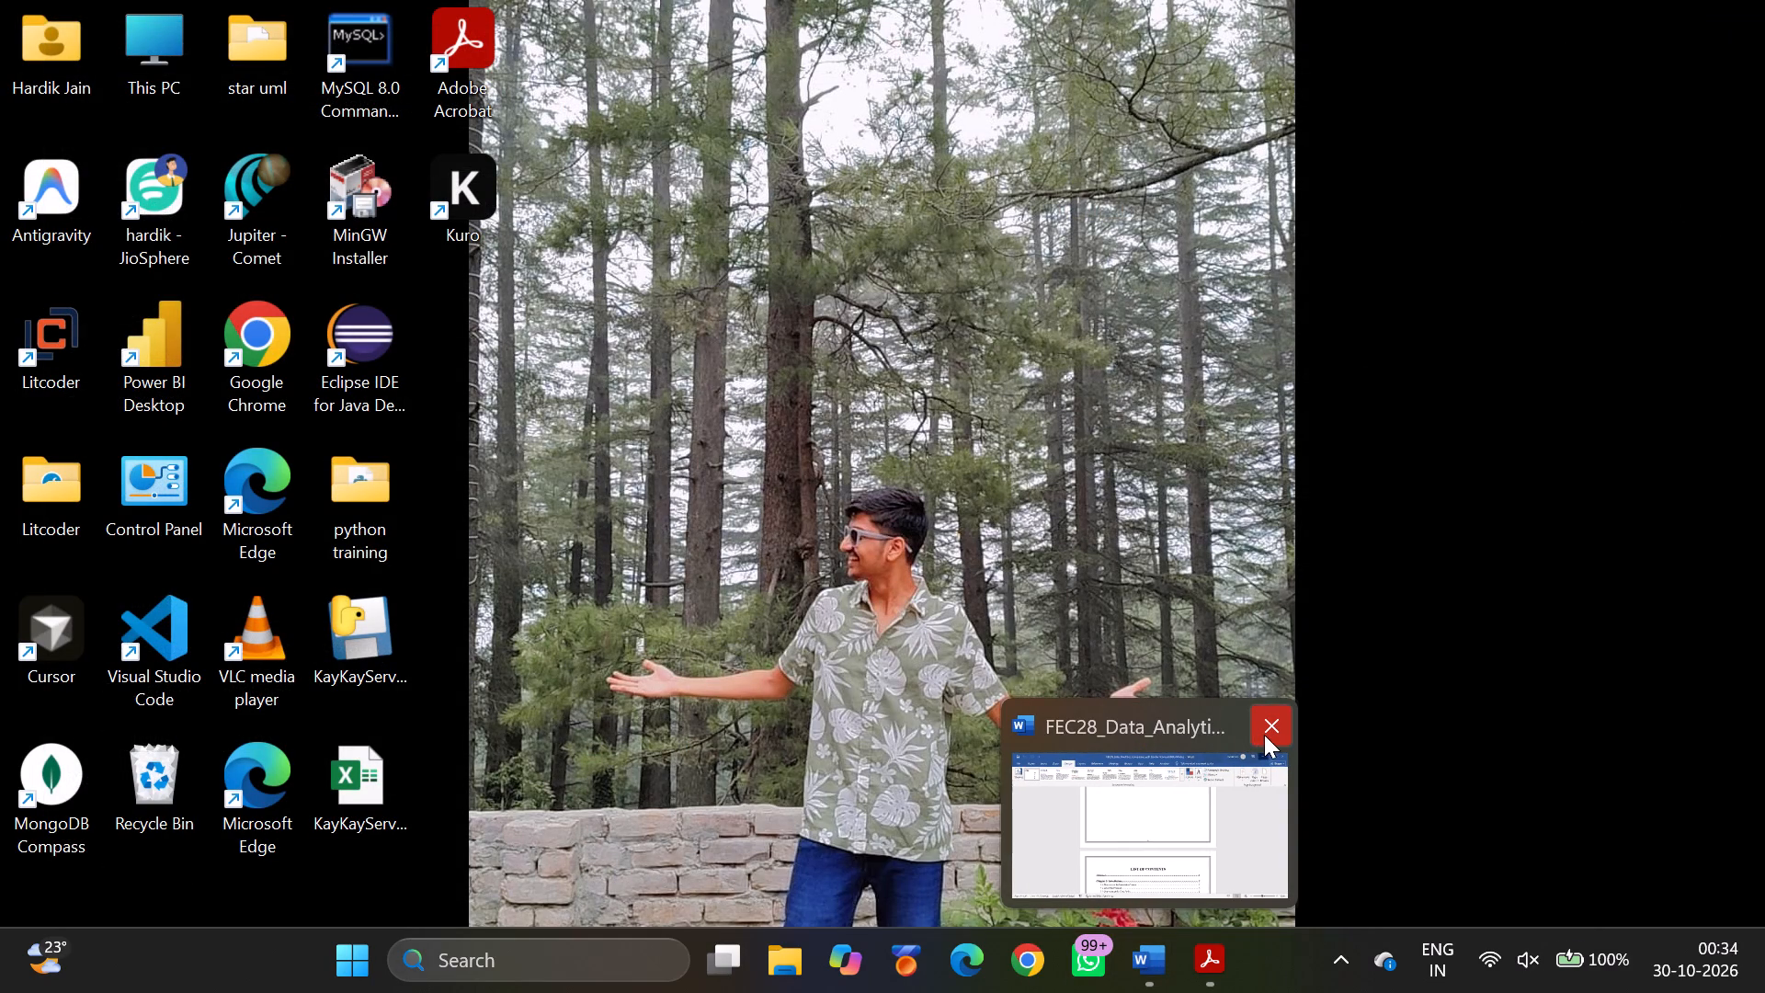
Switch to Adobe Acrobat and close the FEC28 Case Study Report PDF window.
click(1201, 952)
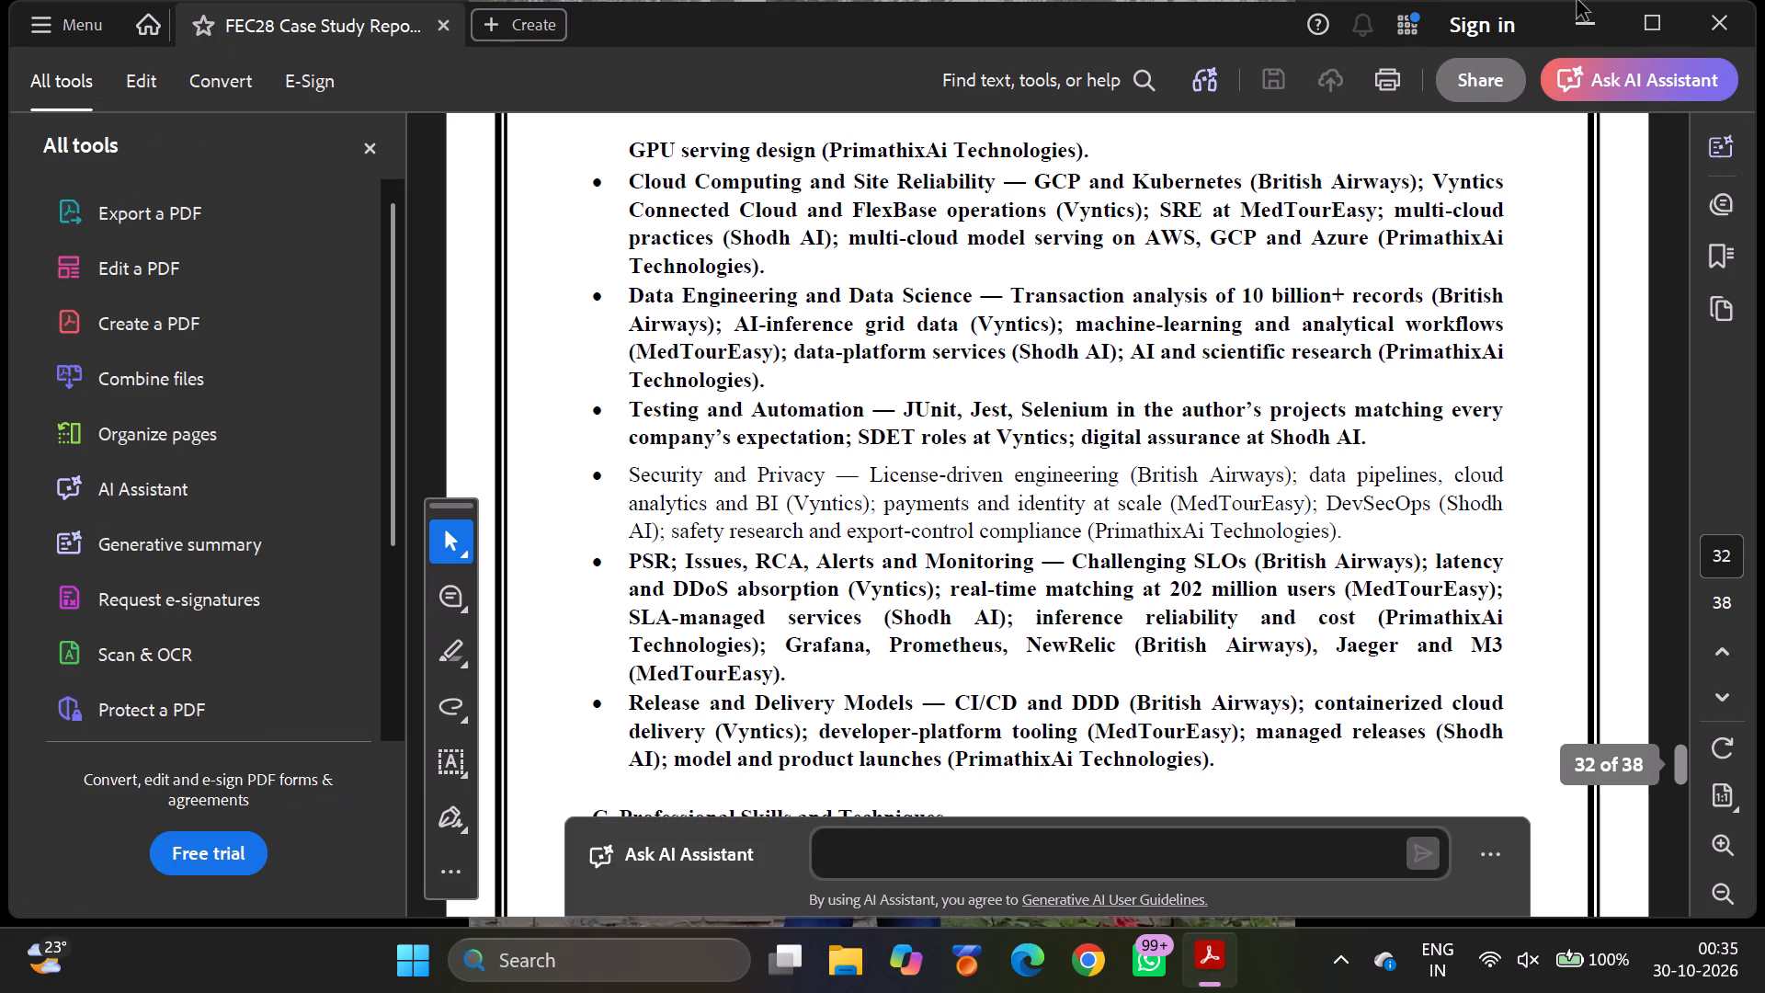
click(1753, 11)
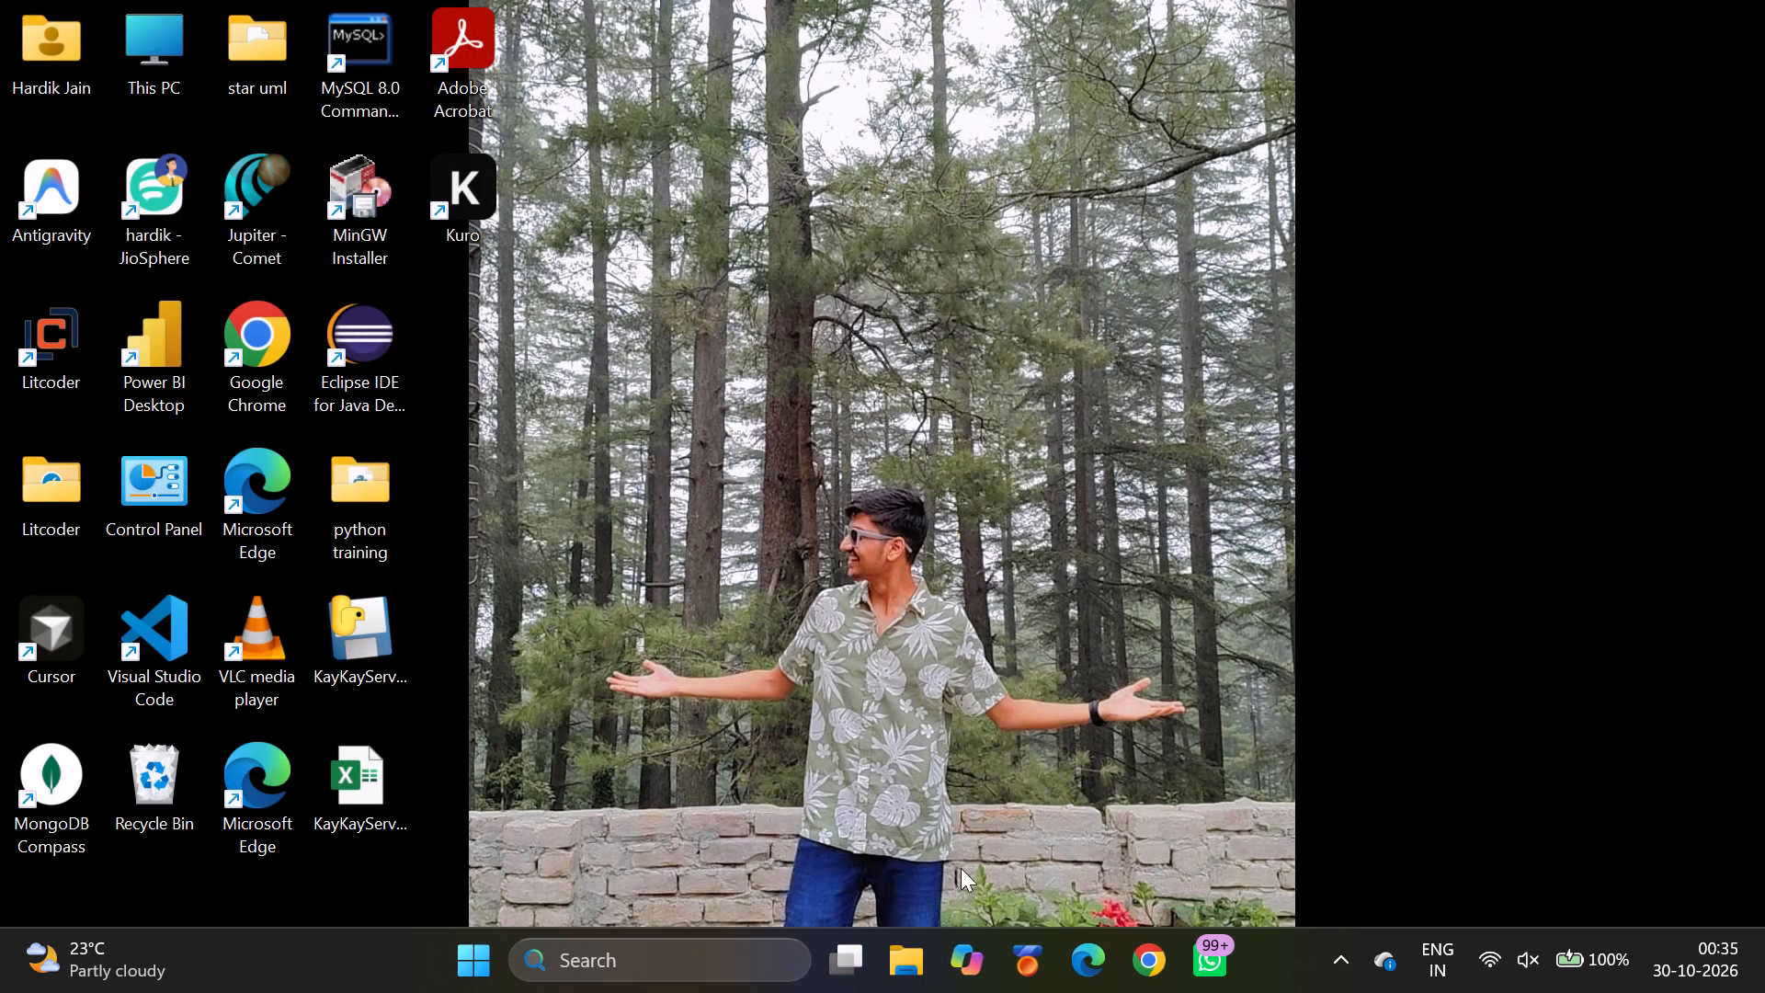
Start shutting down the computer by bringing up its power options.
drag(439, 969, 465, 967)
click(465, 967)
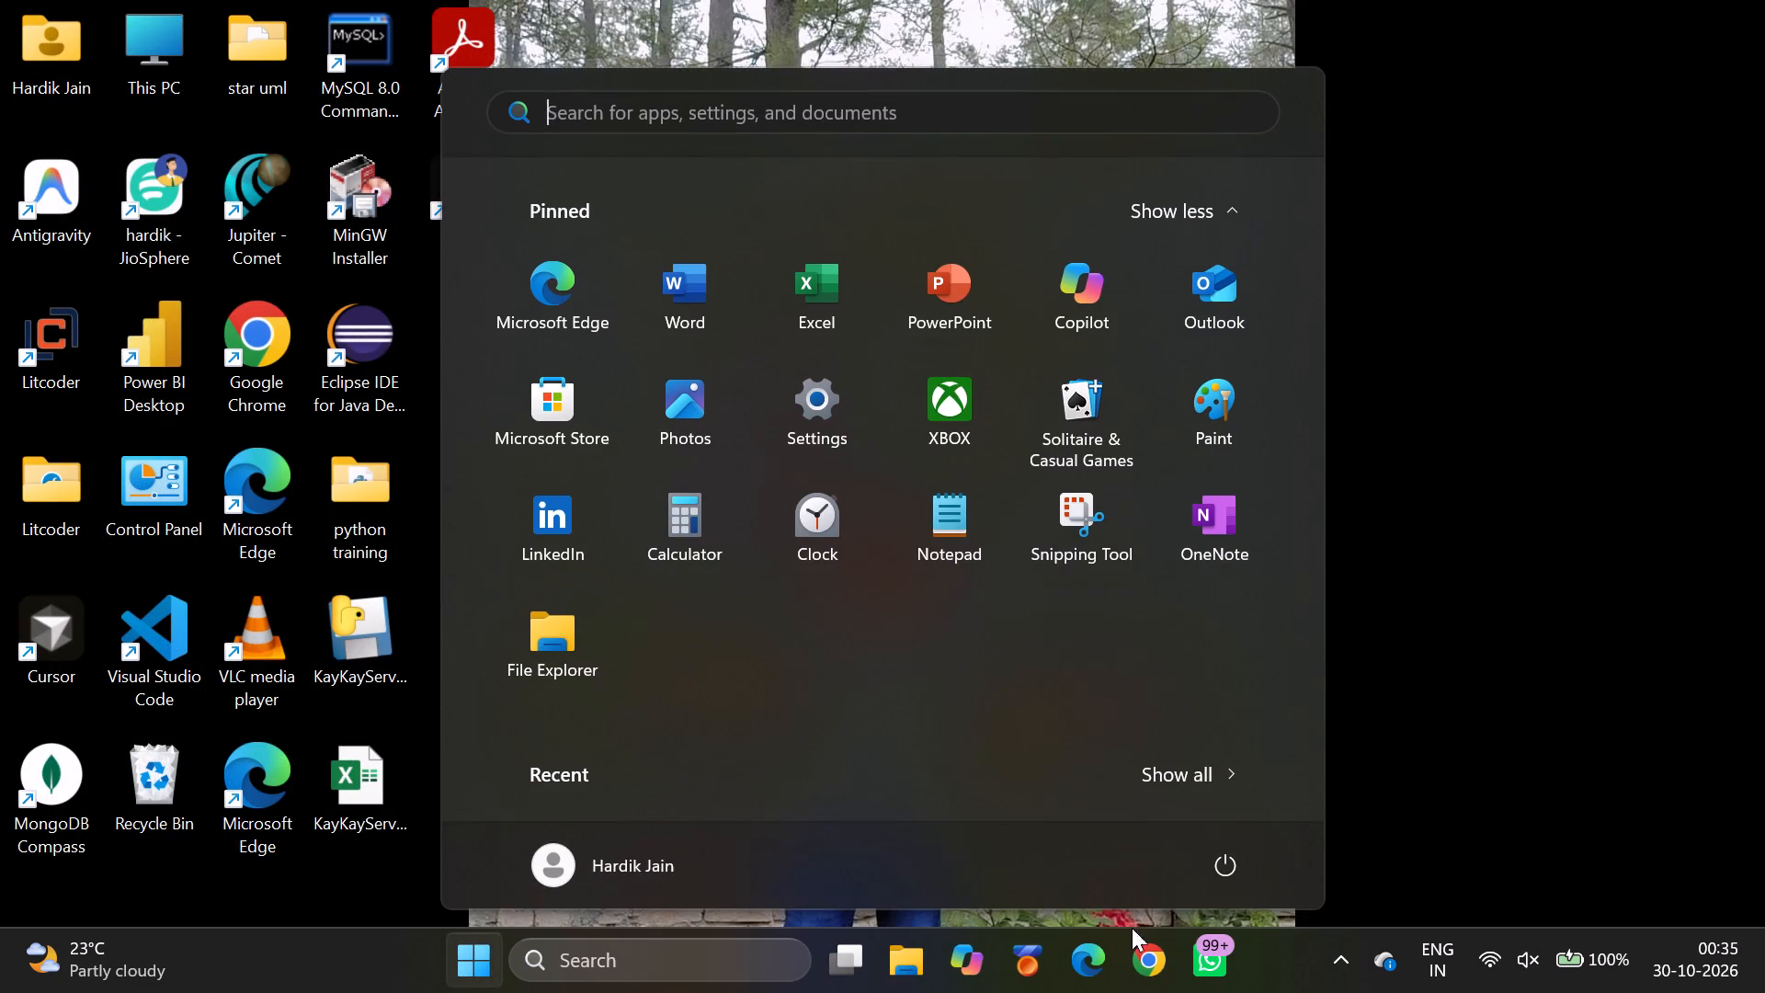
click(1213, 880)
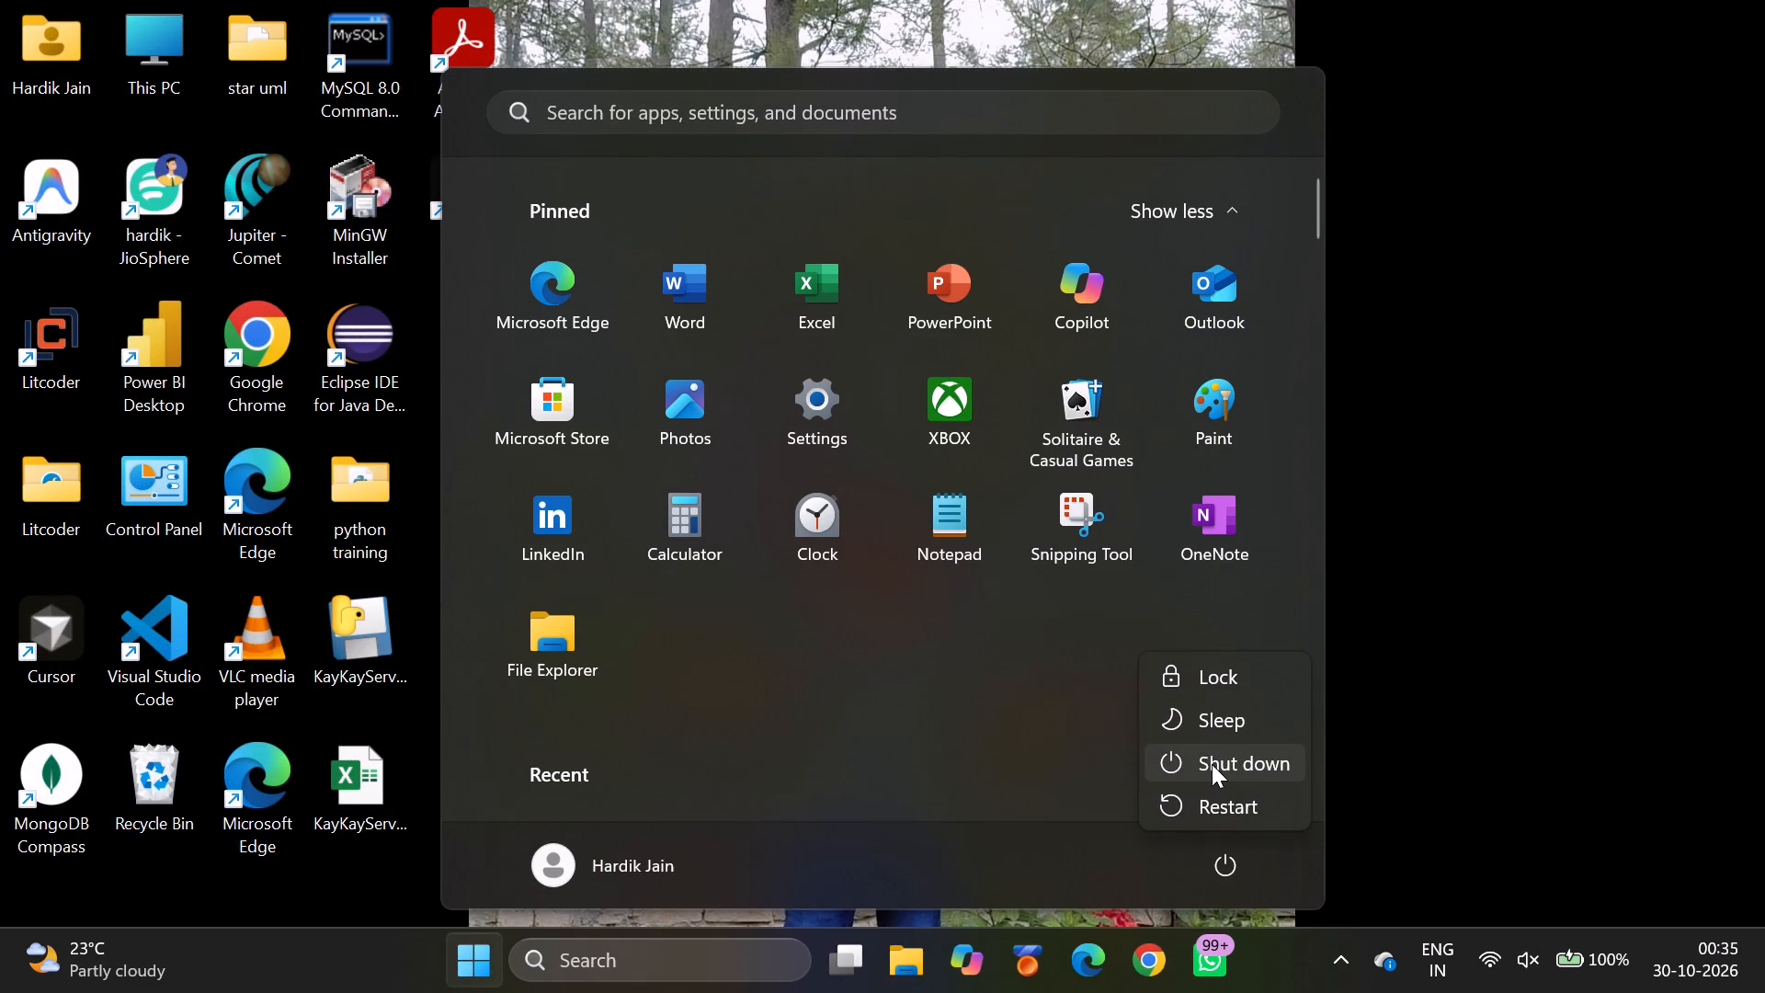